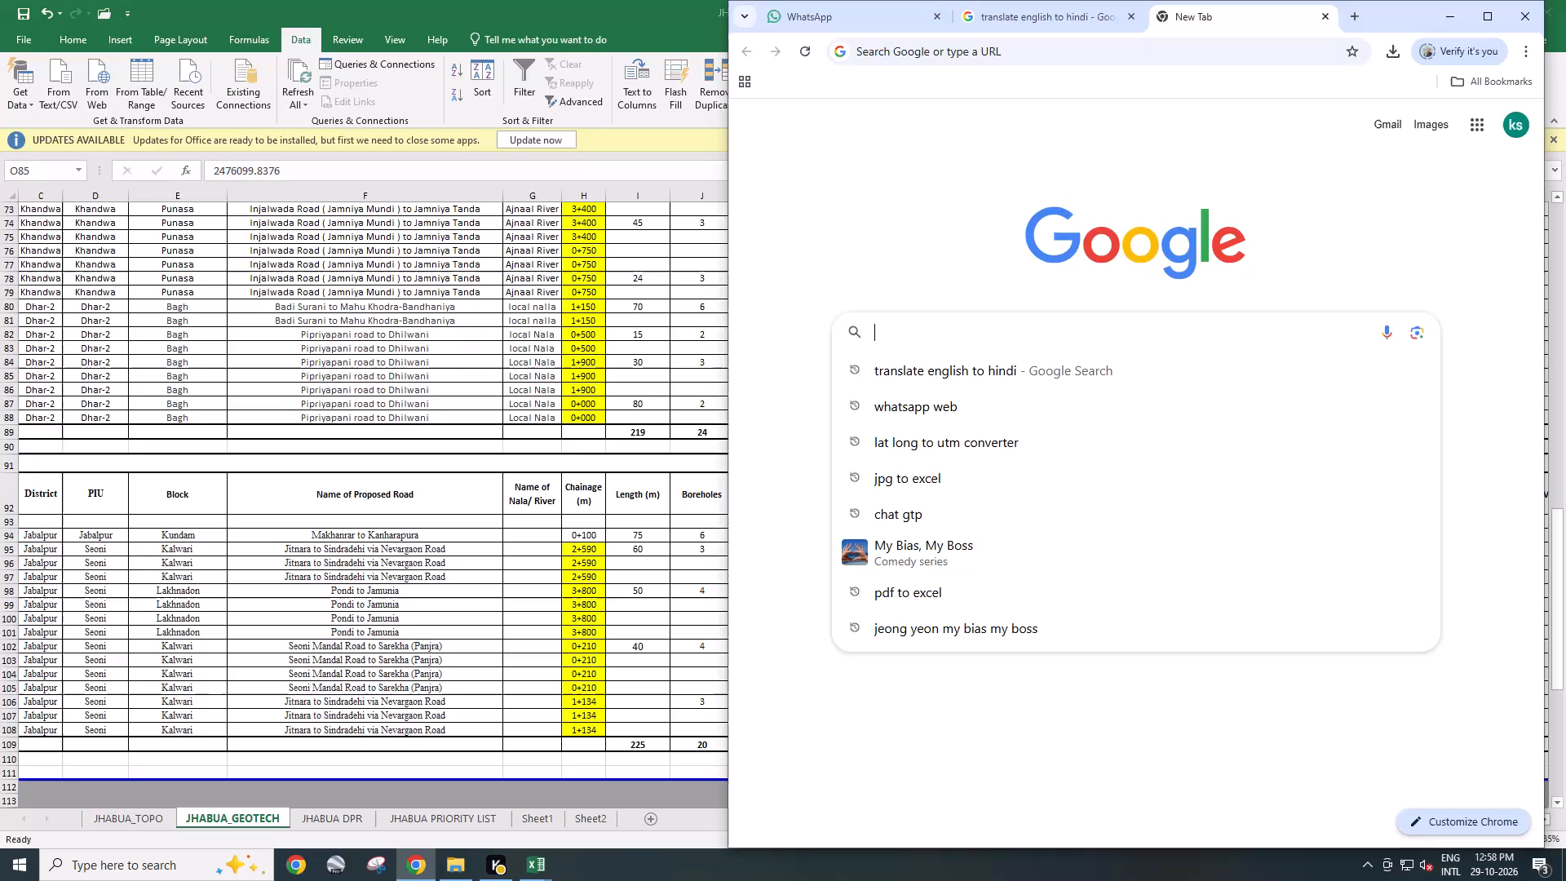
Search the web for "team bride stickers" and look over the results.
{"action": "type", "text": "TE"}
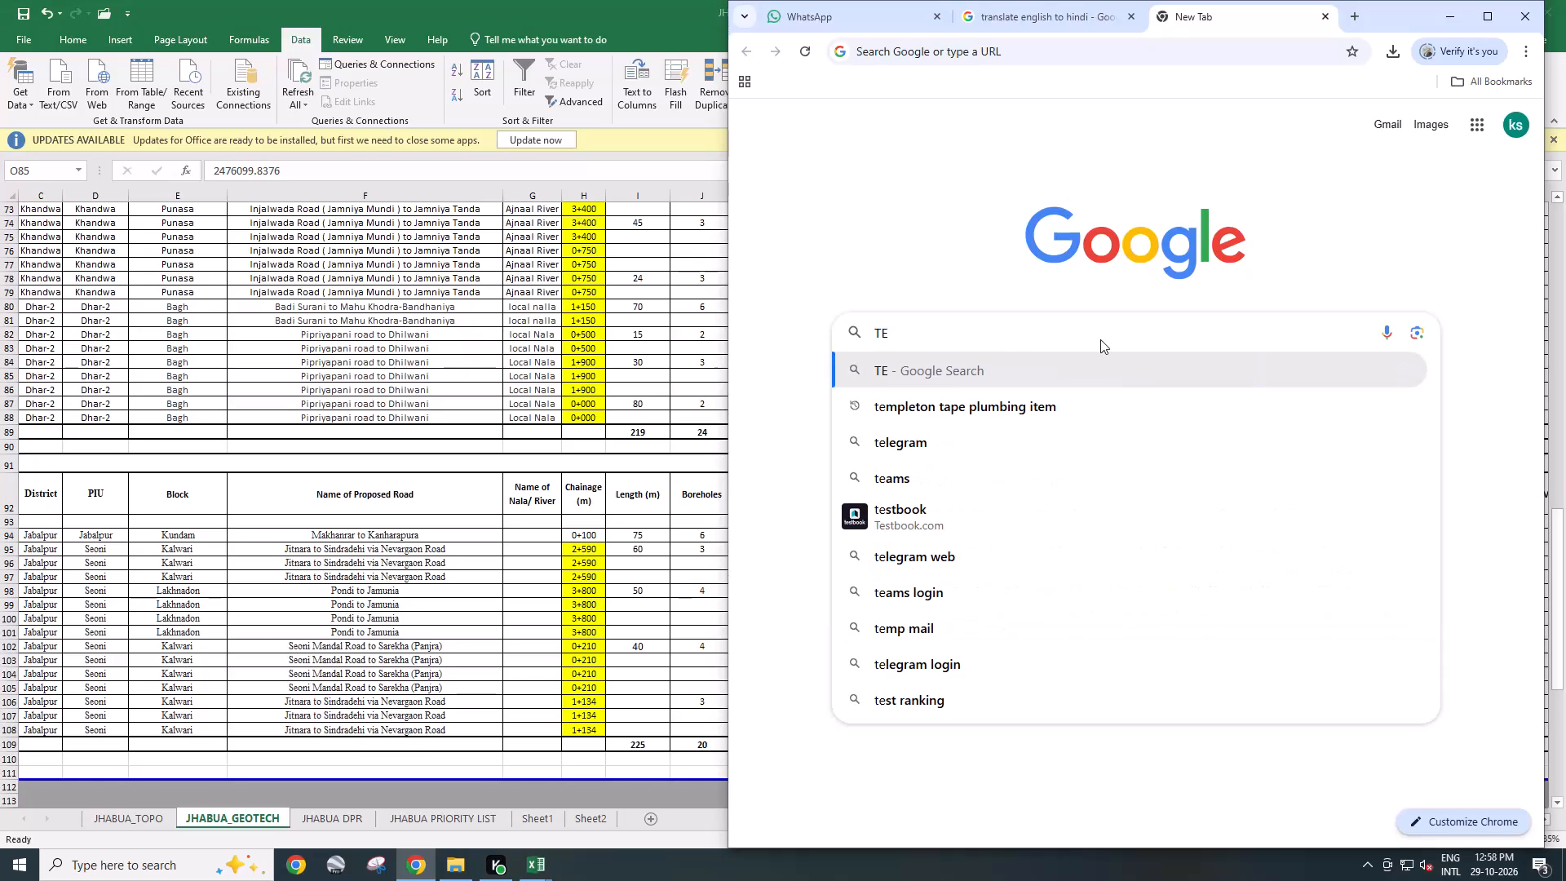
{"action": "type", "text": "AM"}
{"action": "key", "text": "space"}
{"action": "type", "text": "BRIDGE"}
{"action": "key", "text": "space"}
{"action": "key", "text": "BackSpace"}
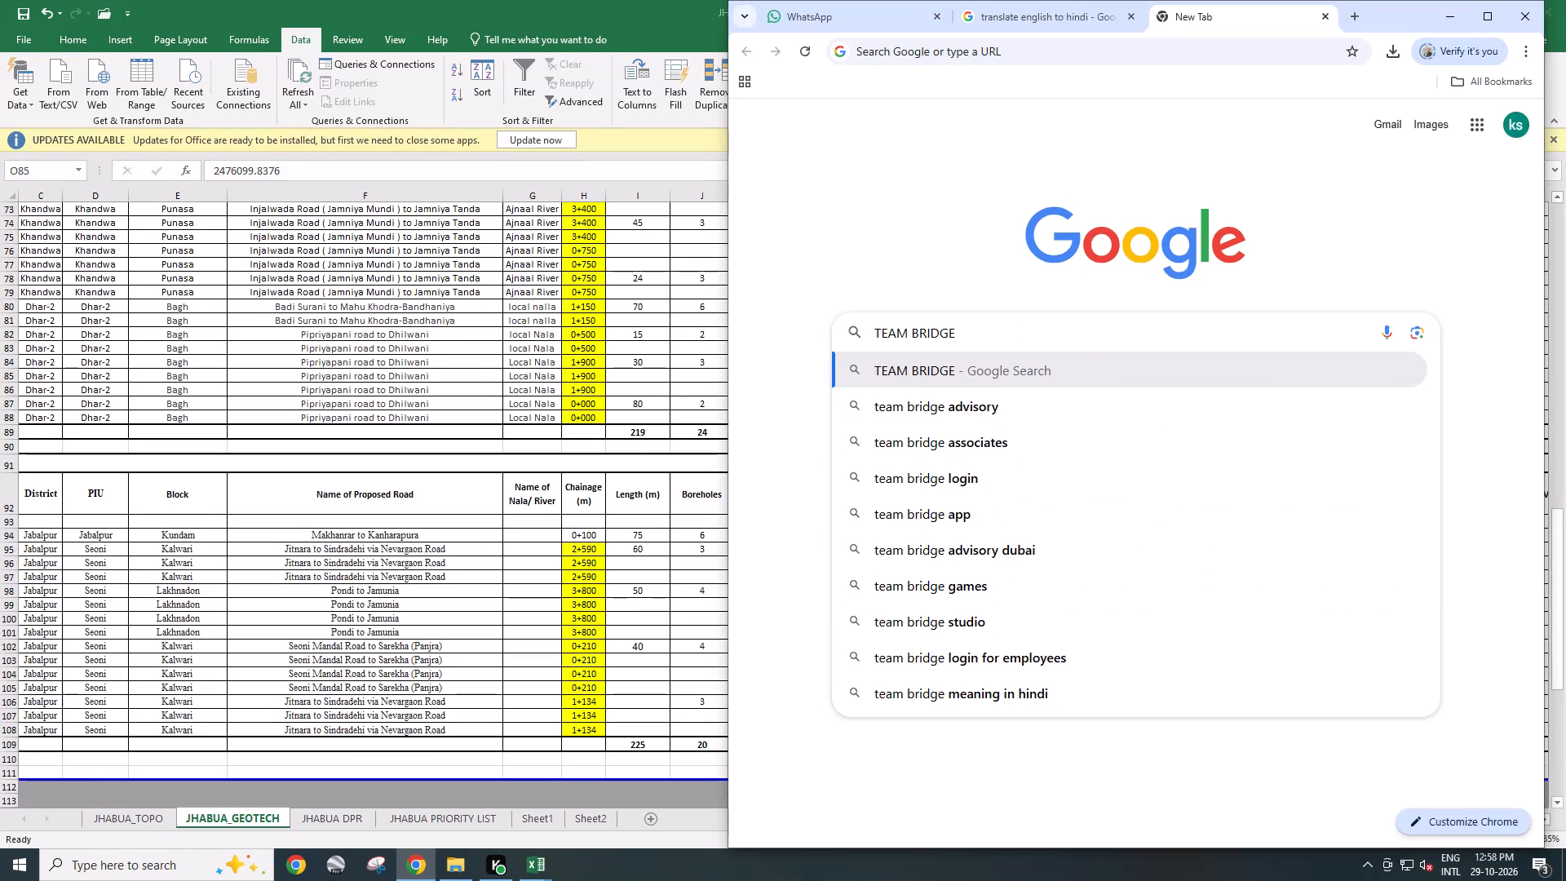
{"action": "key", "text": "BackSpace"}
{"action": "key", "text": "BackSpace"}
{"action": "type", "text": "E"}
{"action": "key", "text": "space"}
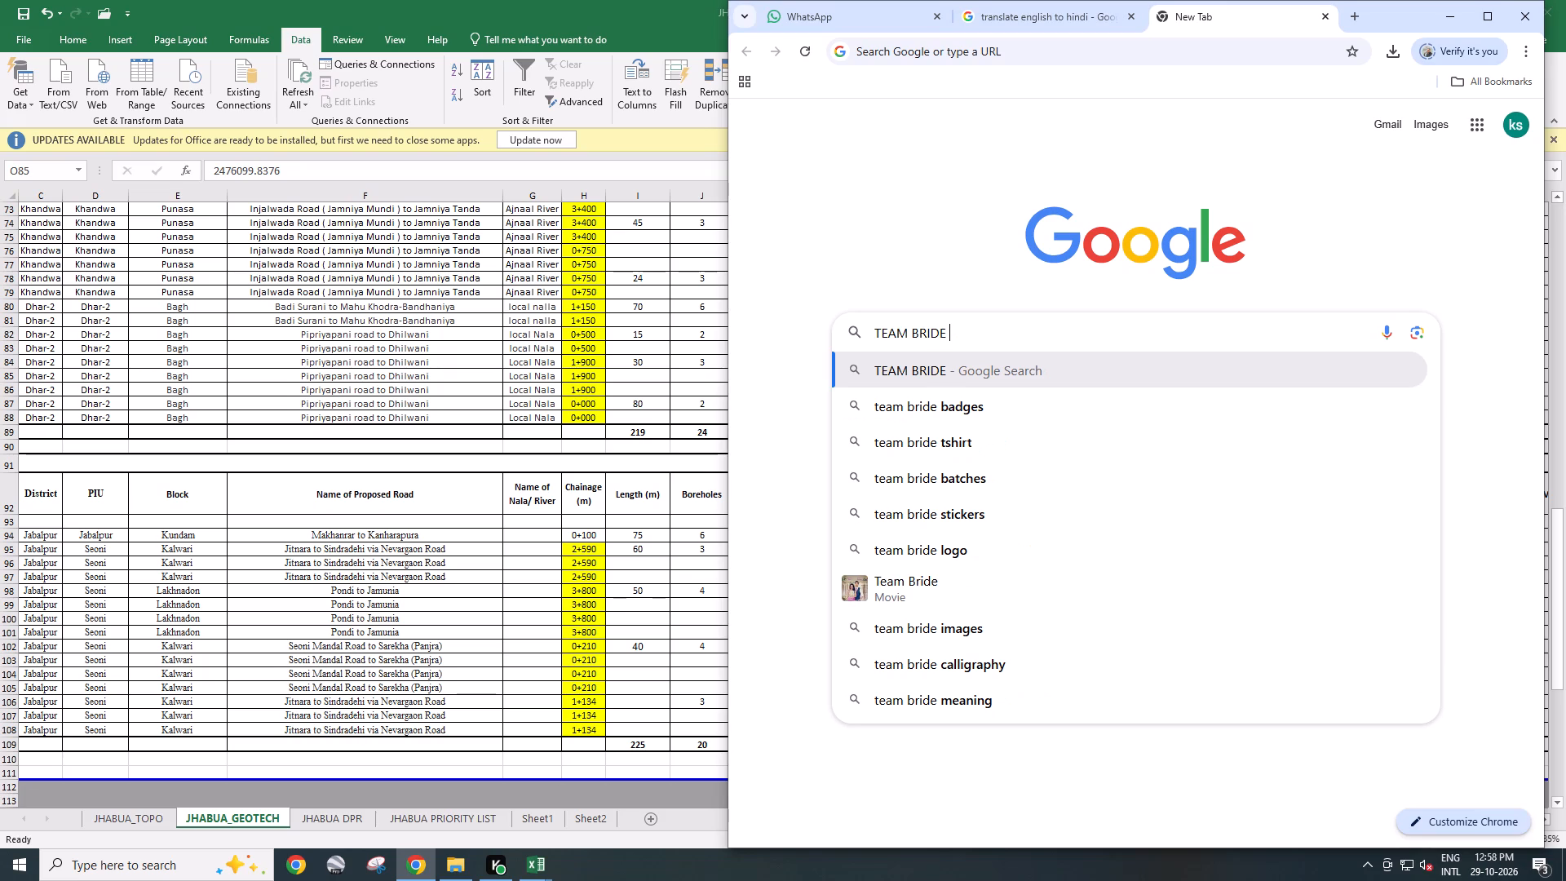
{"action": "left_click", "coordinate": [1086, 528]}
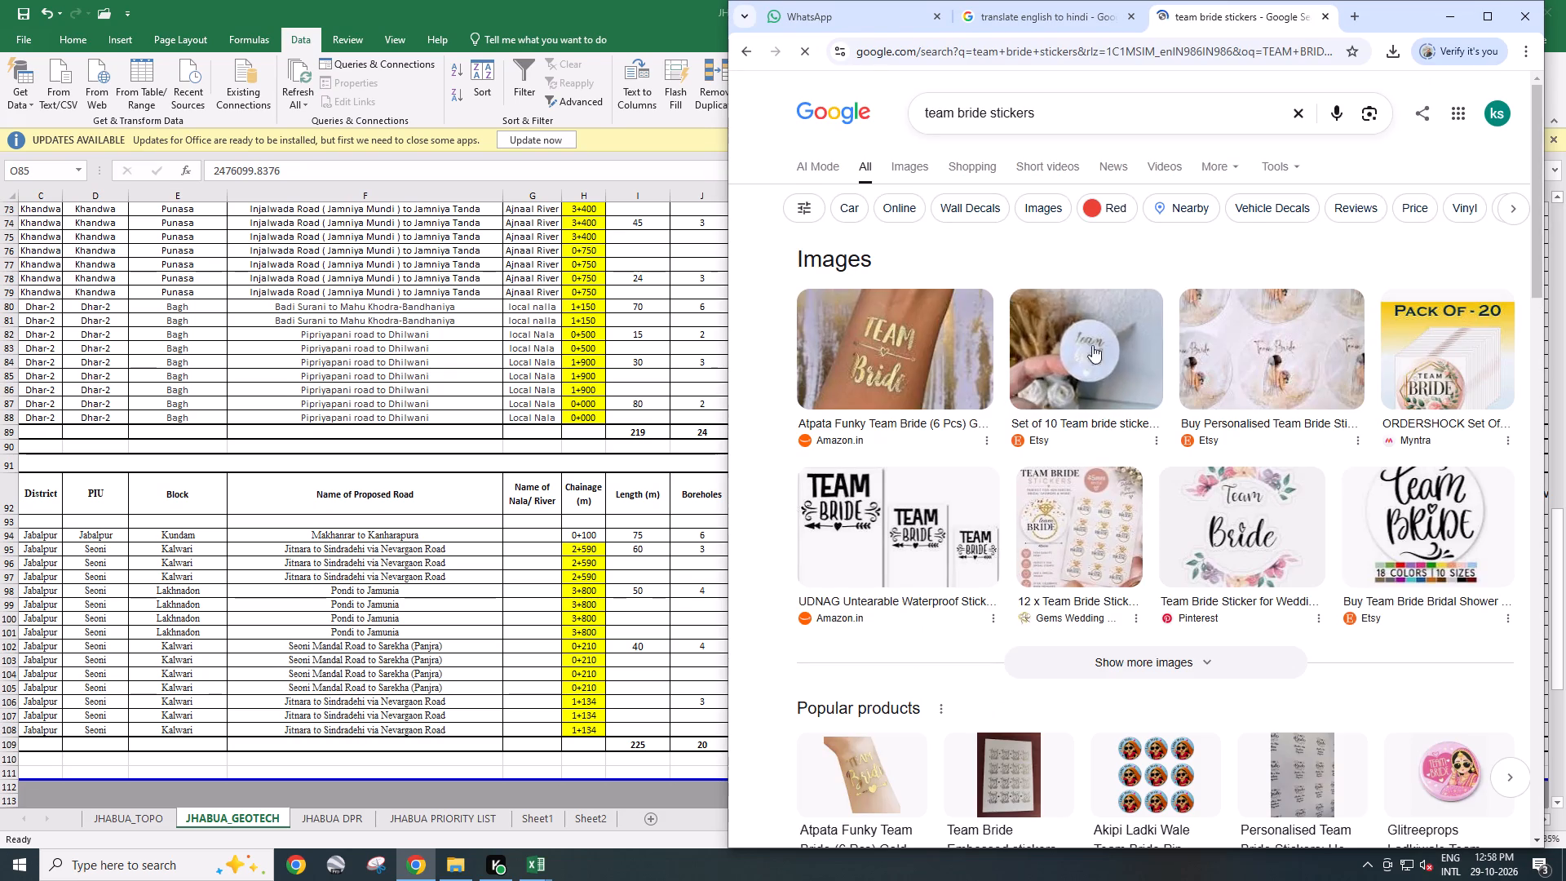
{"action": "scroll", "coordinate": [1200, 619], "scroll_direction": "down", "scroll_amount": 3}
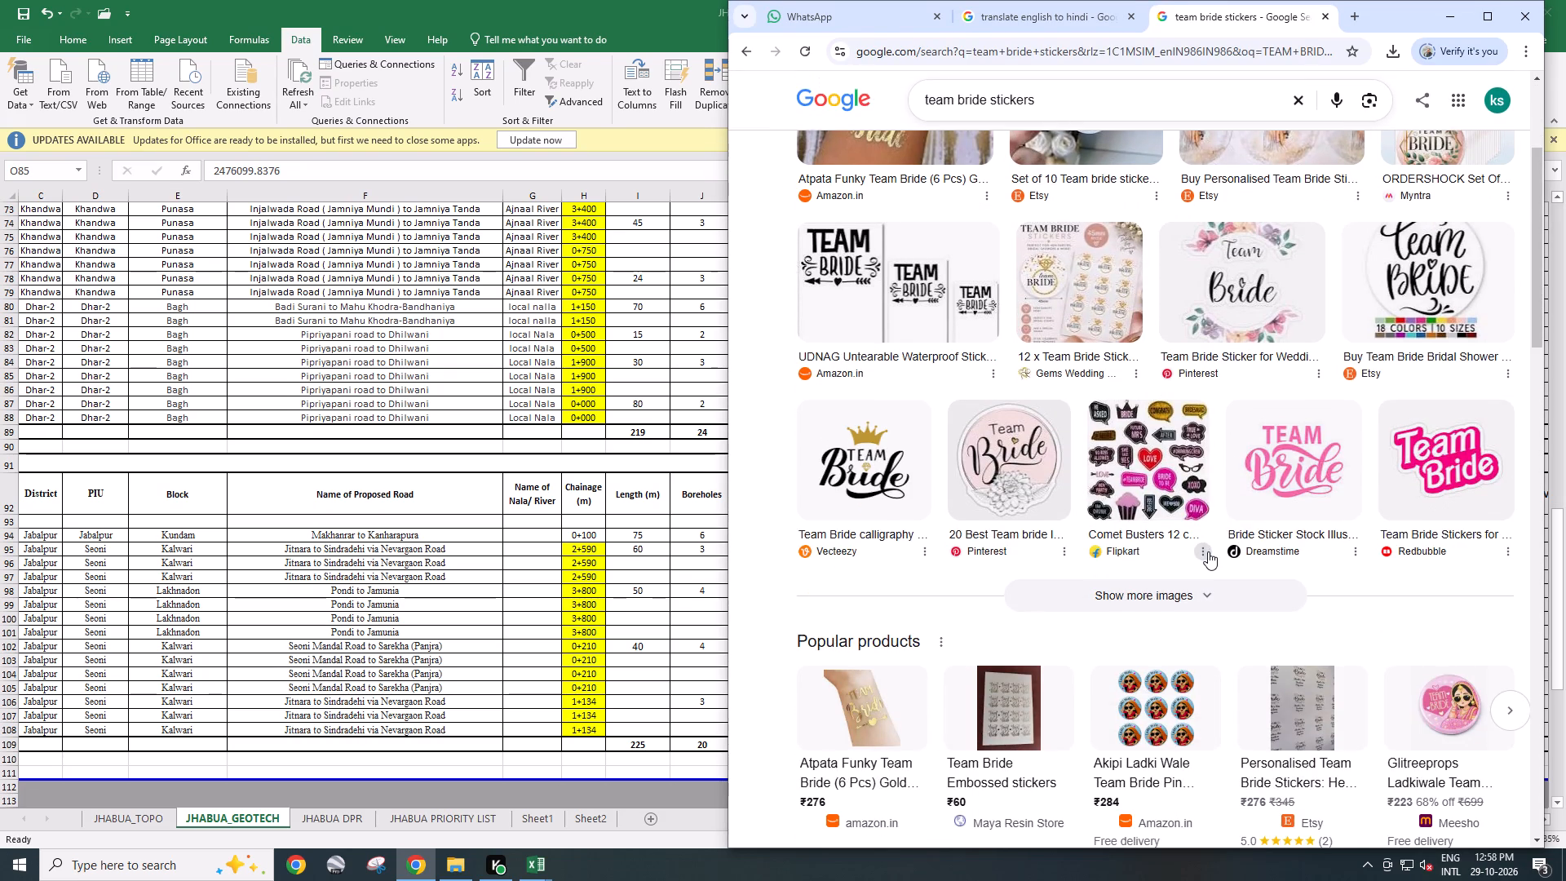
{"action": "scroll", "coordinate": [1208, 551], "scroll_direction": "down", "scroll_amount": 9}
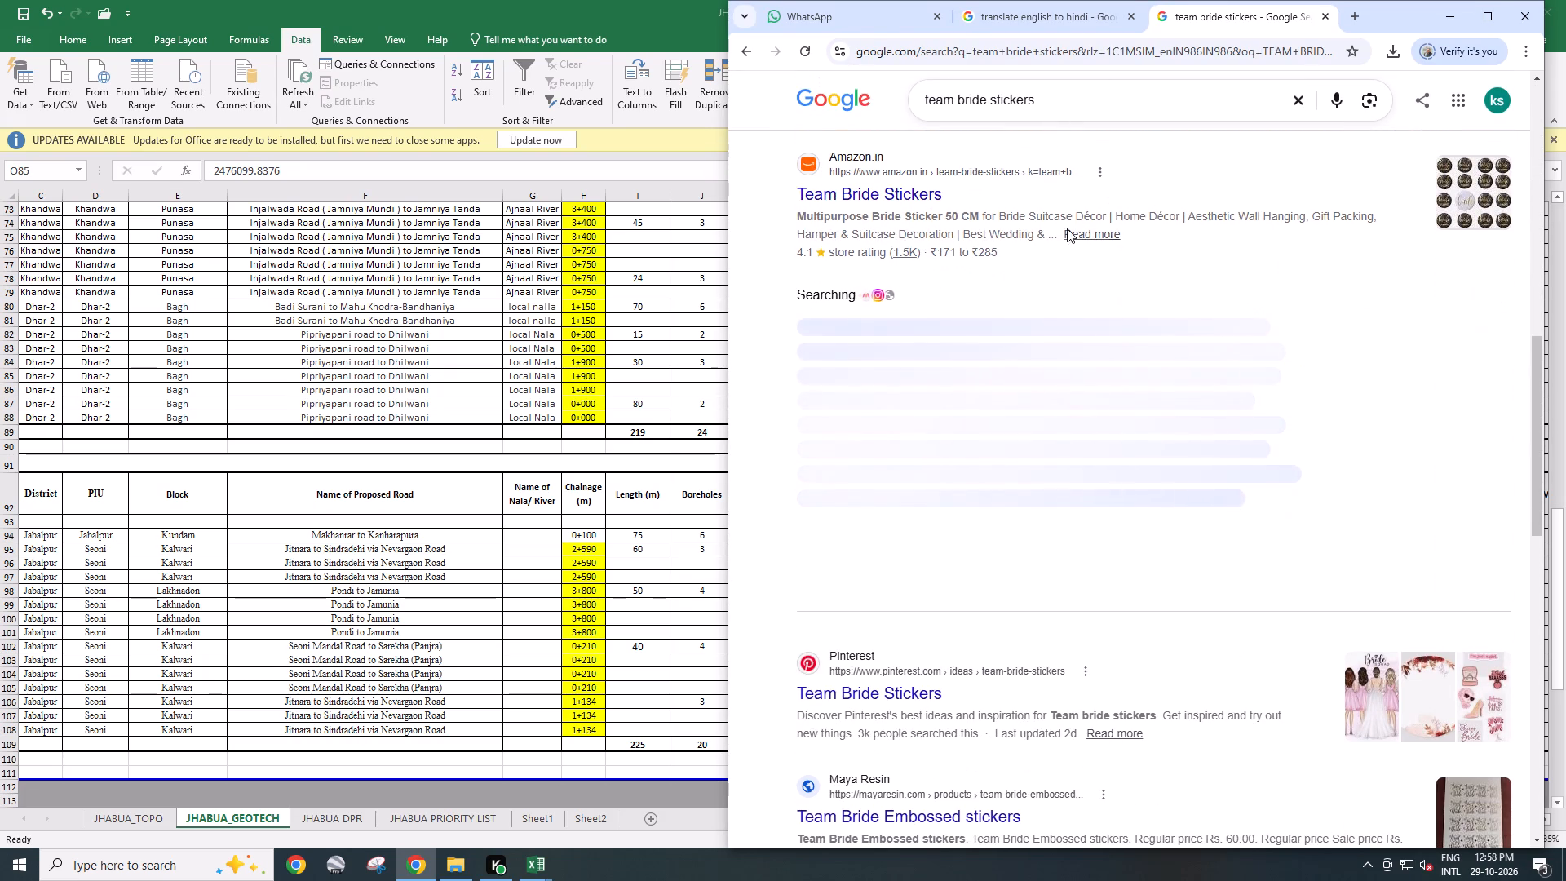
Change the search wording to "team DULHAN stickers" and run it.
{"action": "left_click_drag", "start_coordinate": [957, 97], "coordinate": [987, 97]}
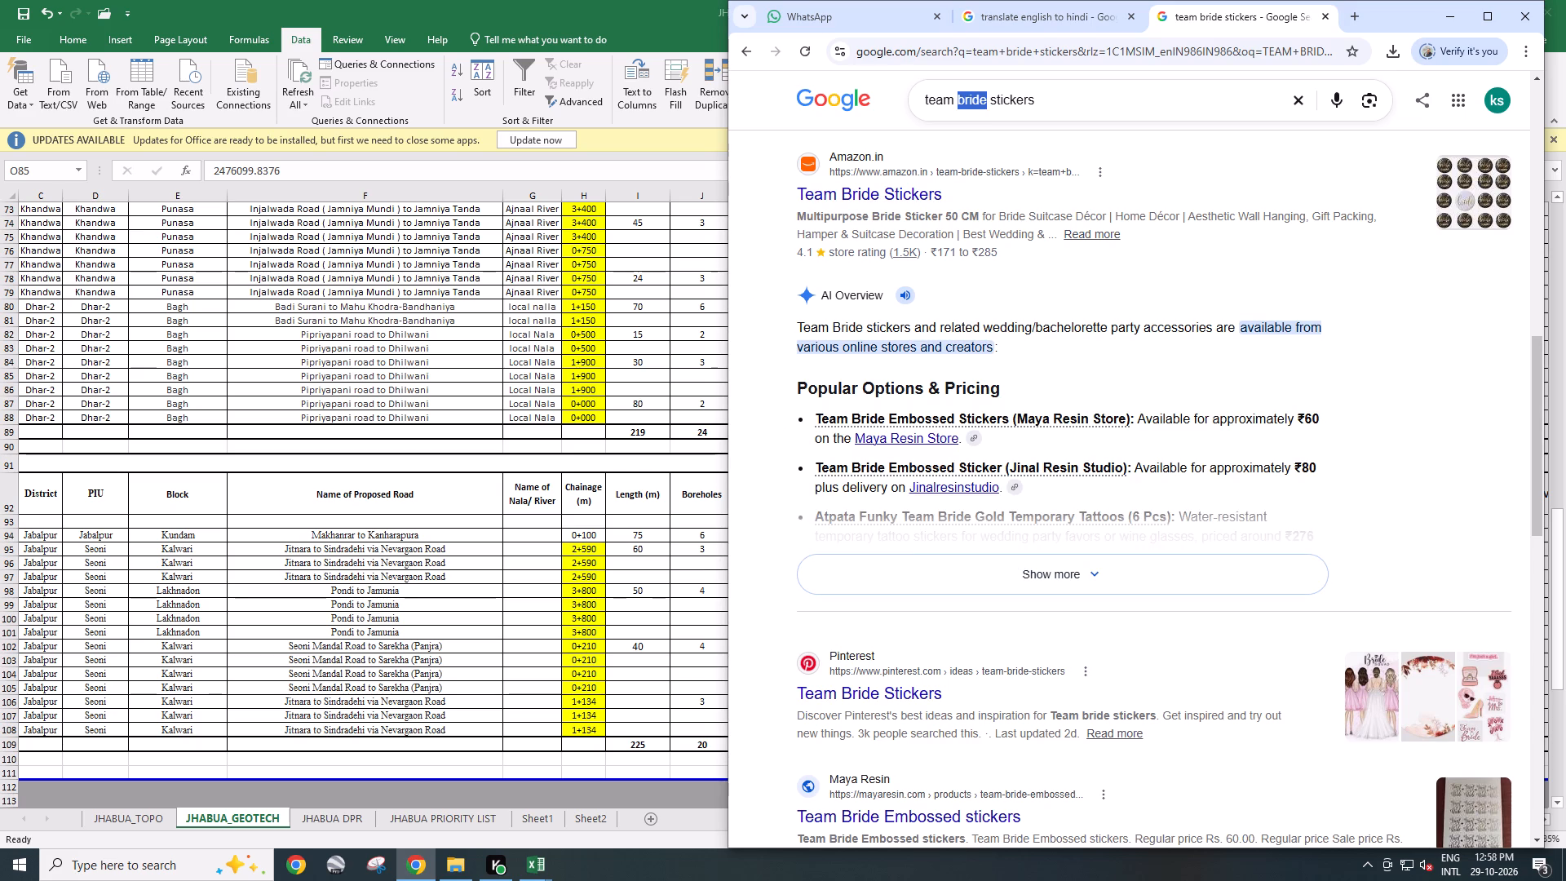
{"action": "left_click_drag", "start_coordinate": [987, 97], "coordinate": [989, 97]}
{"action": "type", "text": "DULHAN"}
{"action": "key", "text": "space"}
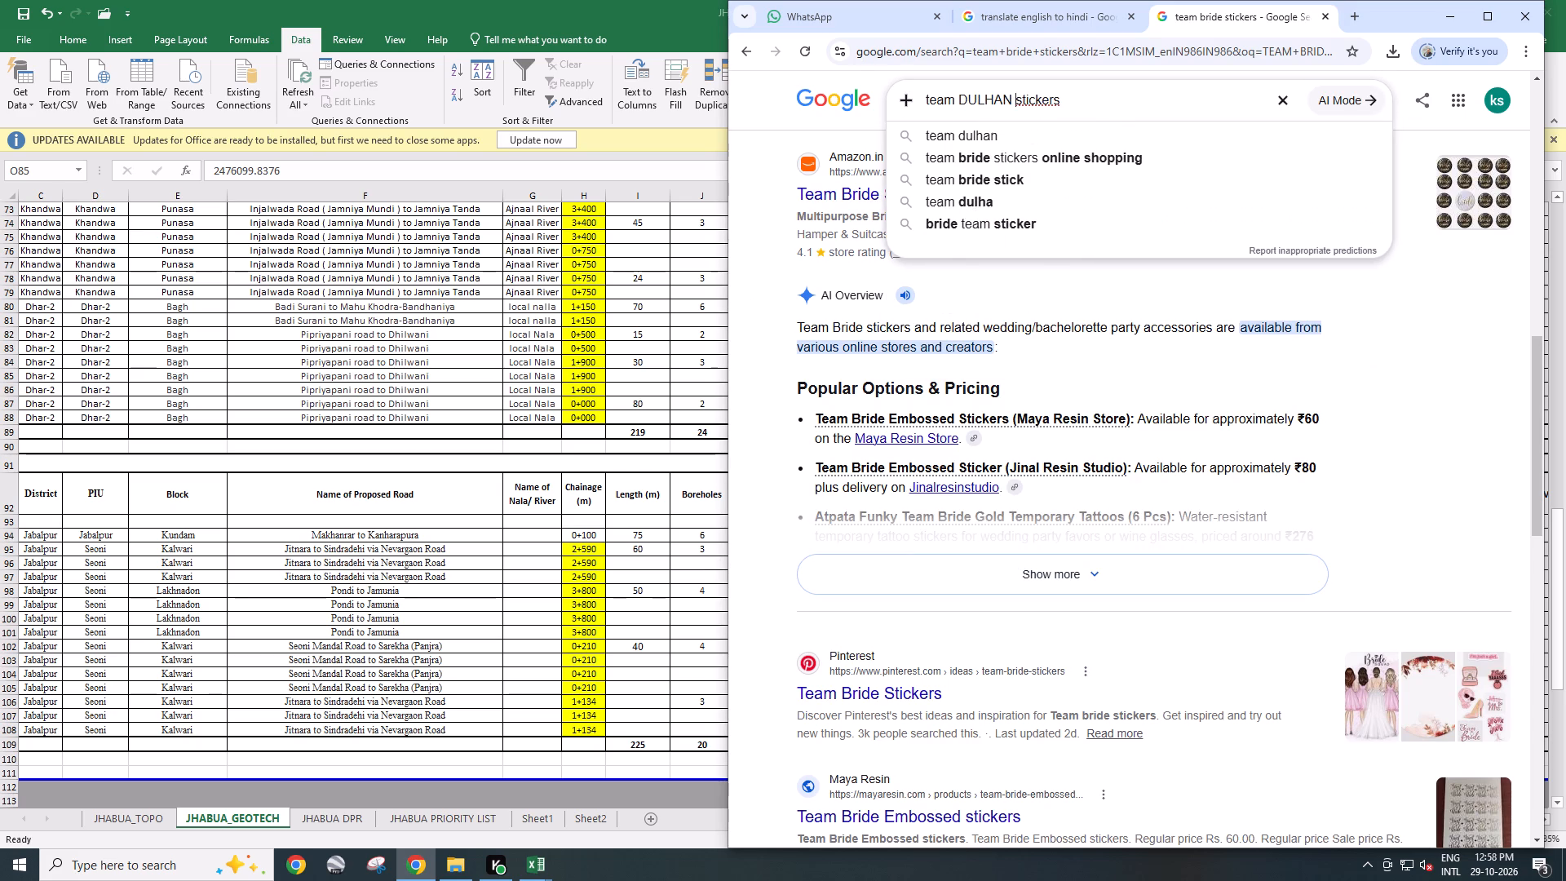
{"action": "key", "text": "Return"}
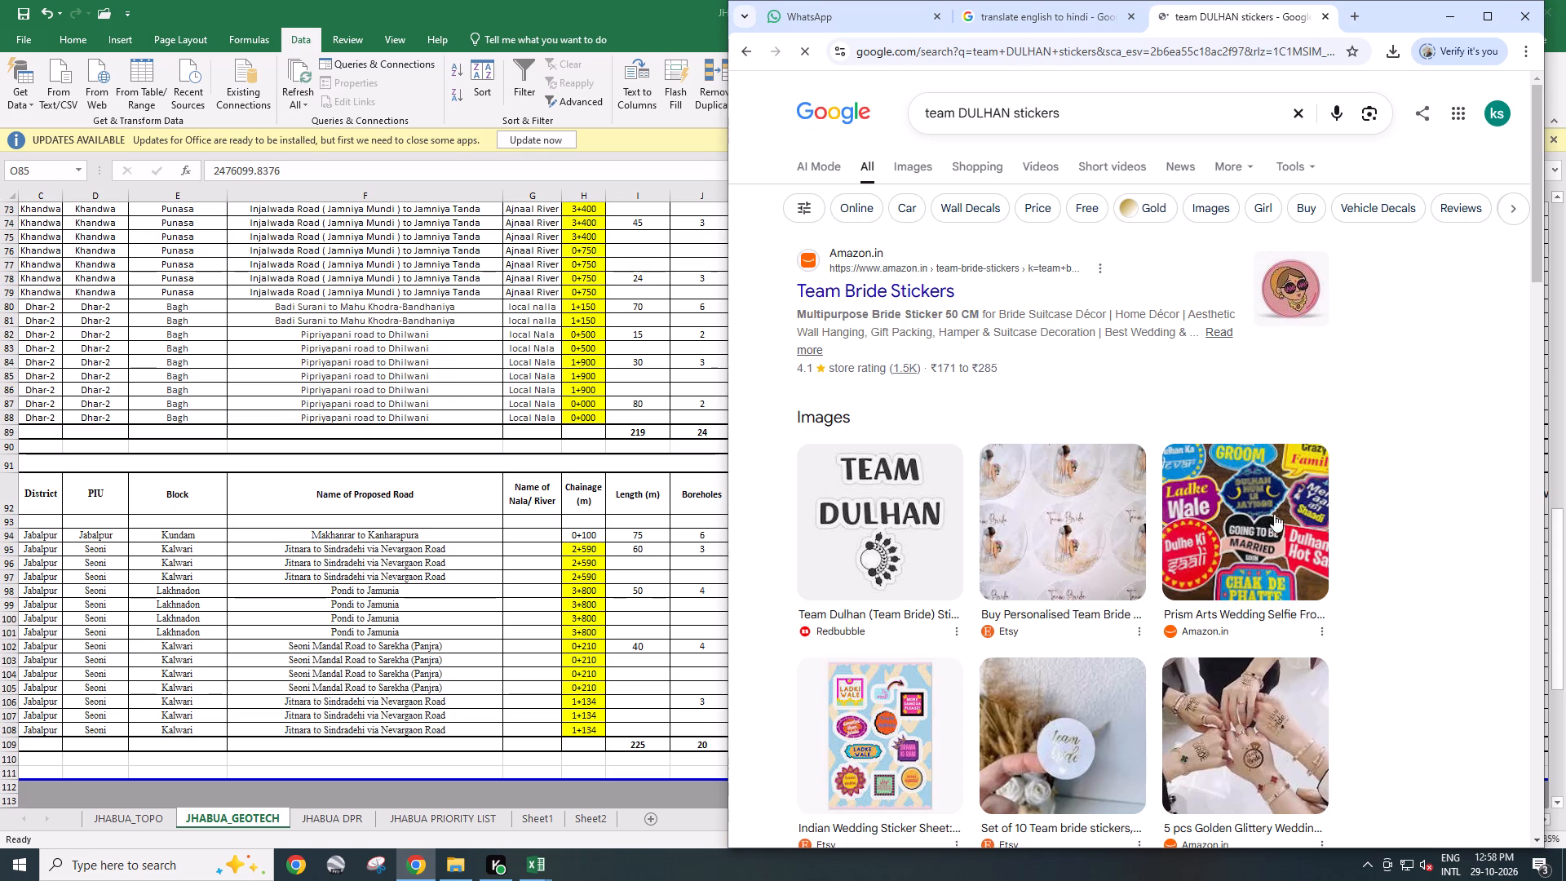
Browse the image results for team DULHAN stickers, looking for suitable badge and sticker designs.
{"action": "left_click", "coordinate": [918, 172]}
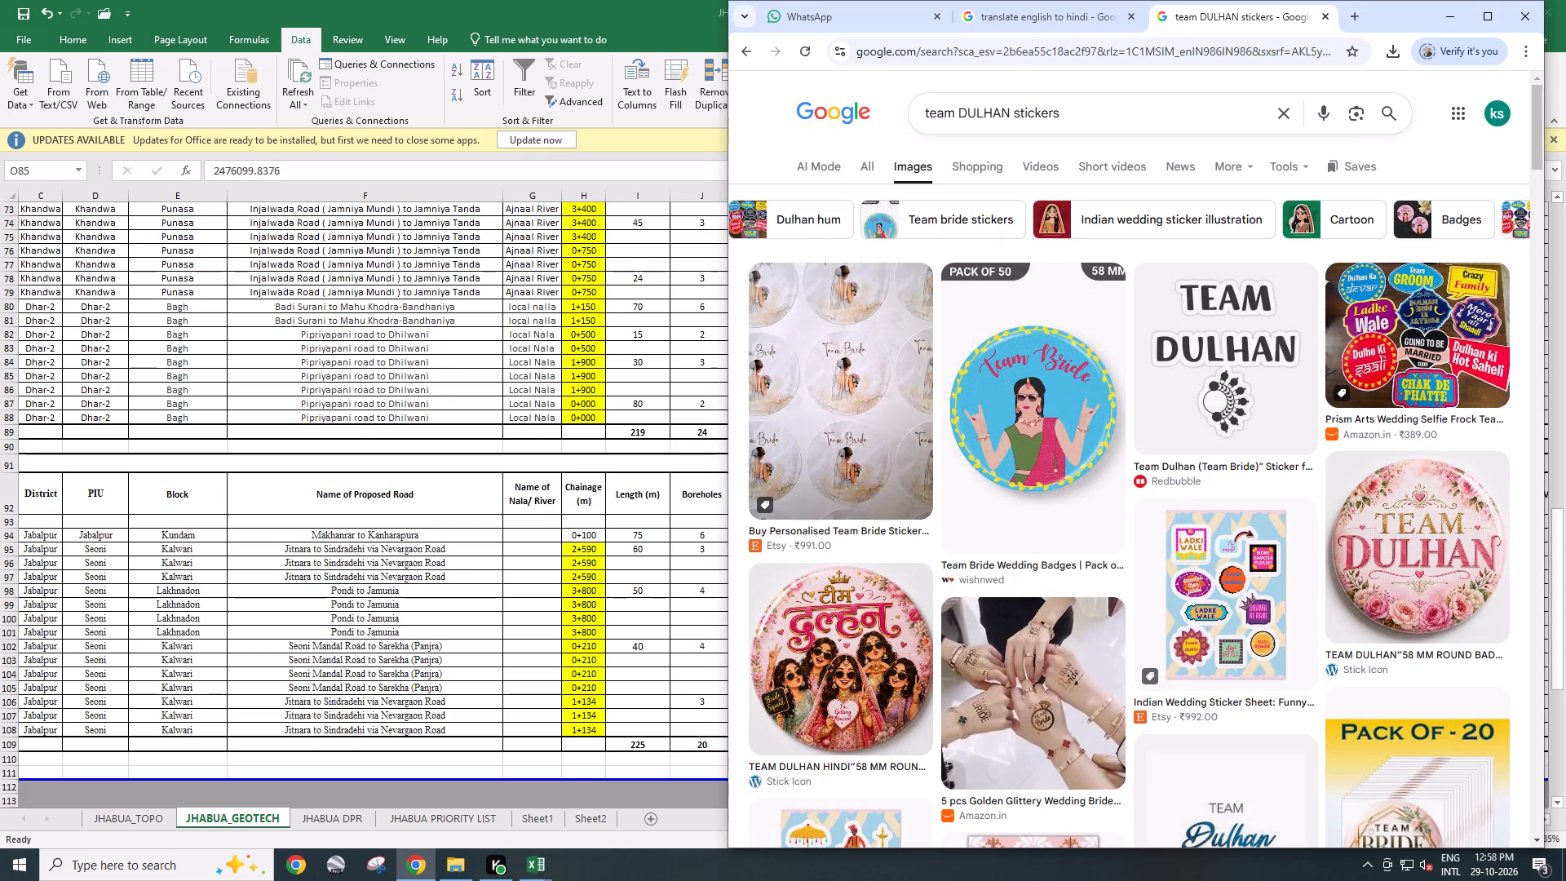
{"action": "scroll", "coordinate": [997, 425], "scroll_direction": "down", "scroll_amount": 4}
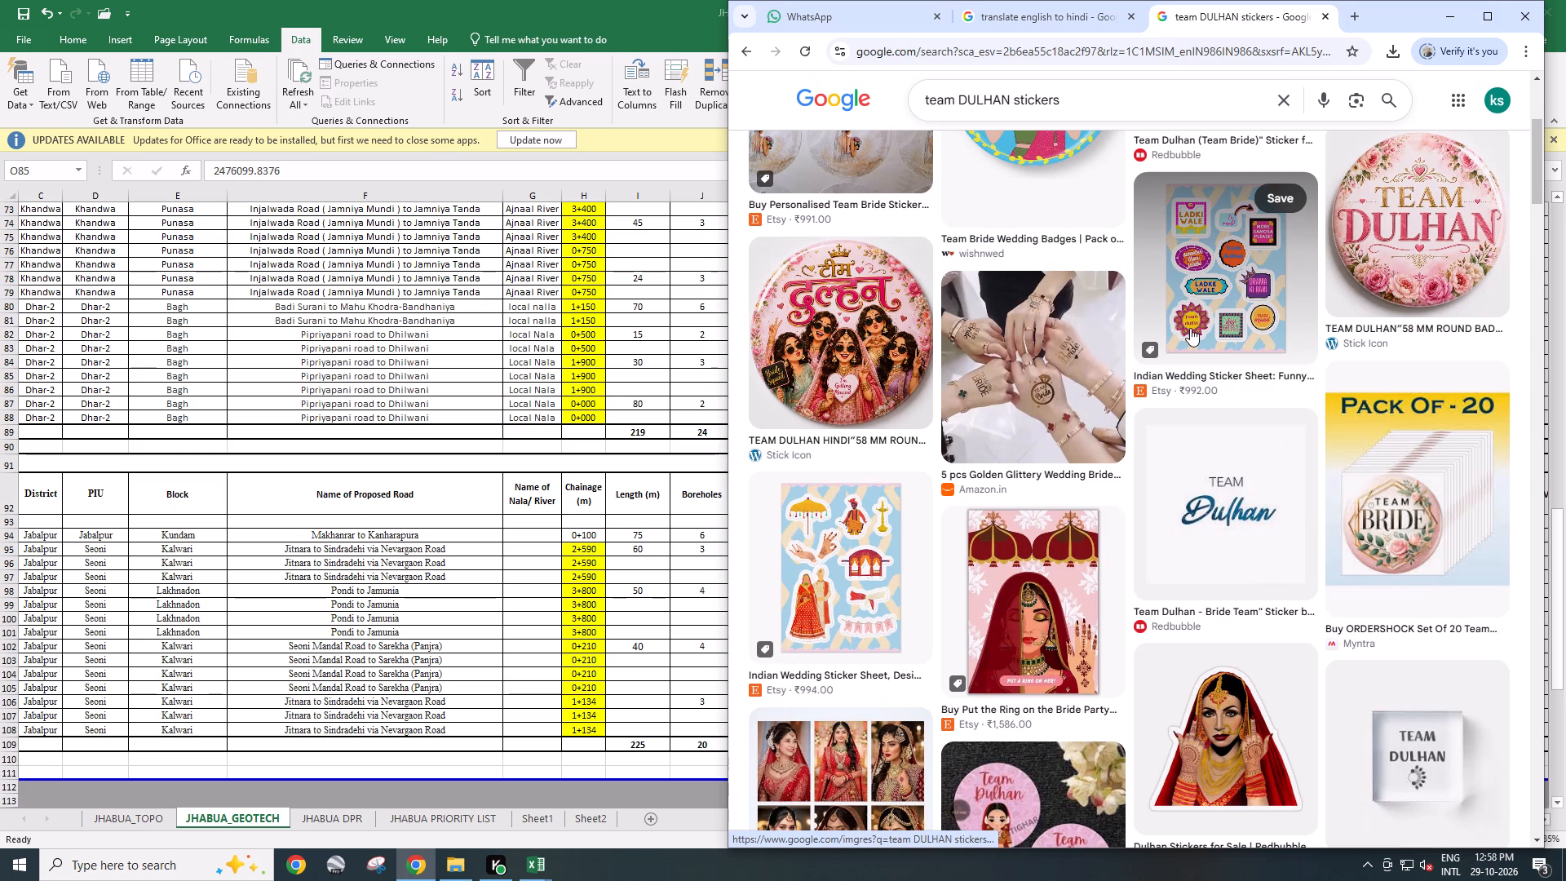
{"action": "scroll", "coordinate": [1055, 464], "scroll_direction": "down", "scroll_amount": 8}
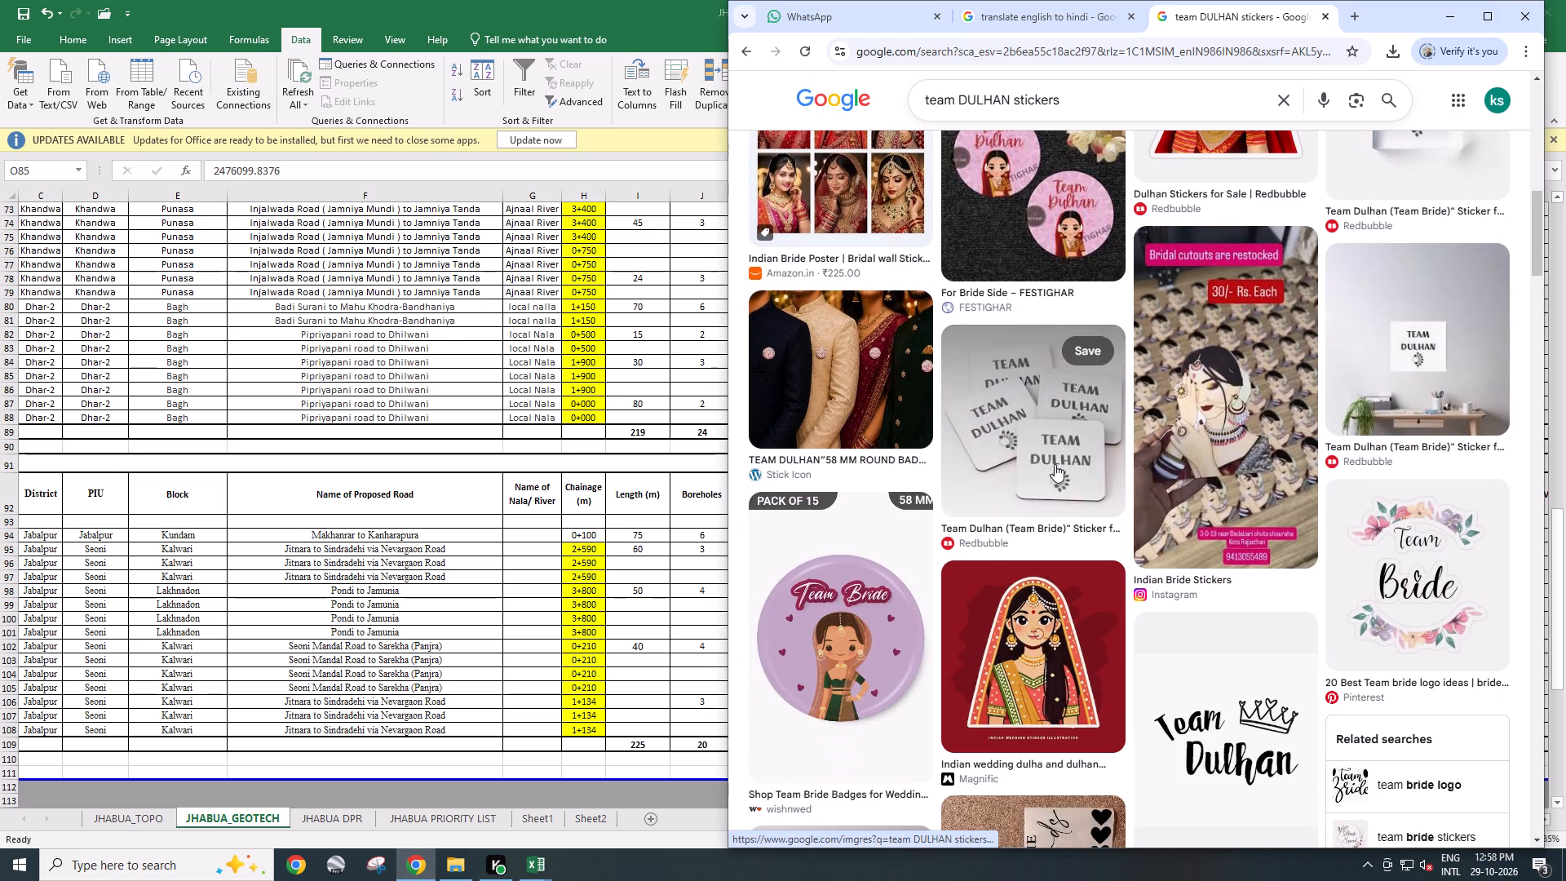
{"action": "scroll", "coordinate": [1055, 464], "scroll_direction": "down", "scroll_amount": 11}
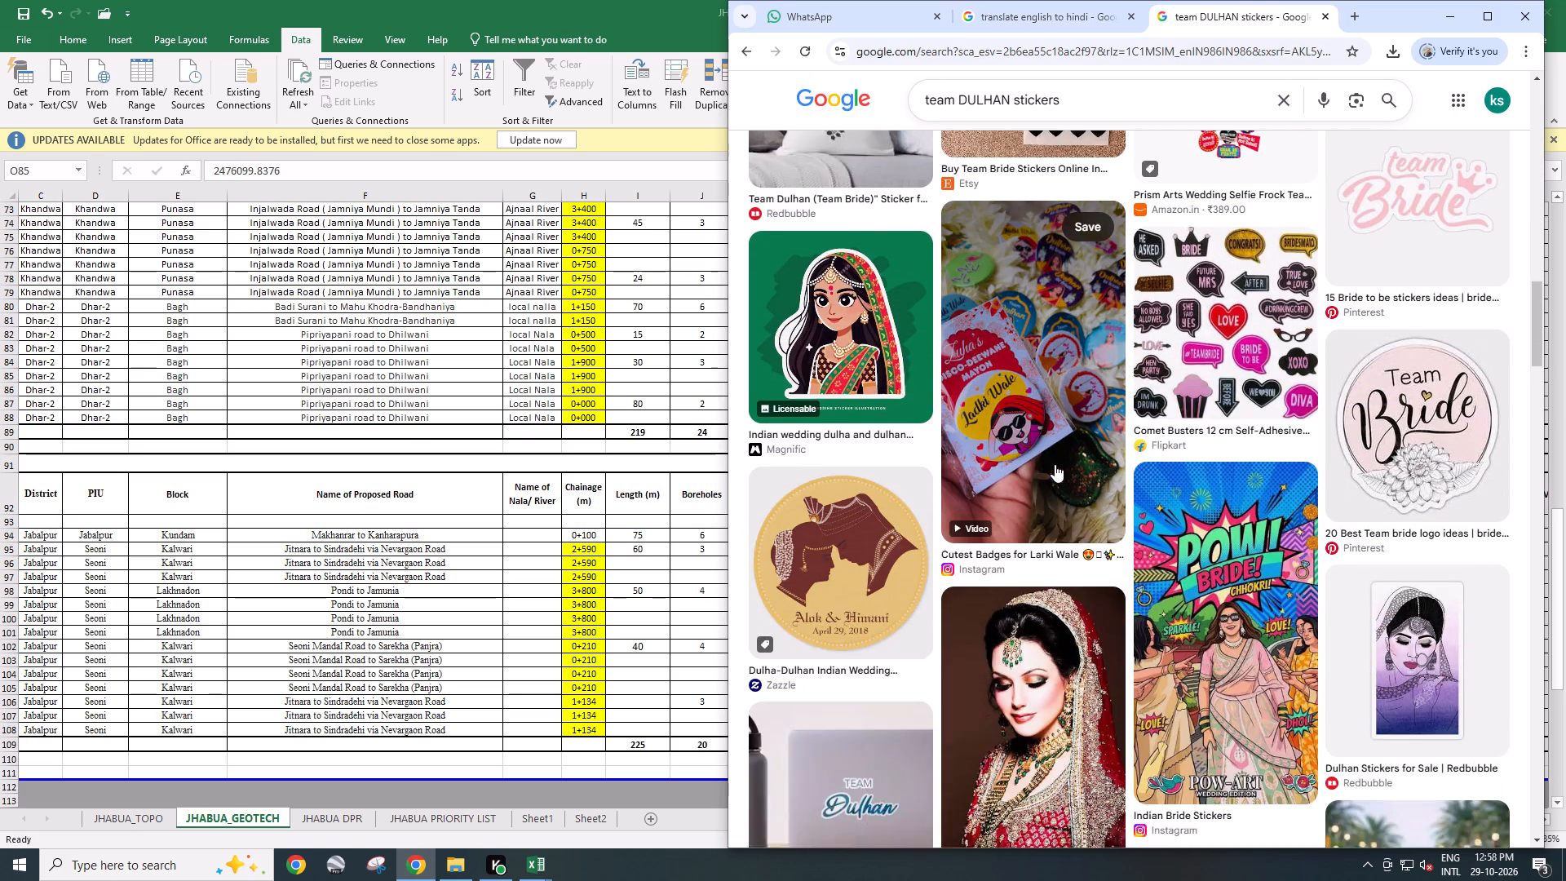
{"action": "scroll", "coordinate": [1055, 464], "scroll_direction": "down", "scroll_amount": 10}
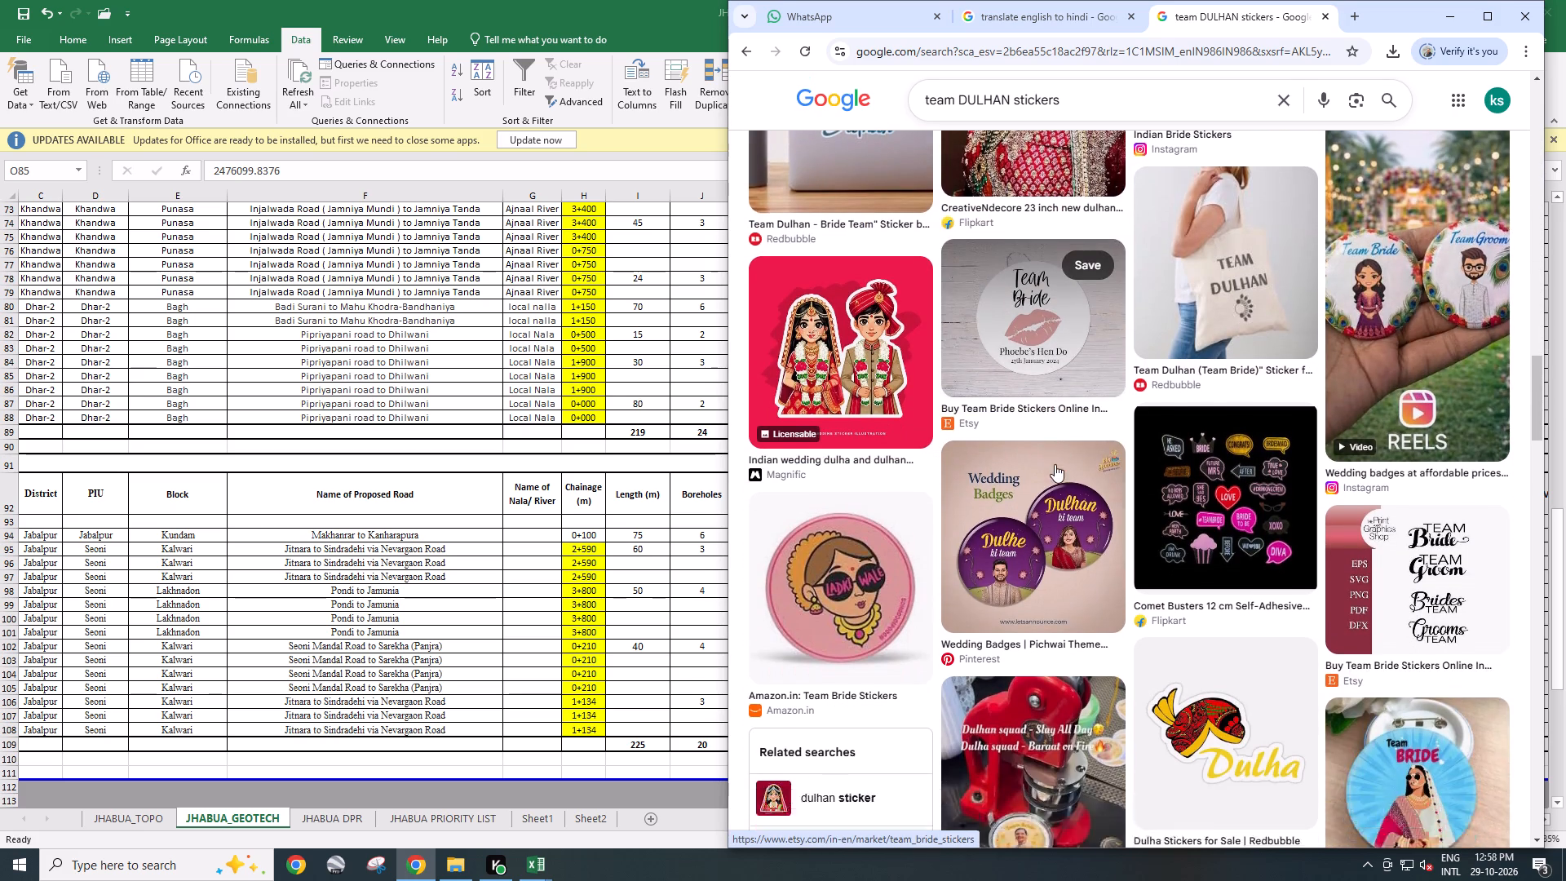
{"action": "scroll", "coordinate": [1055, 464], "scroll_direction": "up", "scroll_amount": 1}
{"action": "scroll", "coordinate": [1055, 464], "scroll_direction": "down", "scroll_amount": 1}
{"action": "scroll", "coordinate": [1055, 464], "scroll_direction": "up", "scroll_amount": 20}
{"action": "scroll", "coordinate": [1055, 464], "scroll_direction": "up", "scroll_amount": 7}
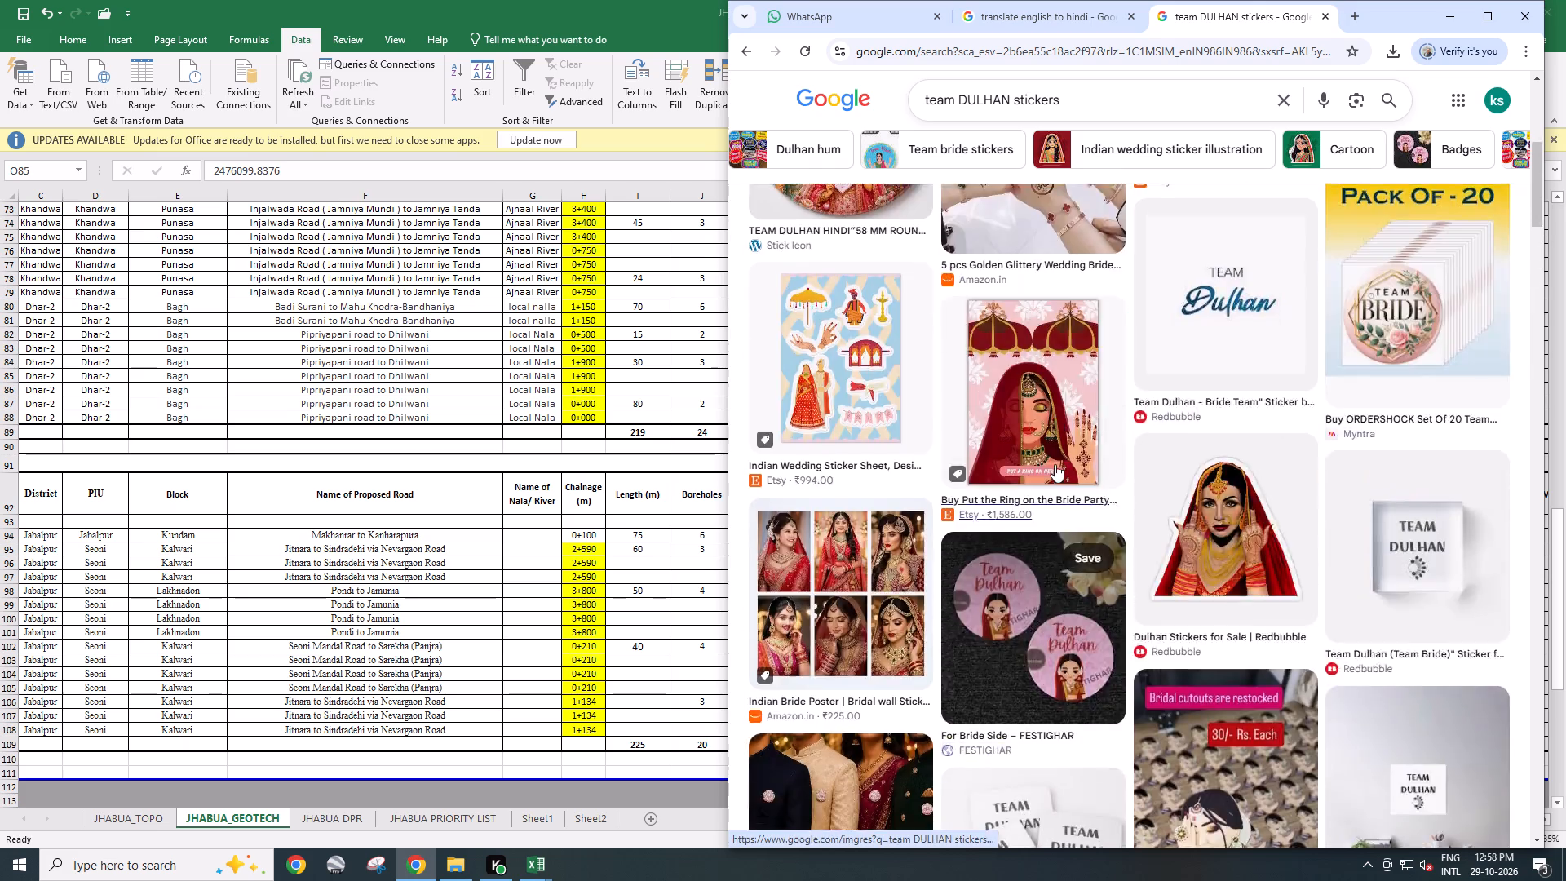
{"action": "scroll", "coordinate": [1055, 464], "scroll_direction": "up", "scroll_amount": 9}
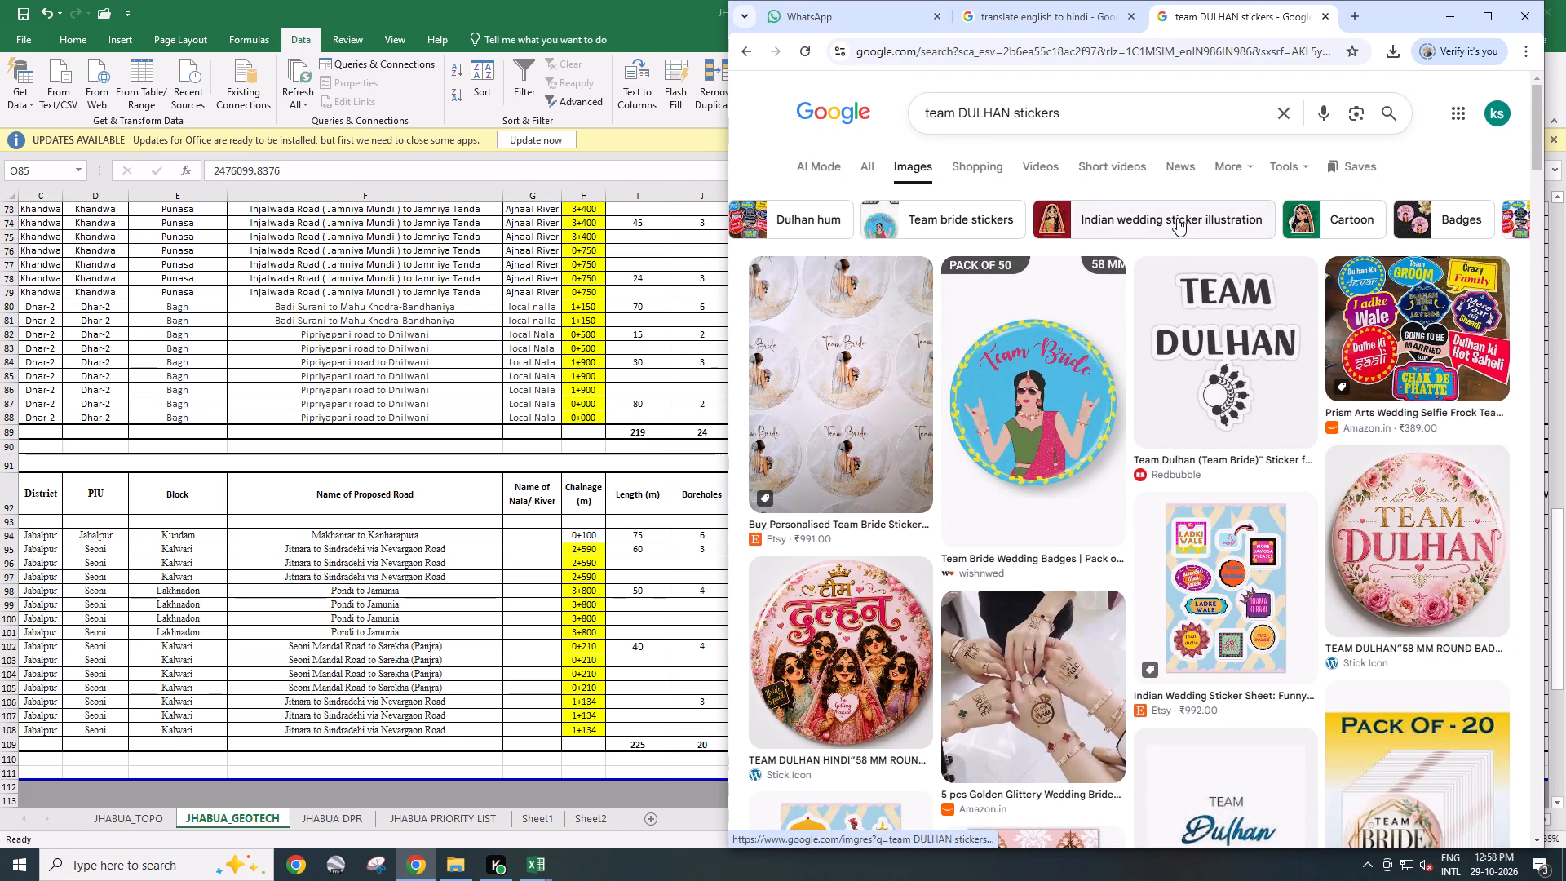
Narrow the image results to "Indian wedding sticker illustration" and browse the designs.
{"action": "left_click", "coordinate": [1177, 218]}
{"action": "scroll", "coordinate": [1076, 576], "scroll_direction": "down", "scroll_amount": 11}
{"action": "scroll", "coordinate": [1082, 560], "scroll_direction": "up", "scroll_amount": 1}
{"action": "scroll", "coordinate": [1082, 560], "scroll_direction": "down", "scroll_amount": 15}
{"action": "scroll", "coordinate": [1082, 560], "scroll_direction": "up", "scroll_amount": 17}
{"action": "scroll", "coordinate": [1082, 556], "scroll_direction": "down", "scroll_amount": 9}
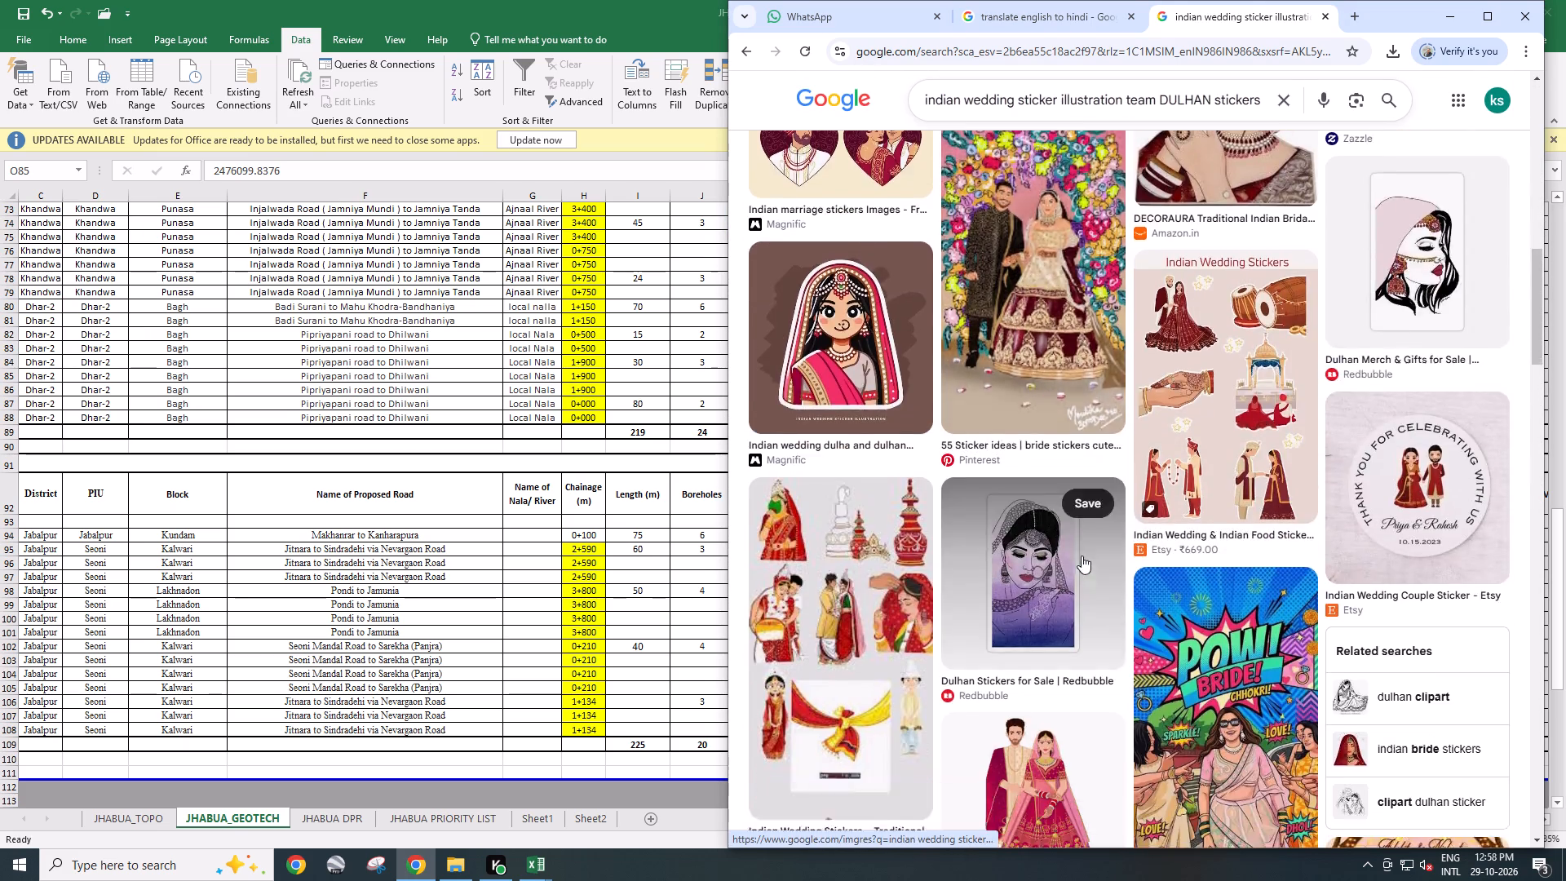
{"action": "scroll", "coordinate": [1082, 556], "scroll_direction": "down", "scroll_amount": 13}
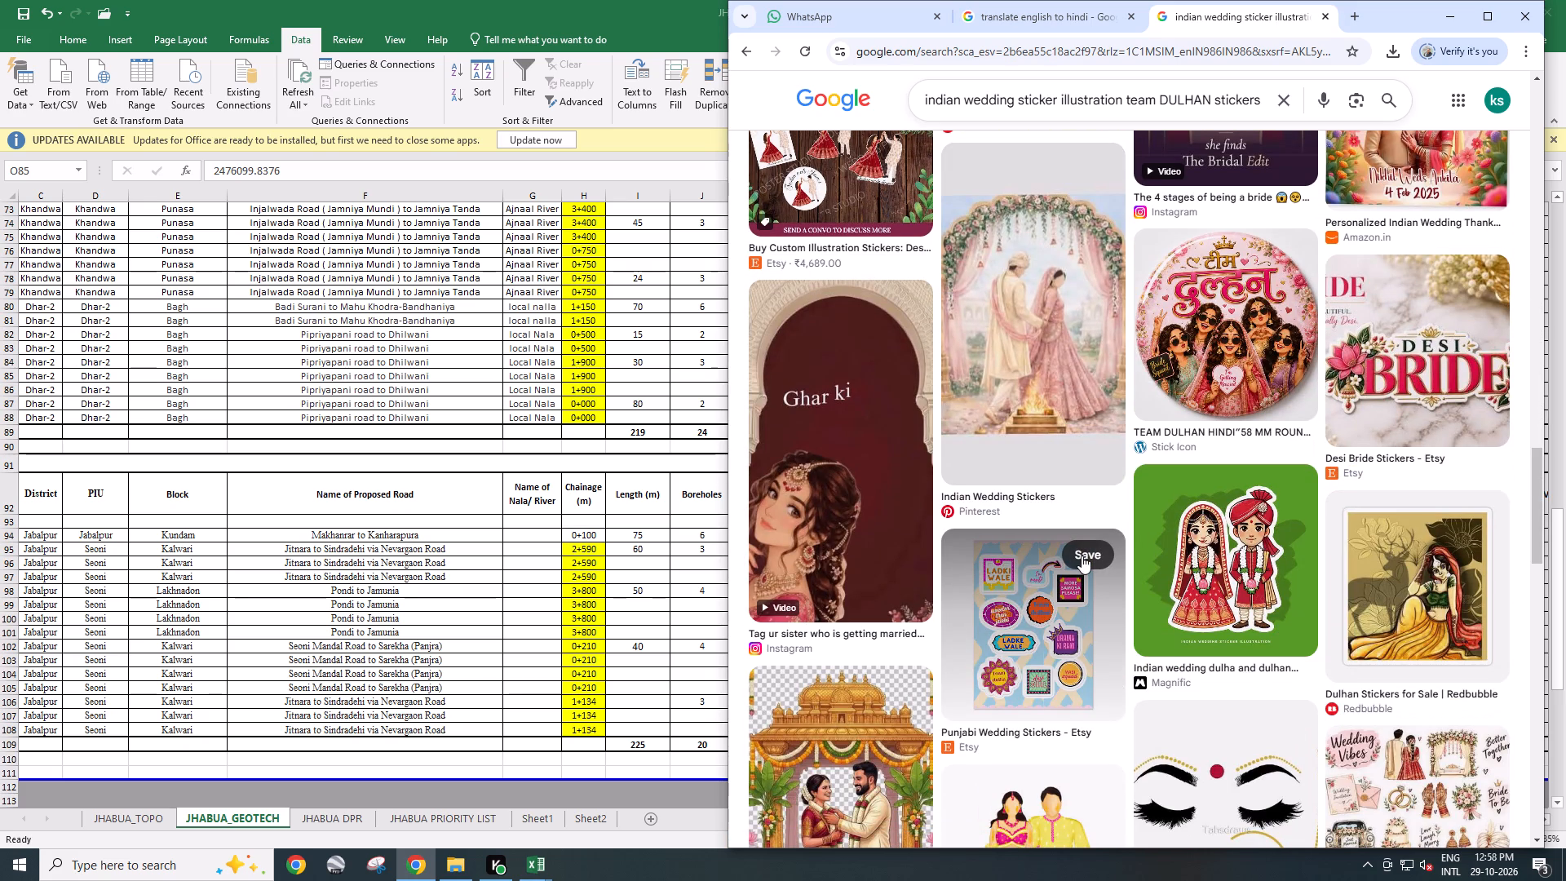
Preview the Stick Icon TEAM DULHAN HINDI round badge, capture its picture with Snipping Tool, and close the capture.
{"action": "left_click", "coordinate": [1267, 362]}
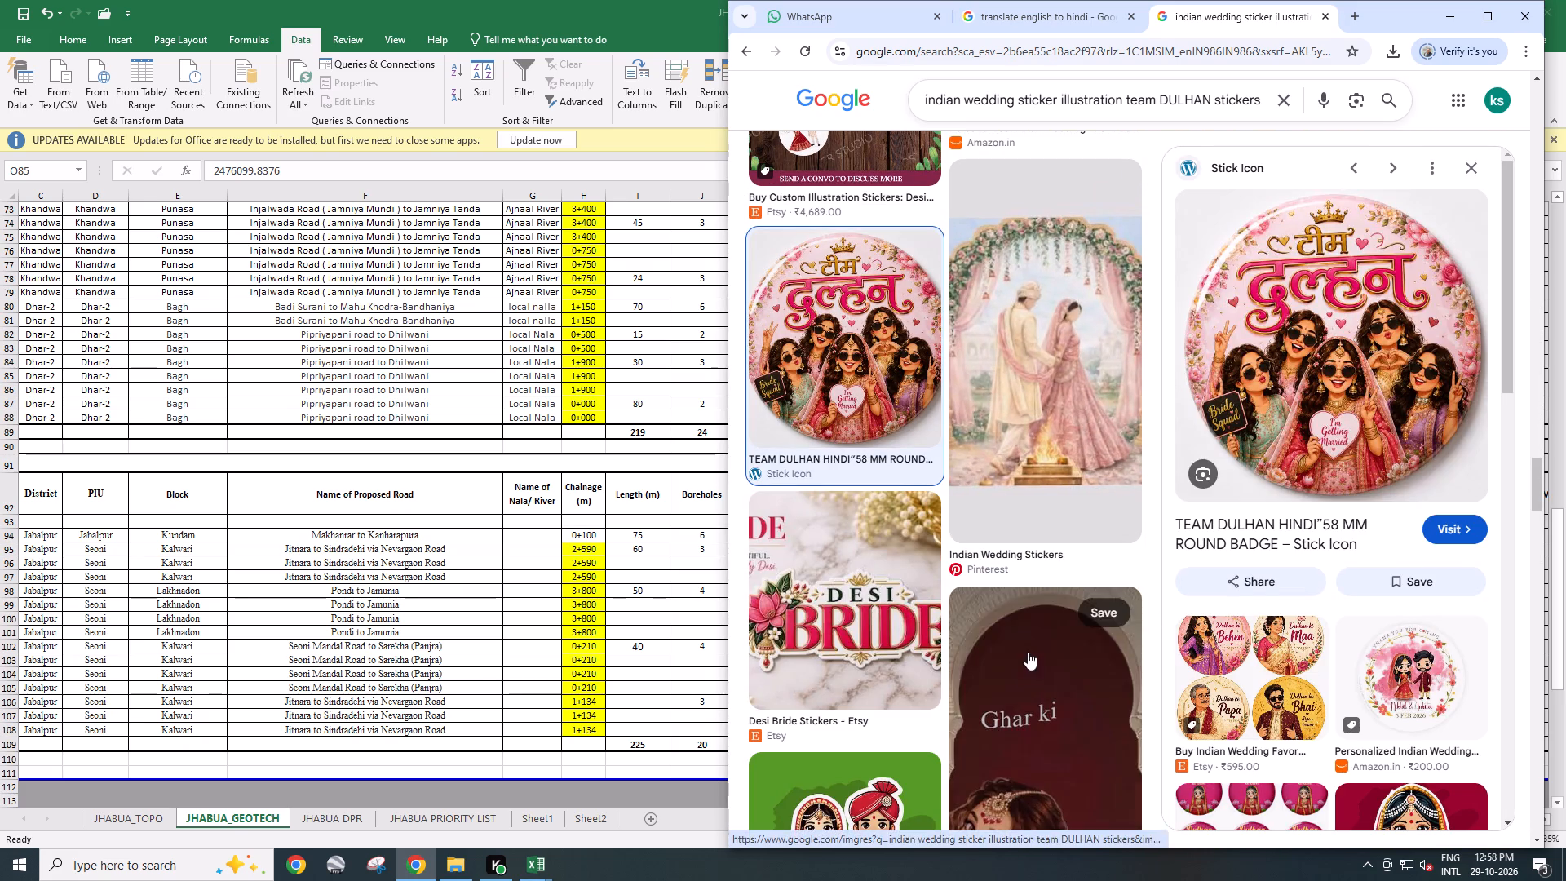
{"action": "left_click", "coordinate": [391, 859]}
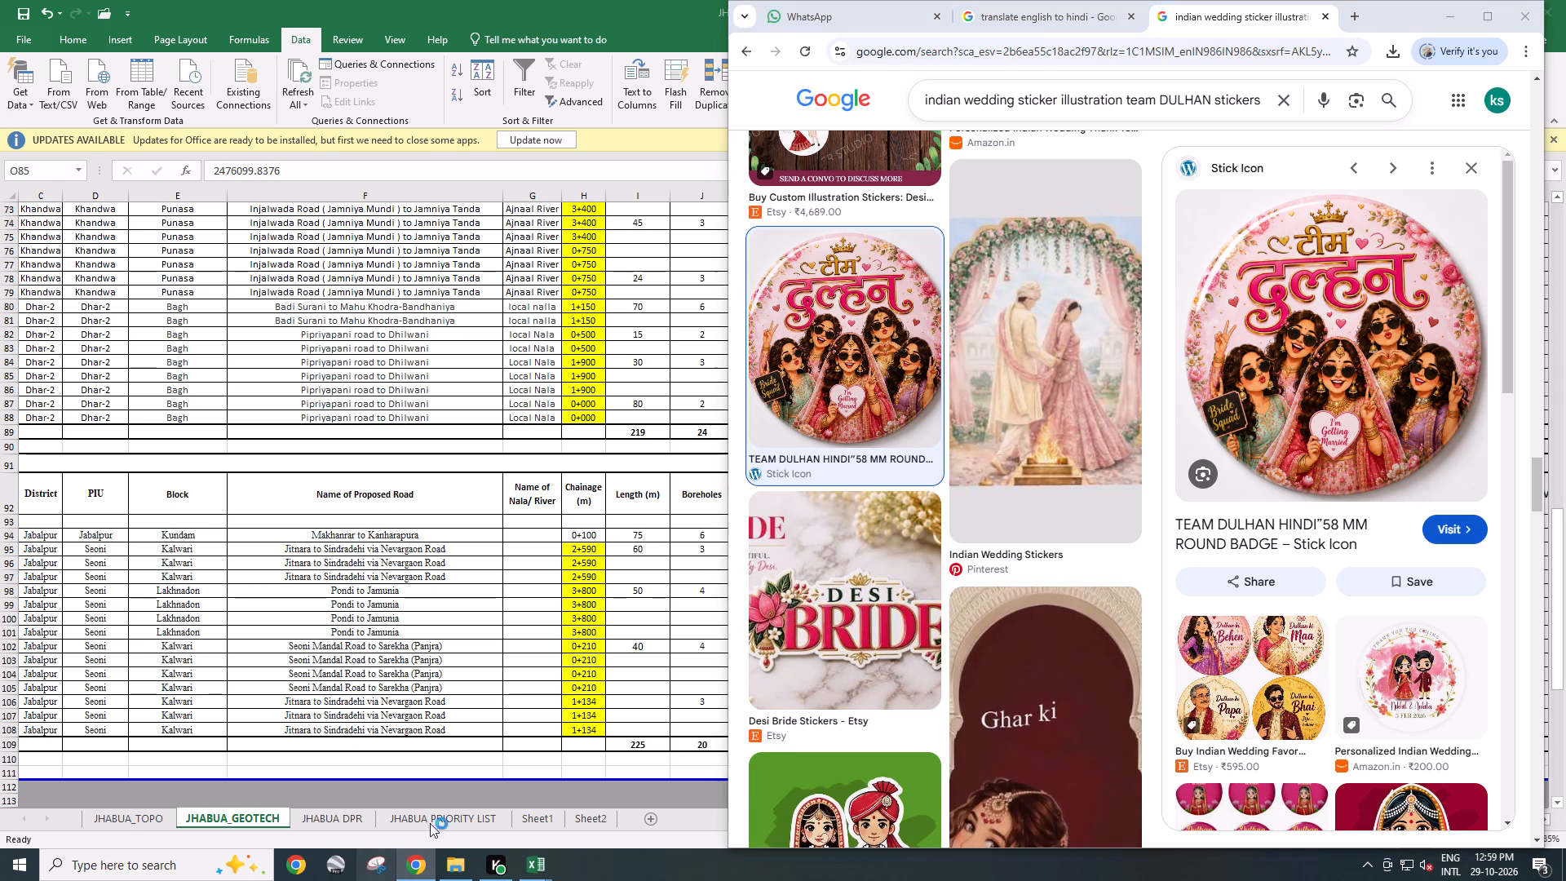
{"action": "left_click", "coordinate": [476, 424]}
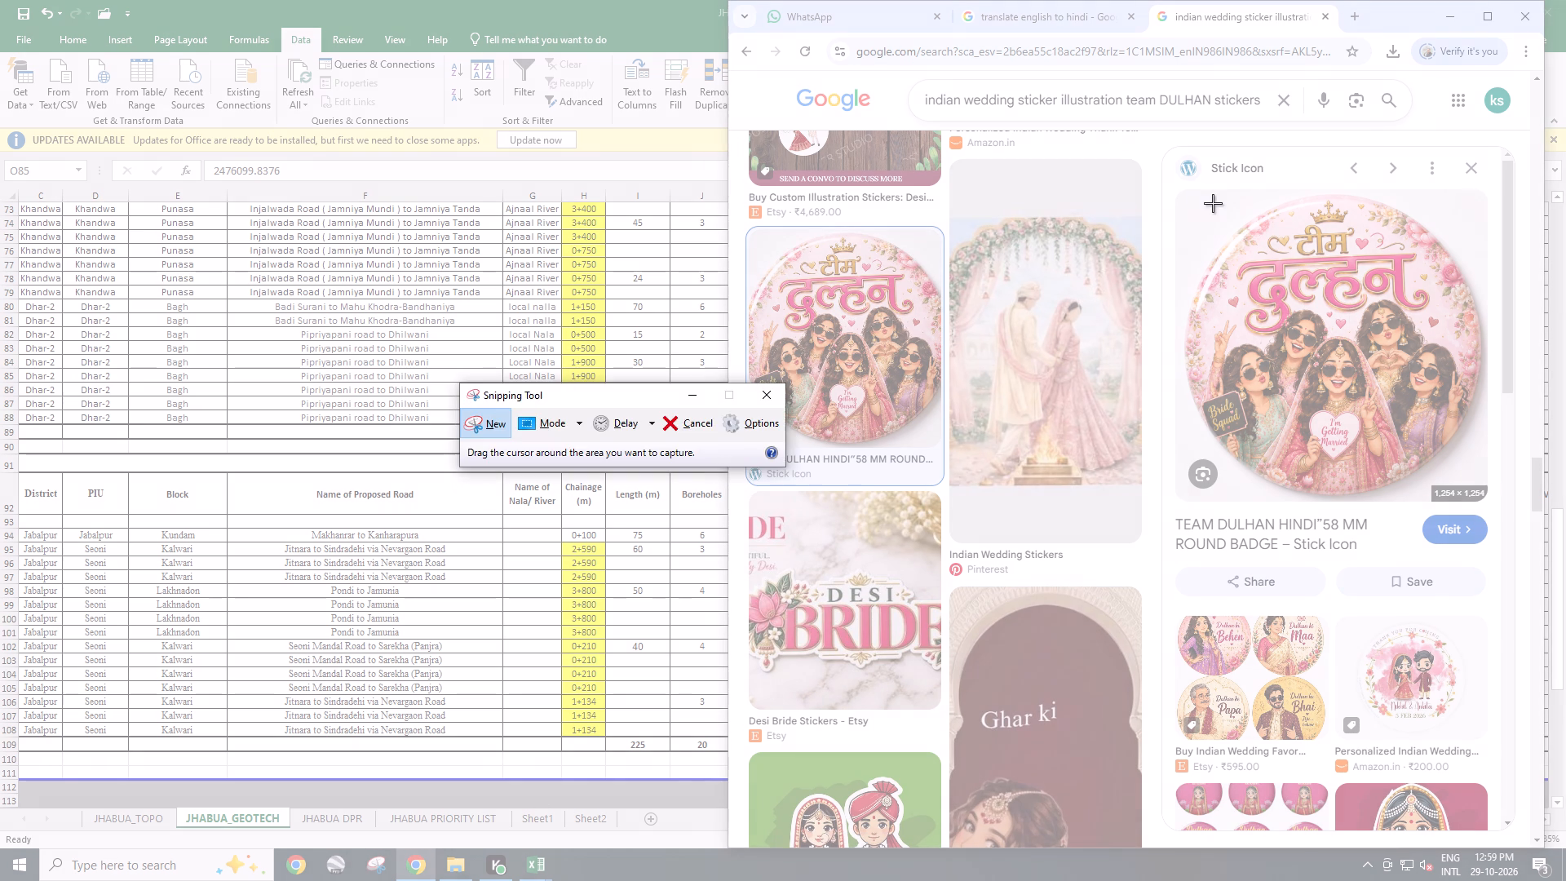
{"action": "left_click_drag", "start_coordinate": [1189, 194], "coordinate": [1484, 476]}
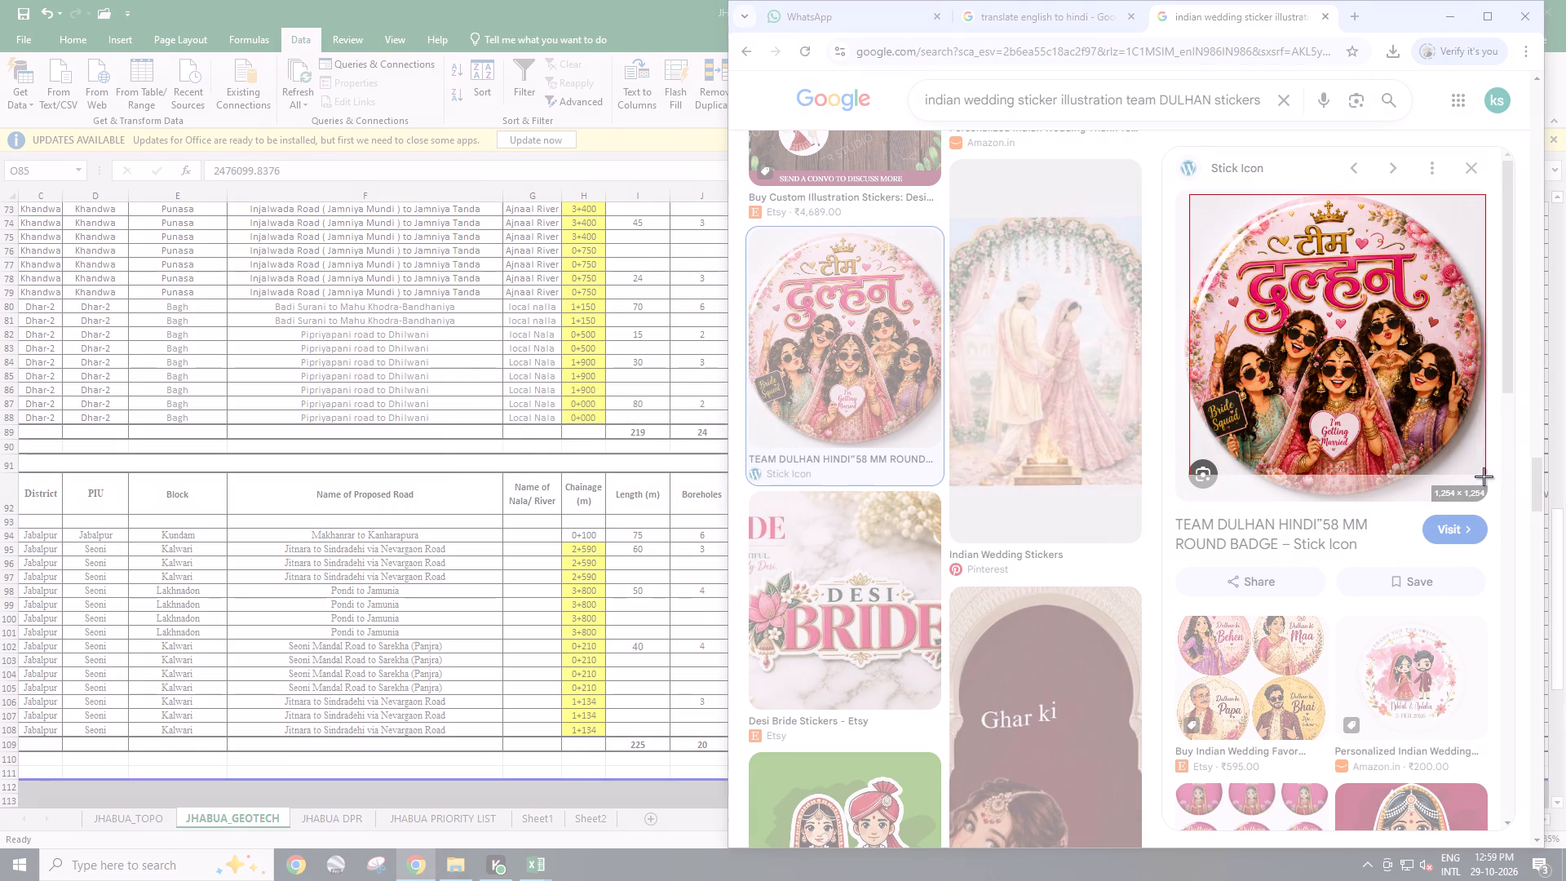
{"action": "left_click_drag", "start_coordinate": [1484, 476], "coordinate": [1476, 481]}
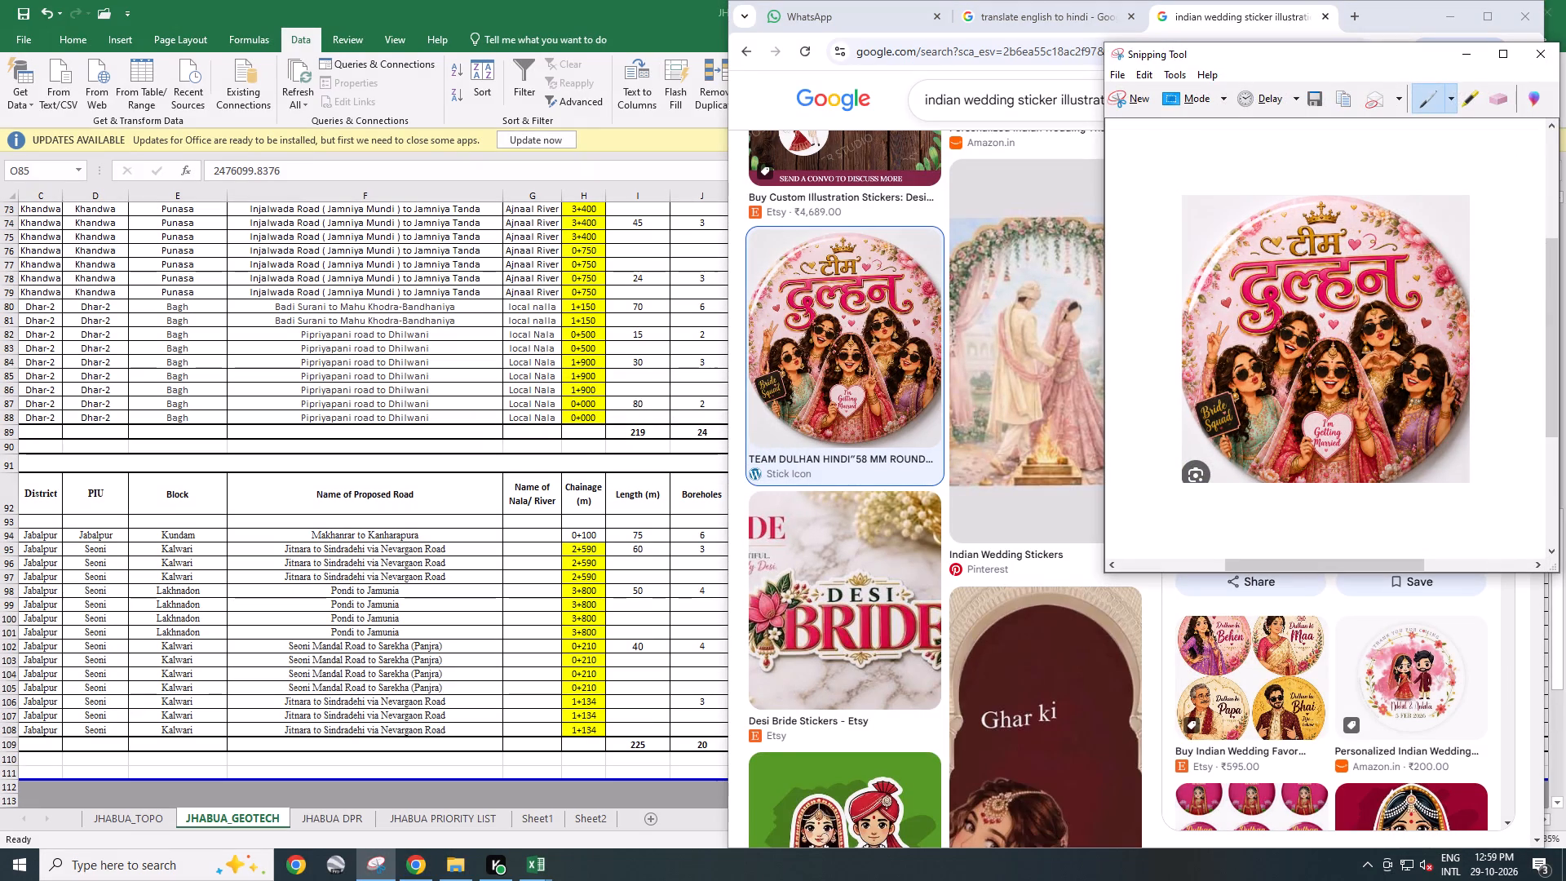
{"action": "key", "text": "Escape"}
{"action": "right_click", "coordinate": [1354, 383]}
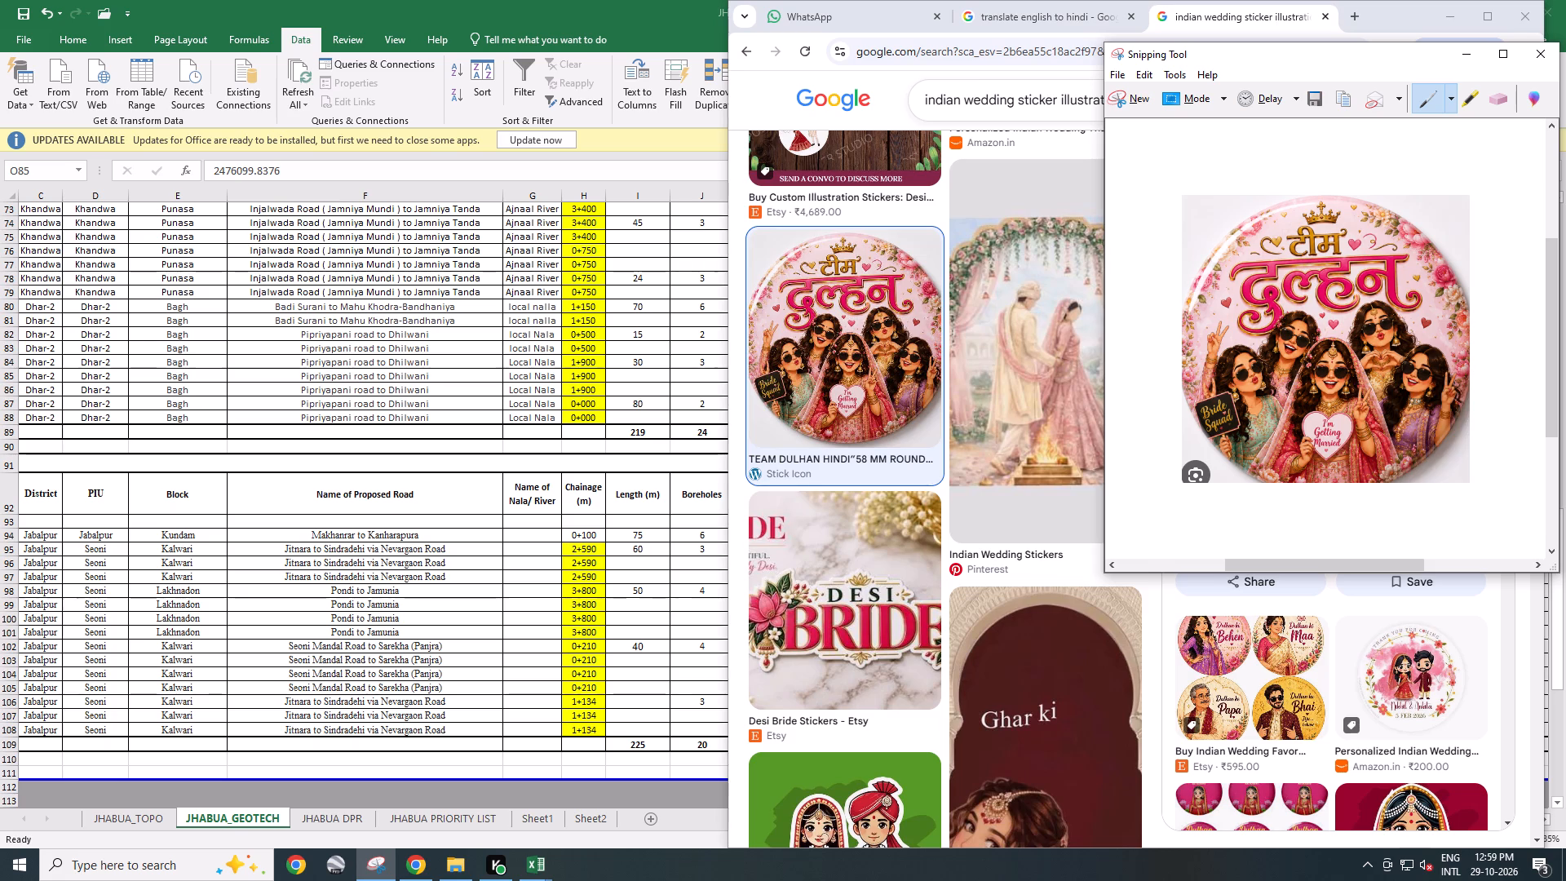
{"action": "key", "text": "Escape"}
{"action": "left_click", "coordinate": [1544, 62]}
Visit the badge's product page, review its description and related products, and close the page.
{"action": "left_click", "coordinate": [1400, 318]}
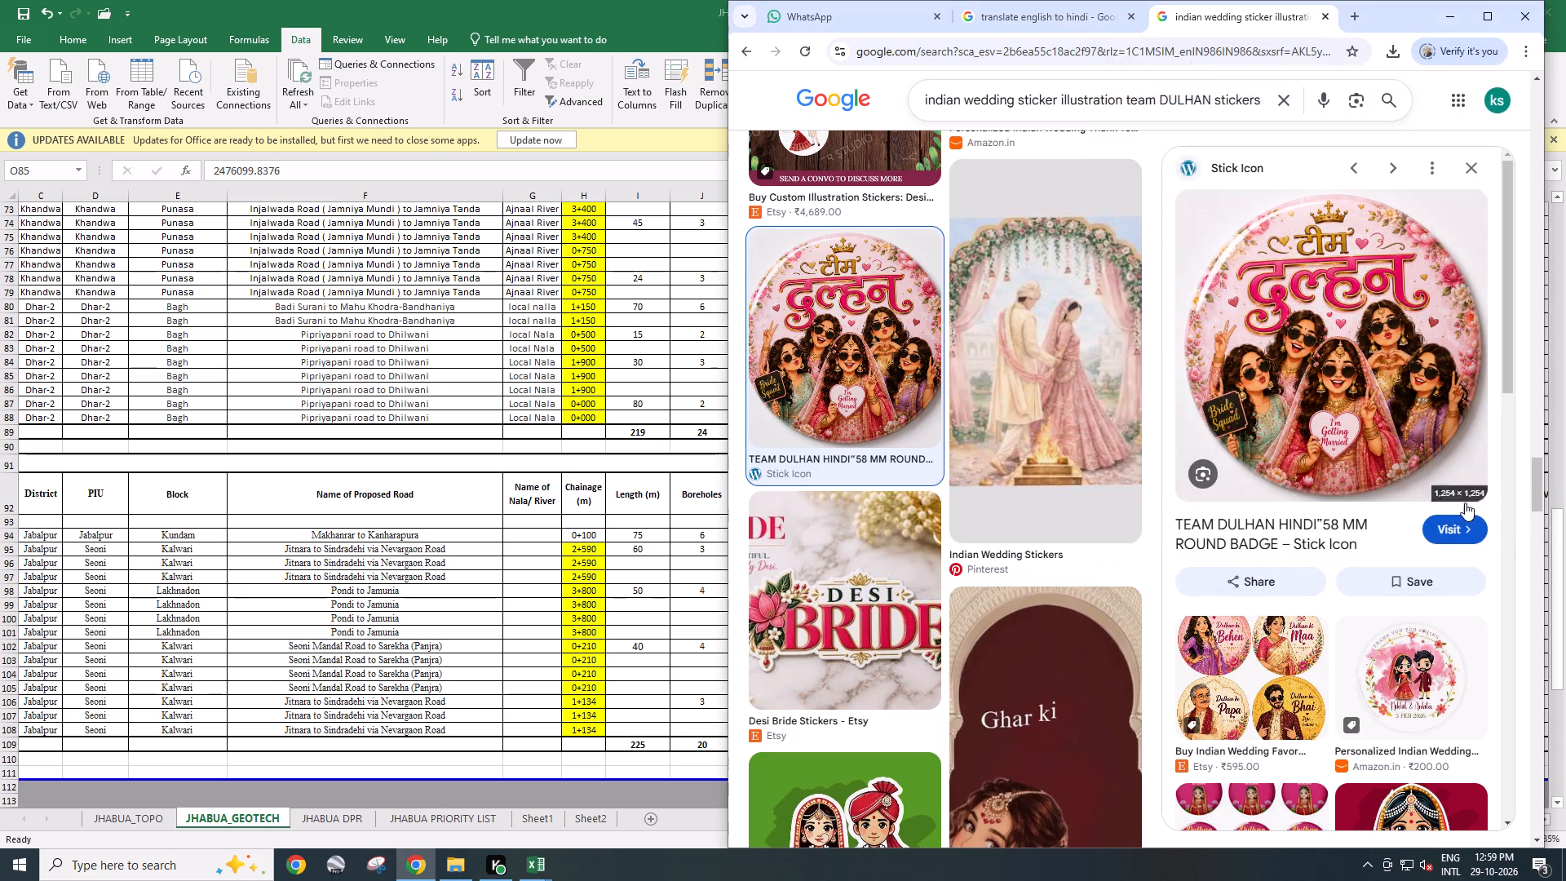
{"action": "left_click", "coordinate": [1458, 522]}
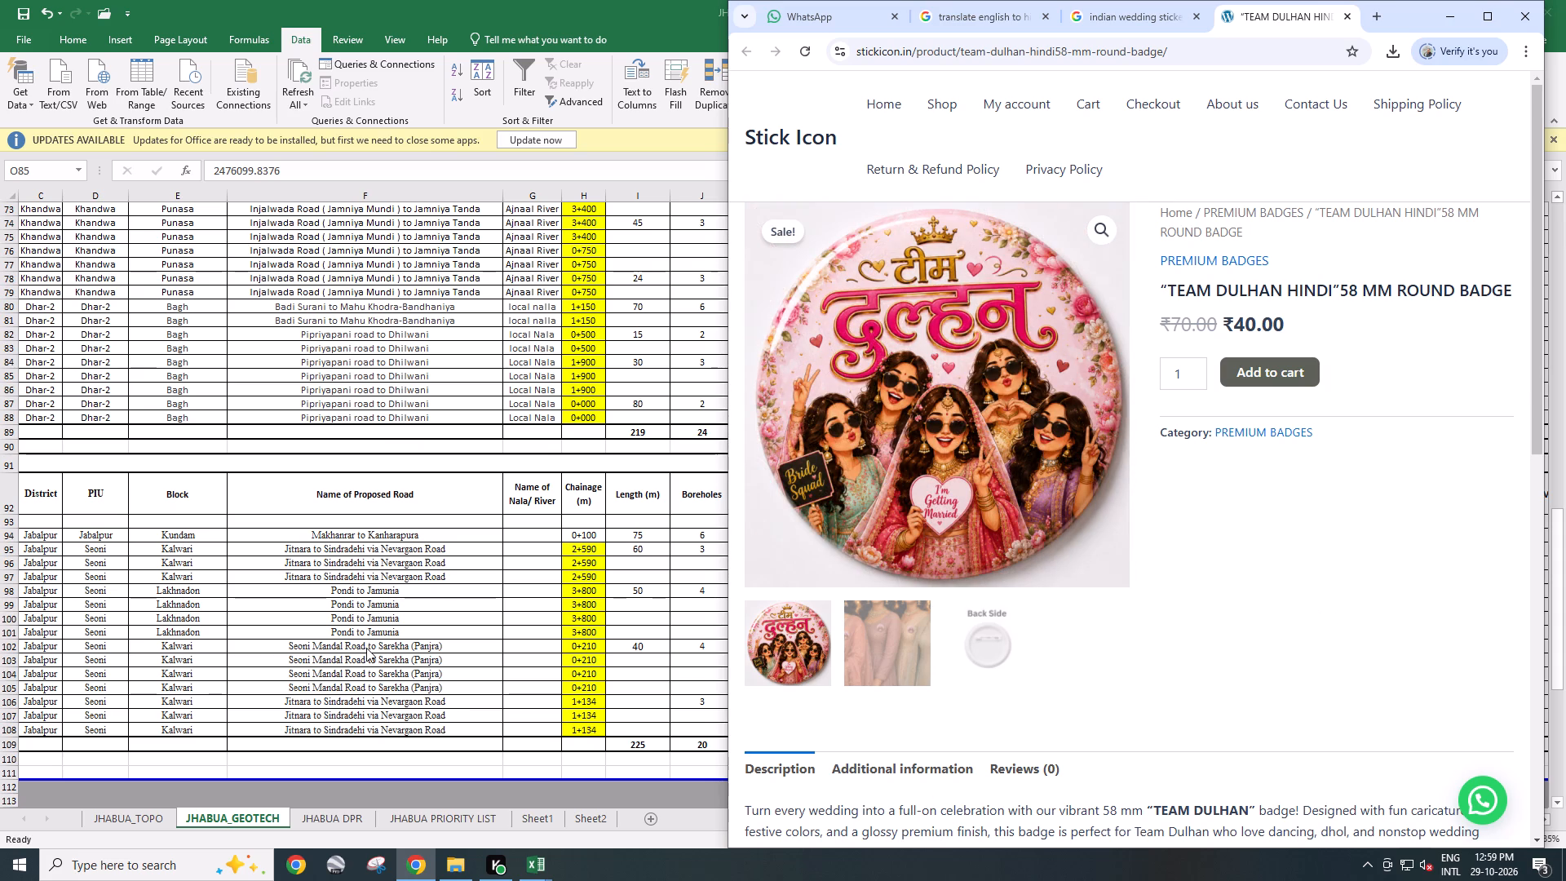
{"action": "scroll", "coordinate": [880, 385], "scroll_direction": "down", "scroll_amount": 10}
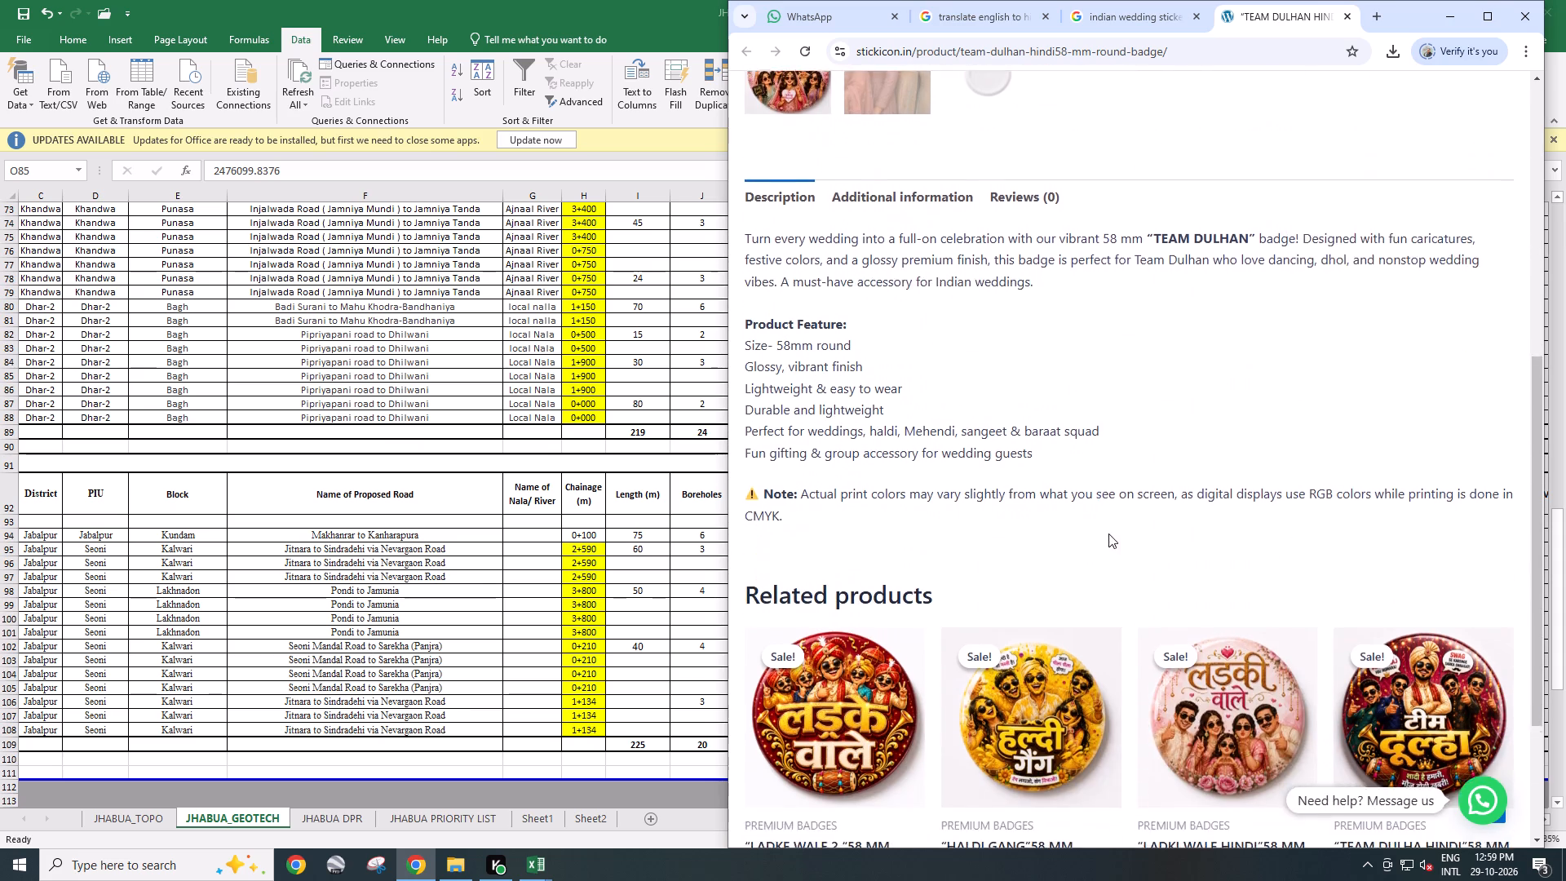
{"action": "scroll", "coordinate": [1108, 533], "scroll_direction": "down", "scroll_amount": 1}
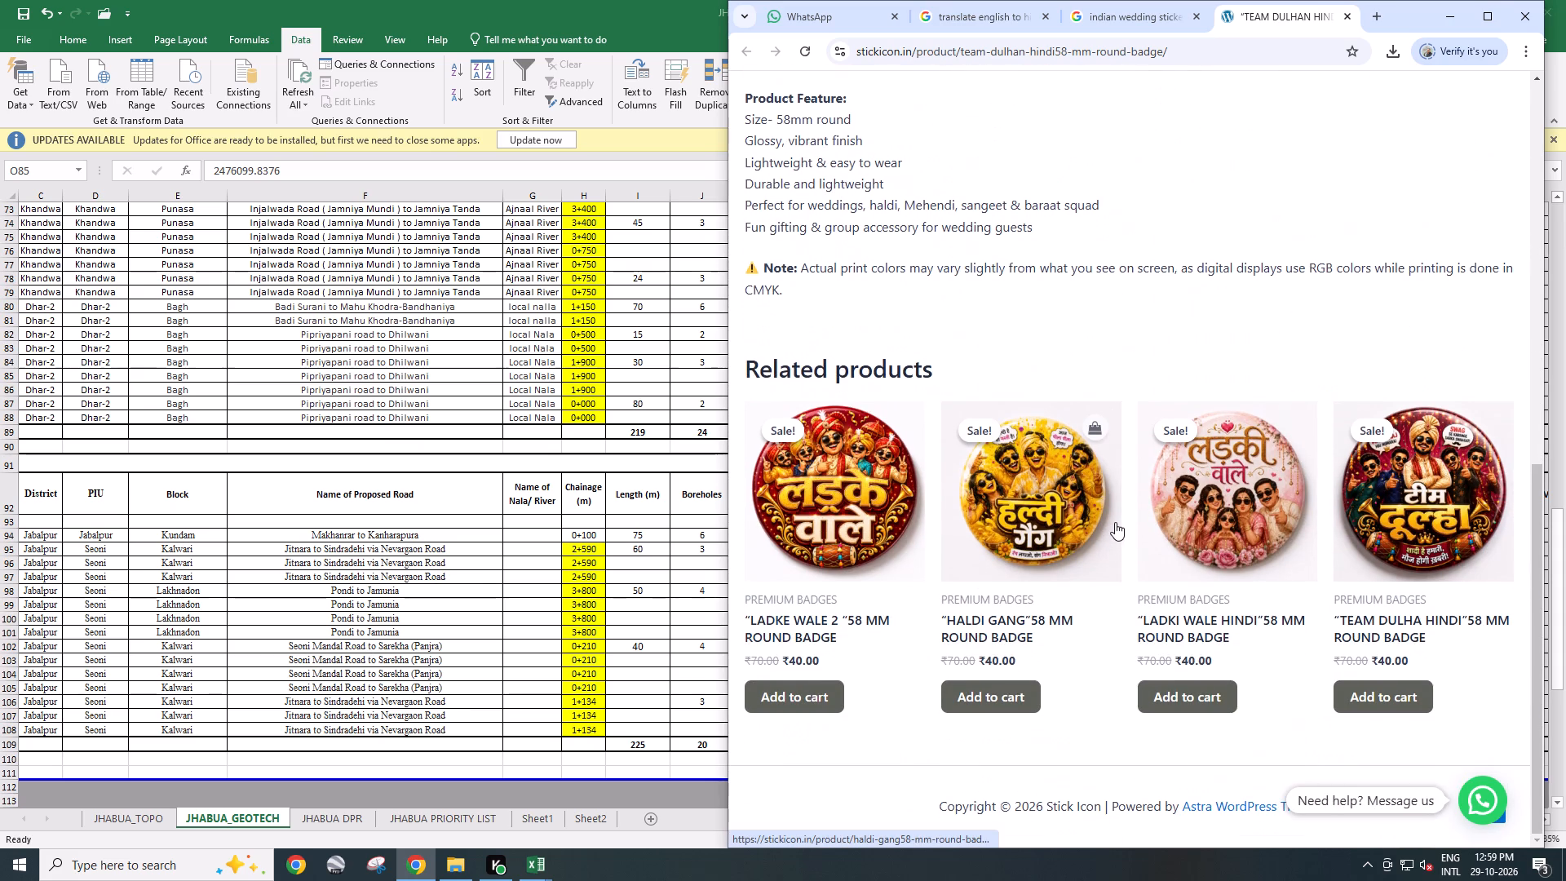
{"action": "key", "text": "Escape"}
{"action": "key", "text": "Escape"}
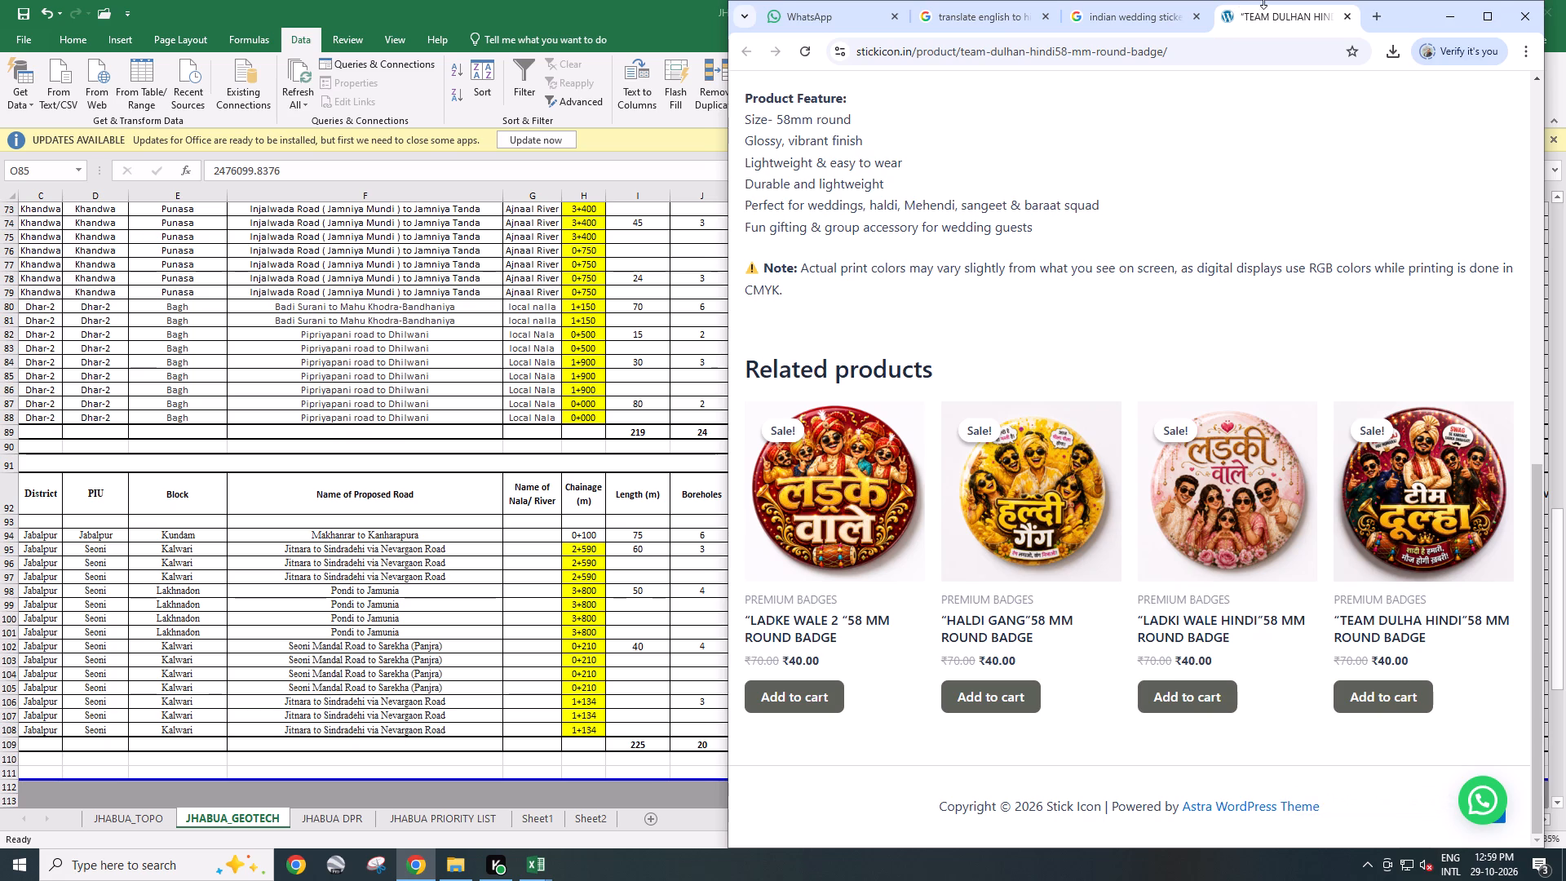
{"action": "left_click", "coordinate": [1348, 17]}
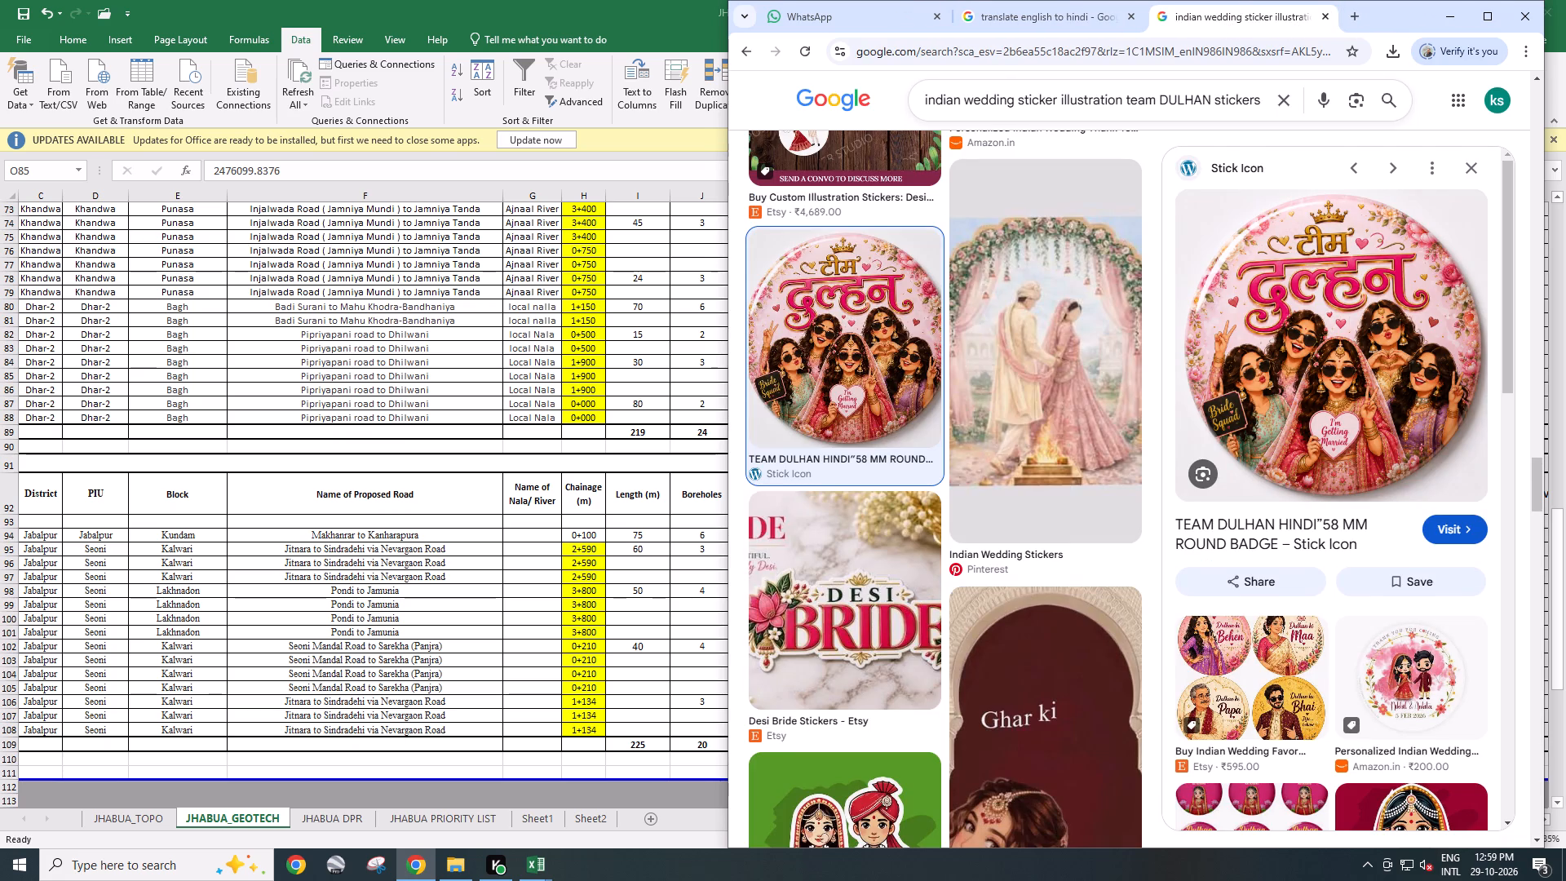
Close the Indian wedding sticker illustration image search.
{"action": "scroll", "coordinate": [1161, 229], "scroll_direction": "up", "scroll_amount": 12}
{"action": "scroll", "coordinate": [1158, 219], "scroll_direction": "down", "scroll_amount": 1}
{"action": "scroll", "coordinate": [1158, 219], "scroll_direction": "up", "scroll_amount": 5}
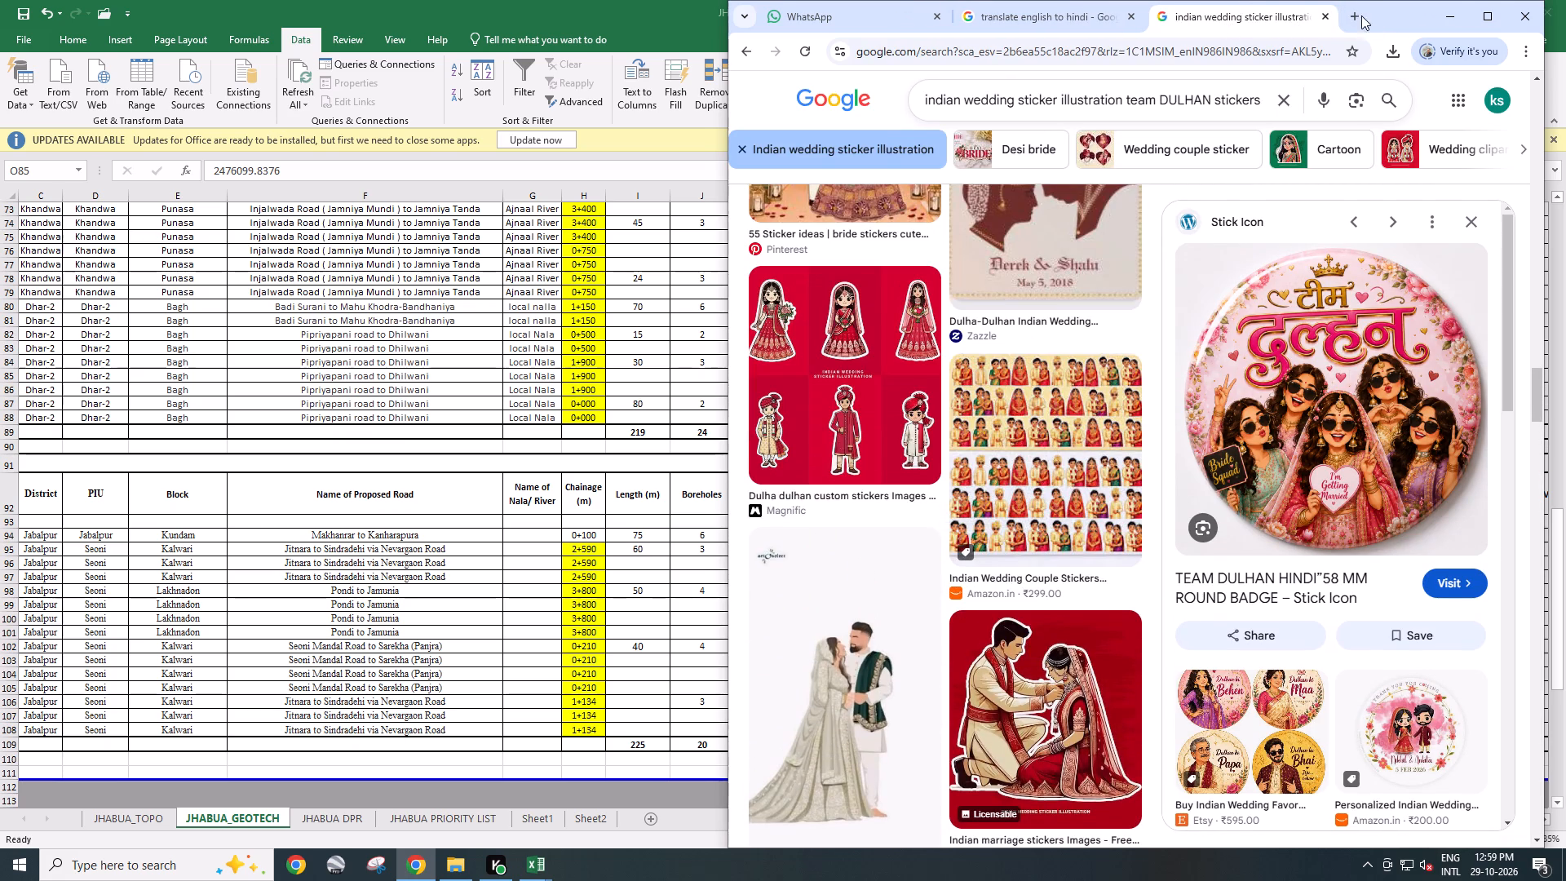
{"action": "left_click", "coordinate": [1327, 15]}
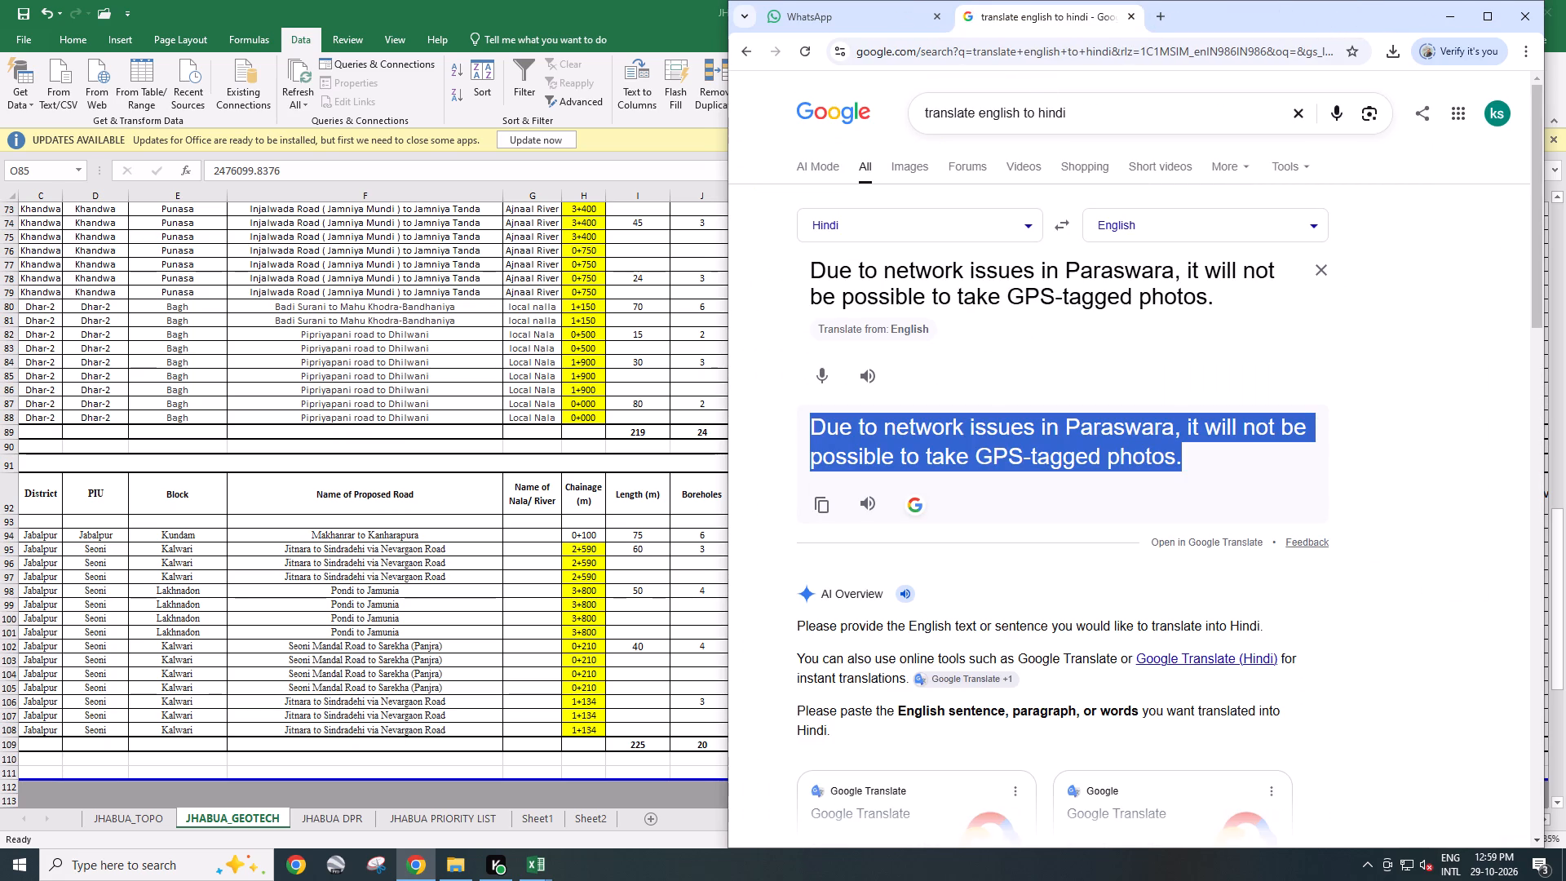
Search Google in a new tab for "TEAM DULHAN stickers PHOTOS" and show the image results.
{"action": "left_click", "coordinate": [1157, 18]}
{"action": "left_click", "coordinate": [1068, 336]}
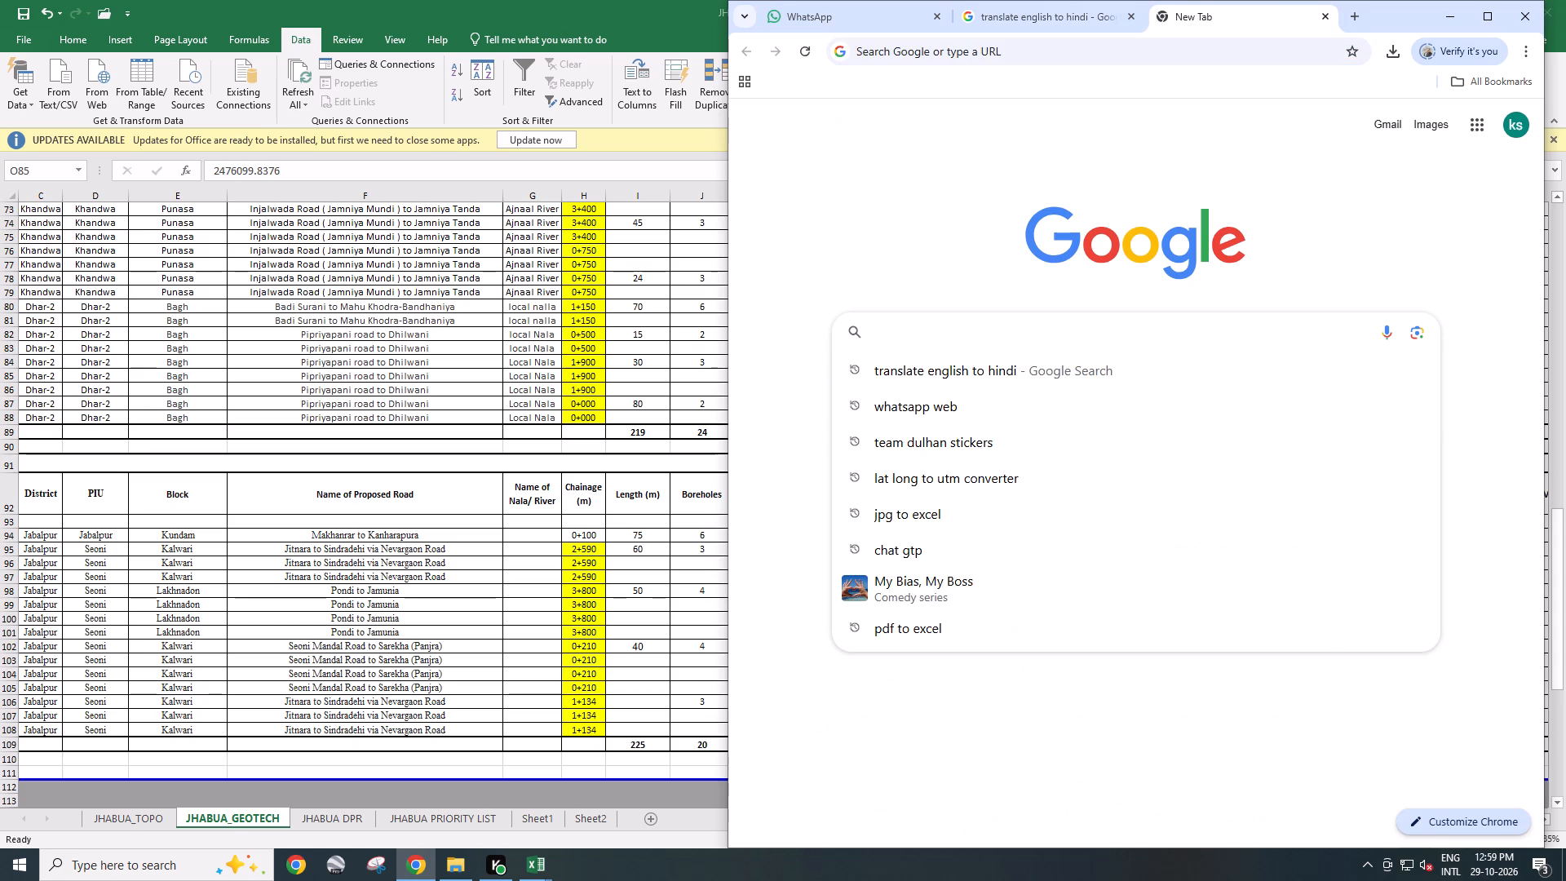
{"action": "type", "text": "TEM"}
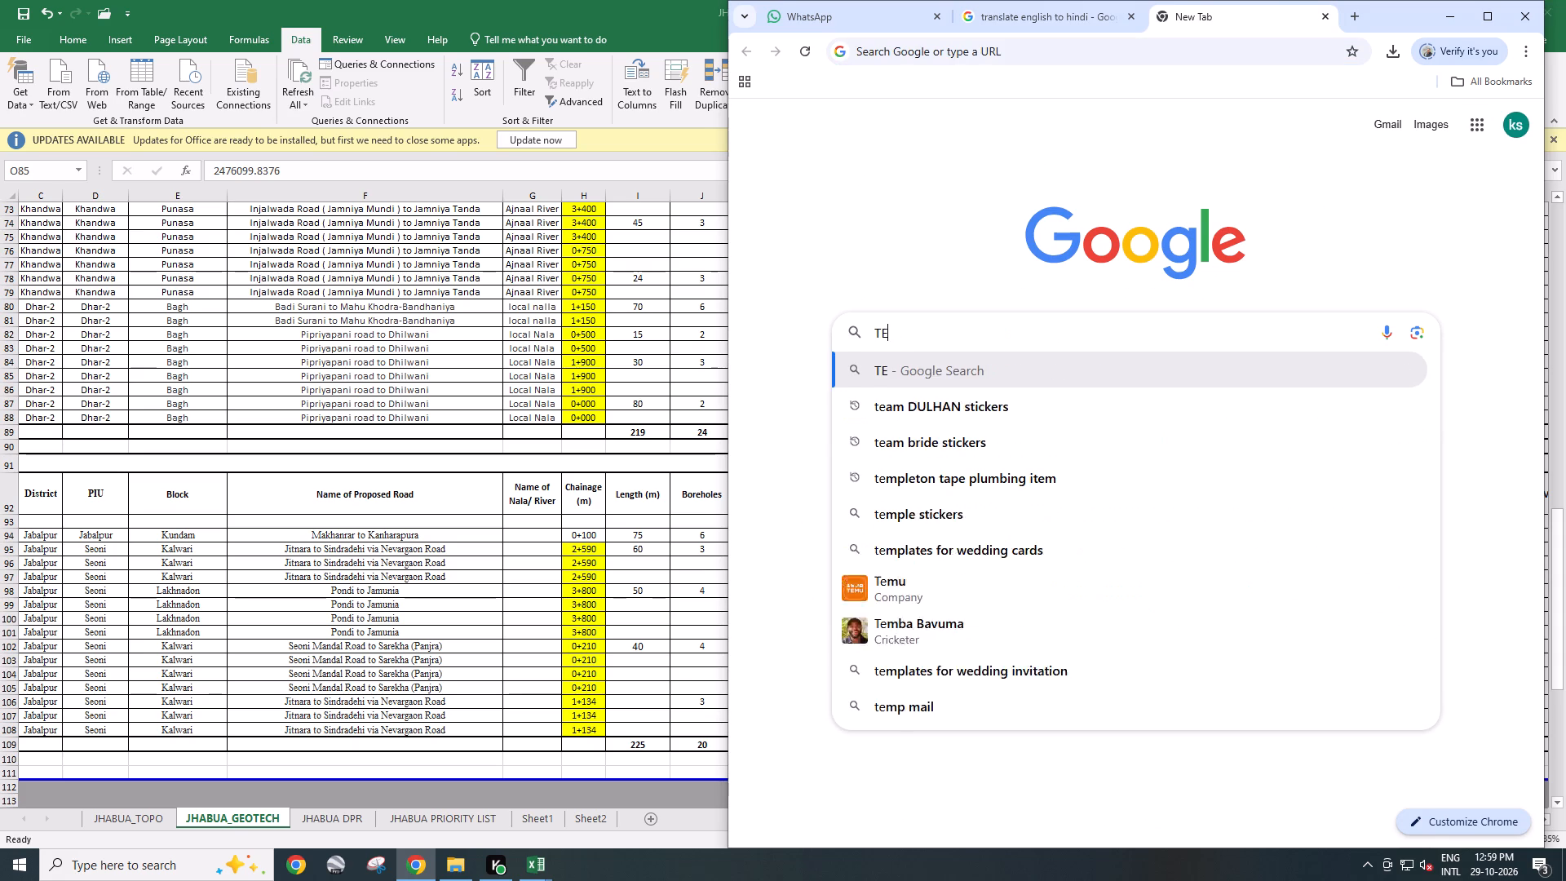
{"action": "key", "text": "BackSpace"}
{"action": "type", "text": "AM"}
{"action": "key", "text": "space"}
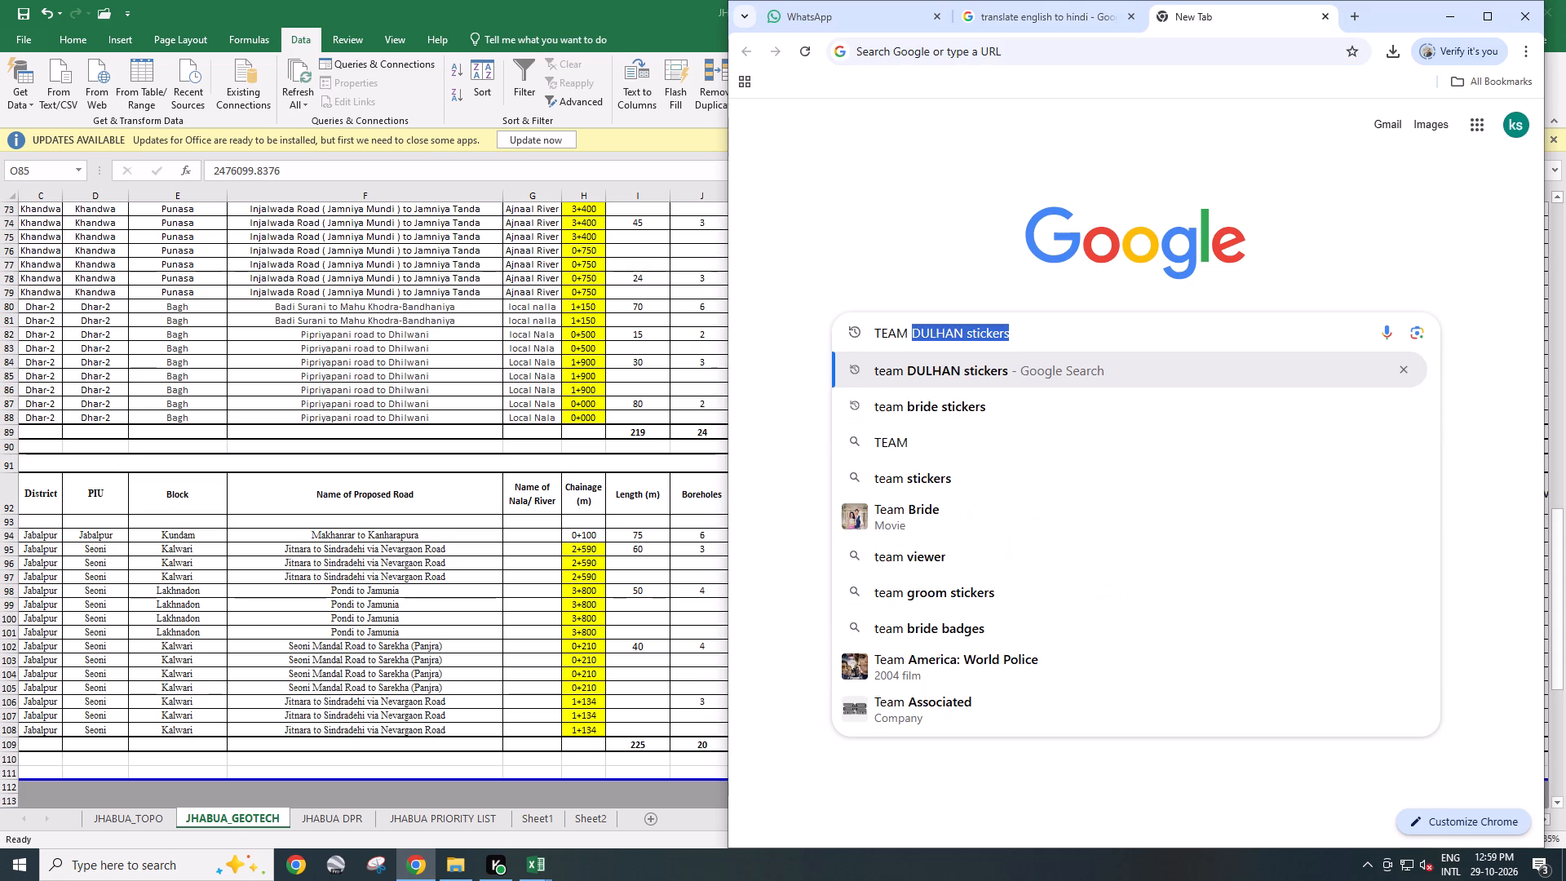
{"action": "left_click", "coordinate": [1051, 325]}
{"action": "key", "text": "space"}
{"action": "type", "text": "PHOTOS"}
{"action": "key", "text": "Return"}
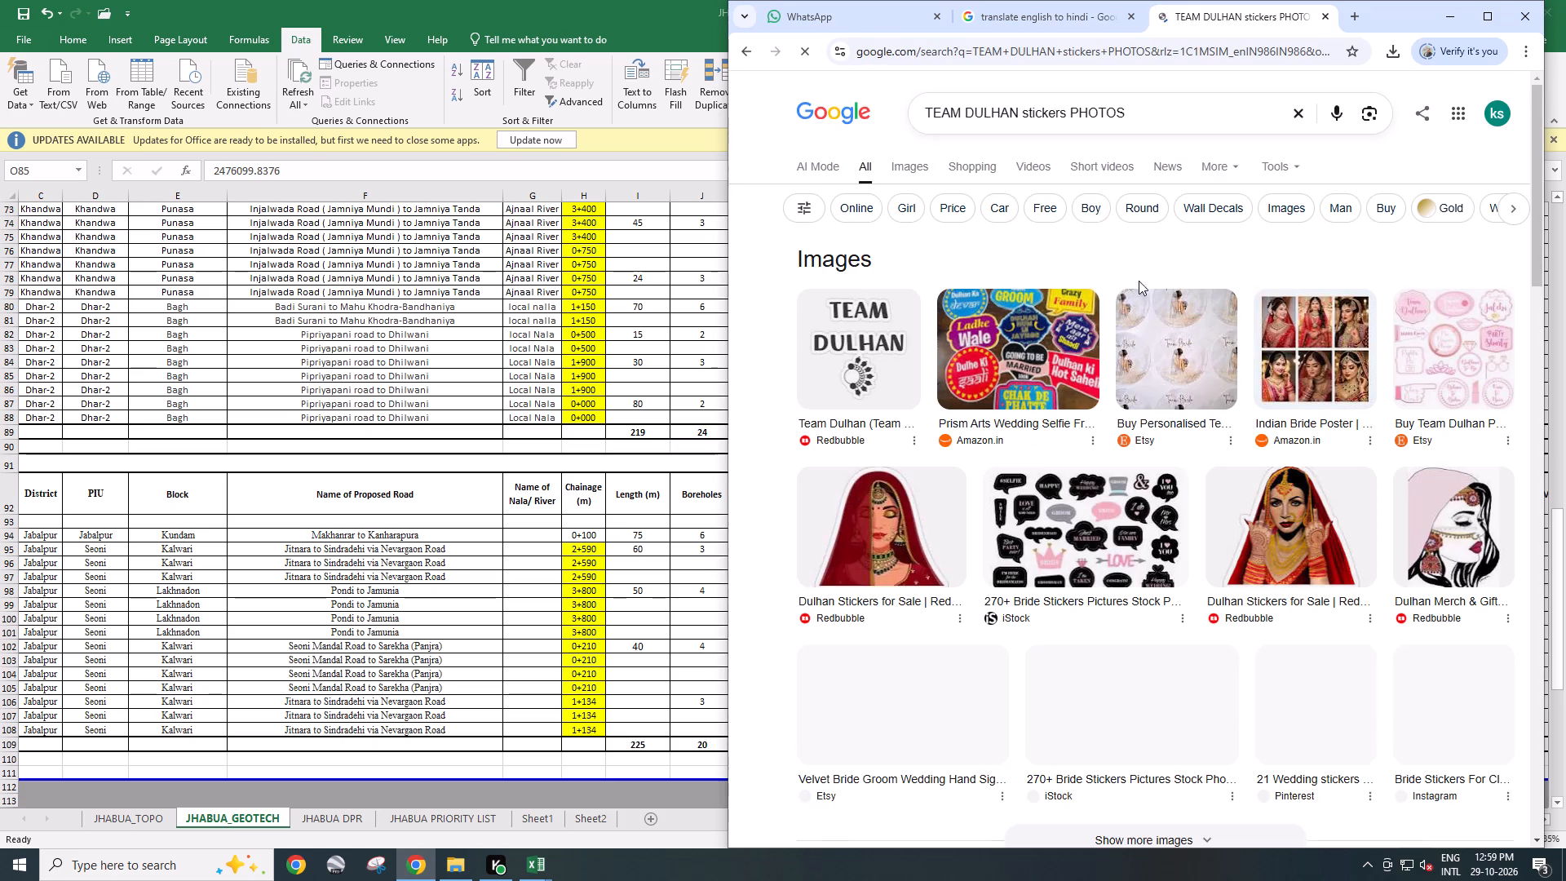
{"action": "left_click", "coordinate": [927, 168]}
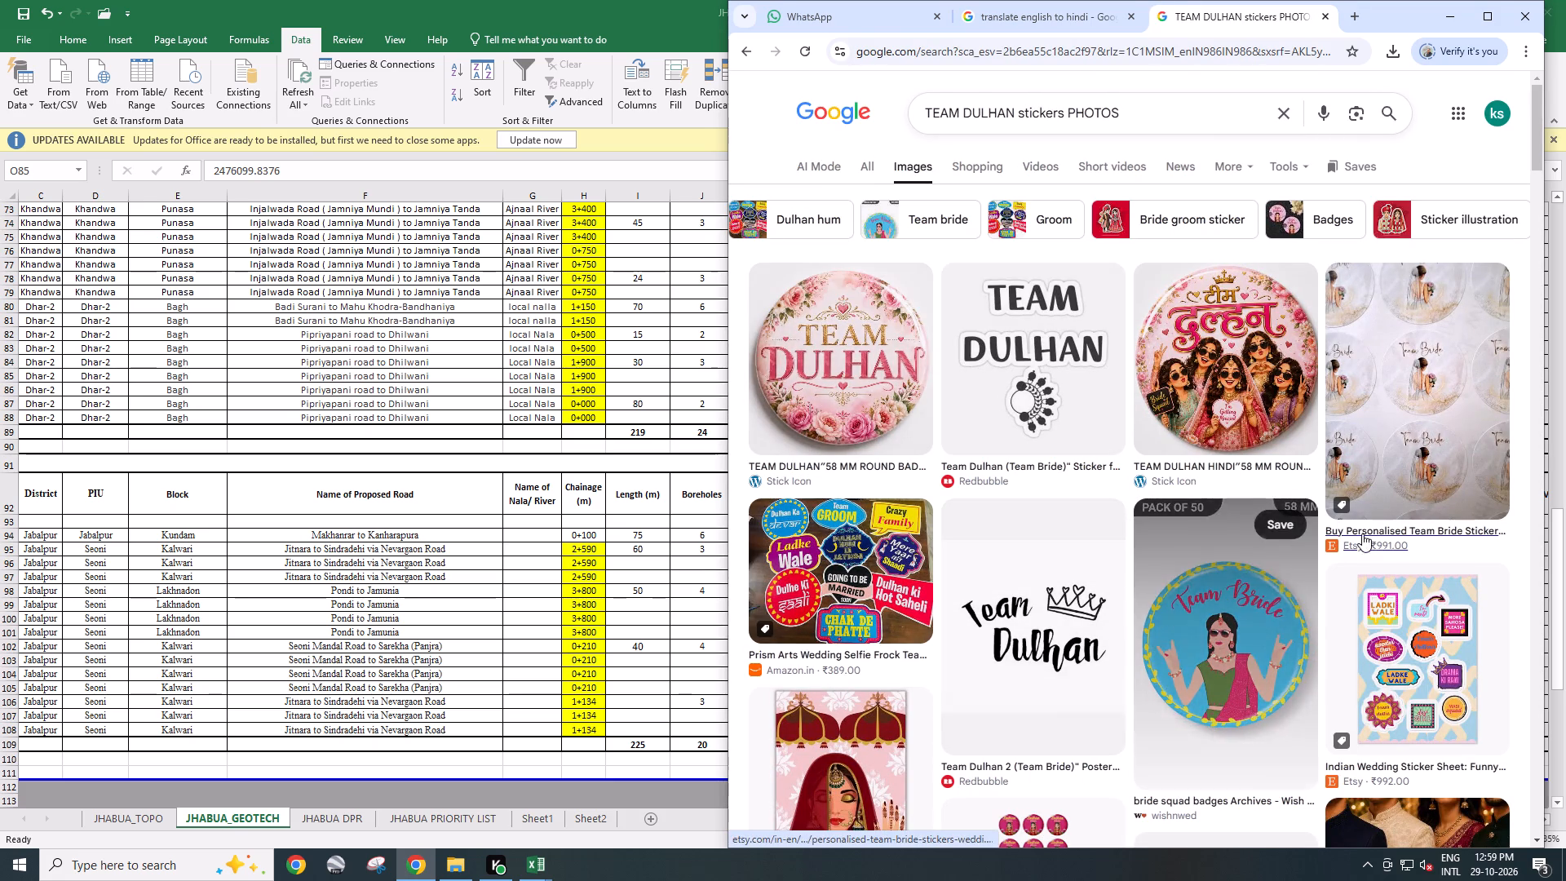
Preview the Stick Icon TEAM DULHAN HINDI 58 mm round badge and close the preview.
{"action": "left_click", "coordinate": [1236, 438]}
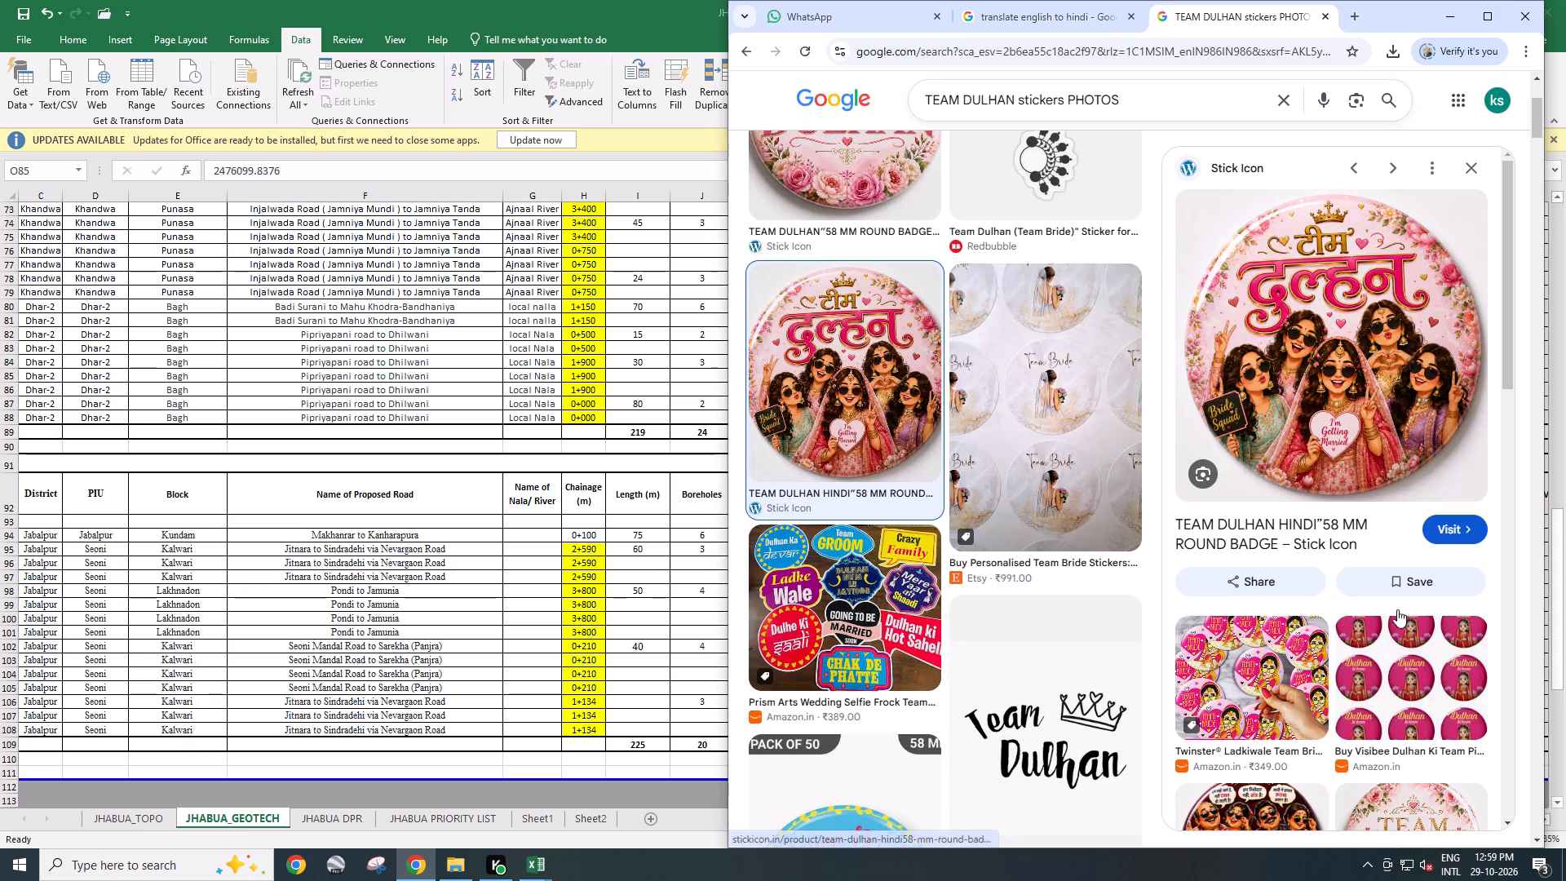
{"action": "key", "text": "Escape"}
Browse the TEAM DULHAN sticker image results for suitable sticker and badge designs.
{"action": "scroll", "coordinate": [1045, 449], "scroll_direction": "down", "scroll_amount": 5}
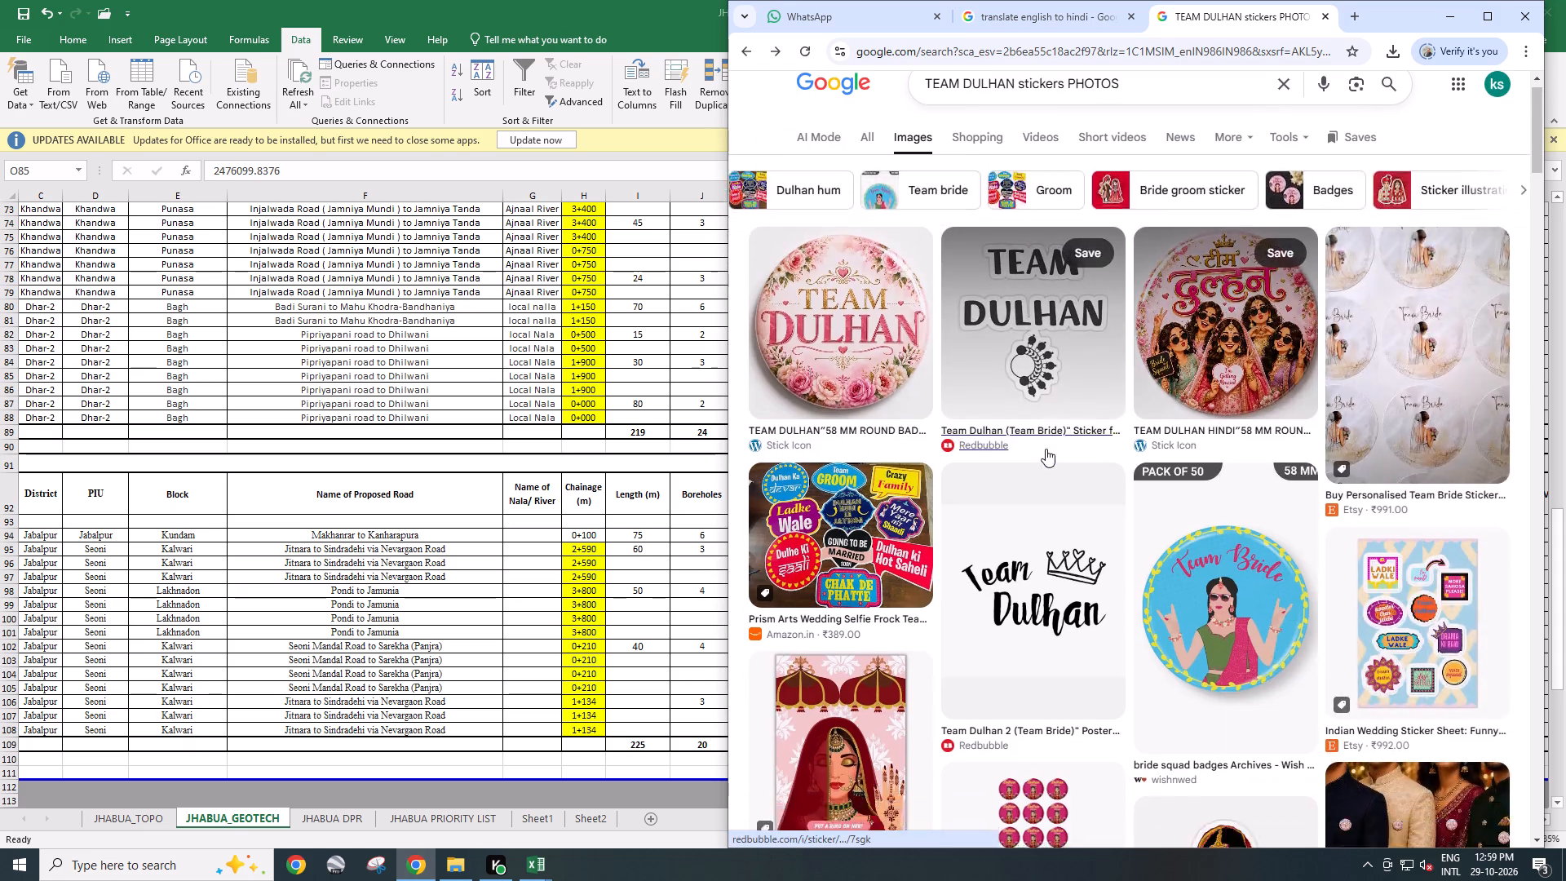
{"action": "scroll", "coordinate": [1046, 449], "scroll_direction": "down", "scroll_amount": 2}
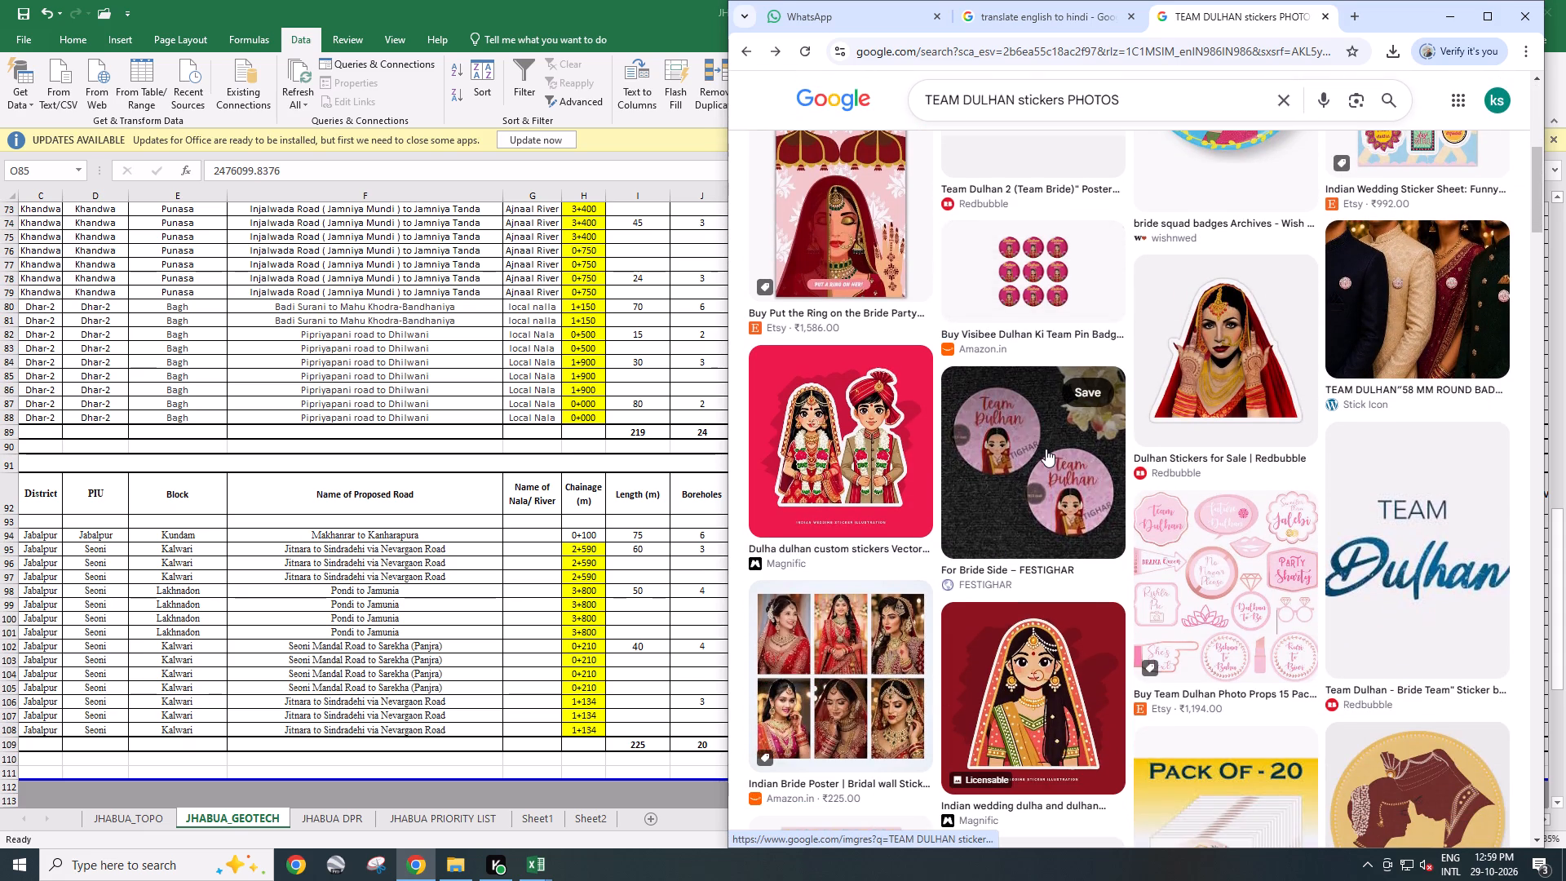
{"action": "scroll", "coordinate": [1046, 449], "scroll_direction": "down", "scroll_amount": 14}
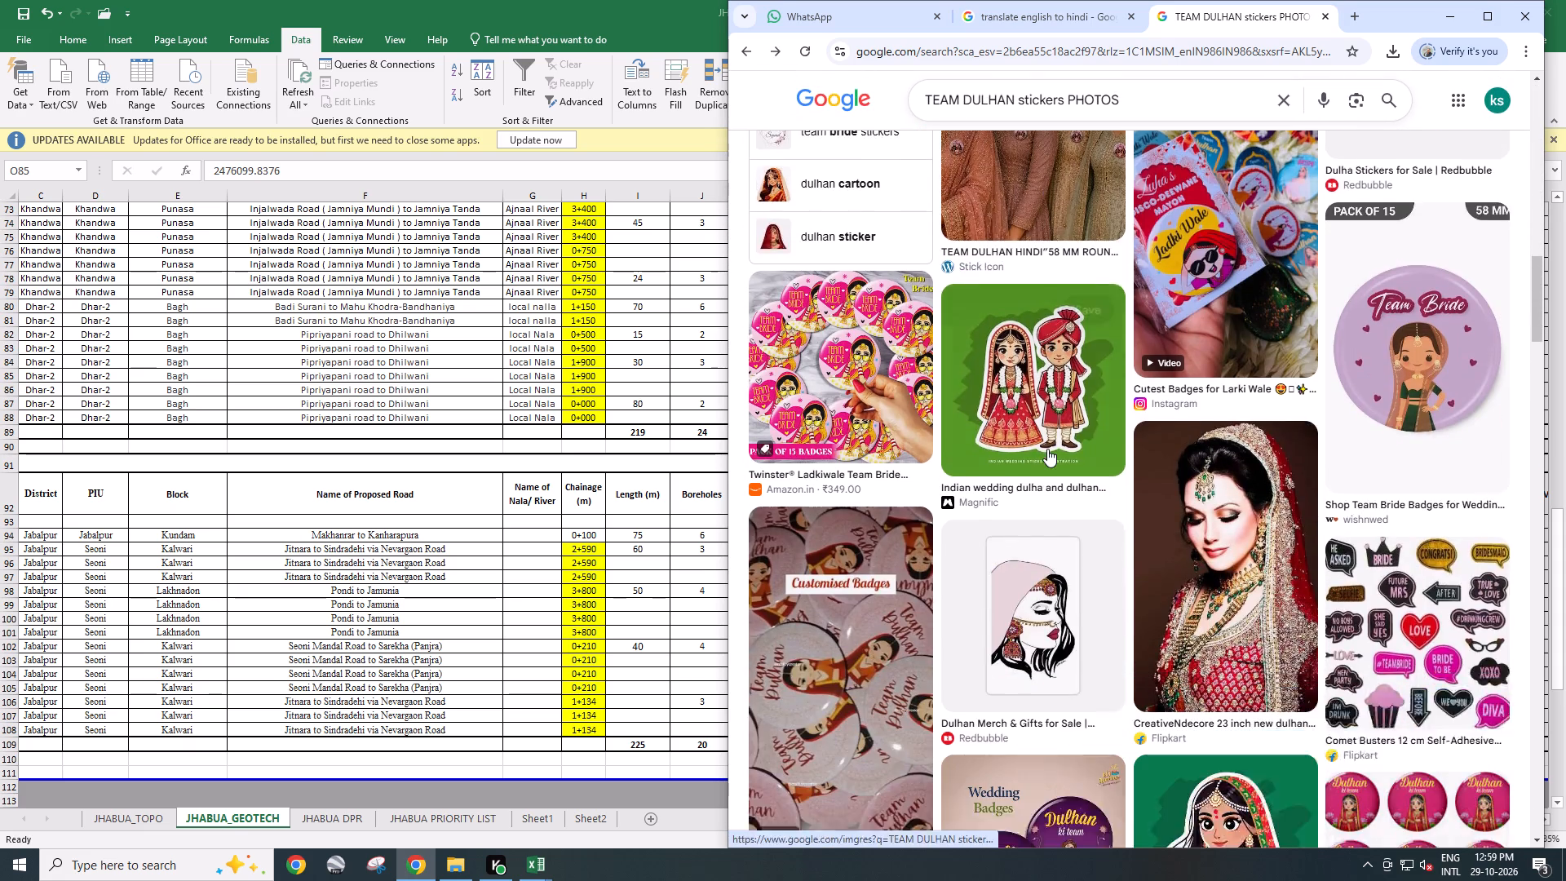
{"action": "scroll", "coordinate": [1048, 449], "scroll_direction": "down", "scroll_amount": 13}
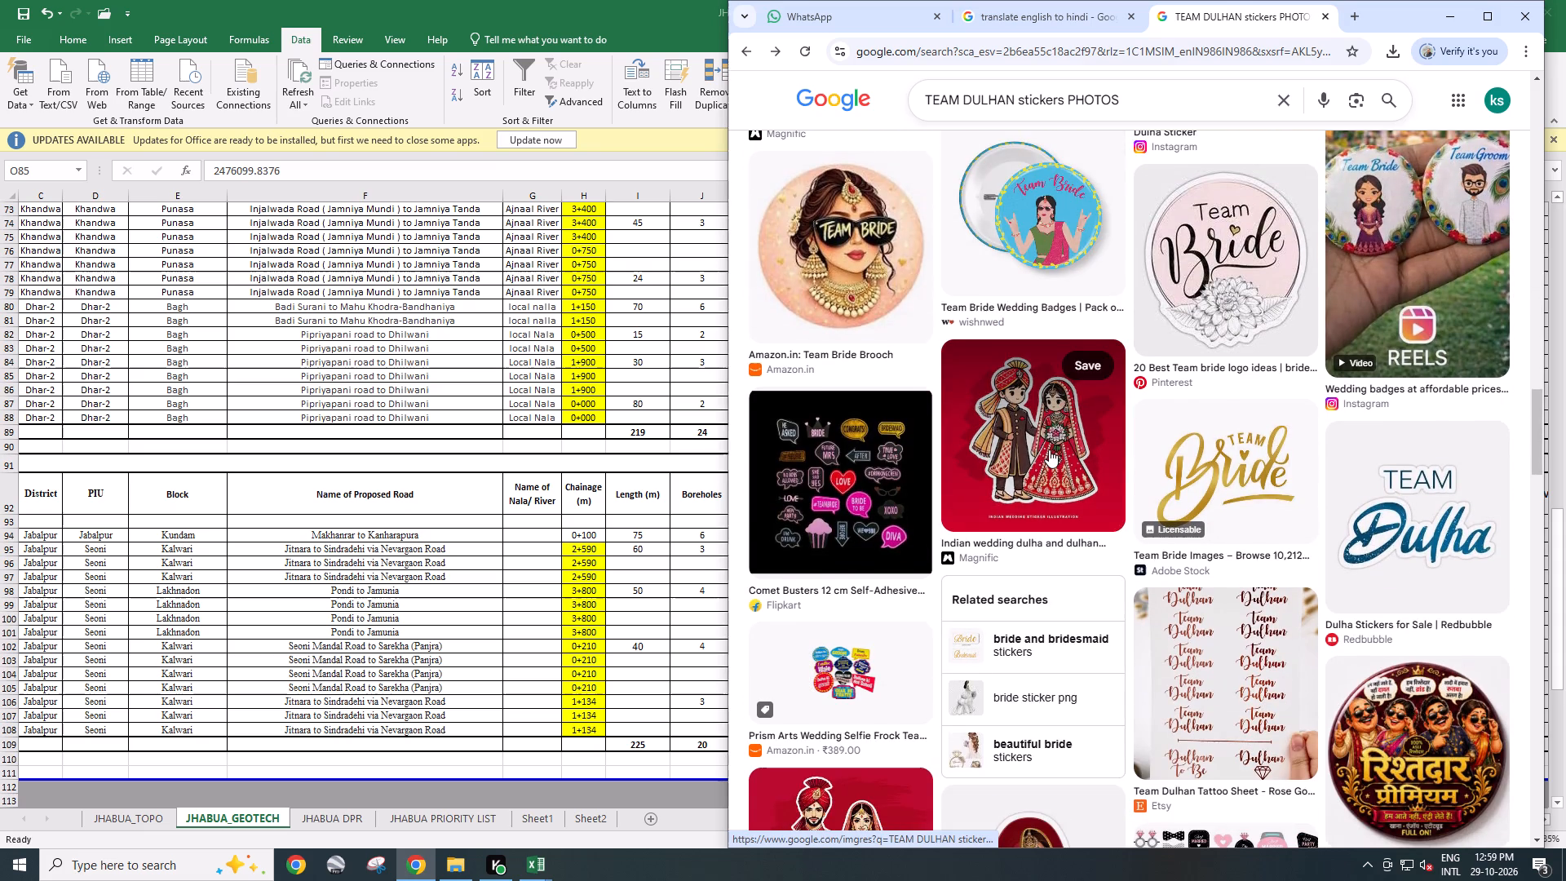
{"action": "scroll", "coordinate": [1049, 449], "scroll_direction": "down", "scroll_amount": 12}
{"action": "scroll", "coordinate": [1054, 449], "scroll_direction": "up", "scroll_amount": 1}
{"action": "scroll", "coordinate": [1054, 449], "scroll_direction": "down", "scroll_amount": 7}
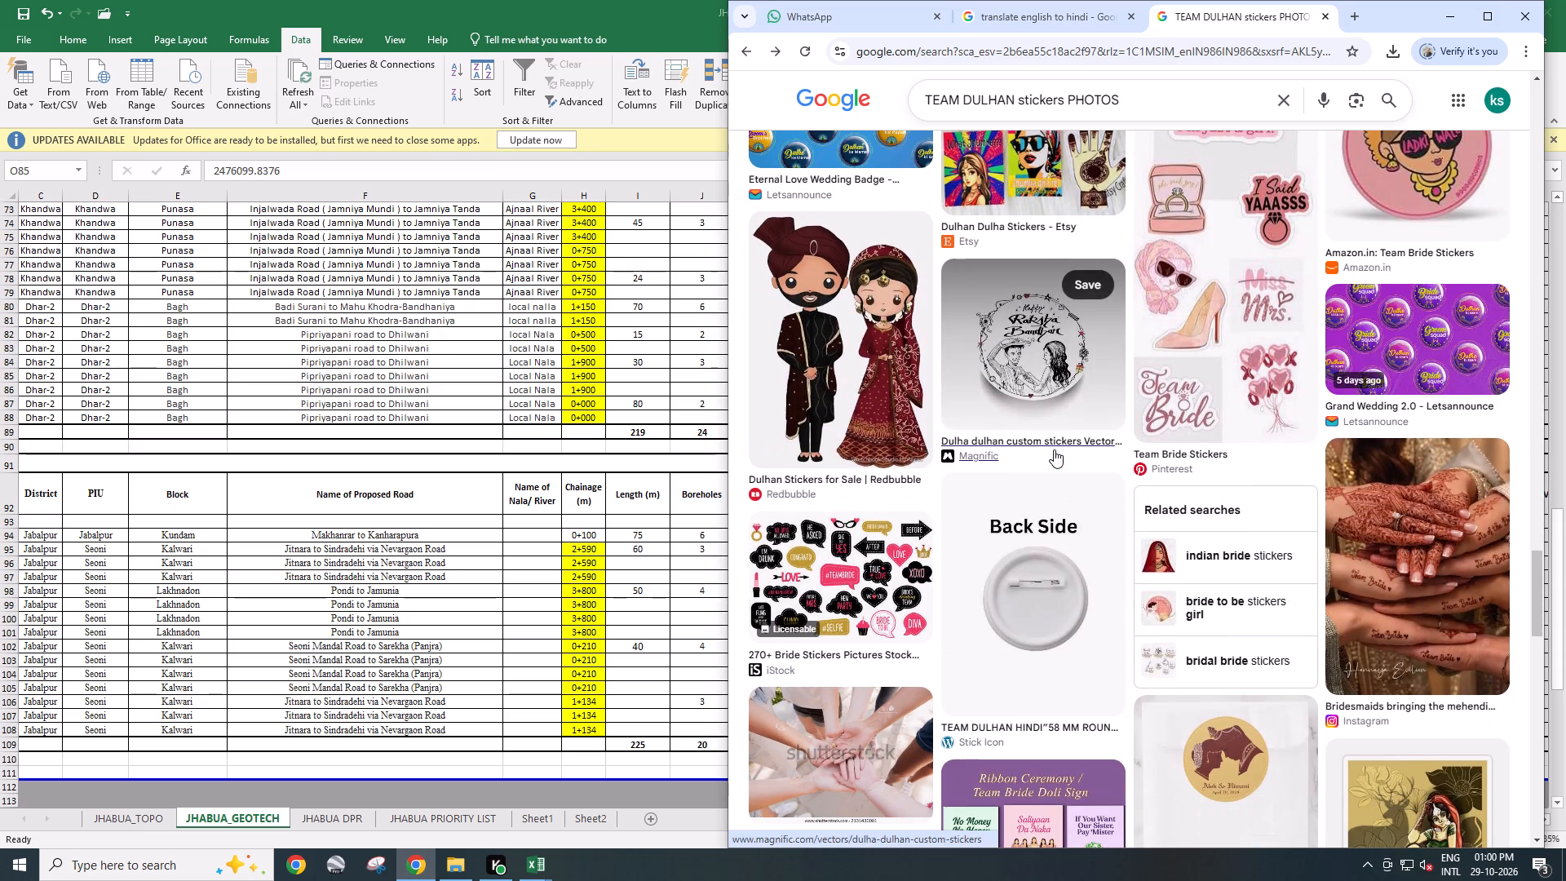
{"action": "scroll", "coordinate": [1054, 449], "scroll_direction": "down", "scroll_amount": 5}
{"action": "scroll", "coordinate": [1054, 449], "scroll_direction": "up", "scroll_amount": 3}
Open the related image search "indian bride stickers" and look through its designs.
{"action": "left_click", "coordinate": [1241, 388]}
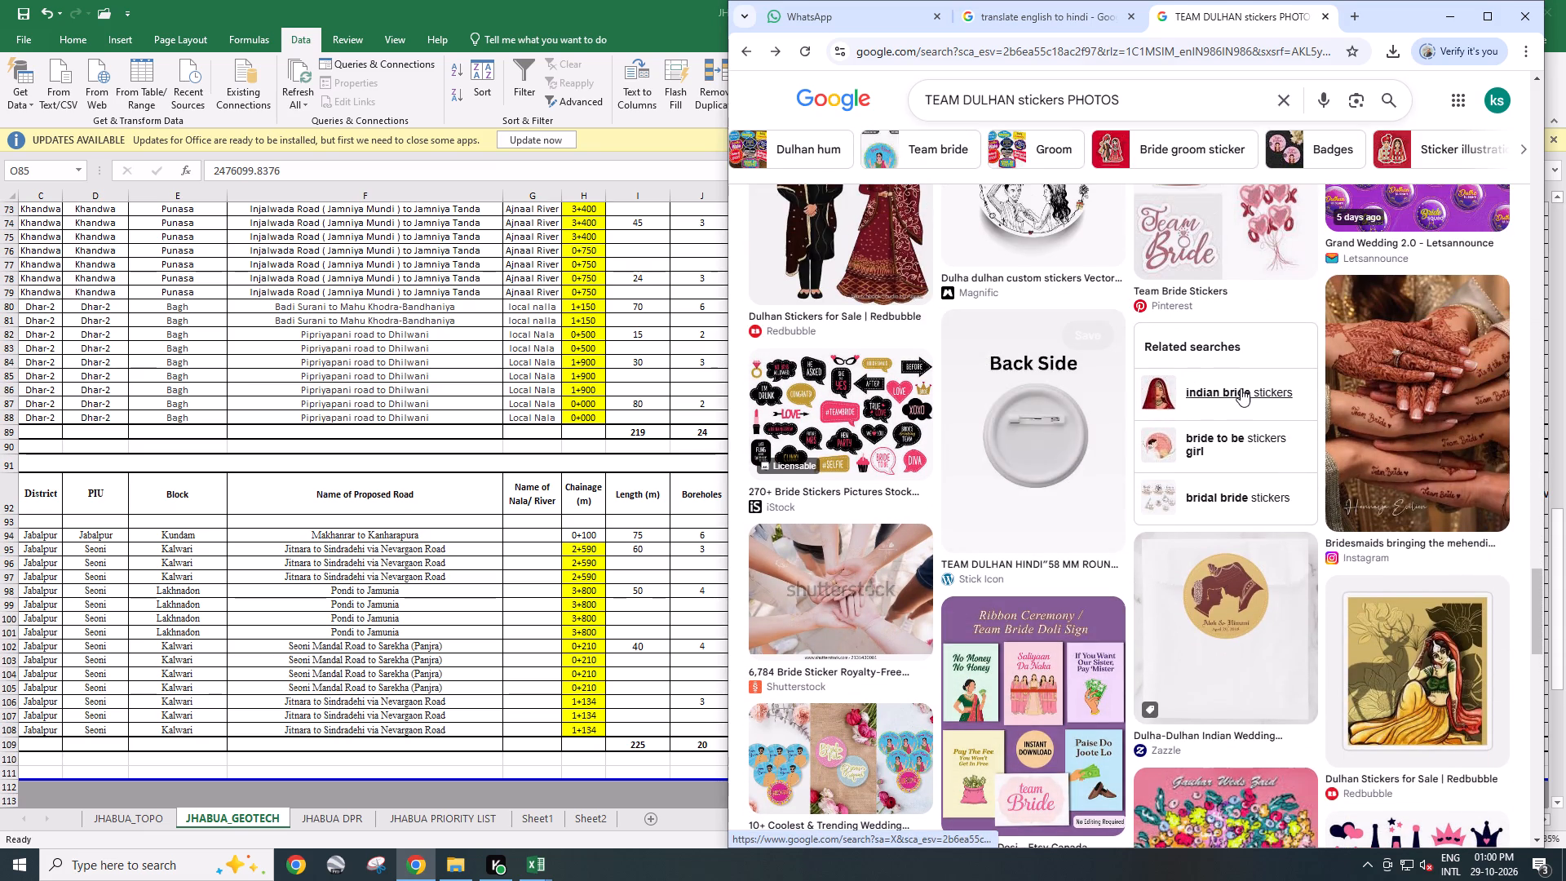
{"action": "scroll", "coordinate": [1042, 497], "scroll_direction": "down", "scroll_amount": 5}
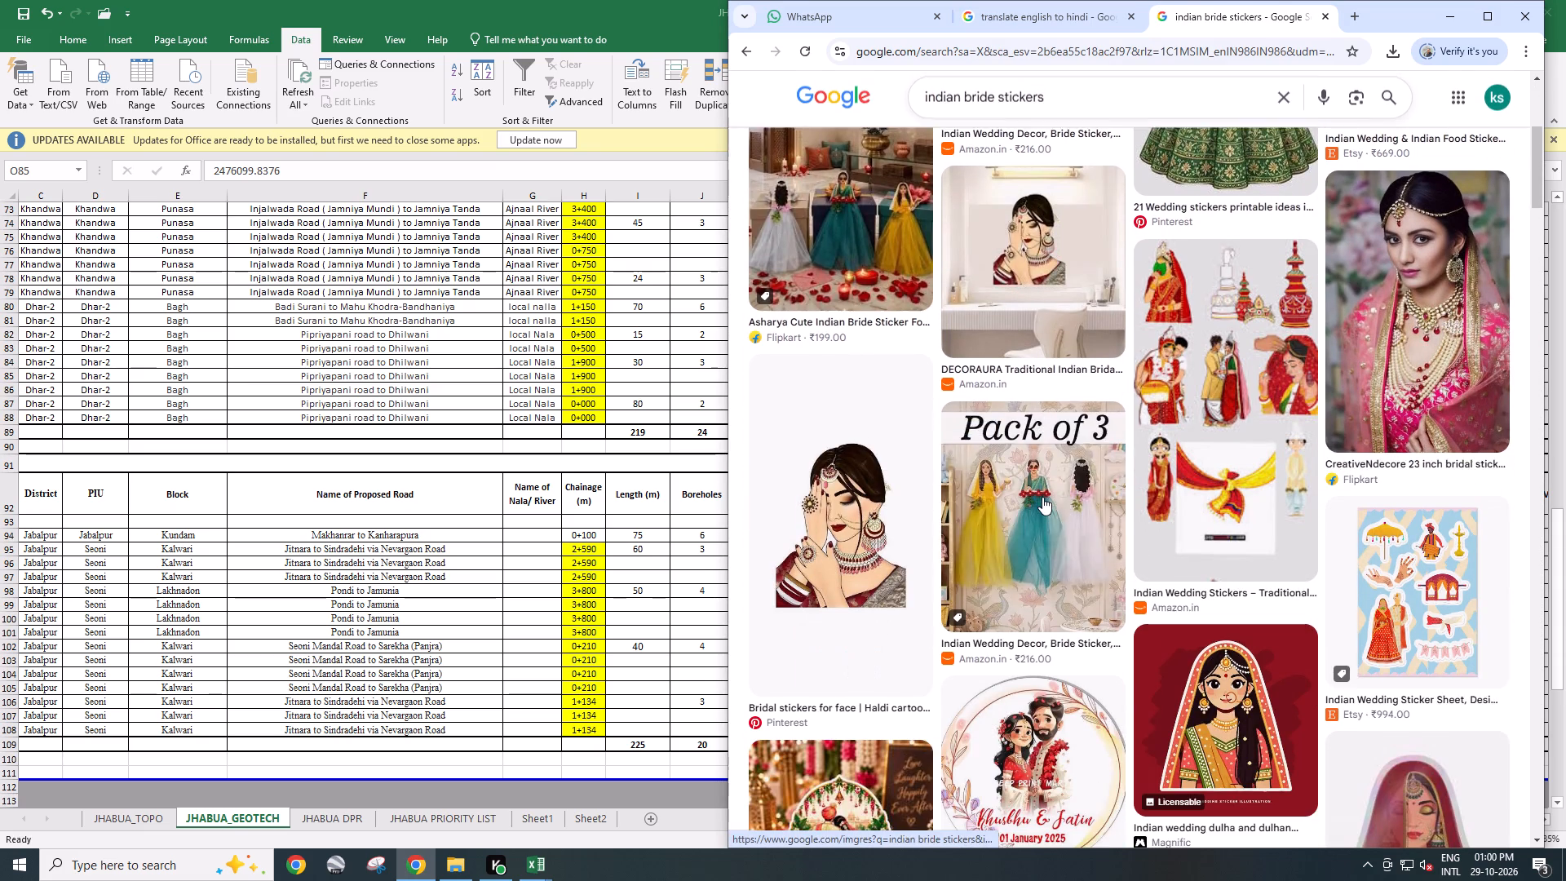
{"action": "scroll", "coordinate": [1042, 497], "scroll_direction": "down", "scroll_amount": 1}
{"action": "scroll", "coordinate": [1042, 497], "scroll_direction": "up", "scroll_amount": 1}
{"action": "scroll", "coordinate": [1042, 497], "scroll_direction": "down", "scroll_amount": 16}
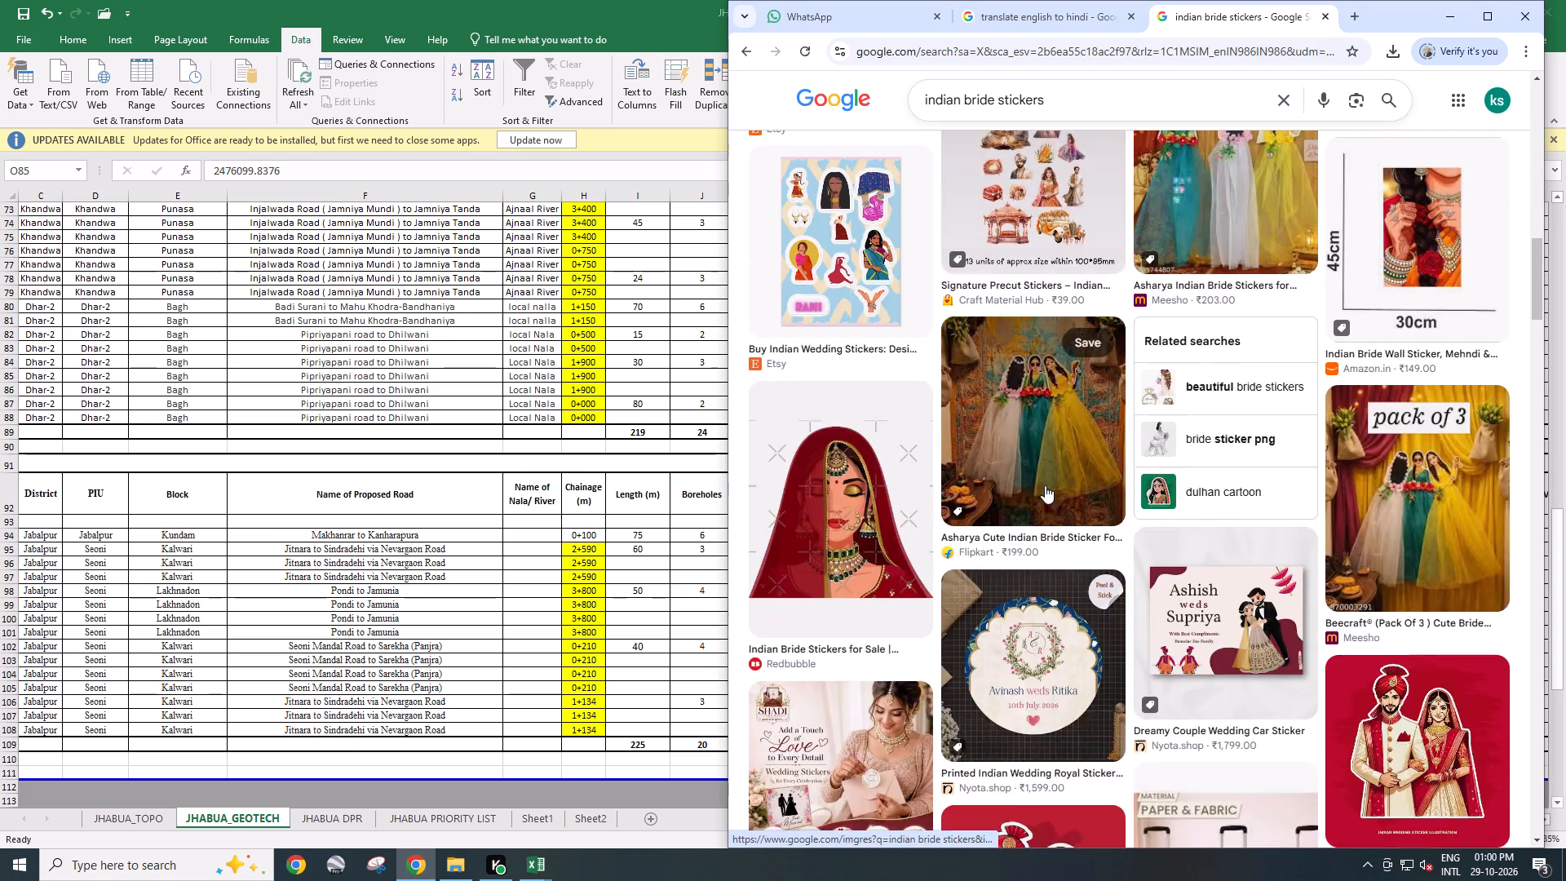
{"action": "scroll", "coordinate": [1045, 485], "scroll_direction": "down", "scroll_amount": 7}
{"action": "scroll", "coordinate": [1045, 485], "scroll_direction": "up", "scroll_amount": 1}
{"action": "scroll", "coordinate": [1045, 485], "scroll_direction": "down", "scroll_amount": 5}
{"action": "scroll", "coordinate": [1045, 485], "scroll_direction": "up", "scroll_amount": 1}
{"action": "scroll", "coordinate": [1045, 485], "scroll_direction": "down", "scroll_amount": 4}
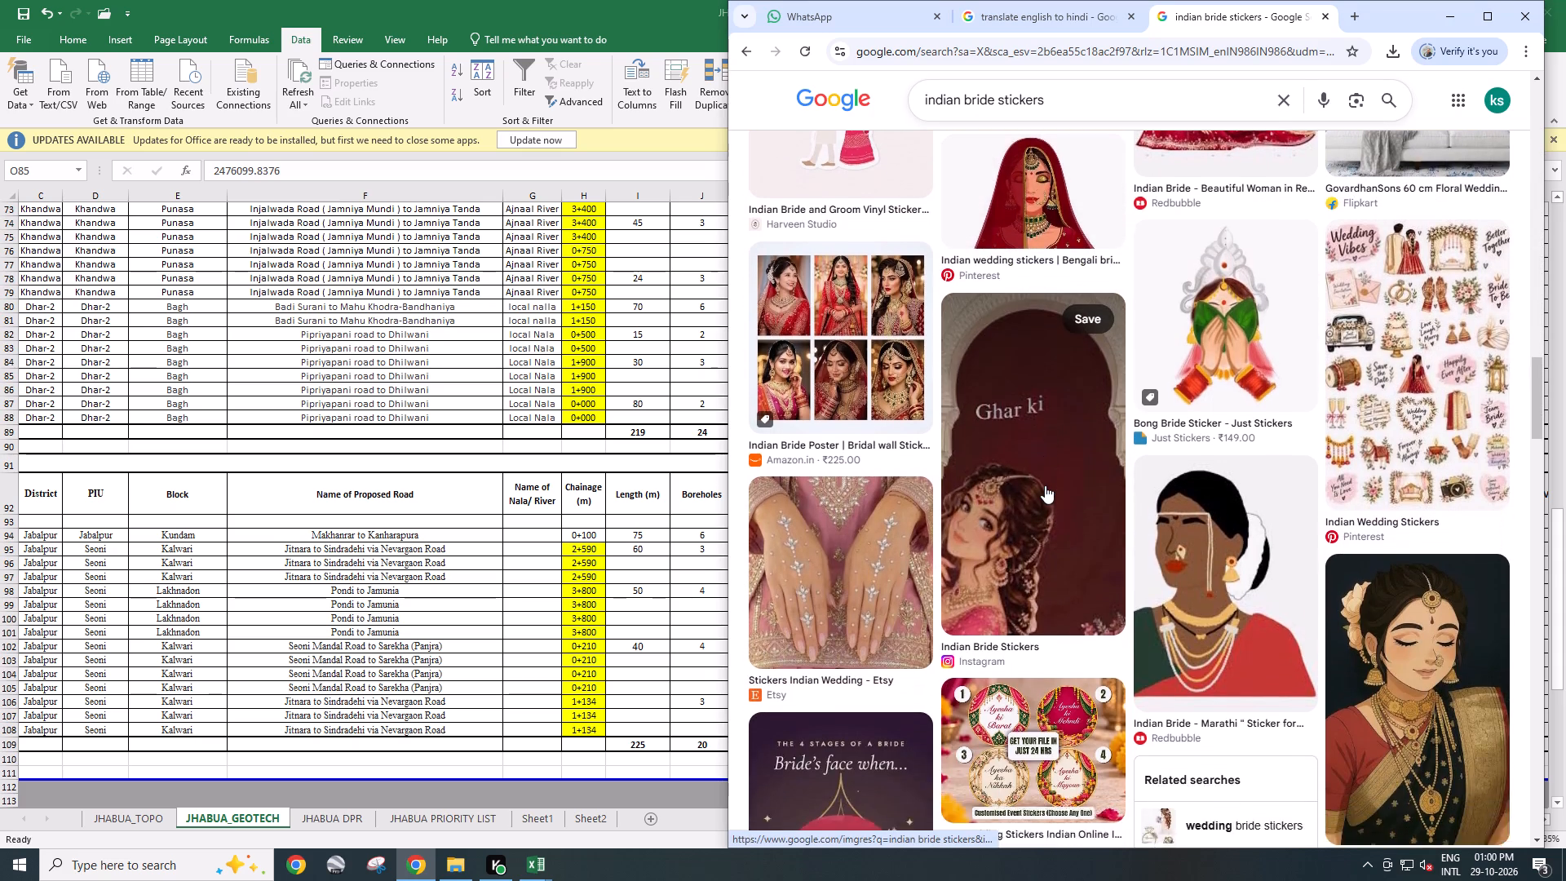
{"action": "scroll", "coordinate": [1045, 485], "scroll_direction": "down", "scroll_amount": 7}
{"action": "scroll", "coordinate": [1045, 485], "scroll_direction": "down", "scroll_amount": 20}
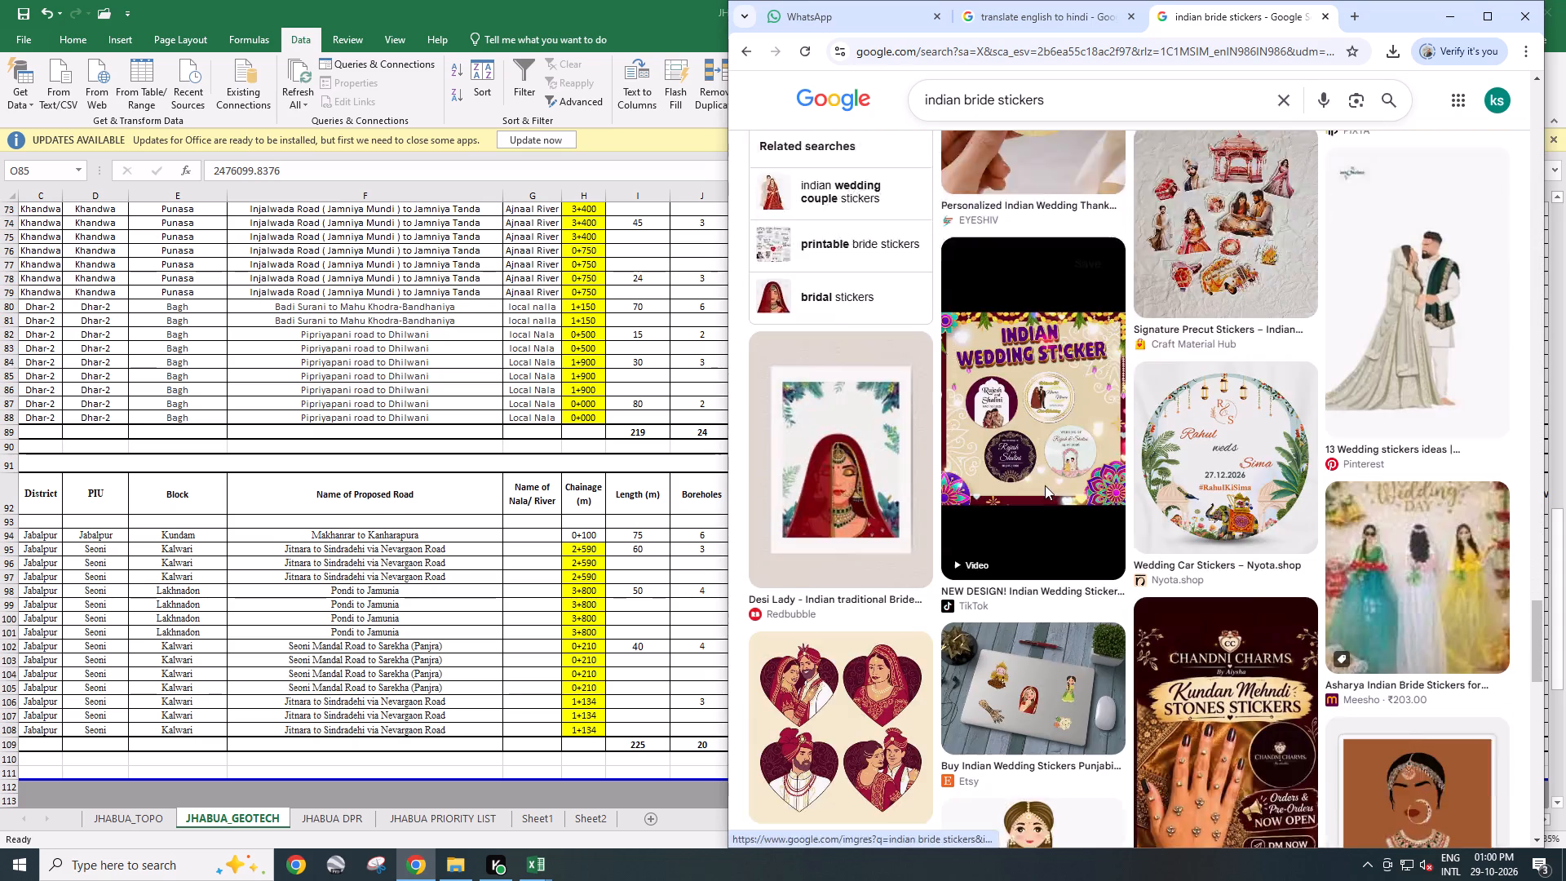
{"action": "scroll", "coordinate": [1045, 485], "scroll_direction": "down", "scroll_amount": 7}
{"action": "scroll", "coordinate": [1046, 485], "scroll_direction": "up", "scroll_amount": 1}
{"action": "scroll", "coordinate": [1046, 485], "scroll_direction": "down", "scroll_amount": 1}
{"action": "scroll", "coordinate": [1046, 485], "scroll_direction": "up", "scroll_amount": 3}
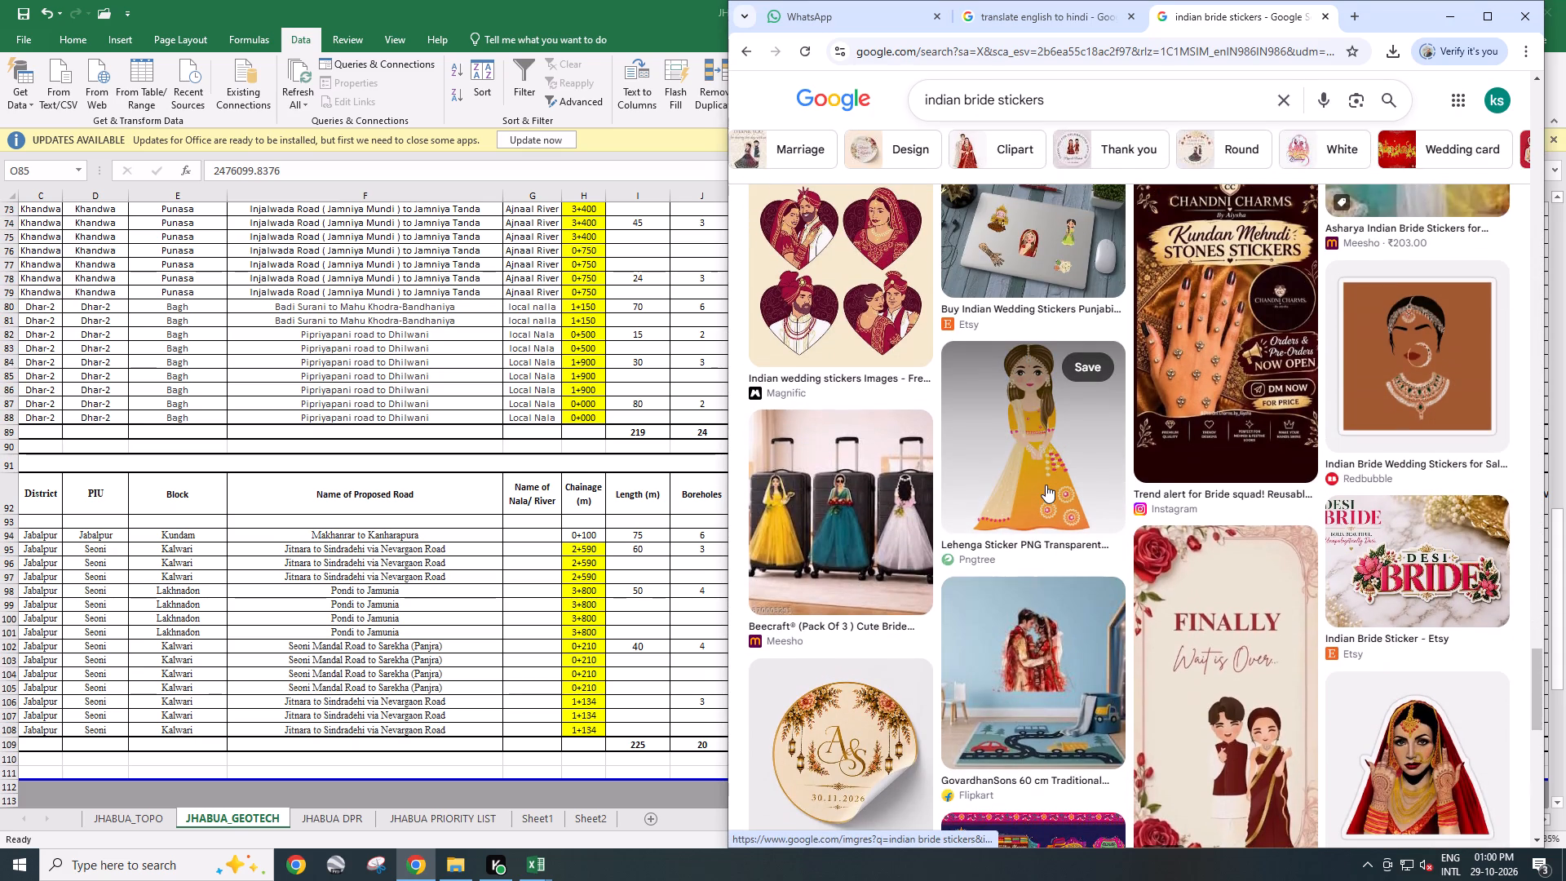
{"action": "scroll", "coordinate": [1046, 485], "scroll_direction": "down", "scroll_amount": 19}
{"action": "scroll", "coordinate": [1046, 485], "scroll_direction": "up", "scroll_amount": 1}
{"action": "scroll", "coordinate": [1046, 485], "scroll_direction": "down", "scroll_amount": 1}
{"action": "scroll", "coordinate": [1046, 485], "scroll_direction": "up", "scroll_amount": 4}
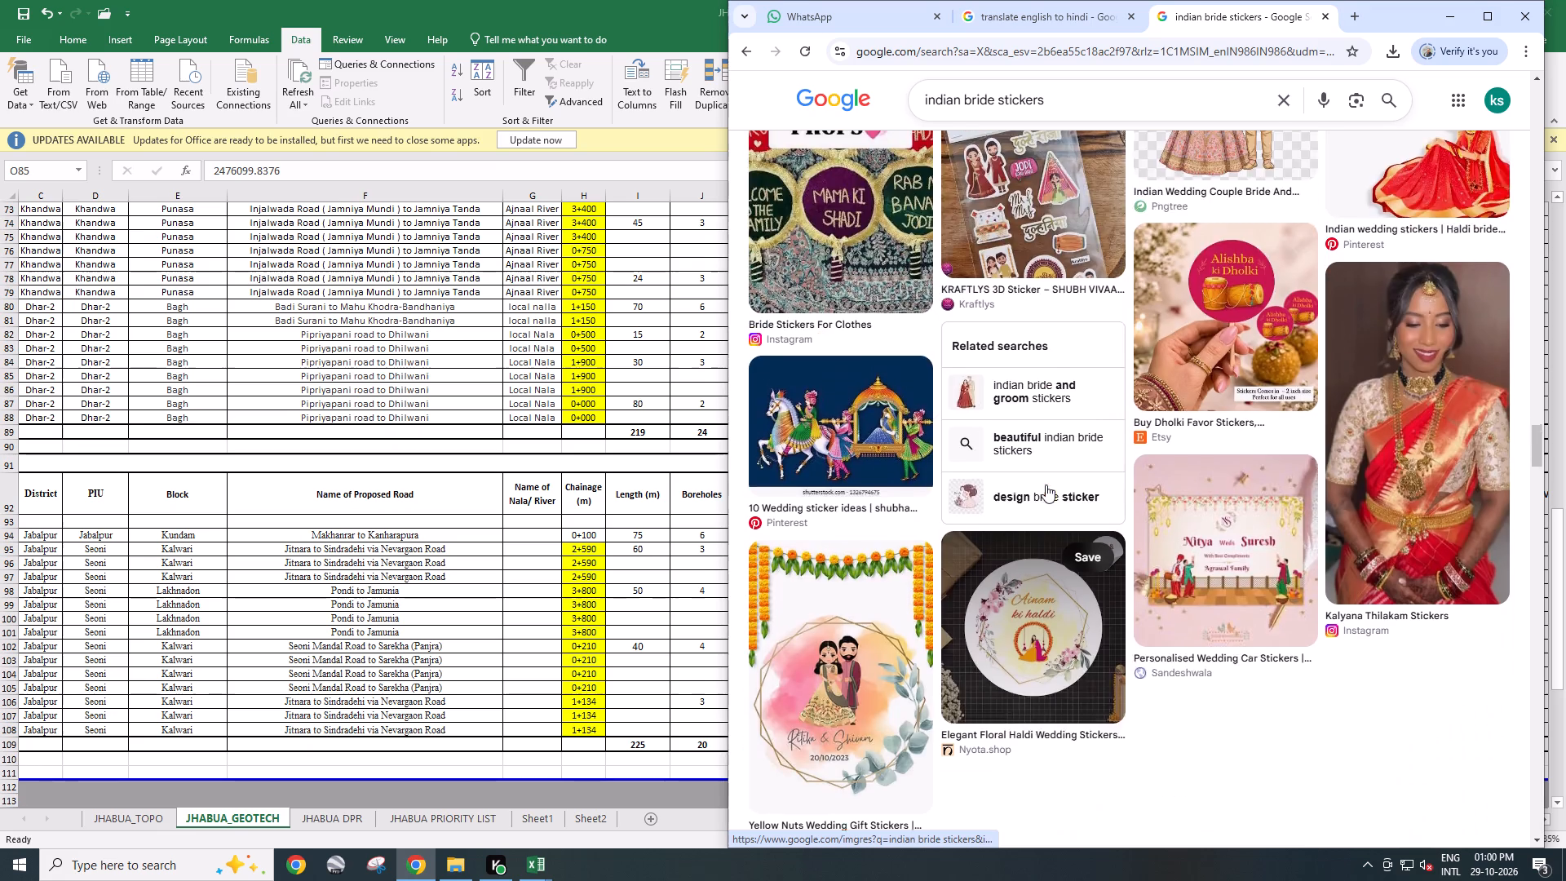
{"action": "scroll", "coordinate": [1046, 485], "scroll_direction": "up", "scroll_amount": 11}
{"action": "scroll", "coordinate": [1041, 475], "scroll_direction": "down", "scroll_amount": 1}
{"action": "scroll", "coordinate": [1041, 475], "scroll_direction": "up", "scroll_amount": 20}
{"action": "scroll", "coordinate": [1041, 475], "scroll_direction": "up", "scroll_amount": 6}
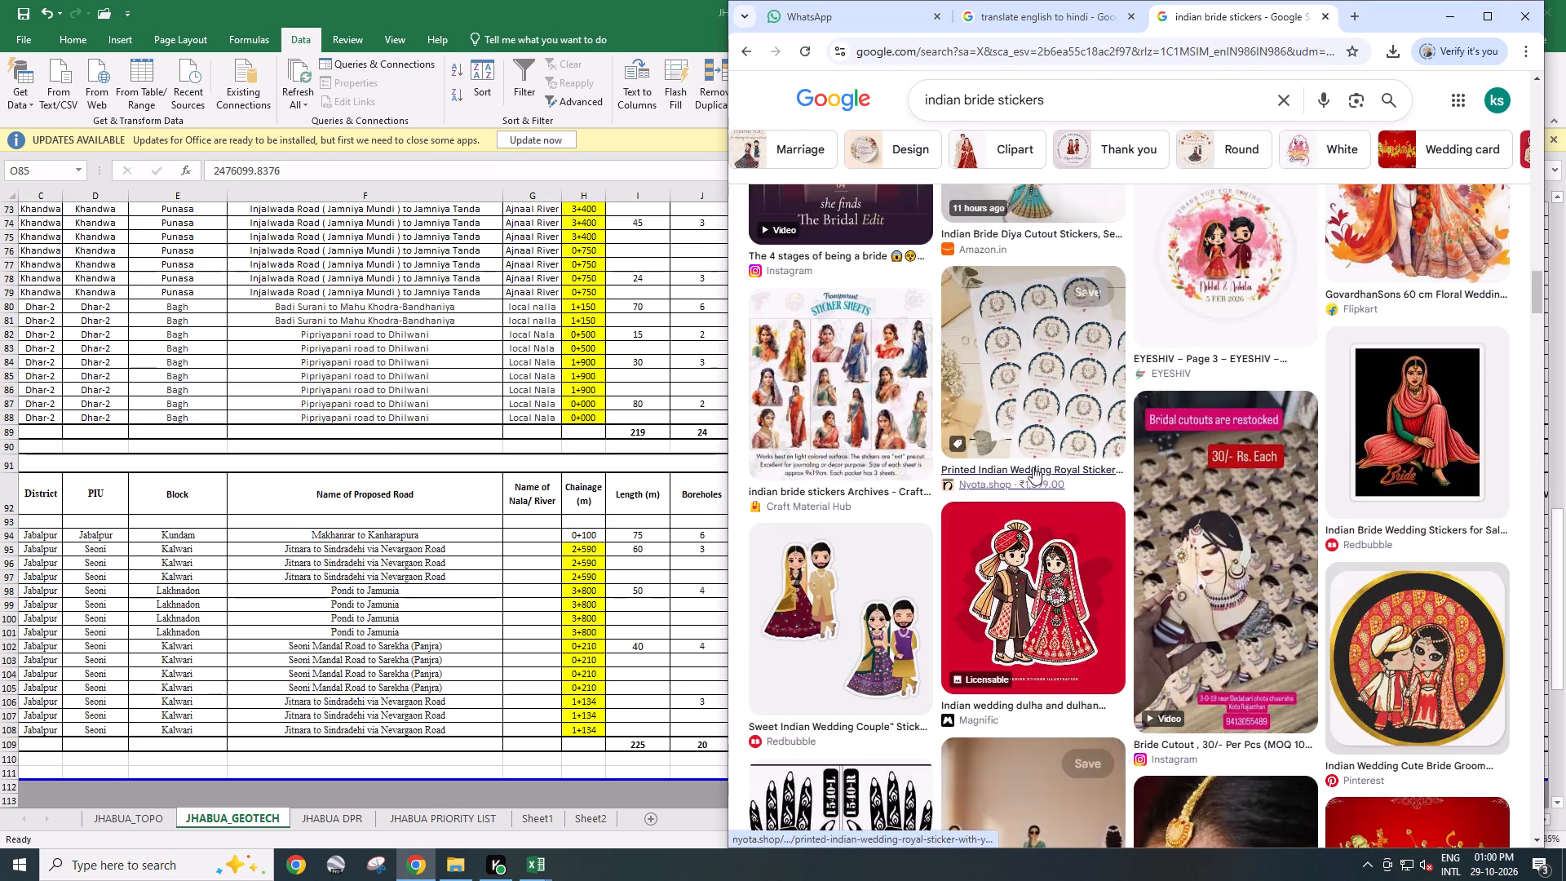
{"action": "scroll", "coordinate": [1033, 467], "scroll_direction": "up", "scroll_amount": 20}
{"action": "scroll", "coordinate": [1033, 467], "scroll_direction": "up", "scroll_amount": 16}
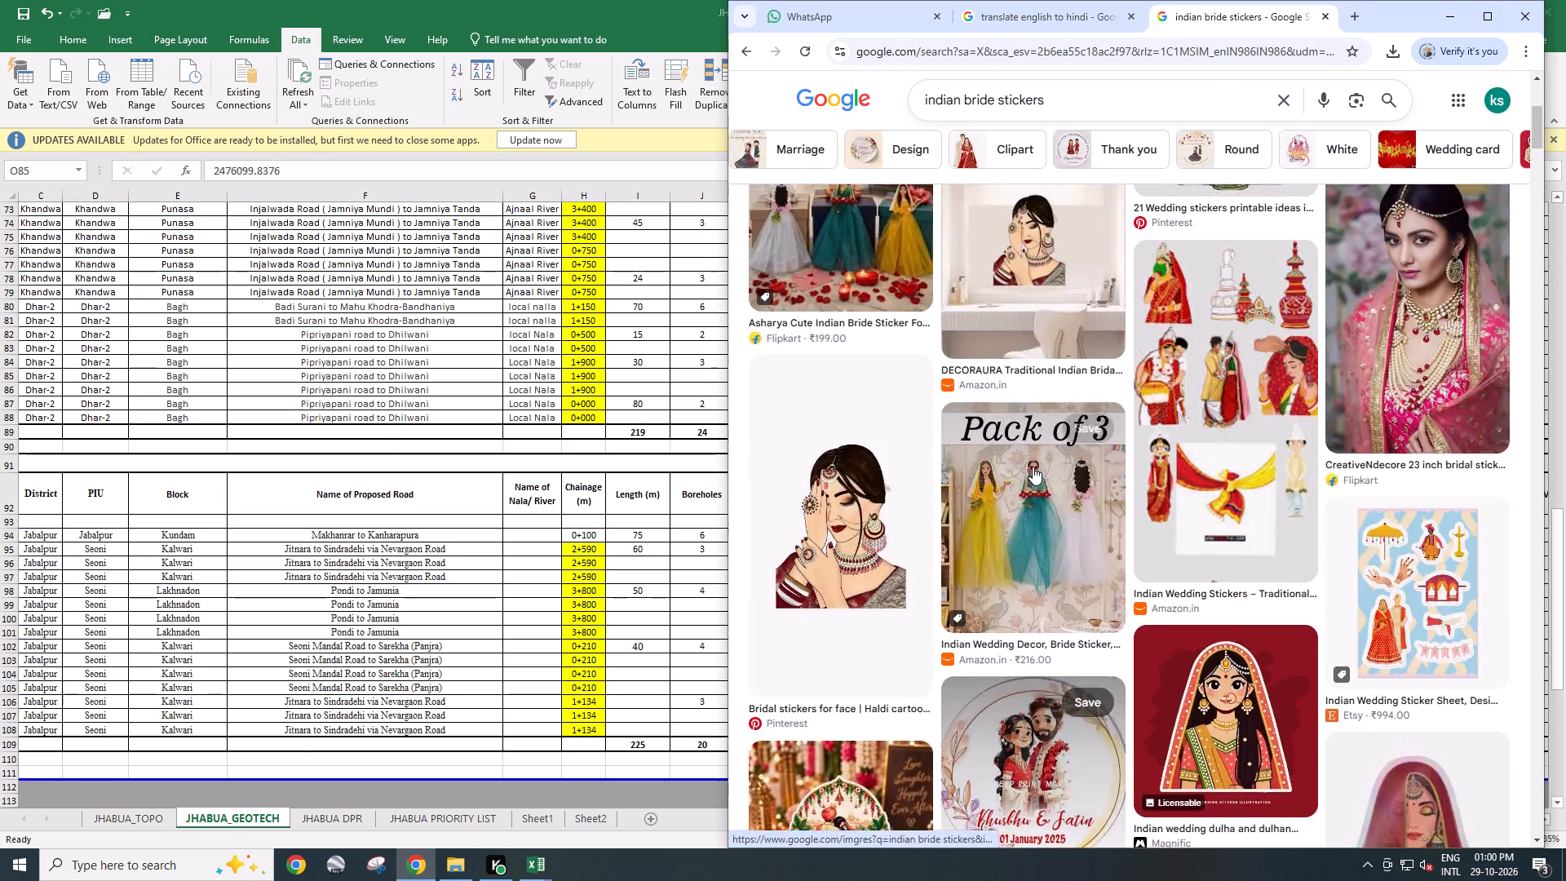
{"action": "scroll", "coordinate": [1033, 467], "scroll_direction": "up", "scroll_amount": 12}
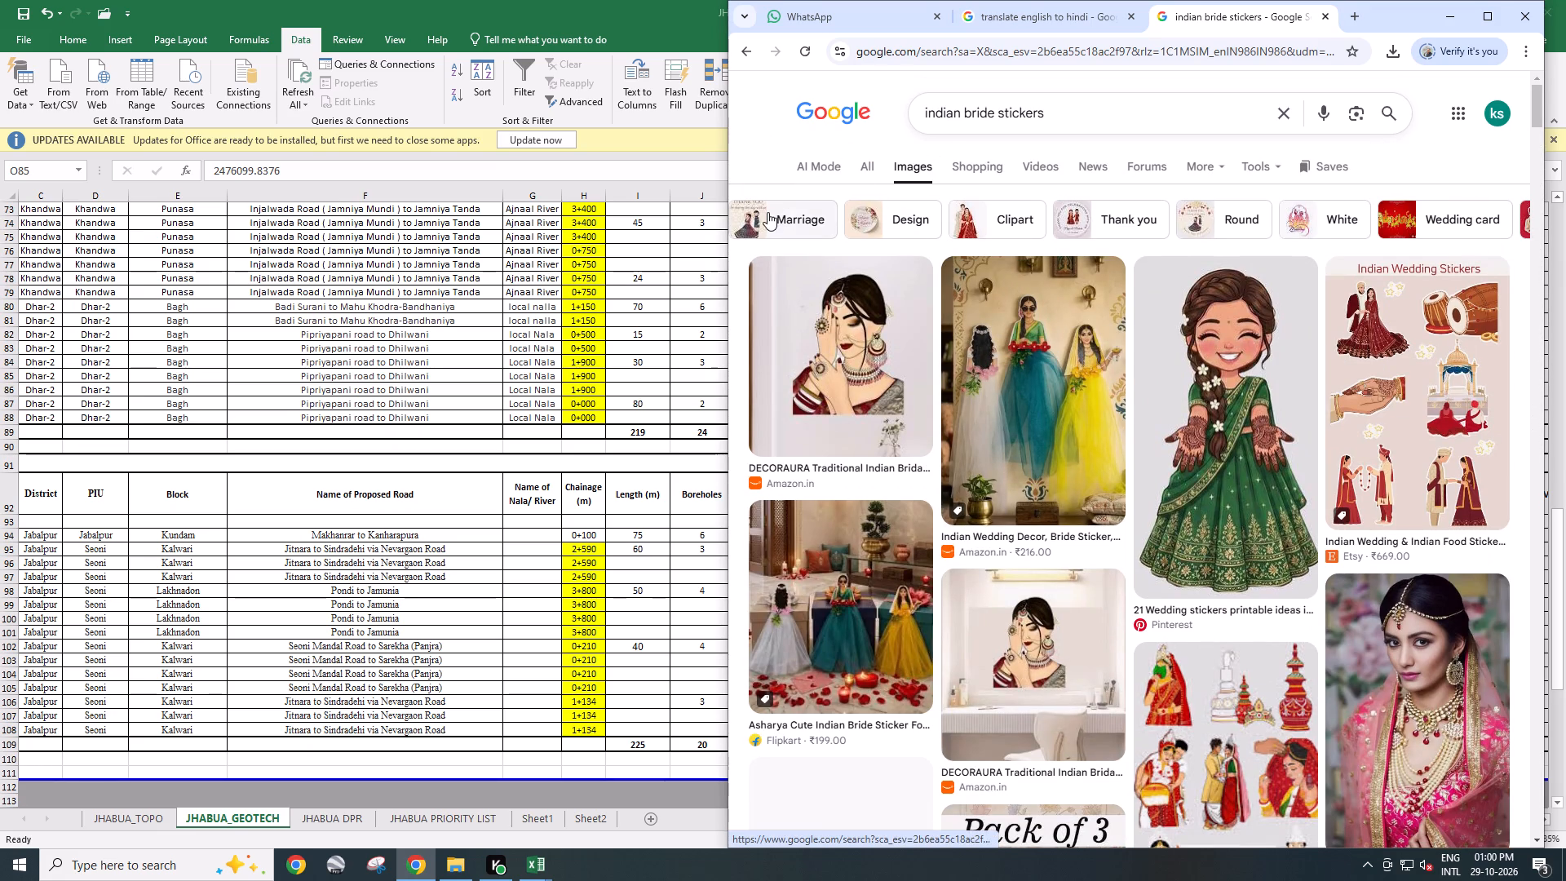
Check the general web results for indian bride stickers, and return to the TEAM DULHAN stickers PHOTOS image results.
{"action": "left_click", "coordinate": [861, 167]}
{"action": "scroll", "coordinate": [1207, 525], "scroll_direction": "down", "scroll_amount": 5}
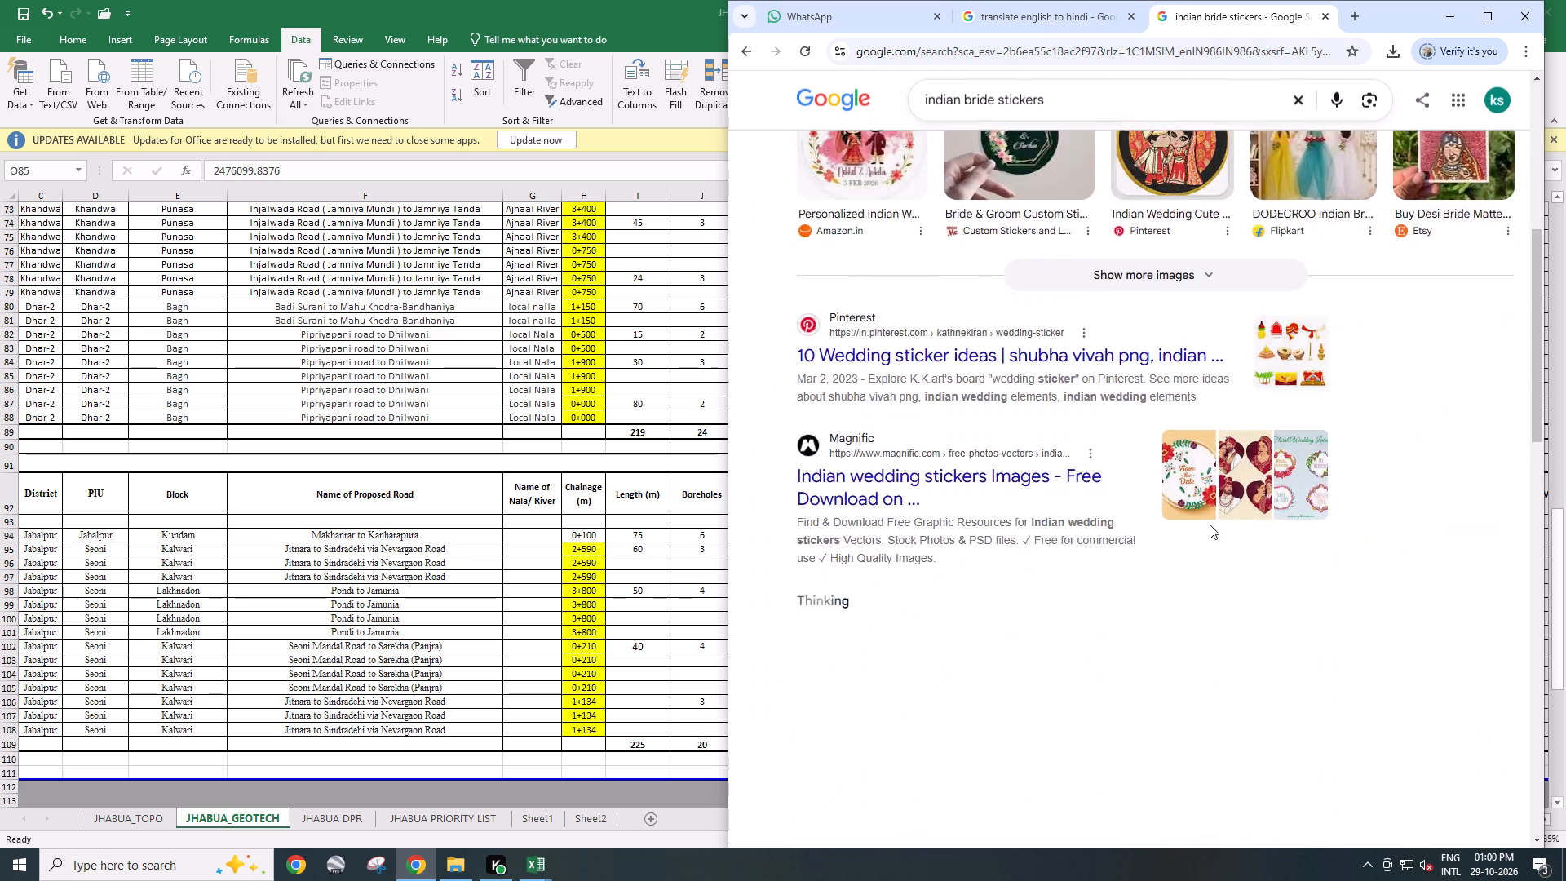
{"action": "scroll", "coordinate": [1210, 525], "scroll_direction": "down", "scroll_amount": 5}
{"action": "scroll", "coordinate": [1213, 520], "scroll_direction": "up", "scroll_amount": 12}
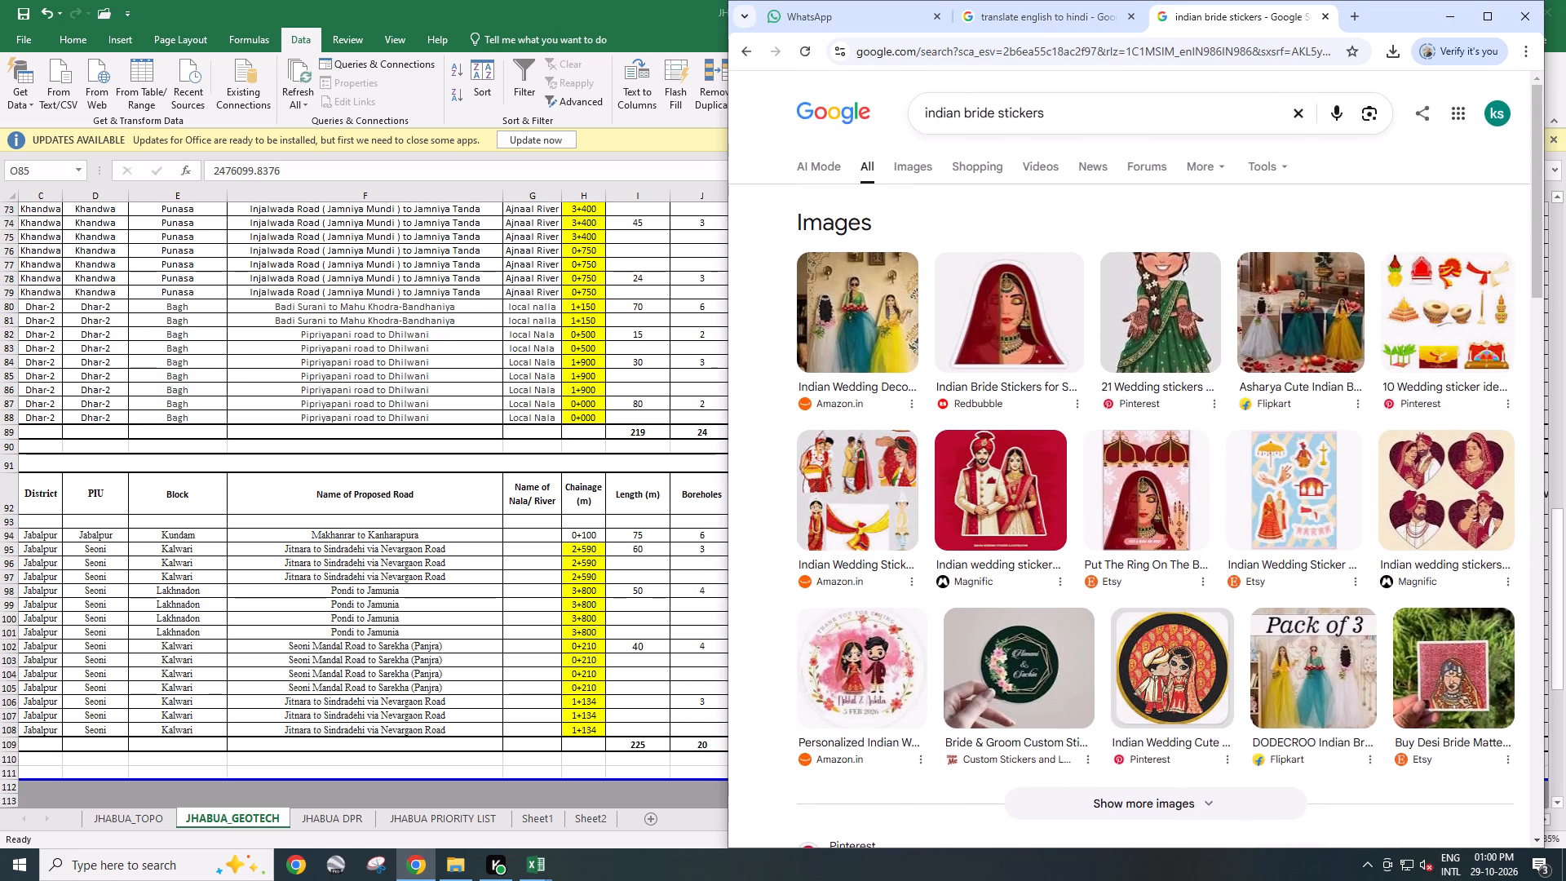
{"action": "key", "text": "Escape"}
{"action": "left_click", "coordinate": [755, 55]}
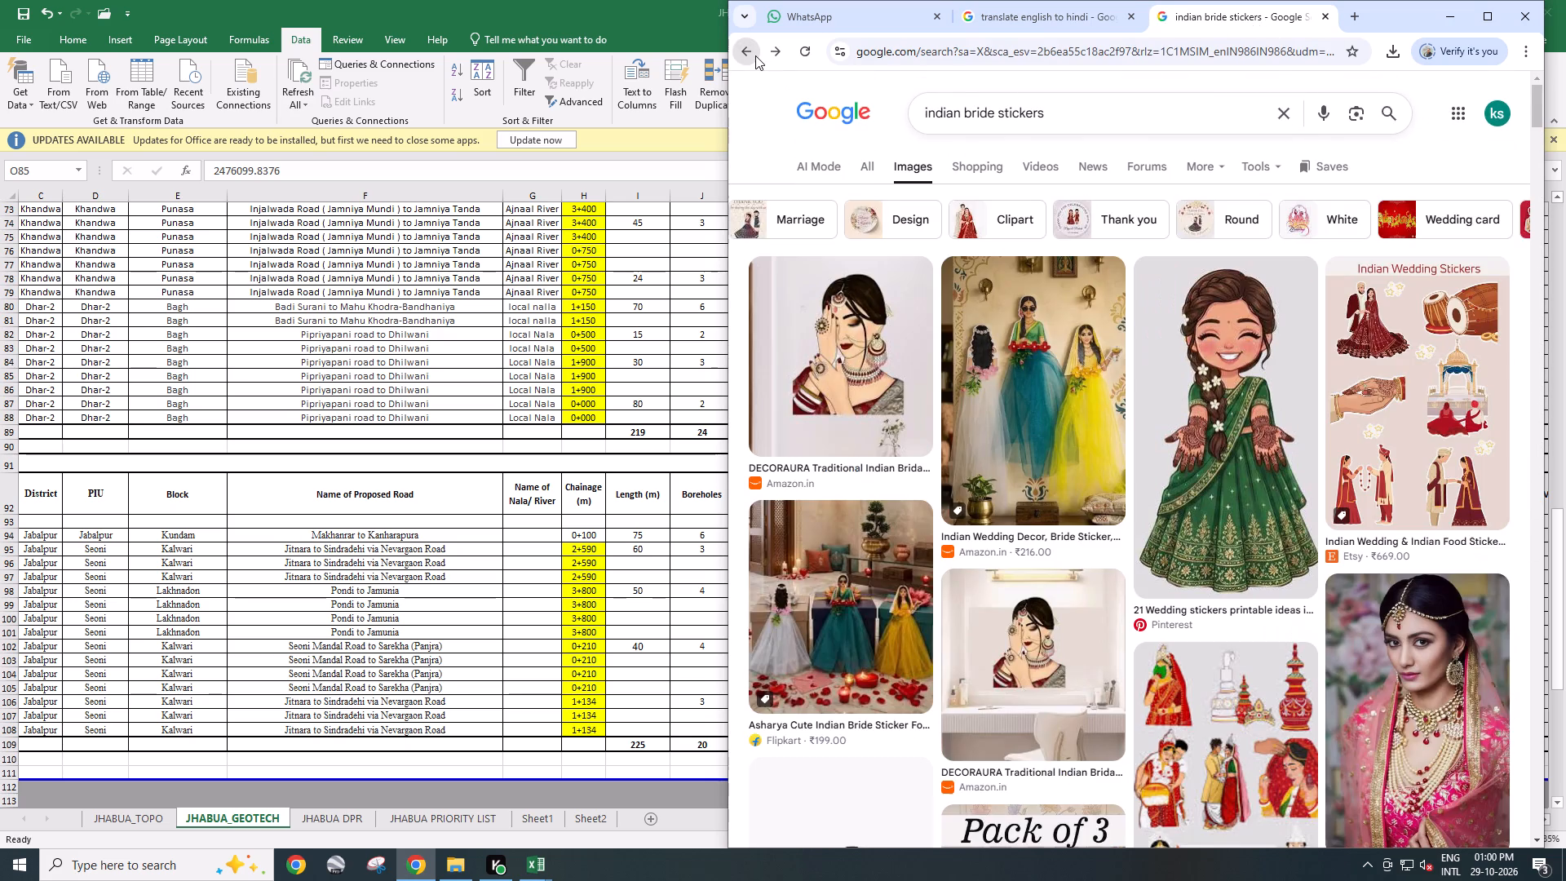
{"action": "left_click", "coordinate": [755, 55]}
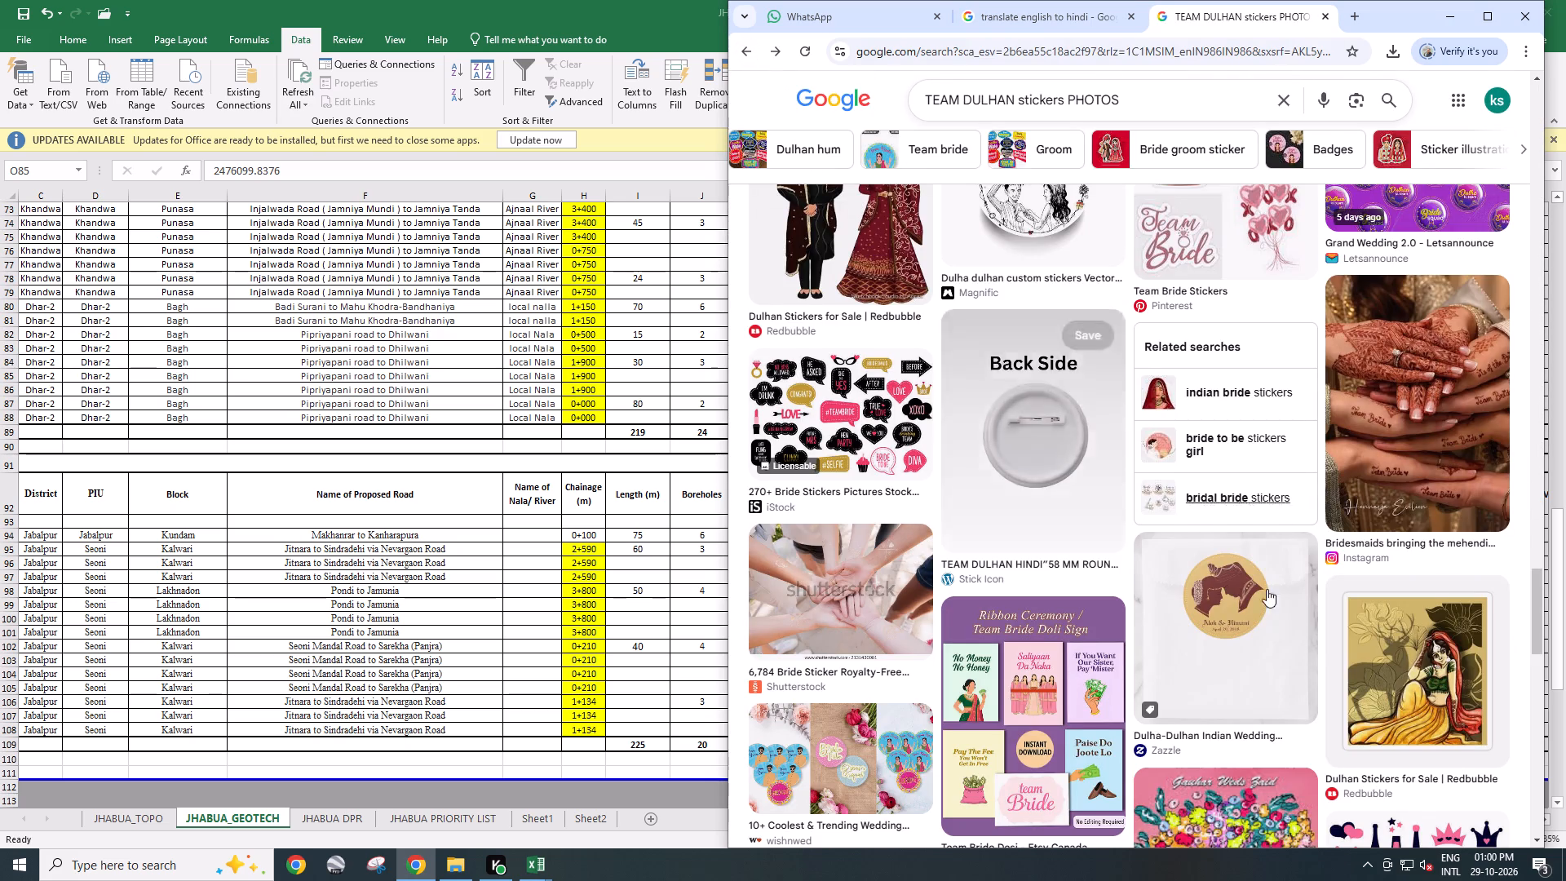
Preview the "Wedding props for team bride" image, look over its related images and nearby results, and close the preview.
{"action": "scroll", "coordinate": [1144, 642], "scroll_direction": "down", "scroll_amount": 7}
{"action": "scroll", "coordinate": [1122, 621], "scroll_direction": "up", "scroll_amount": 1}
{"action": "scroll", "coordinate": [1122, 621], "scroll_direction": "down", "scroll_amount": 2}
{"action": "left_click", "coordinate": [1079, 576]}
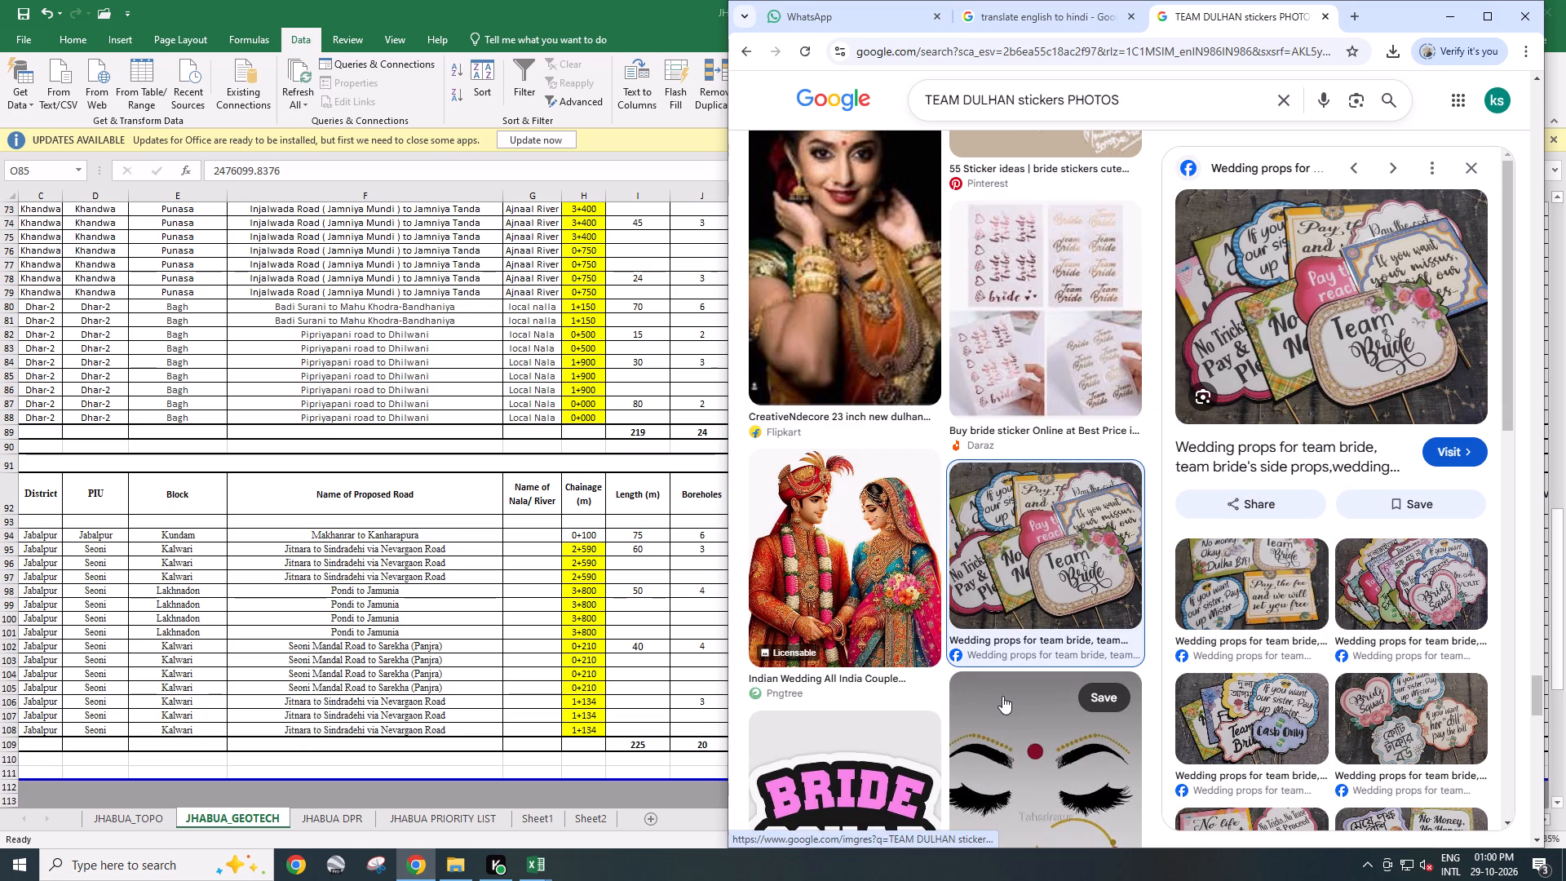
{"action": "scroll", "coordinate": [1301, 631], "scroll_direction": "down", "scroll_amount": 18}
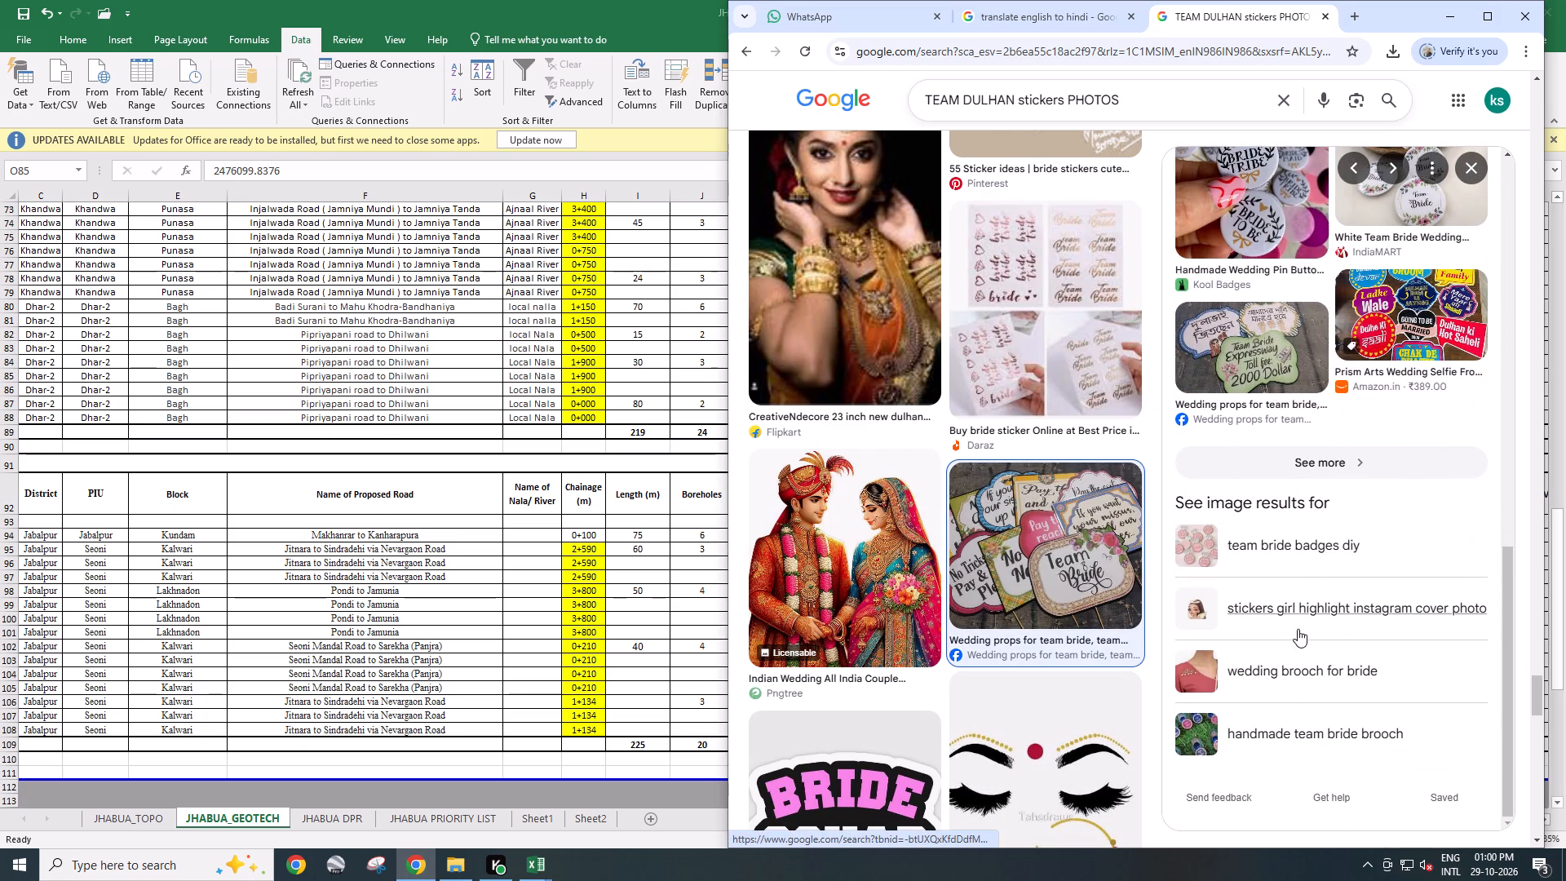
{"action": "scroll", "coordinate": [998, 666], "scroll_direction": "down", "scroll_amount": 16}
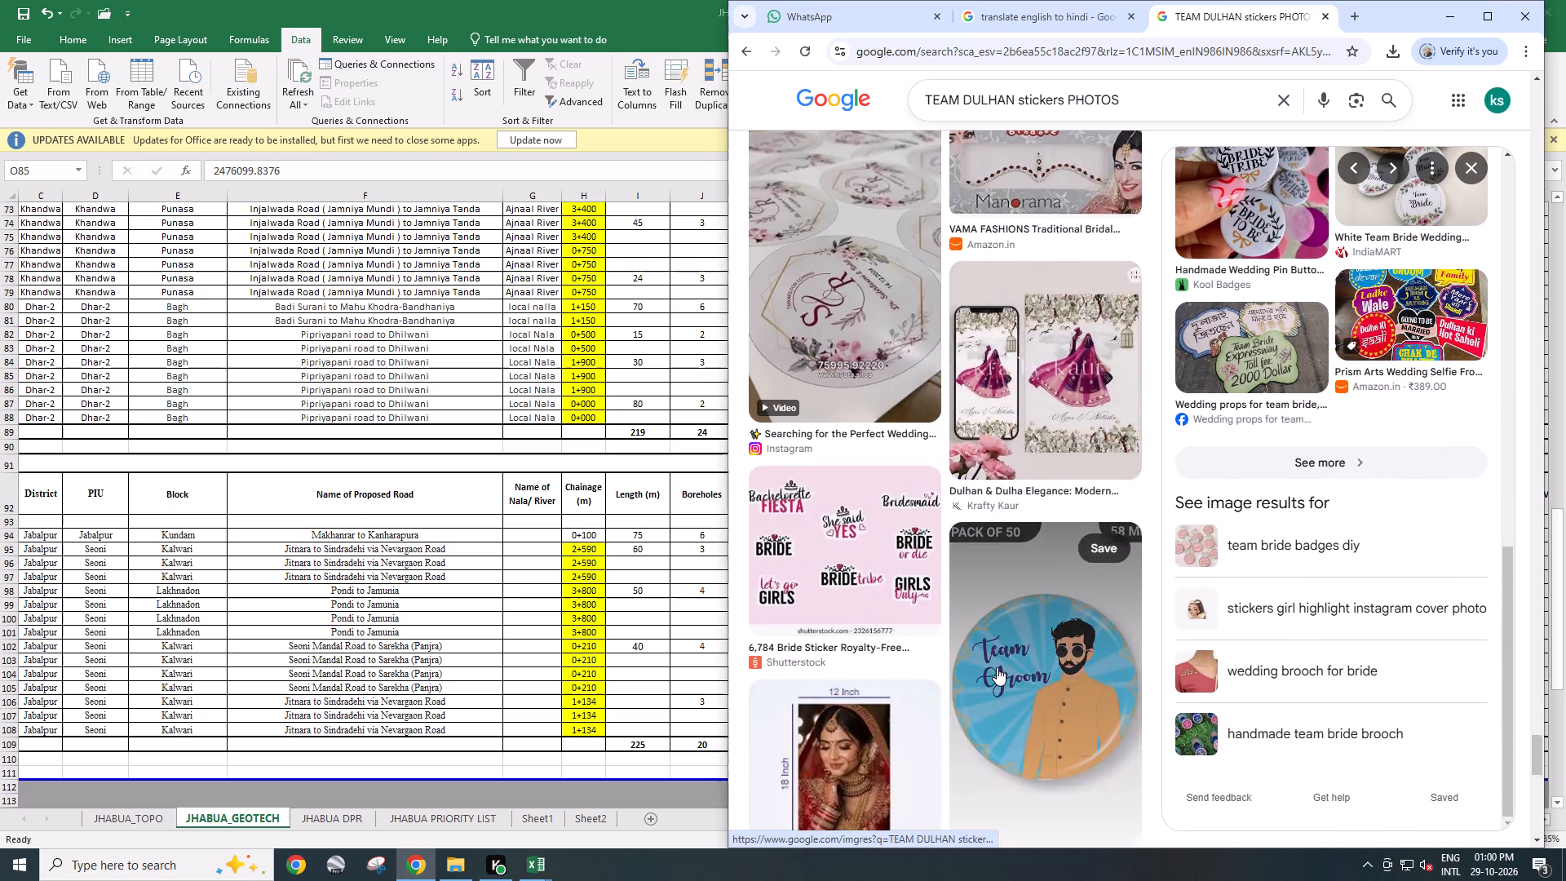
{"action": "scroll", "coordinate": [997, 667], "scroll_direction": "down", "scroll_amount": 7}
{"action": "left_click", "coordinate": [1472, 181]}
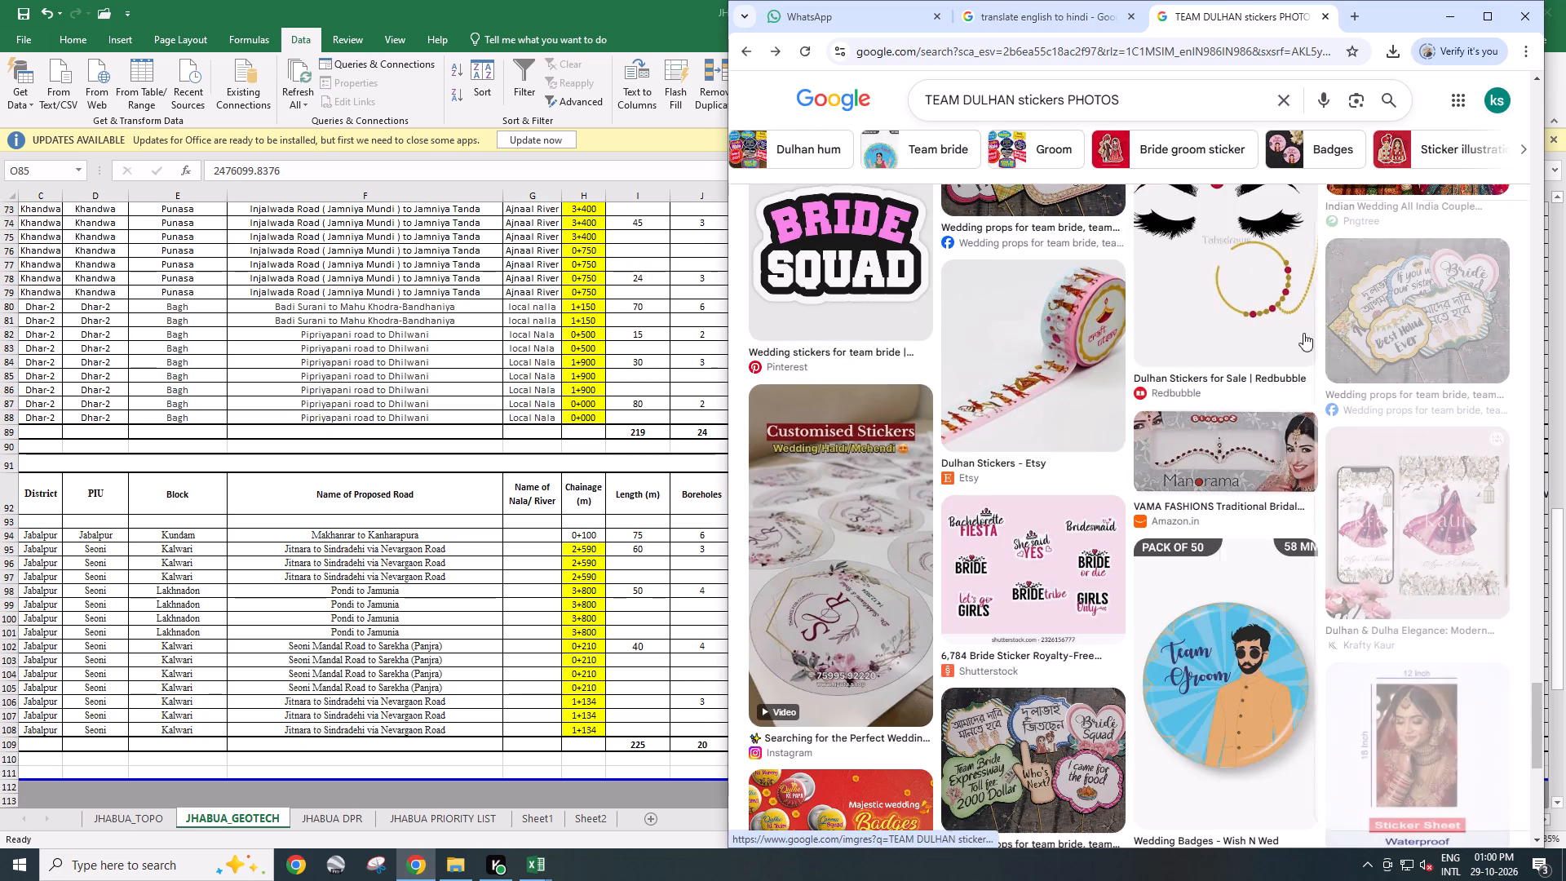
Browse further through the TEAM DULHAN stickers PHOTOS image results for suitable sticker and badge designs.
{"action": "scroll", "coordinate": [1262, 533], "scroll_direction": "down", "scroll_amount": 4}
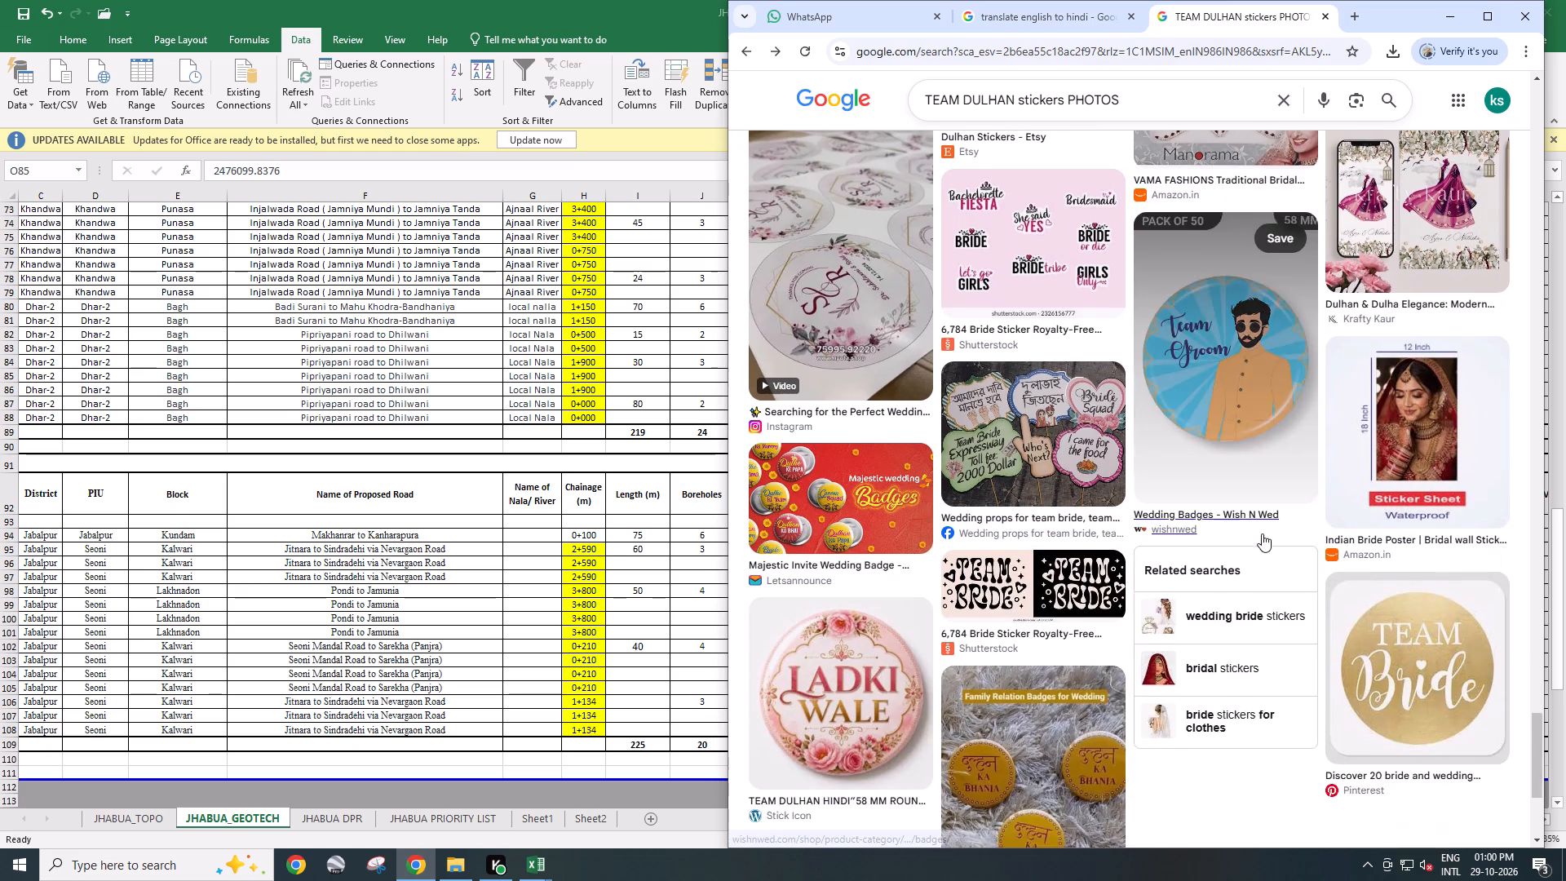
{"action": "scroll", "coordinate": [1262, 533], "scroll_direction": "down", "scroll_amount": 5}
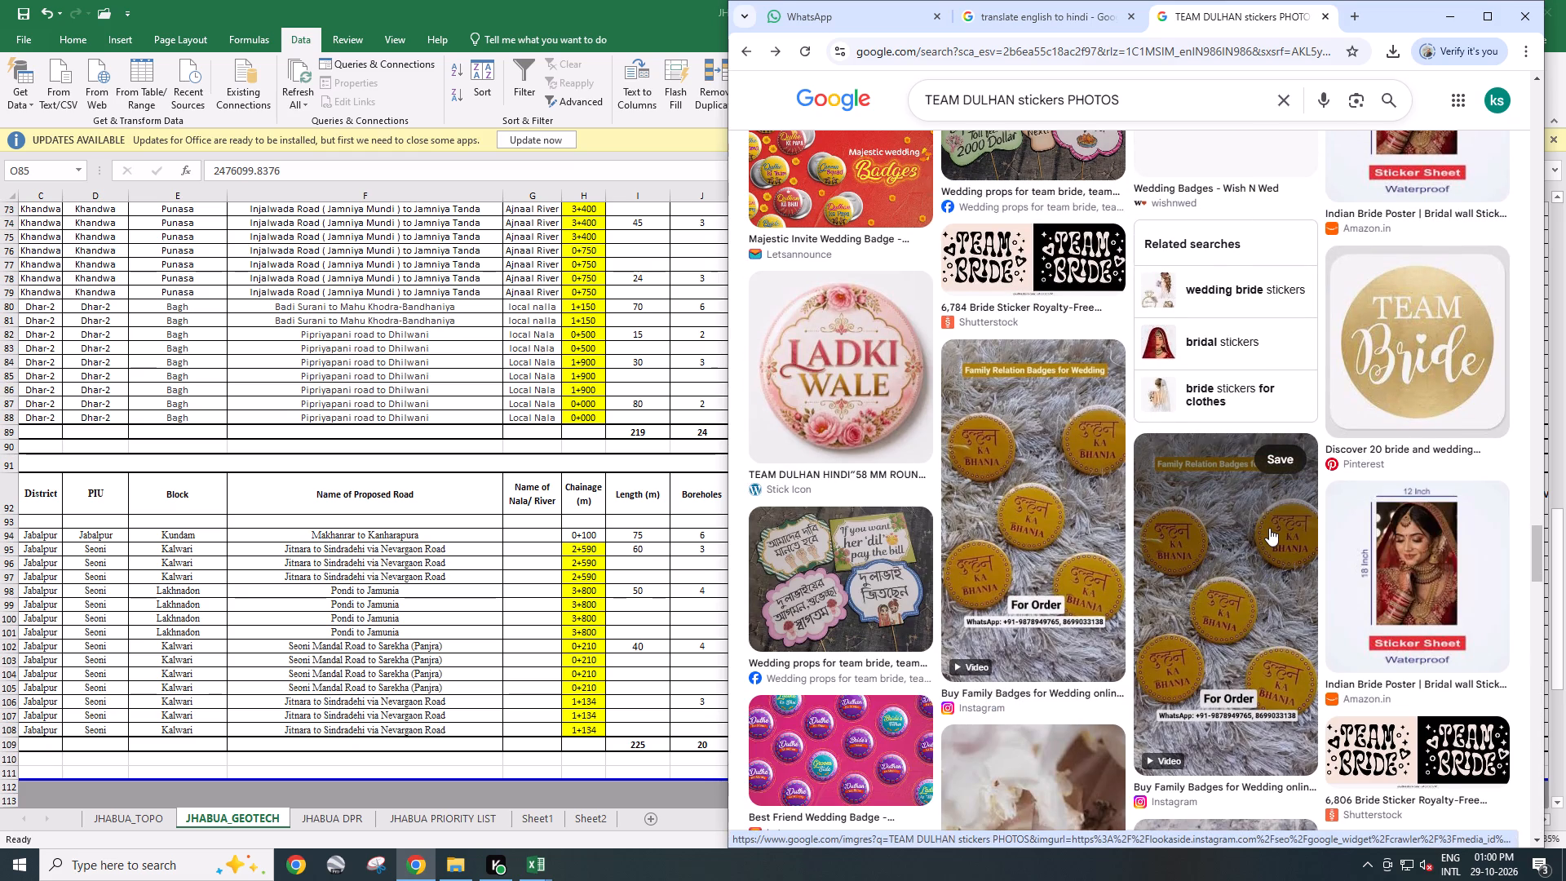
{"action": "scroll", "coordinate": [1269, 528], "scroll_direction": "down", "scroll_amount": 3}
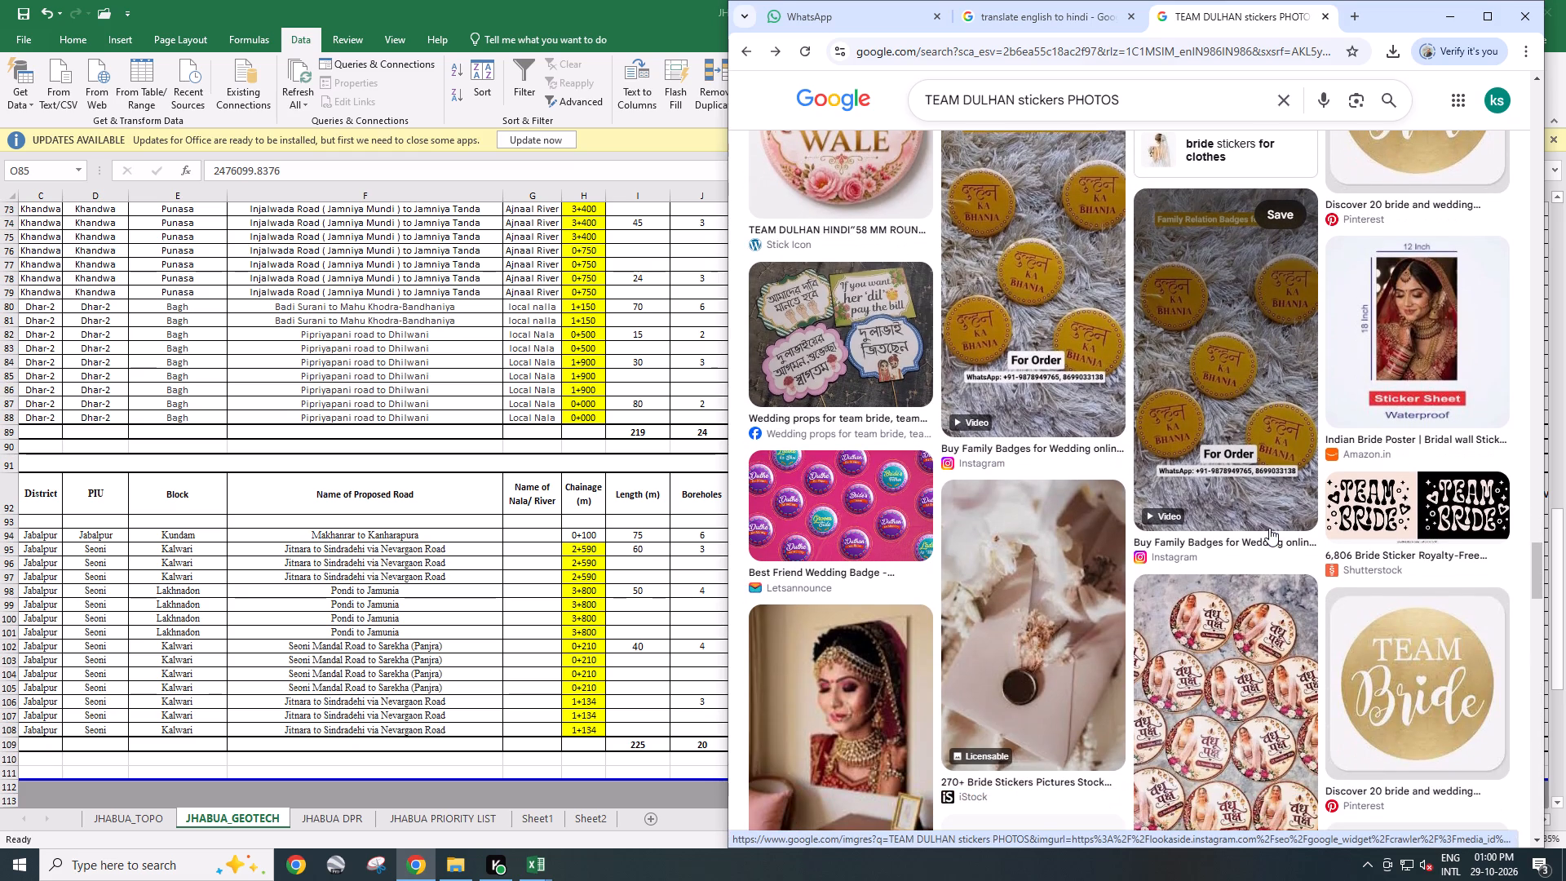
{"action": "scroll", "coordinate": [1269, 528], "scroll_direction": "down", "scroll_amount": 10}
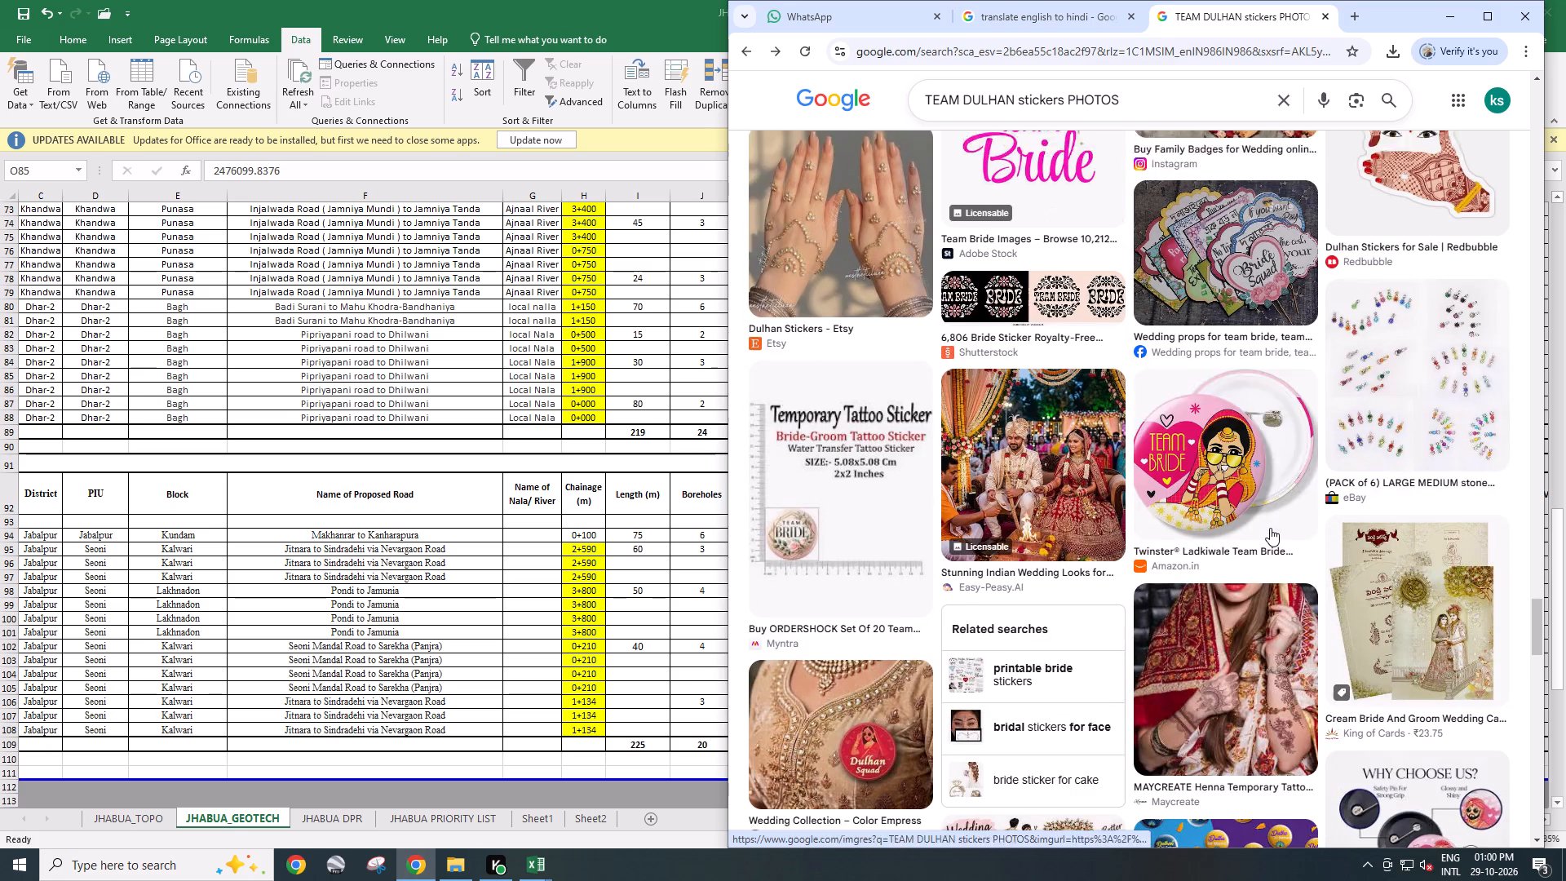
{"action": "scroll", "coordinate": [1270, 528], "scroll_direction": "down", "scroll_amount": 6}
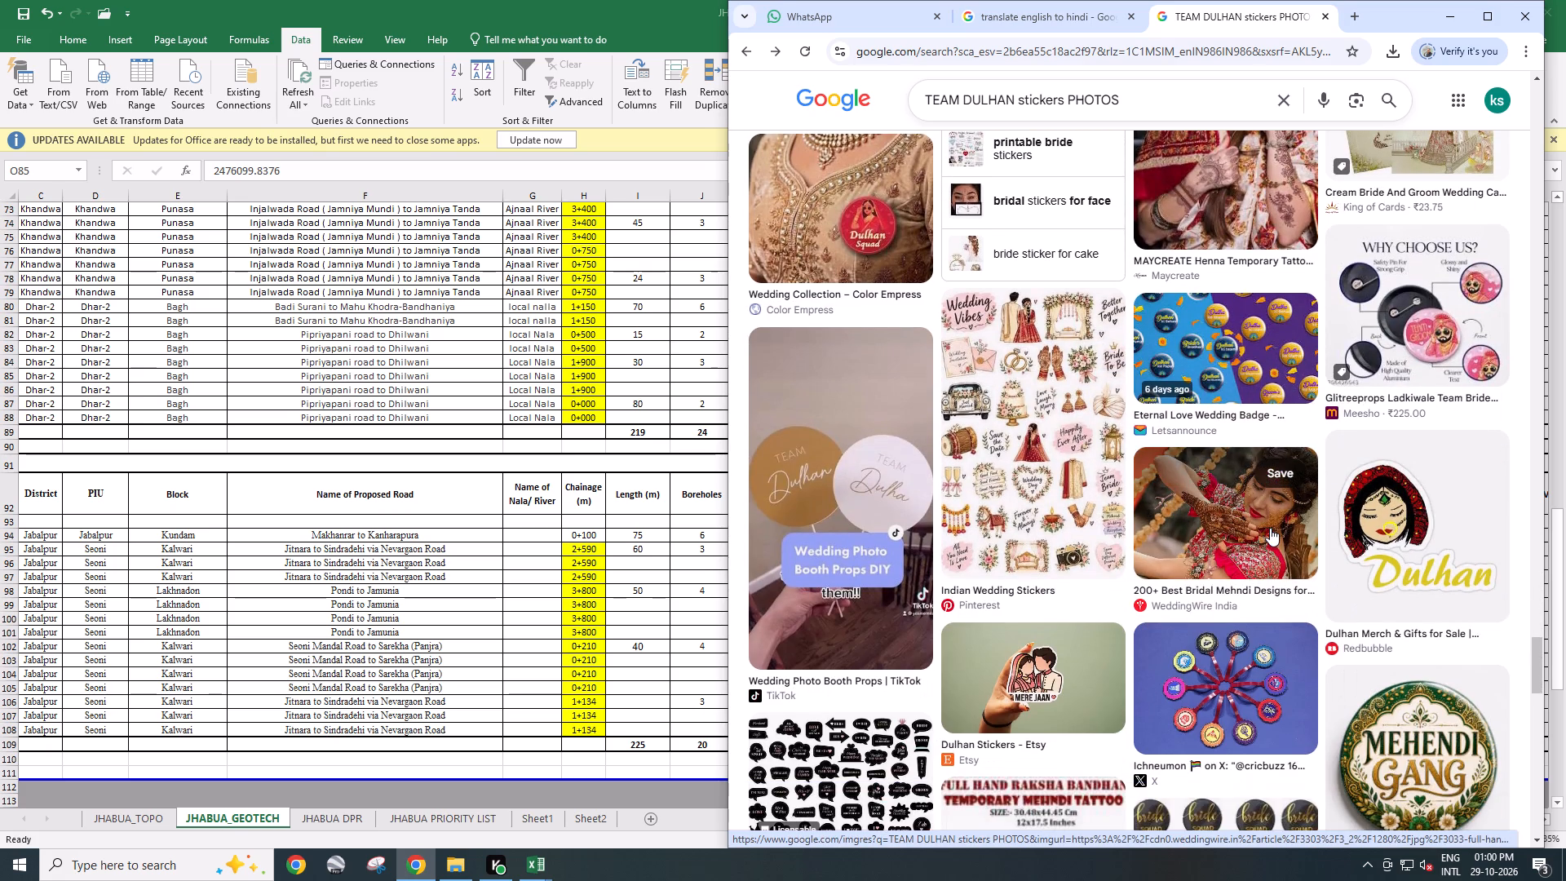
{"action": "scroll", "coordinate": [1270, 528], "scroll_direction": "down", "scroll_amount": 10}
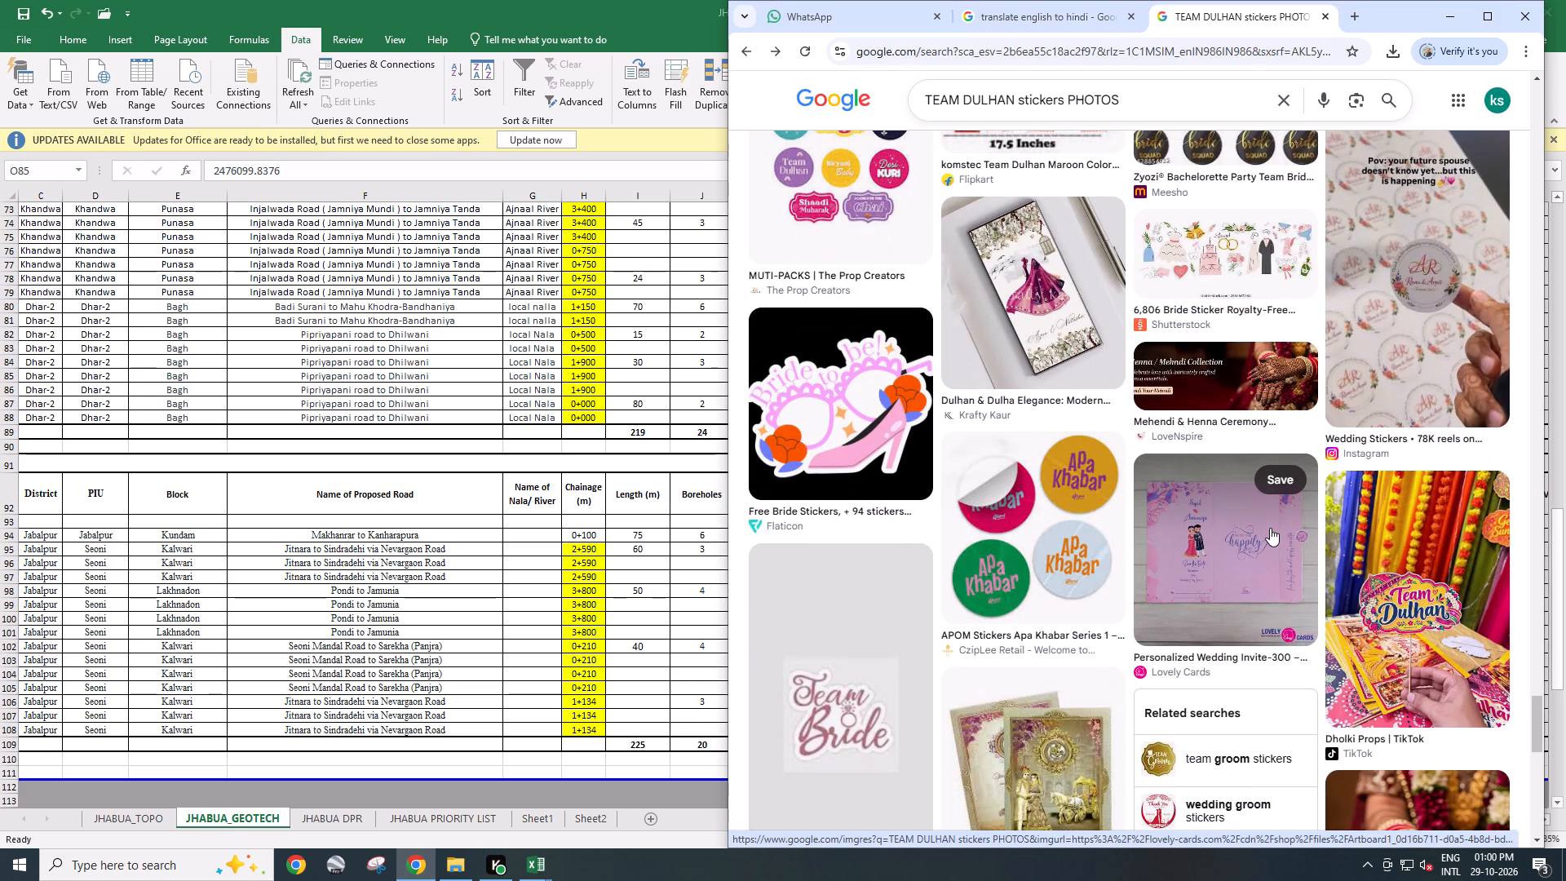
{"action": "scroll", "coordinate": [1270, 528], "scroll_direction": "up", "scroll_amount": 14}
{"action": "scroll", "coordinate": [1270, 528], "scroll_direction": "down", "scroll_amount": 1}
{"action": "scroll", "coordinate": [1270, 528], "scroll_direction": "up", "scroll_amount": 13}
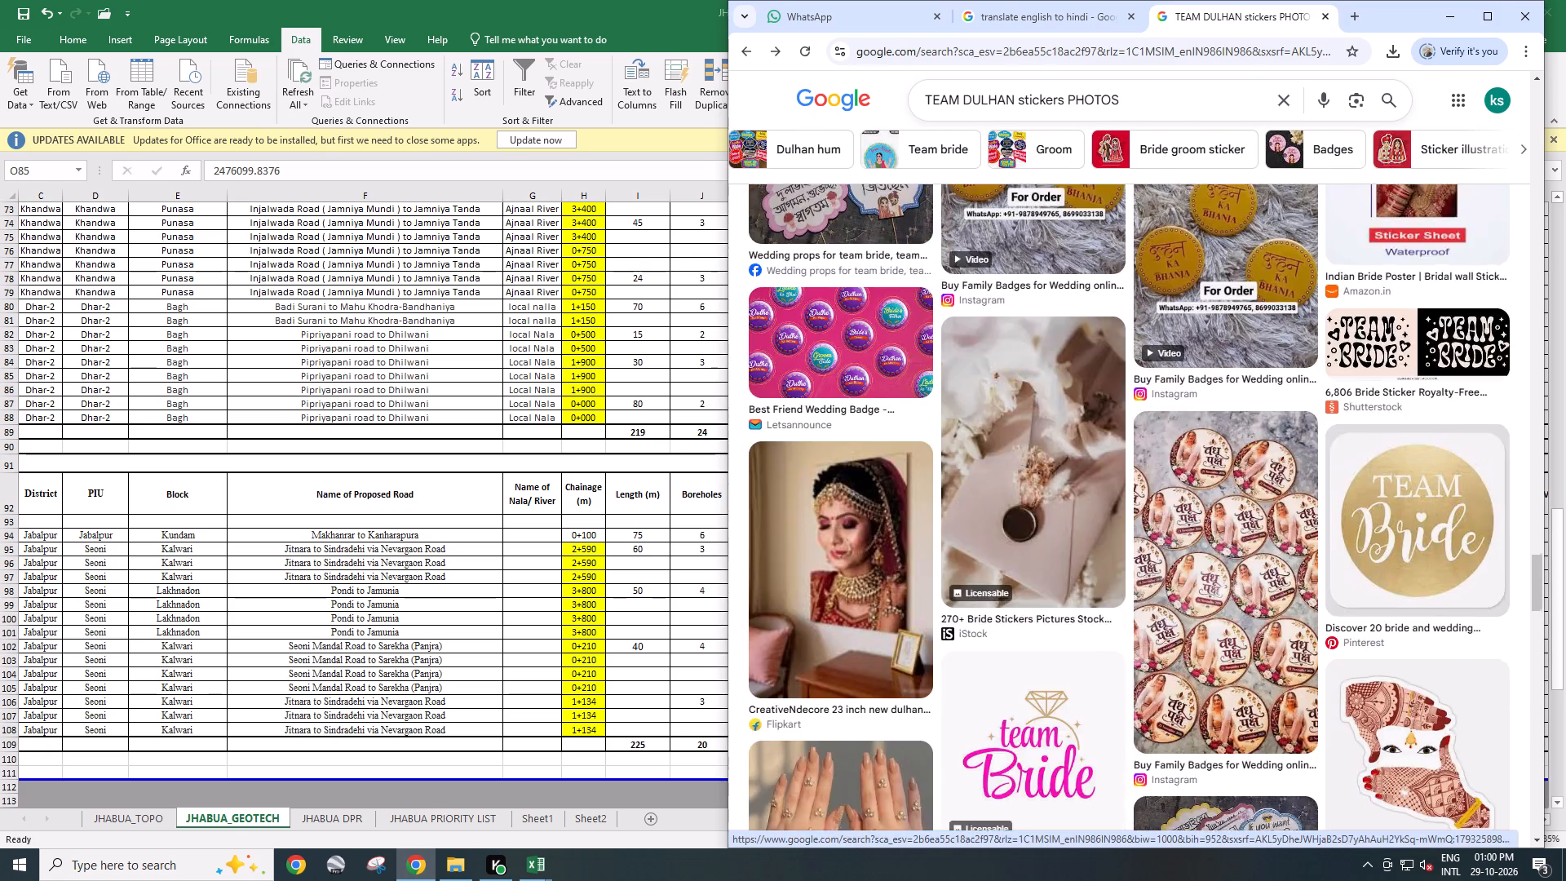
{"action": "scroll", "coordinate": [1143, 87], "scroll_direction": "up", "scroll_amount": 2}
Expand the image search to "TEAM DULHAN BAHI & BAHBHI stickers PHOTOS" and run it.
{"action": "left_click", "coordinate": [1020, 97]}
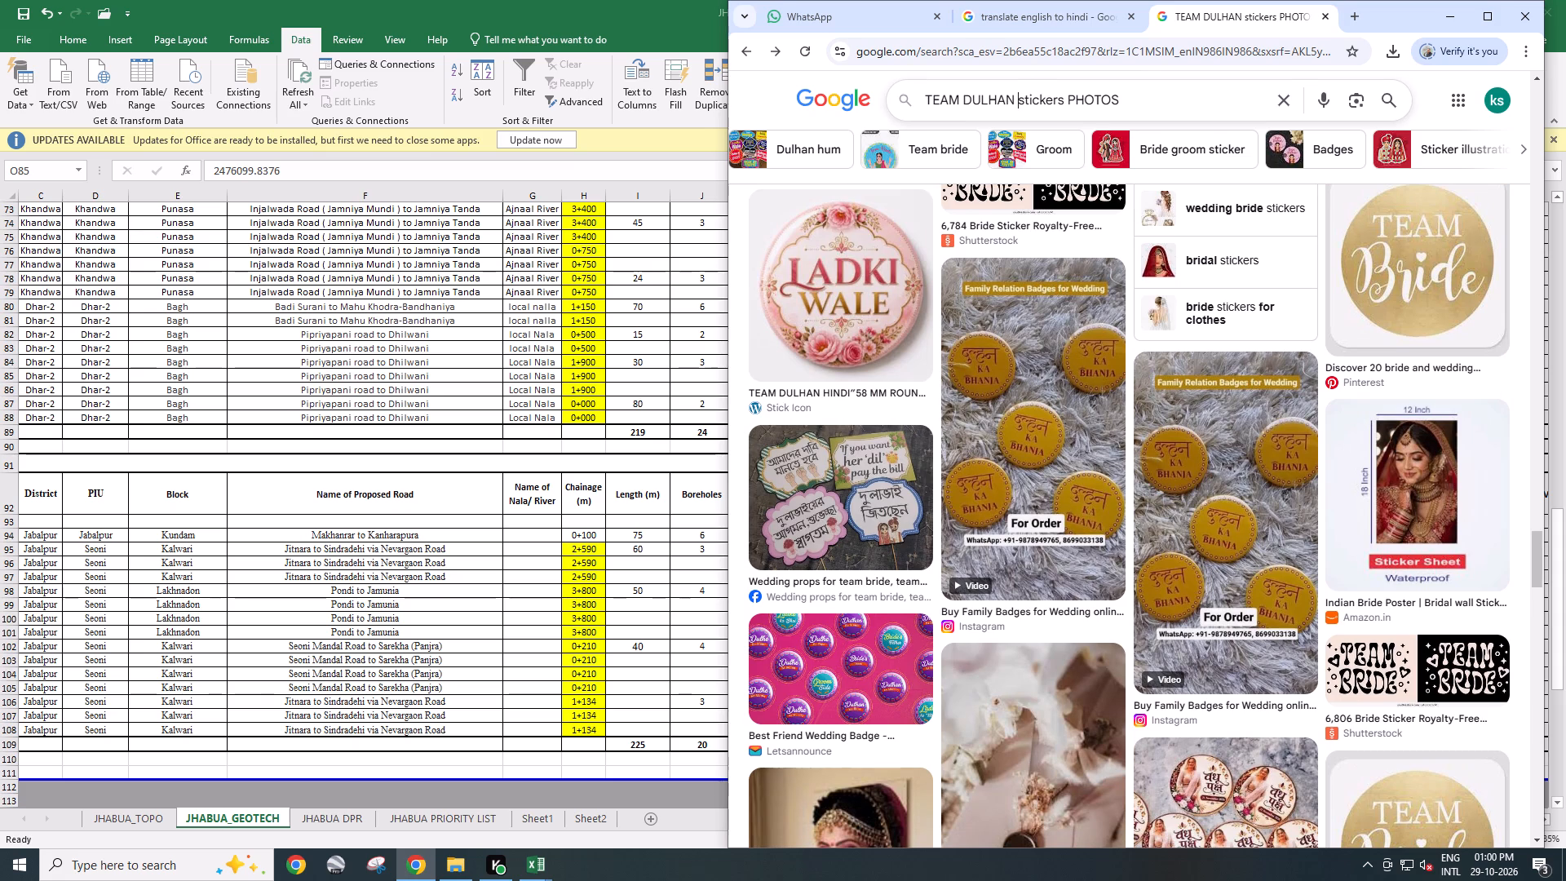
{"action": "type", "text": "BAHI & BAHA"}
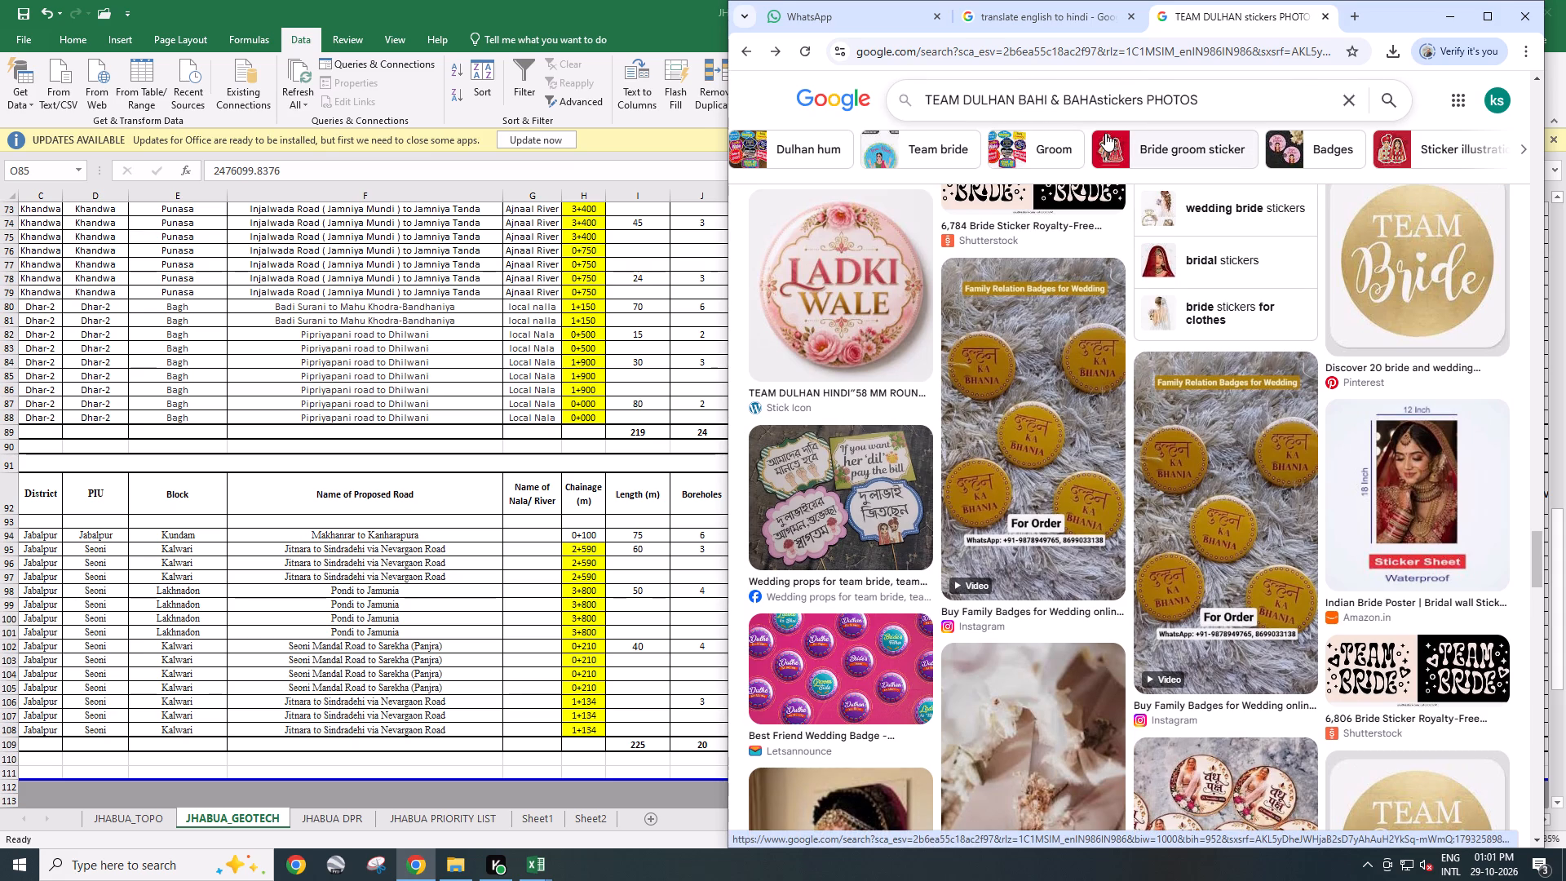
{"action": "key", "text": "BackSpace"}
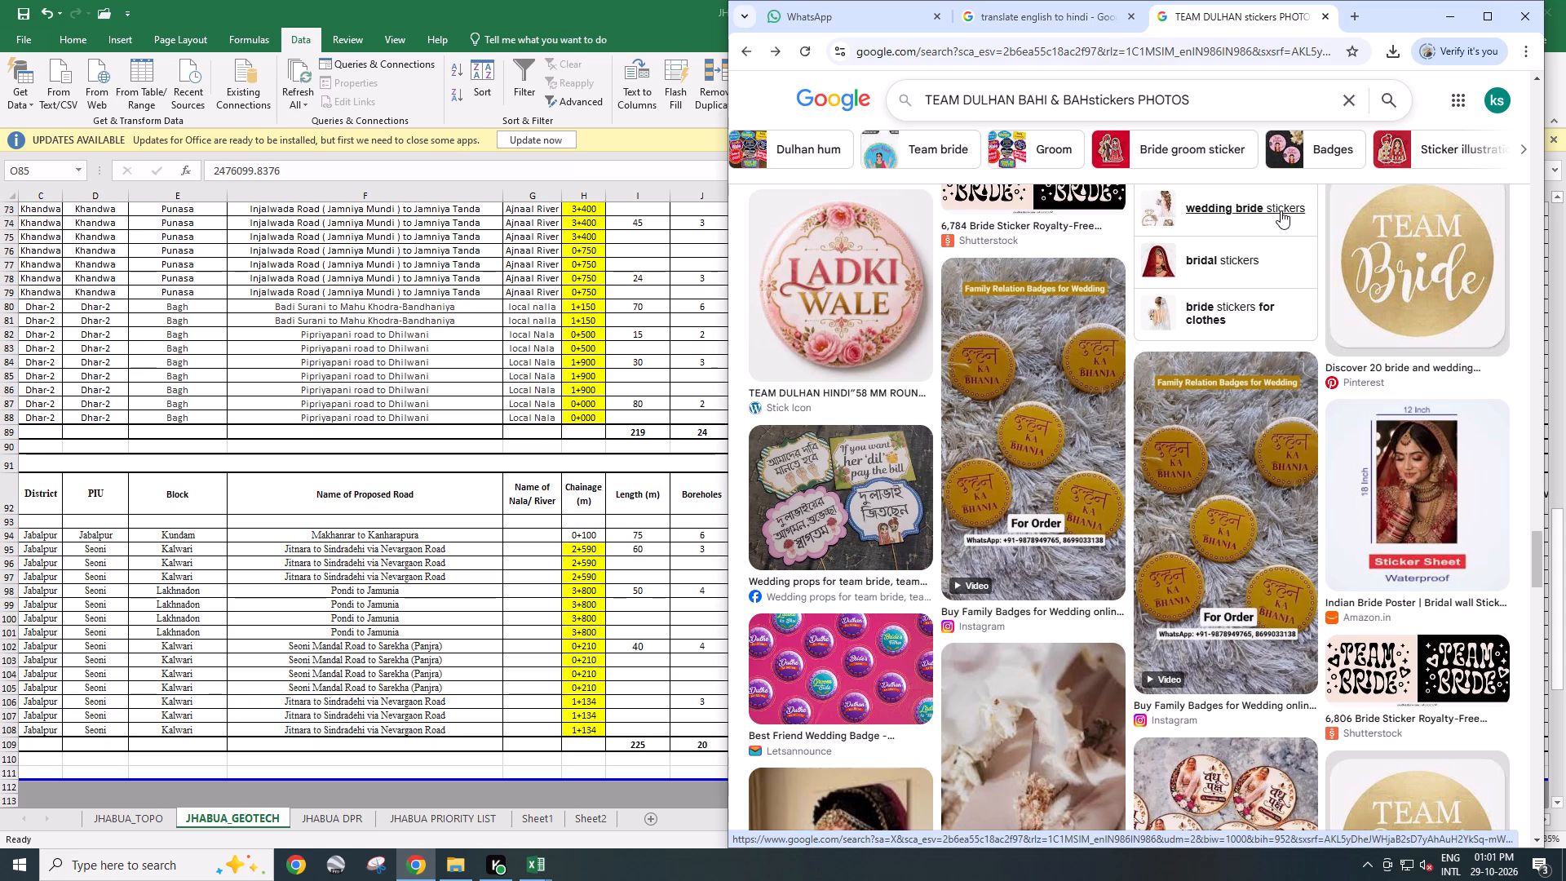
{"action": "type", "text": "BHI"}
{"action": "key", "text": "space"}
{"action": "key", "text": "Return"}
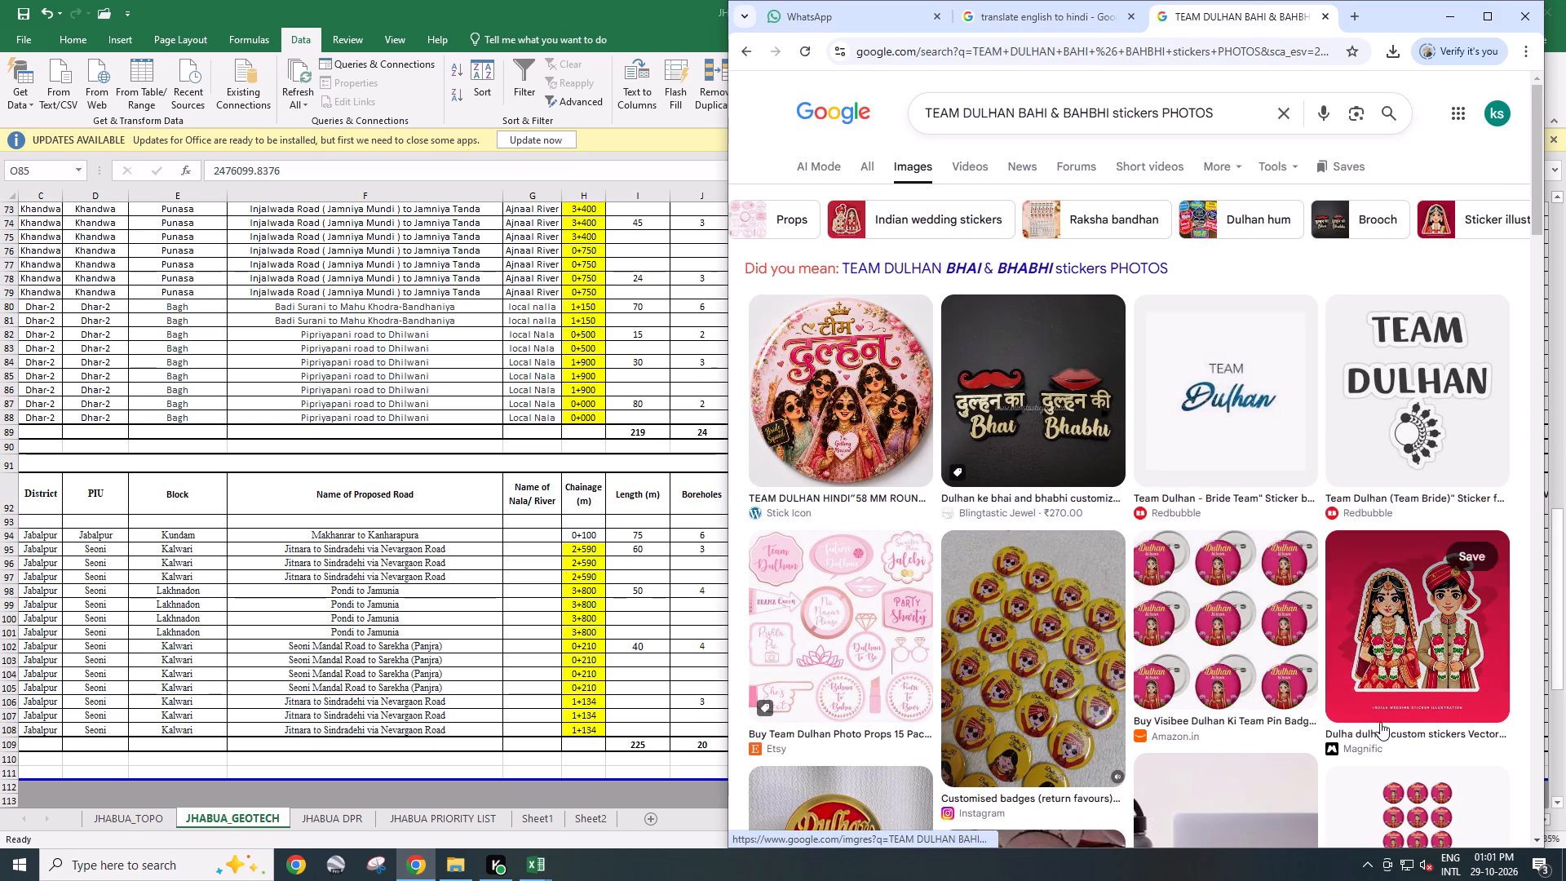
Look through the TEAM DULHAN BAHI & BAHBHI image results for suitable brother and sister-in-law badge designs.
{"action": "scroll", "coordinate": [1364, 699], "scroll_direction": "down", "scroll_amount": 6}
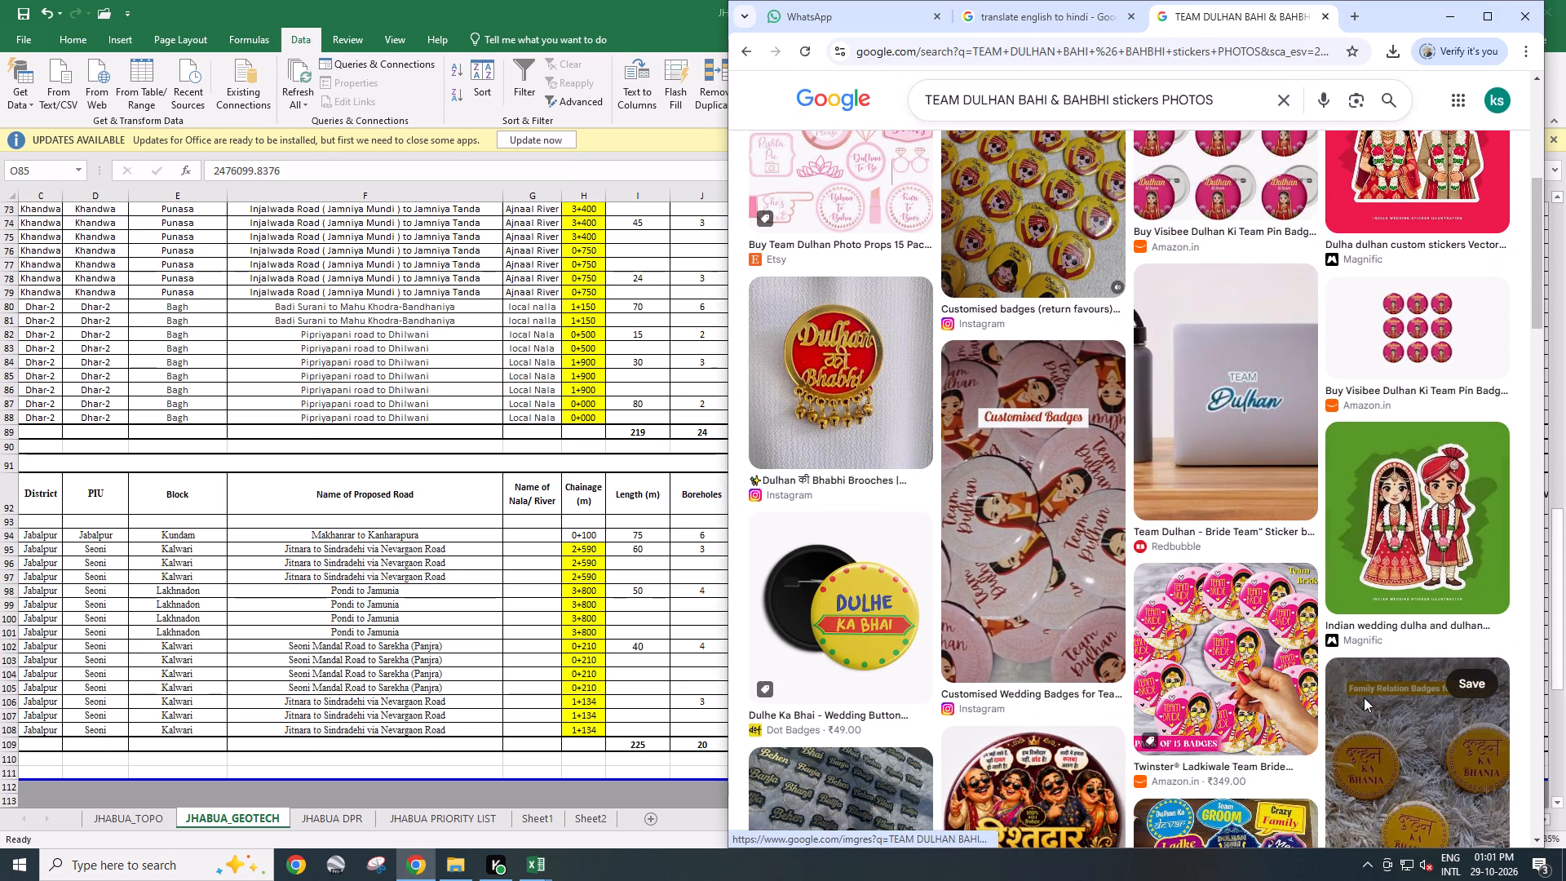
{"action": "scroll", "coordinate": [1364, 697], "scroll_direction": "up", "scroll_amount": 1}
{"action": "scroll", "coordinate": [1364, 697], "scroll_direction": "down", "scroll_amount": 4}
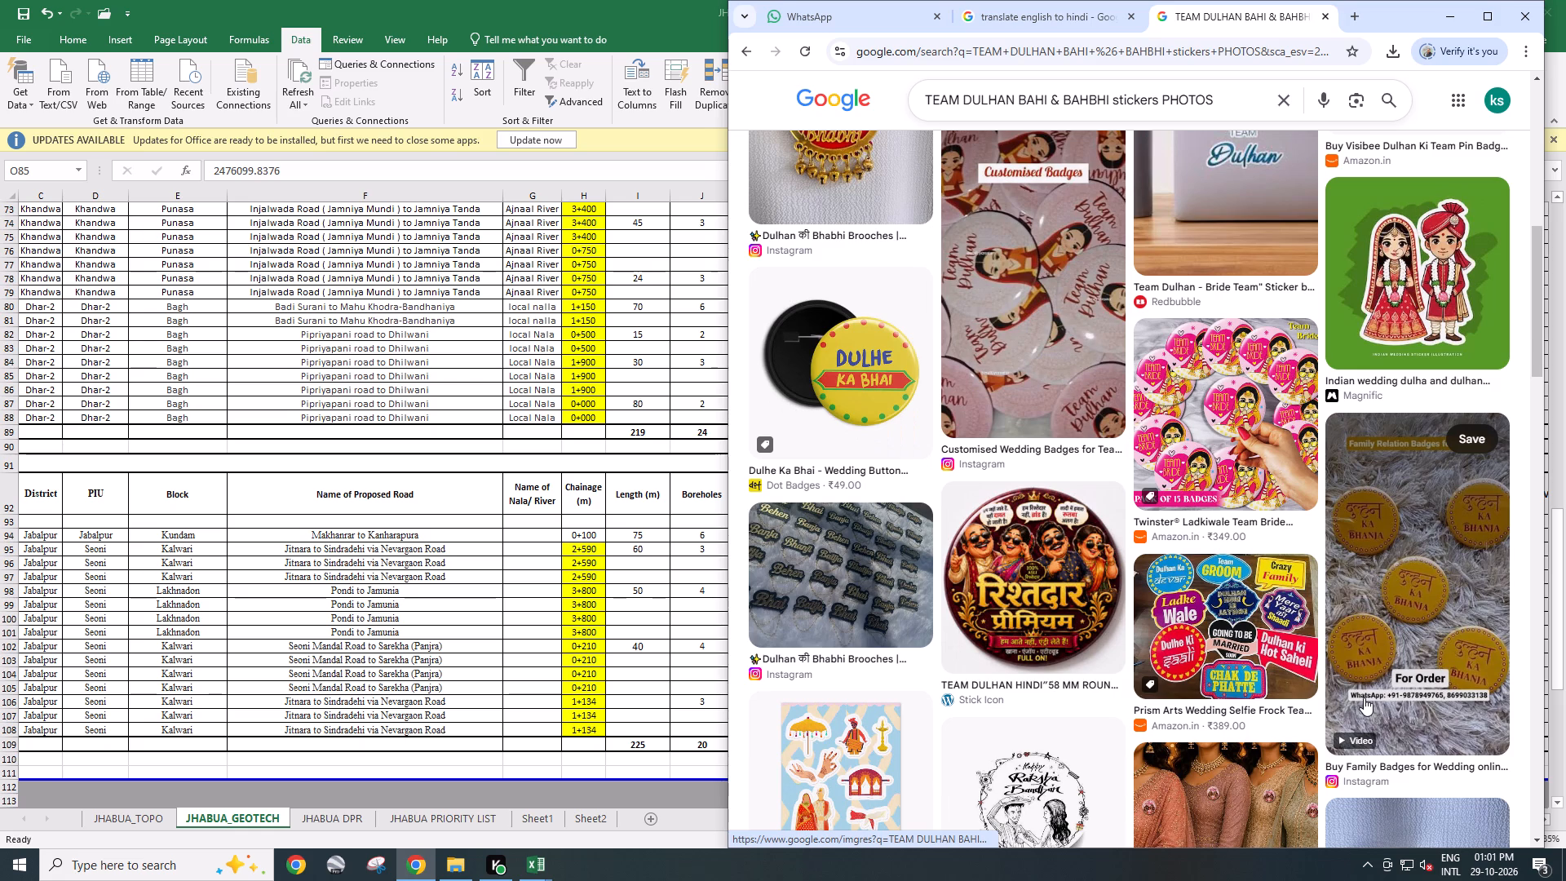
{"action": "scroll", "coordinate": [1364, 697], "scroll_direction": "down", "scroll_amount": 8}
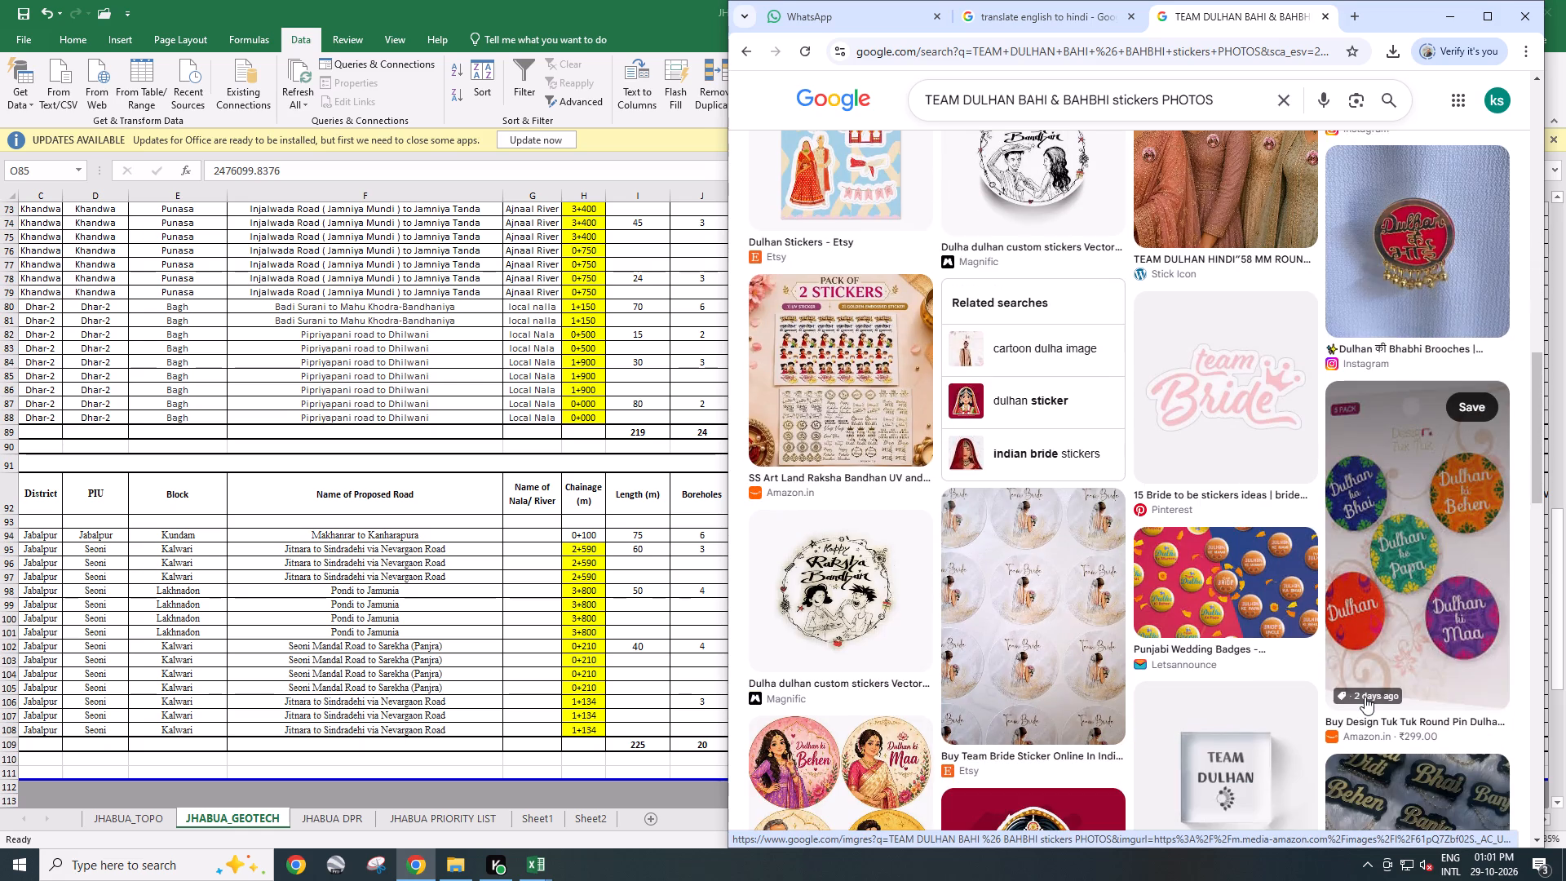
{"action": "scroll", "coordinate": [1365, 697], "scroll_direction": "up", "scroll_amount": 7}
{"action": "scroll", "coordinate": [1365, 688], "scroll_direction": "down", "scroll_amount": 1}
{"action": "scroll", "coordinate": [1365, 688], "scroll_direction": "up", "scroll_amount": 15}
{"action": "scroll", "coordinate": [1360, 676], "scroll_direction": "down", "scroll_amount": 1}
{"action": "scroll", "coordinate": [1360, 676], "scroll_direction": "up", "scroll_amount": 4}
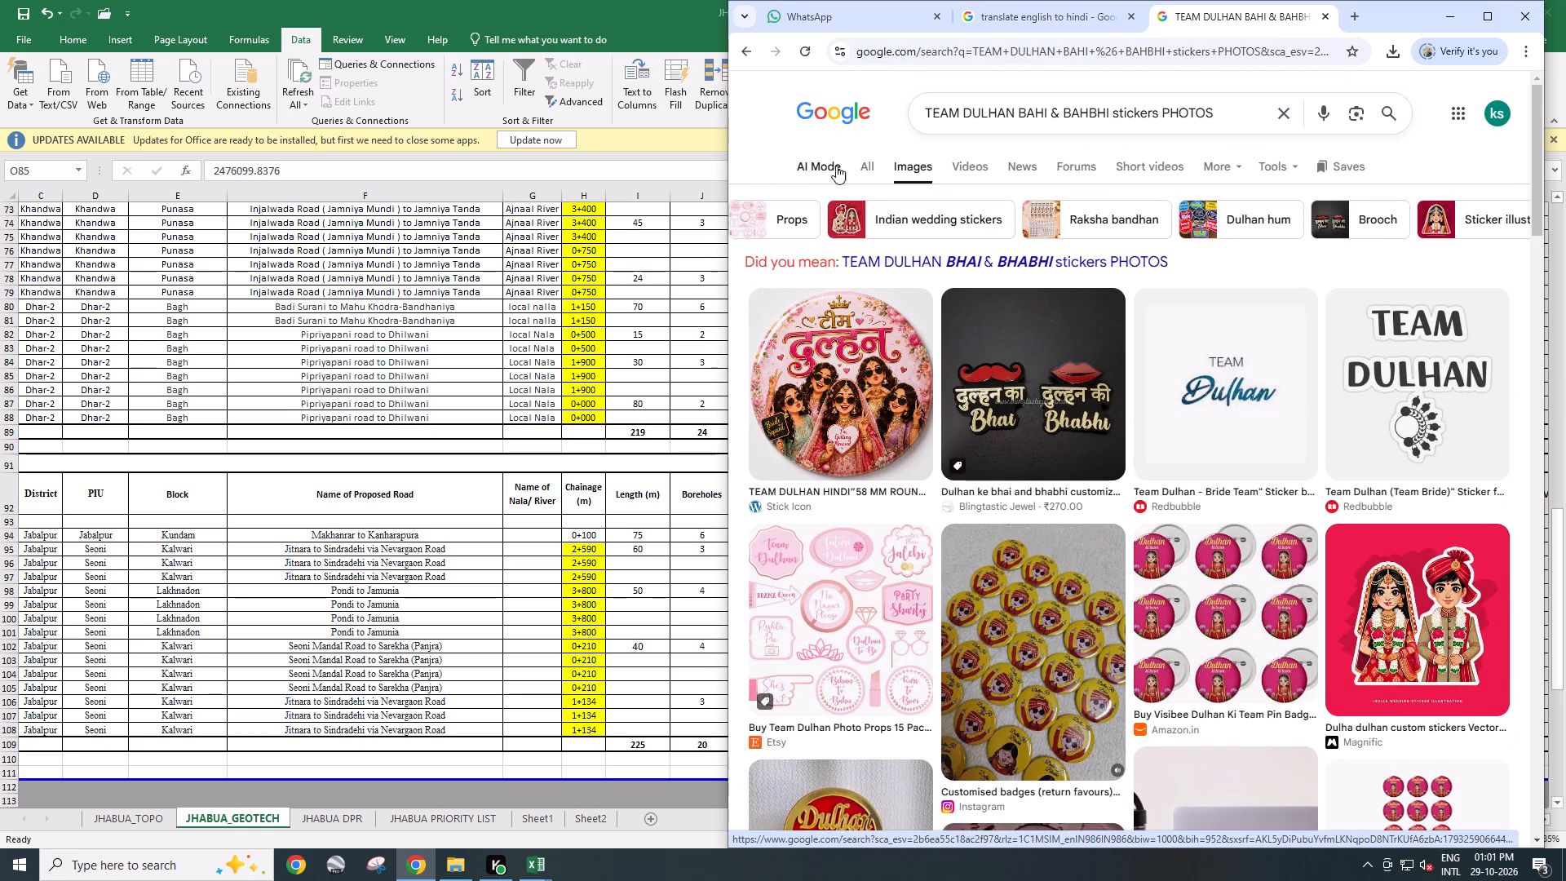
From the general web results, open Pinterest's "15 Bride to be stickers ideas", examine its designs, and return to the results.
{"action": "left_click", "coordinate": [870, 169]}
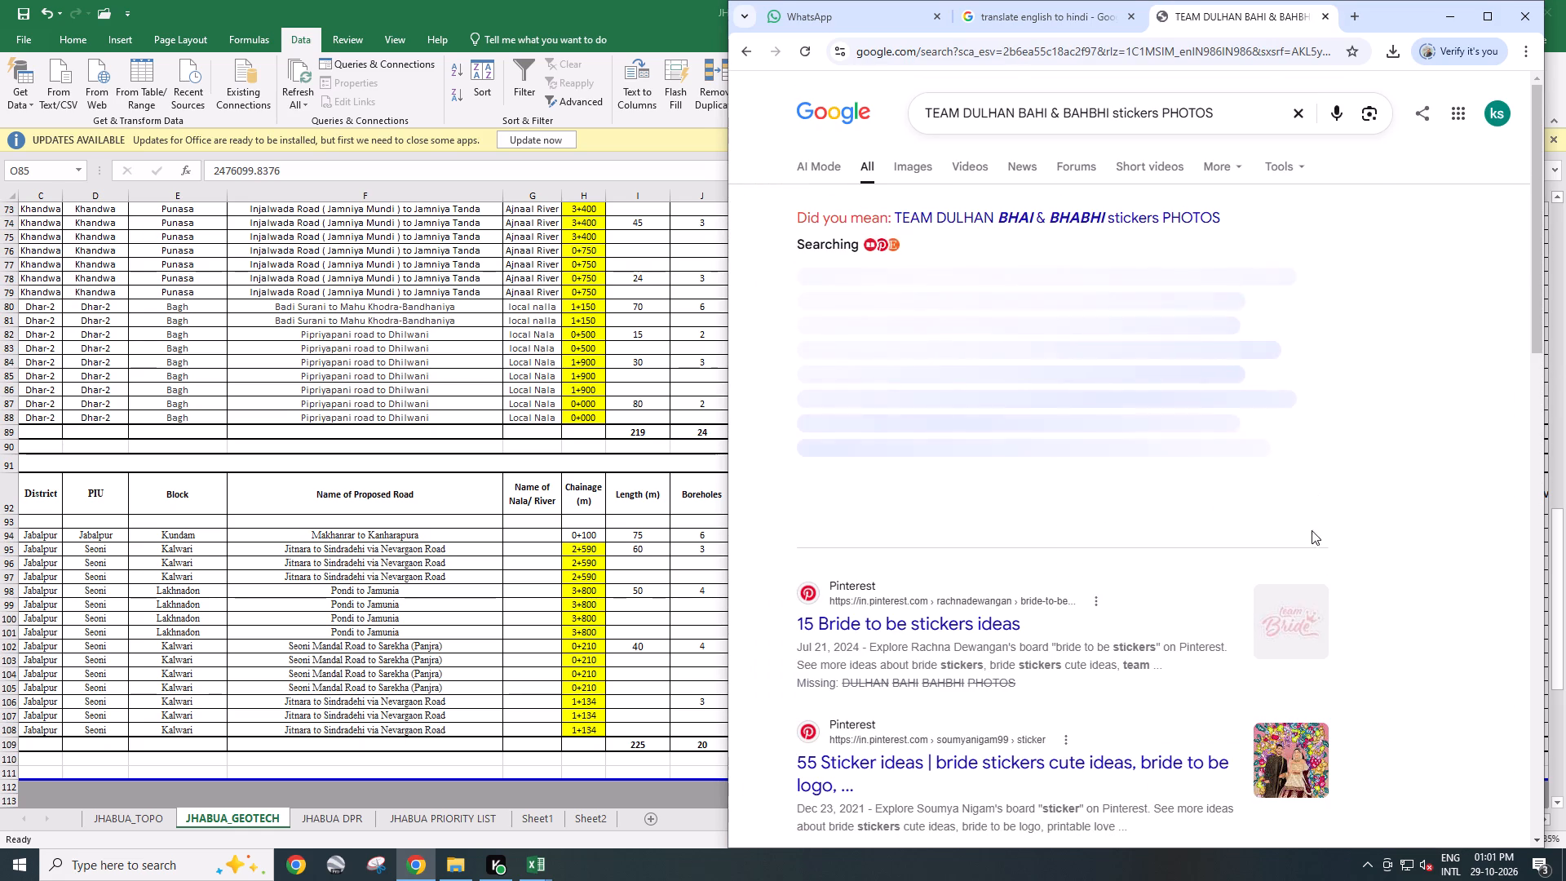
{"action": "left_click", "coordinate": [997, 630]}
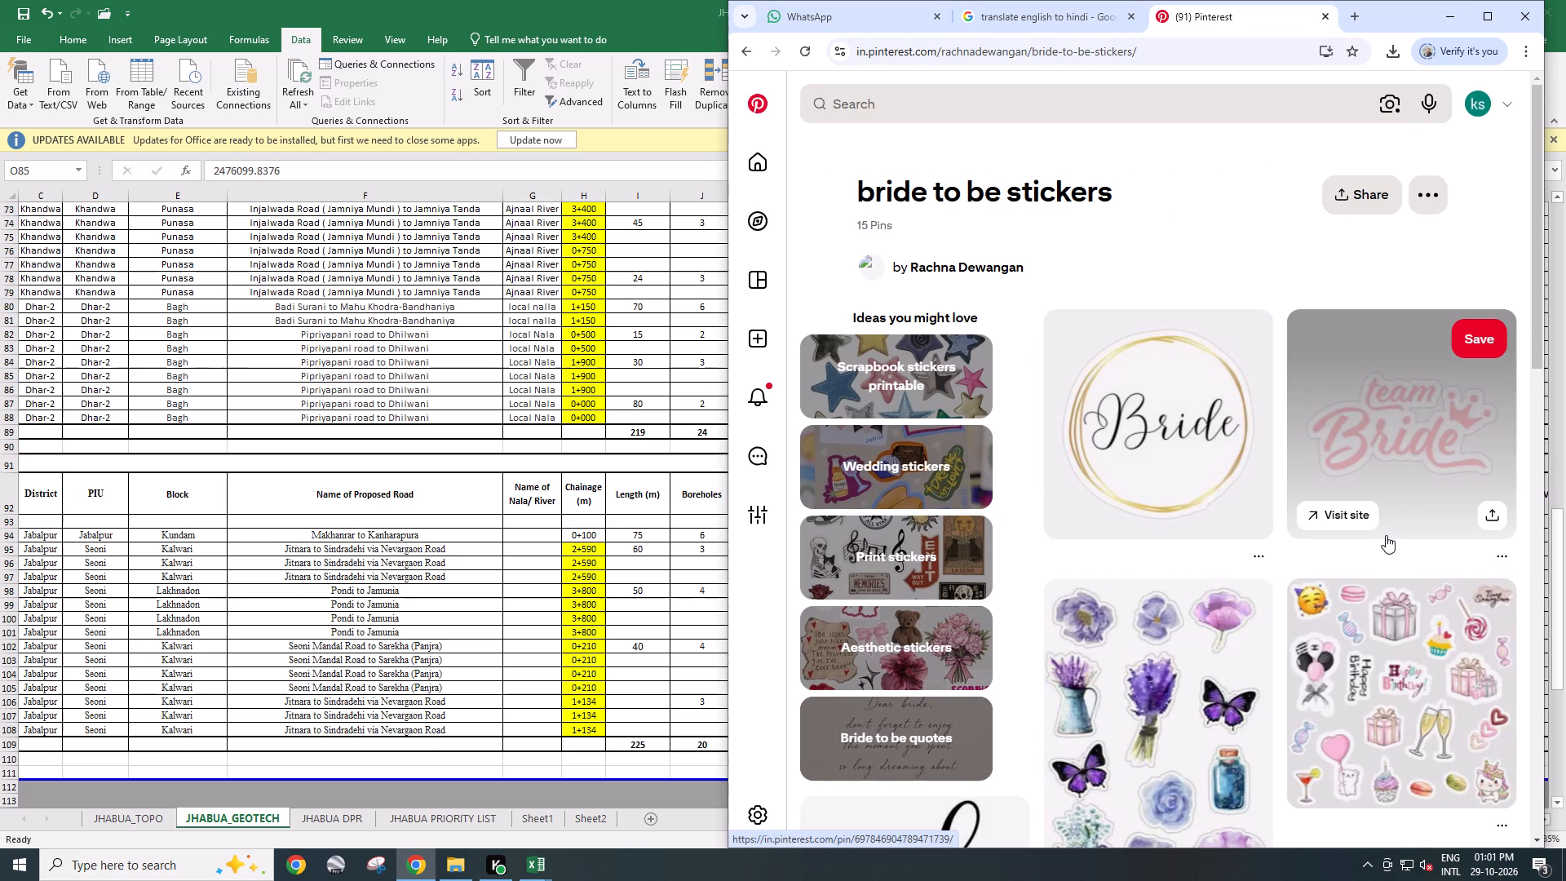
{"action": "scroll", "coordinate": [1385, 552], "scroll_direction": "down", "scroll_amount": 16}
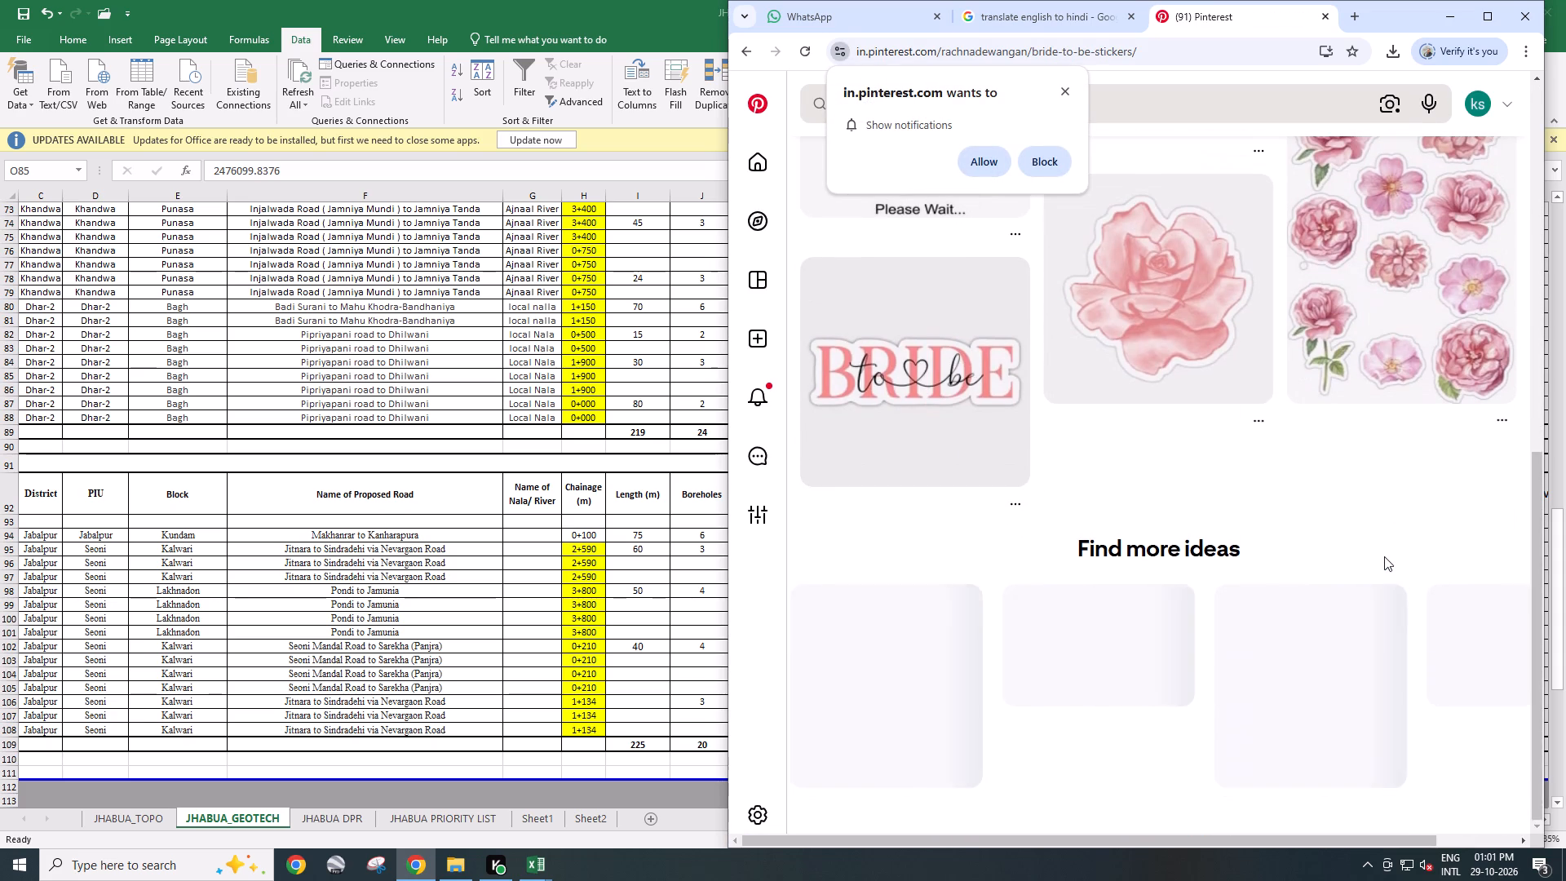
{"action": "scroll", "coordinate": [1384, 556], "scroll_direction": "down", "scroll_amount": 20}
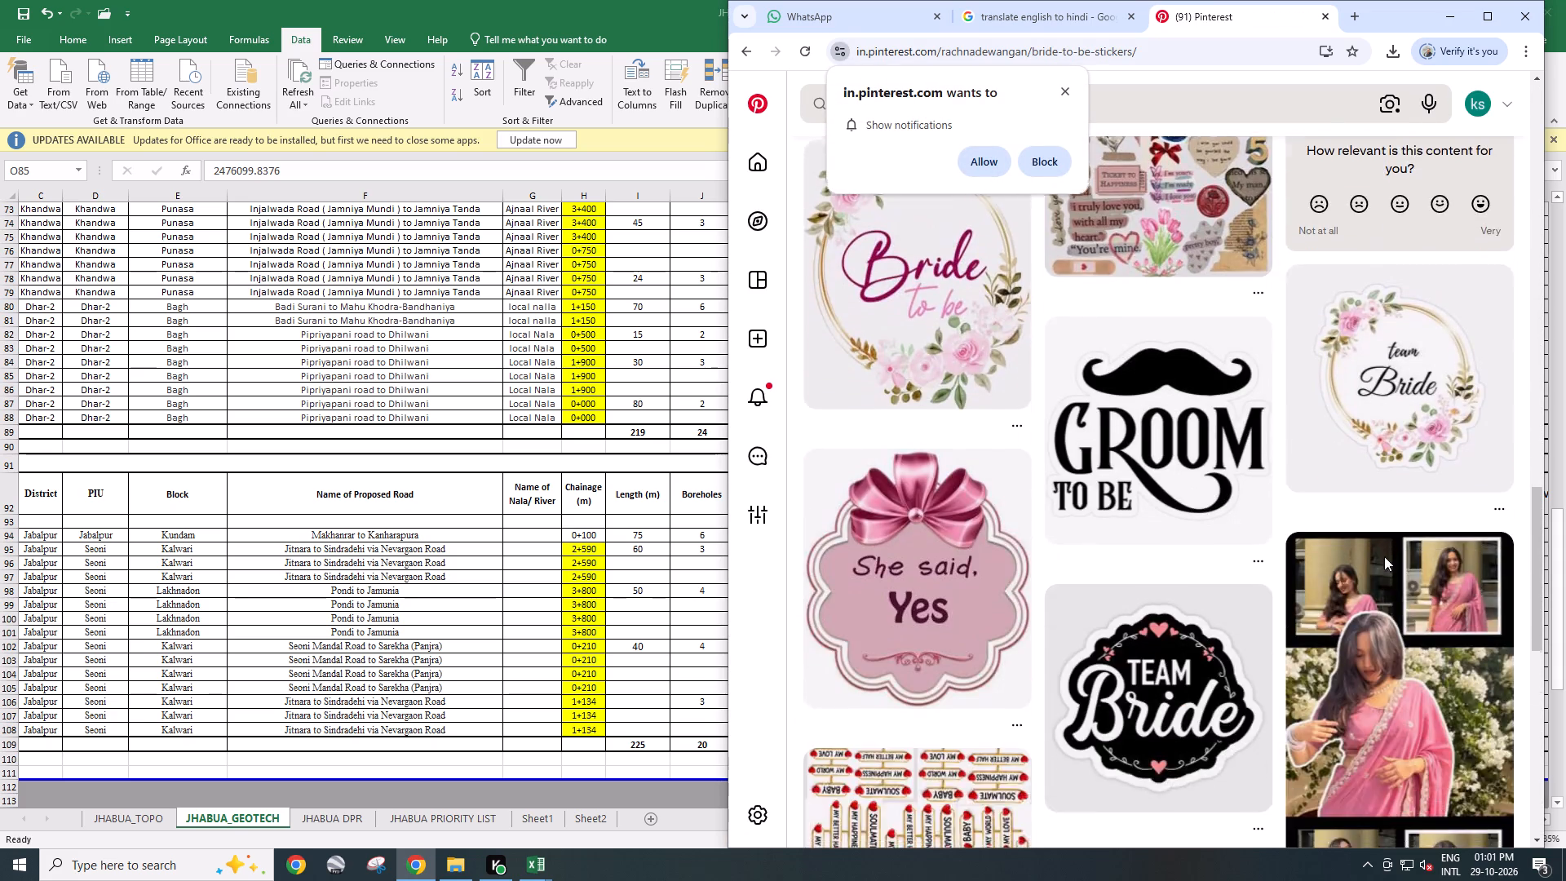
{"action": "scroll", "coordinate": [1384, 556], "scroll_direction": "down", "scroll_amount": 11}
{"action": "scroll", "coordinate": [1383, 556], "scroll_direction": "up", "scroll_amount": 12}
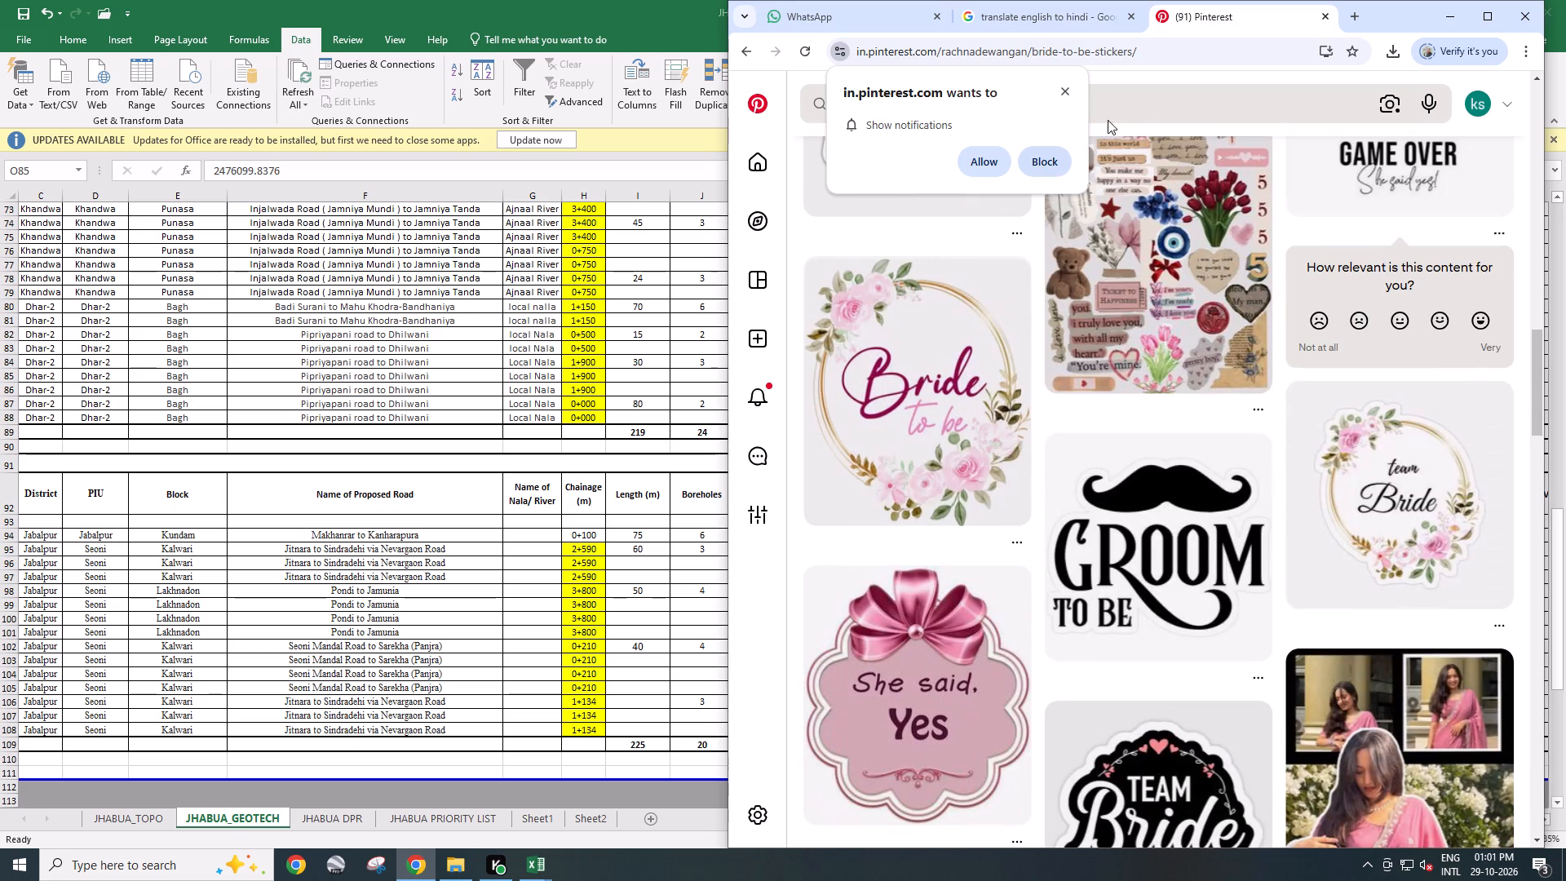
{"action": "left_click", "coordinate": [1058, 91]}
{"action": "left_click", "coordinate": [748, 47]}
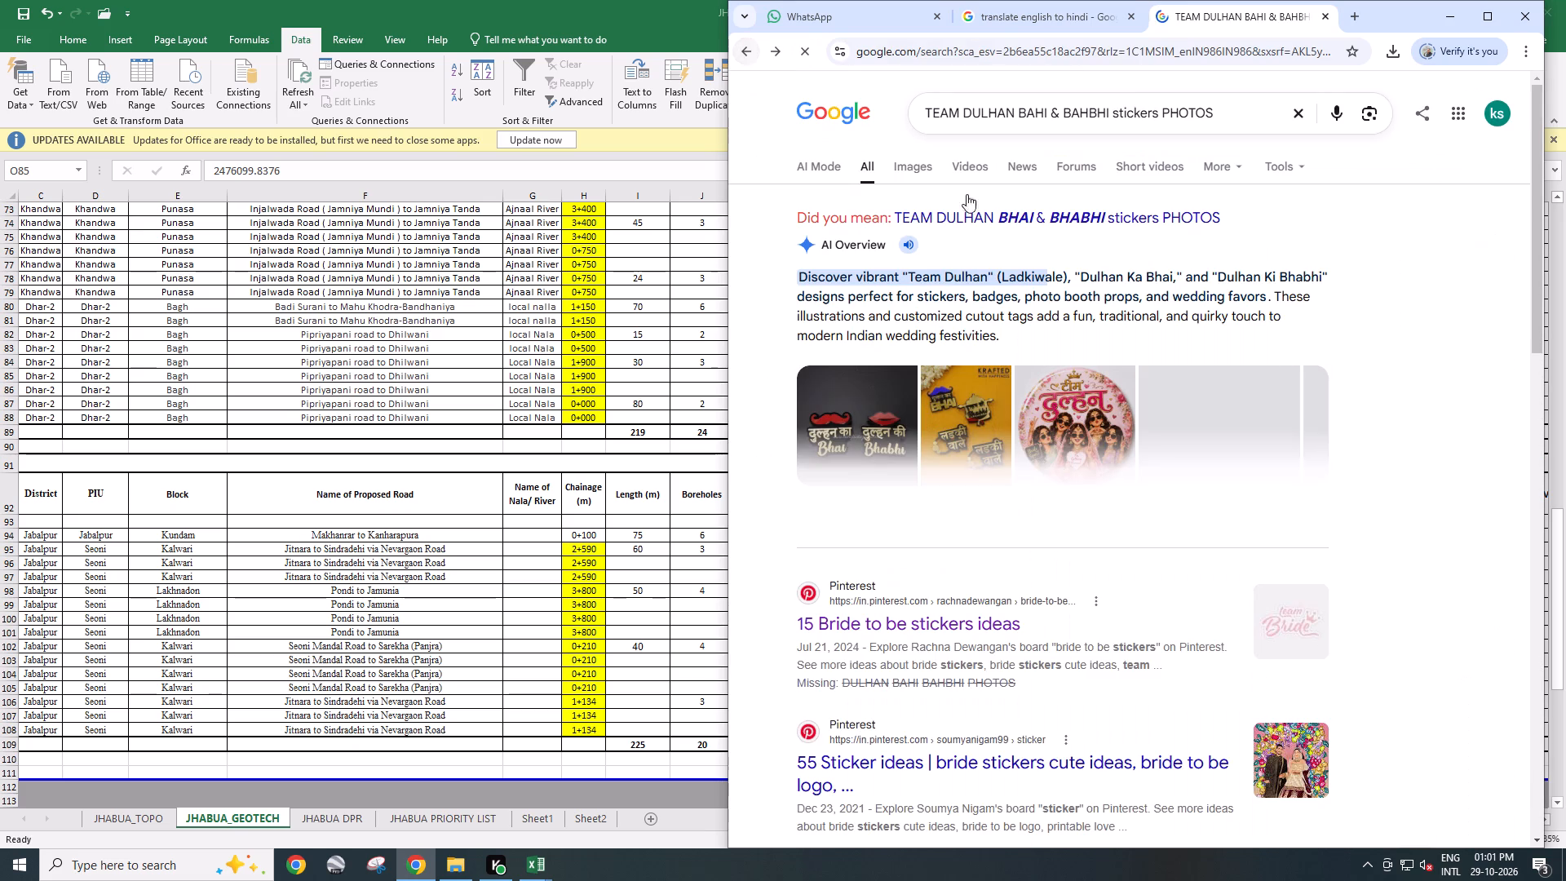
Add INDIAN to the start of the query, search, and accept the suggested spelling "INDIAN TEAM DULHAN BHAI & BHABHI stickers PHOTOS".
{"action": "scroll", "coordinate": [1002, 254], "scroll_direction": "up", "scroll_amount": 6}
{"action": "left_click", "coordinate": [926, 113]}
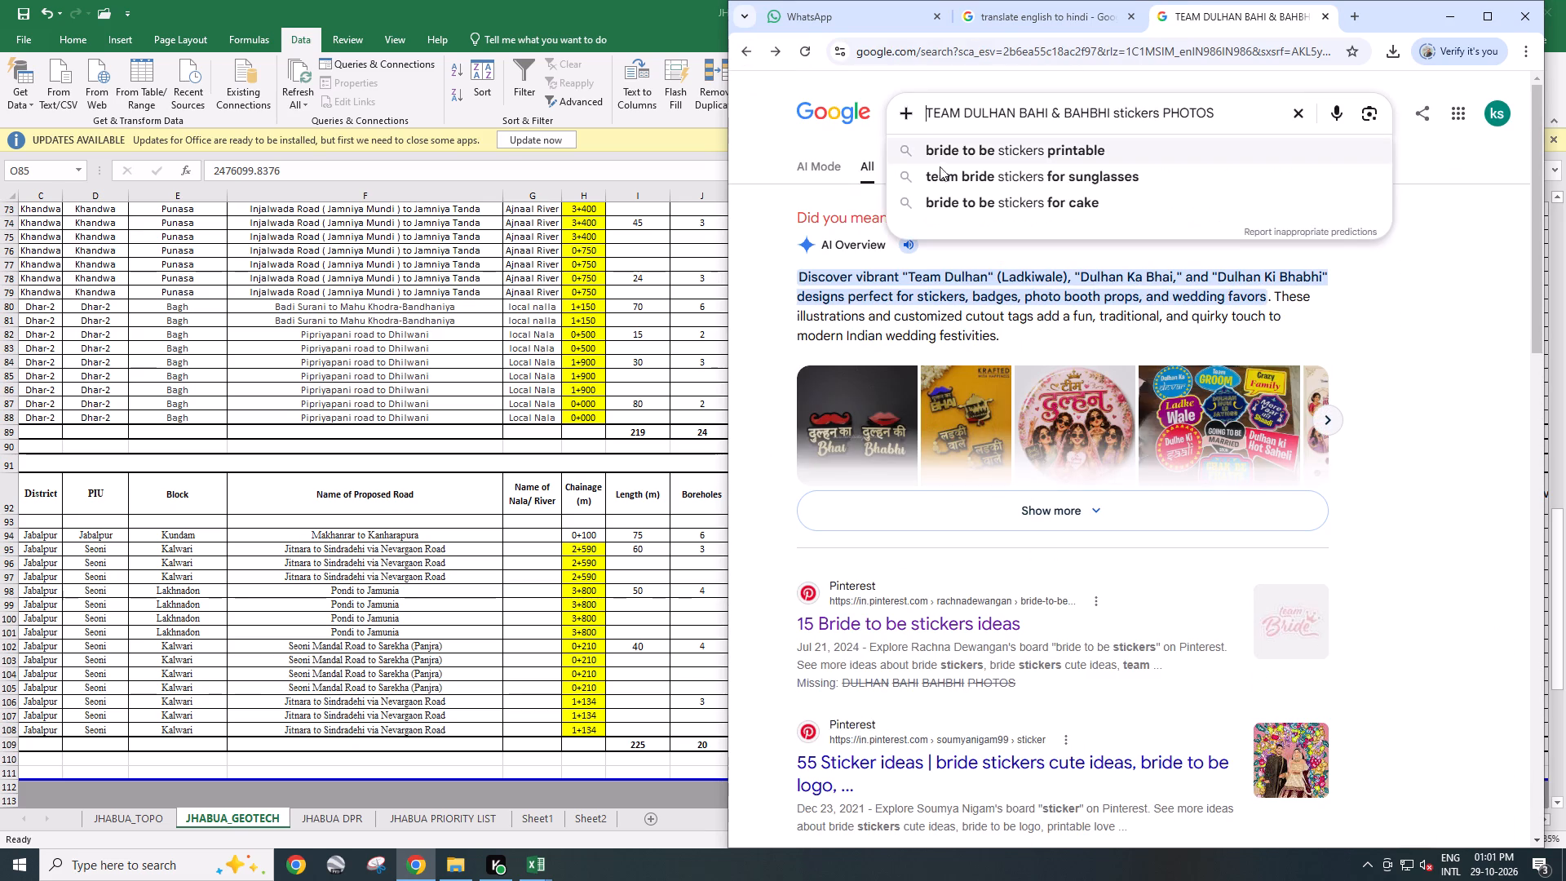
{"action": "key", "text": "i"}
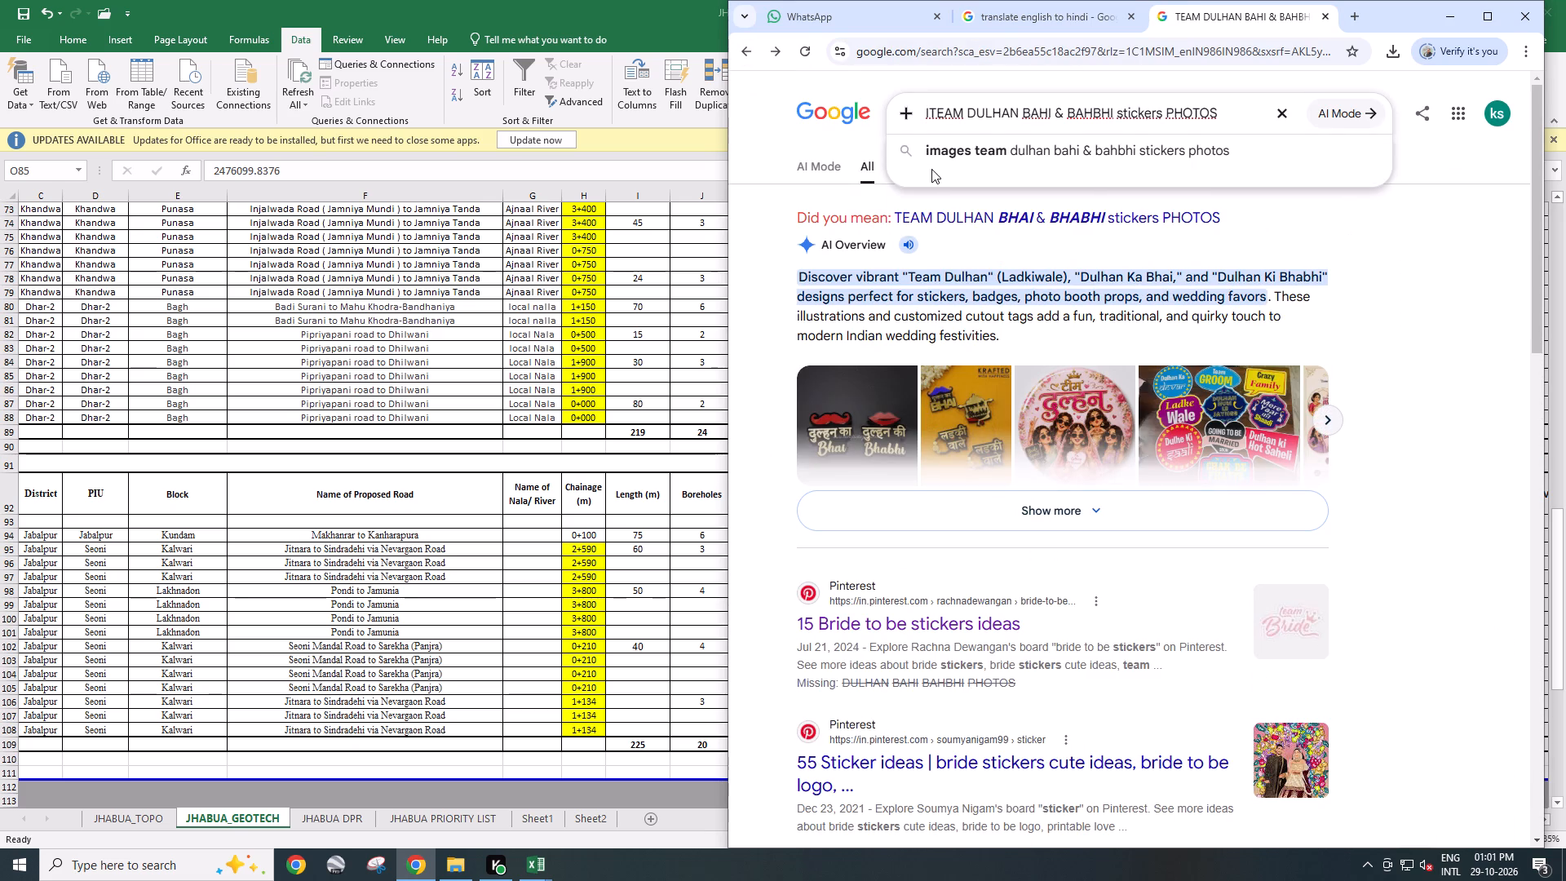
{"action": "type", "text": "NA"}
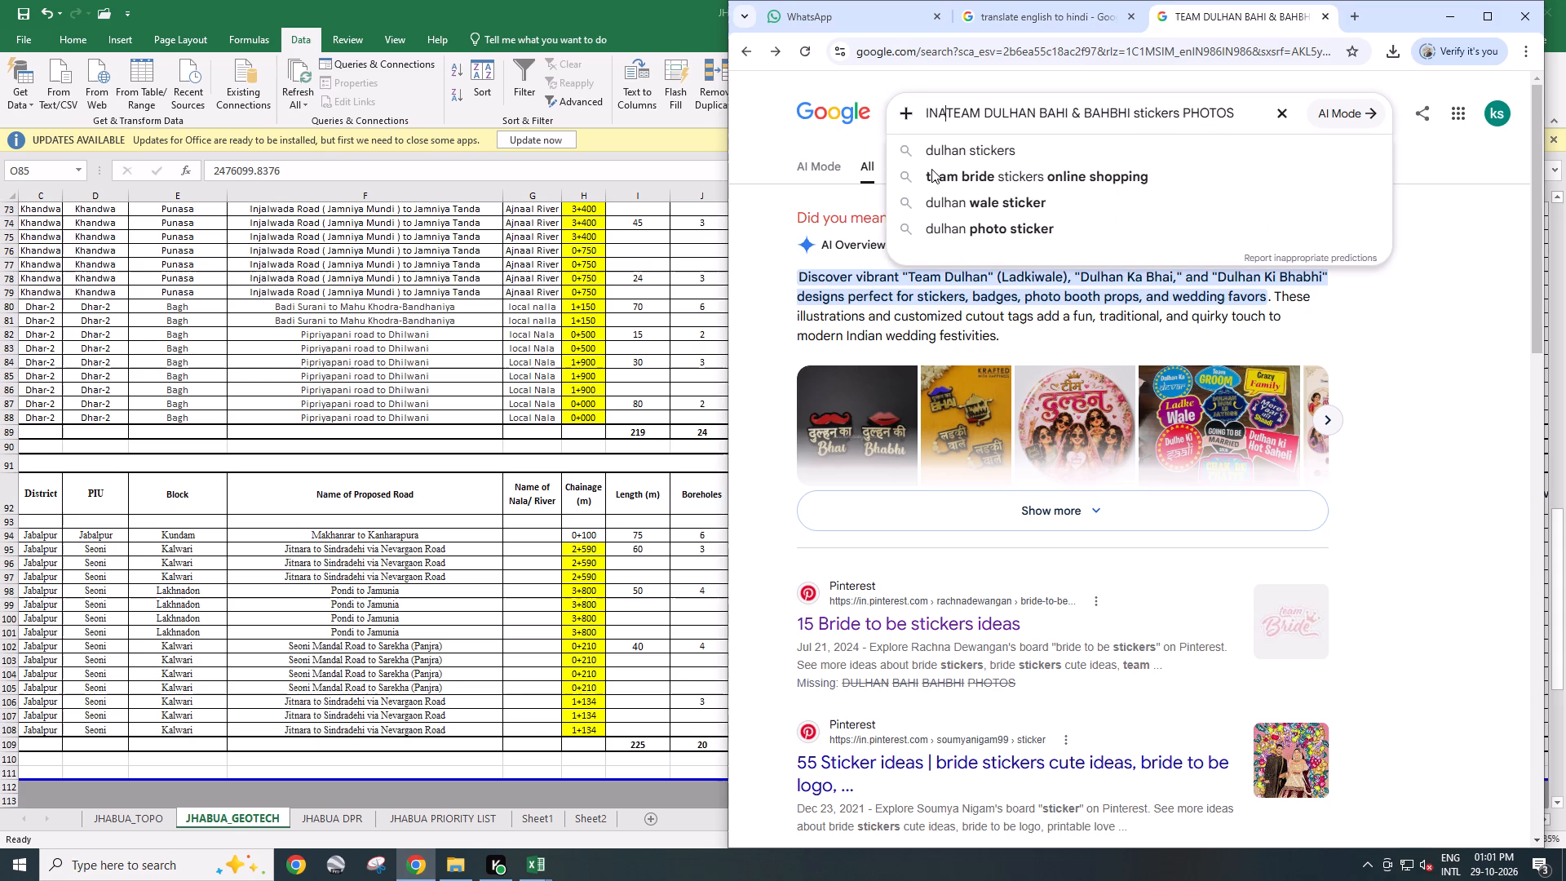
{"action": "key", "text": "BackSpace"}
{"action": "key", "text": "BackSpace"}
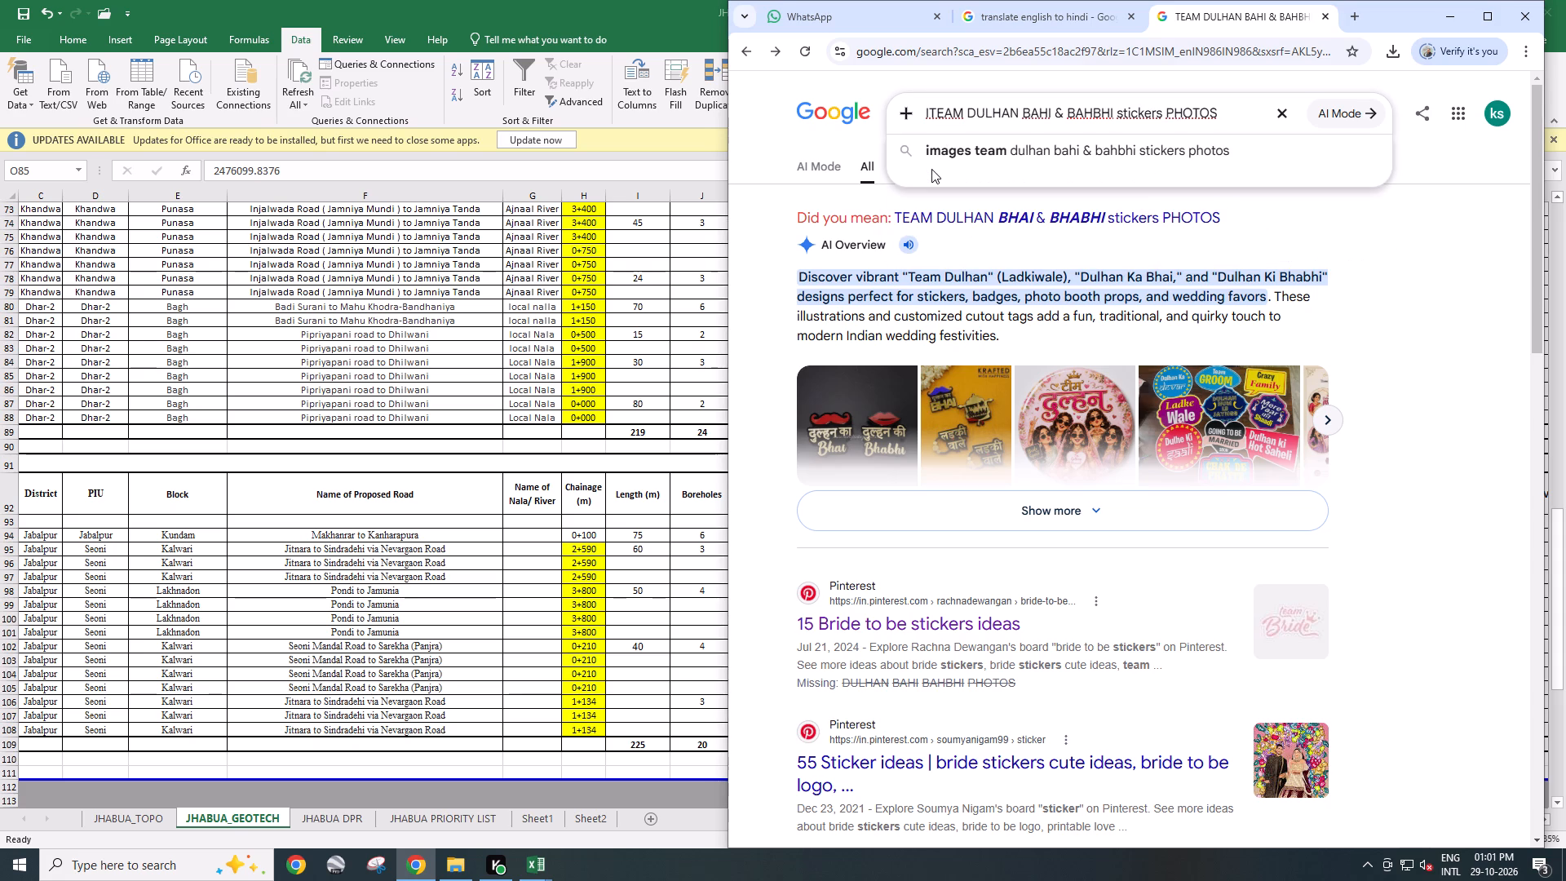
{"action": "type", "text": "NDIAN"}
{"action": "key", "text": "space"}
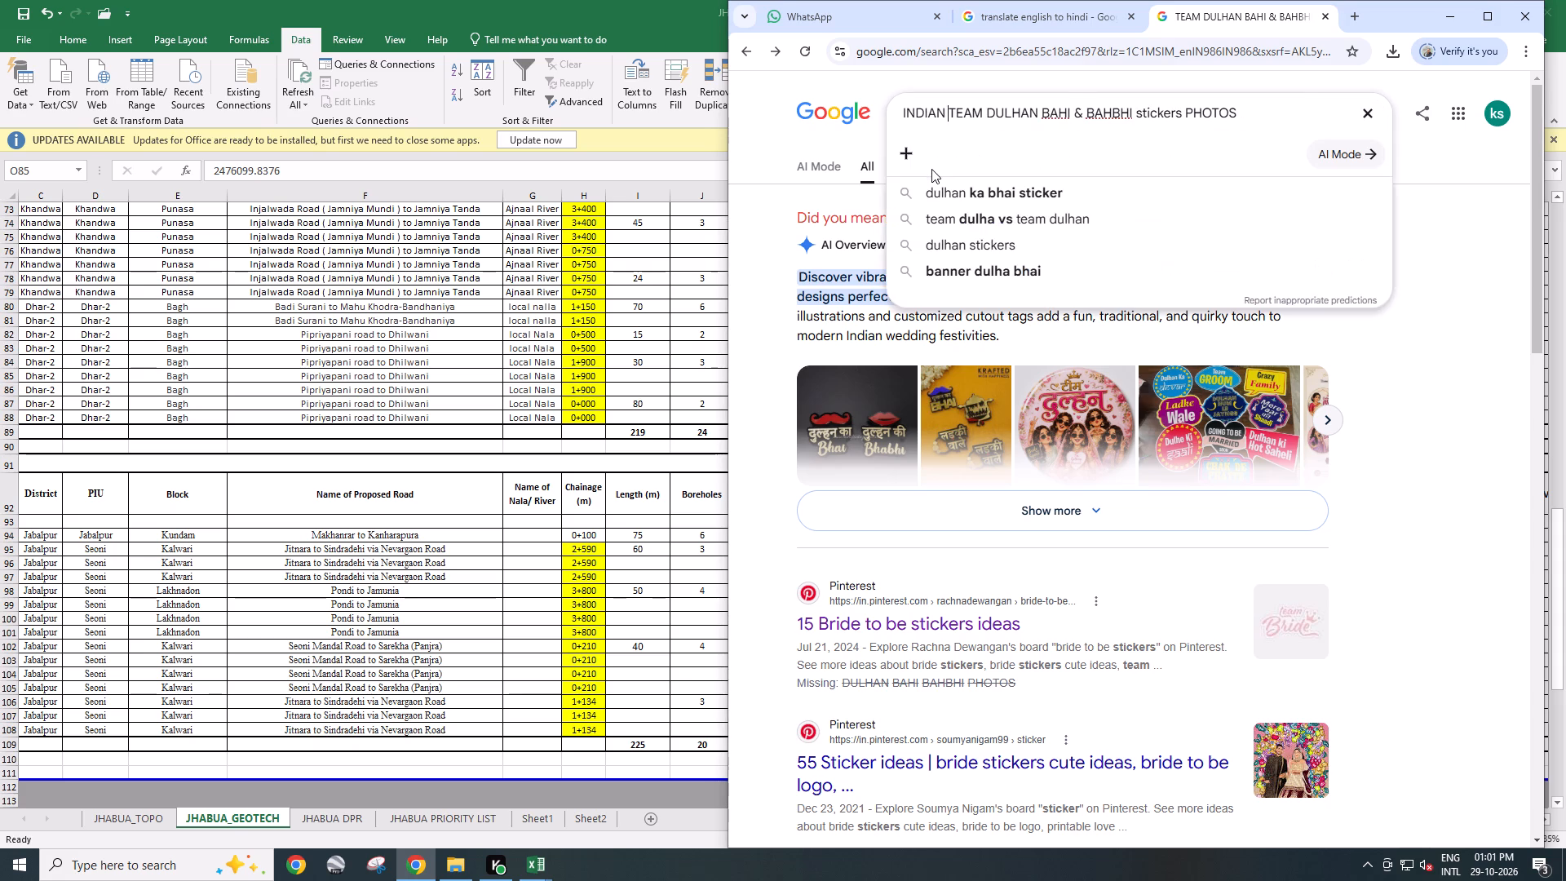
{"action": "key", "text": "Return"}
{"action": "left_click", "coordinate": [956, 219]}
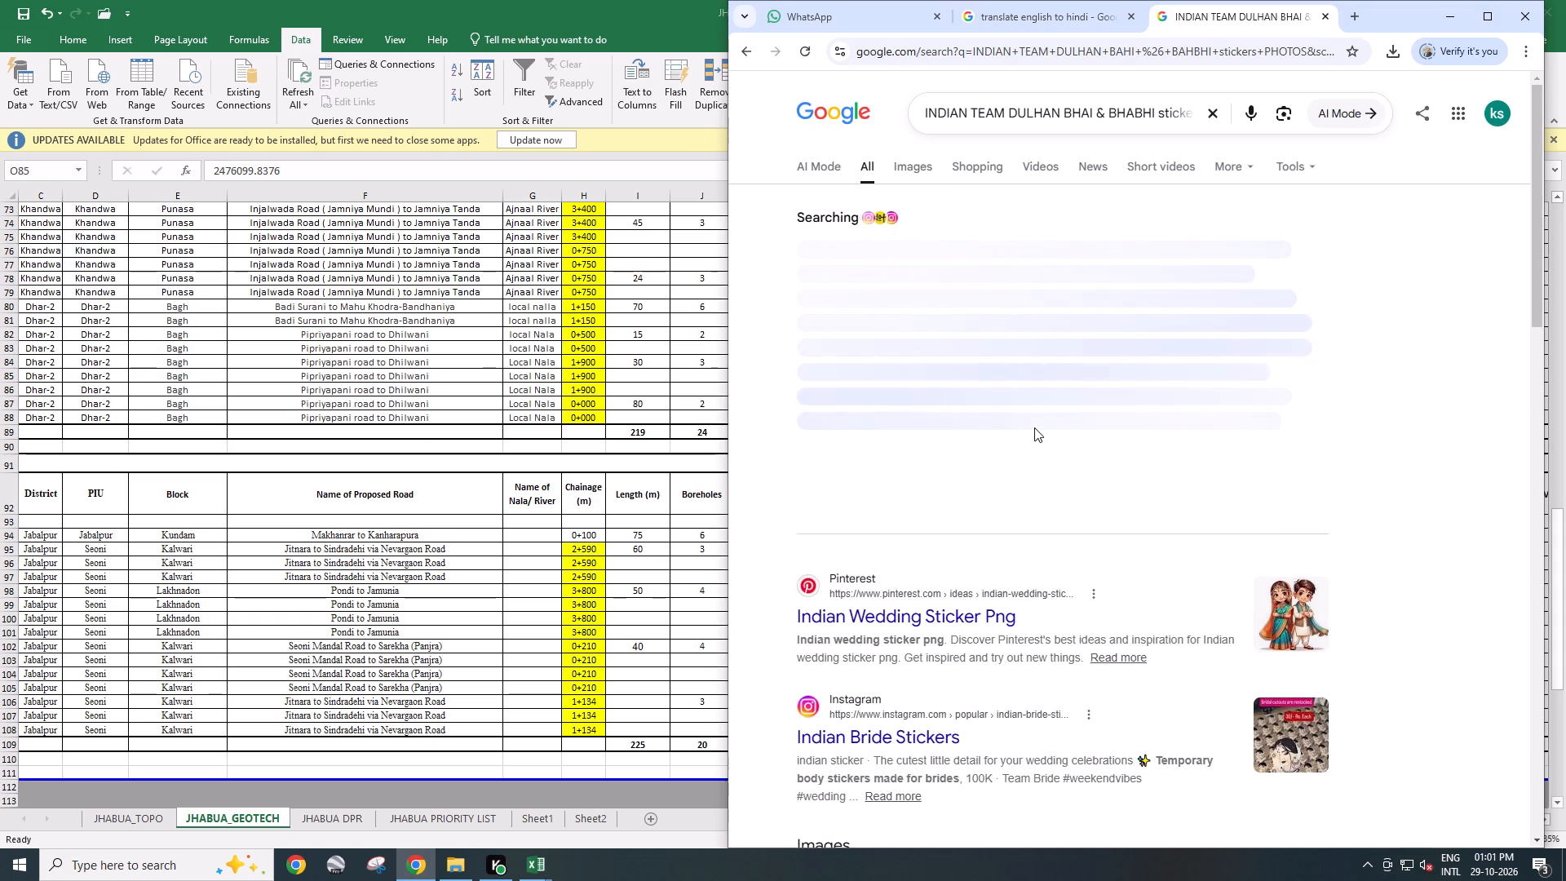
Look through the web results for the INDIAN TEAM DULHAN BHAI & BHABHI stickers for suitable designs.
{"action": "scroll", "coordinate": [1036, 432], "scroll_direction": "down", "scroll_amount": 1}
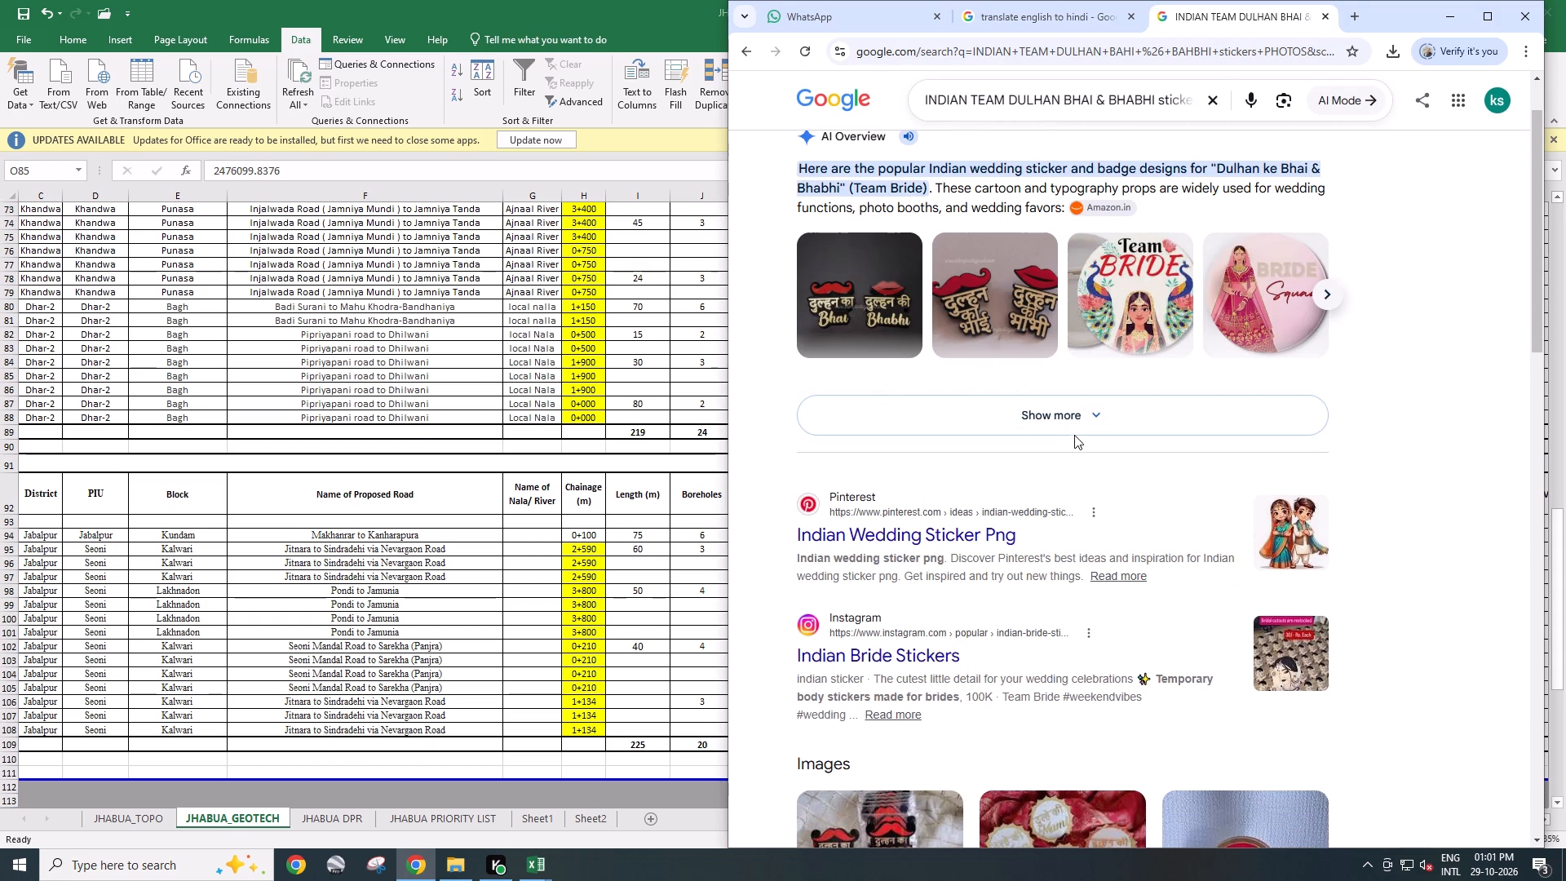
Expand the AI Overview on Indian wedding sticker and badge designs and look through its suggestions.
{"action": "left_click", "coordinate": [1075, 432]}
{"action": "scroll", "coordinate": [1051, 542], "scroll_direction": "down", "scroll_amount": 5}
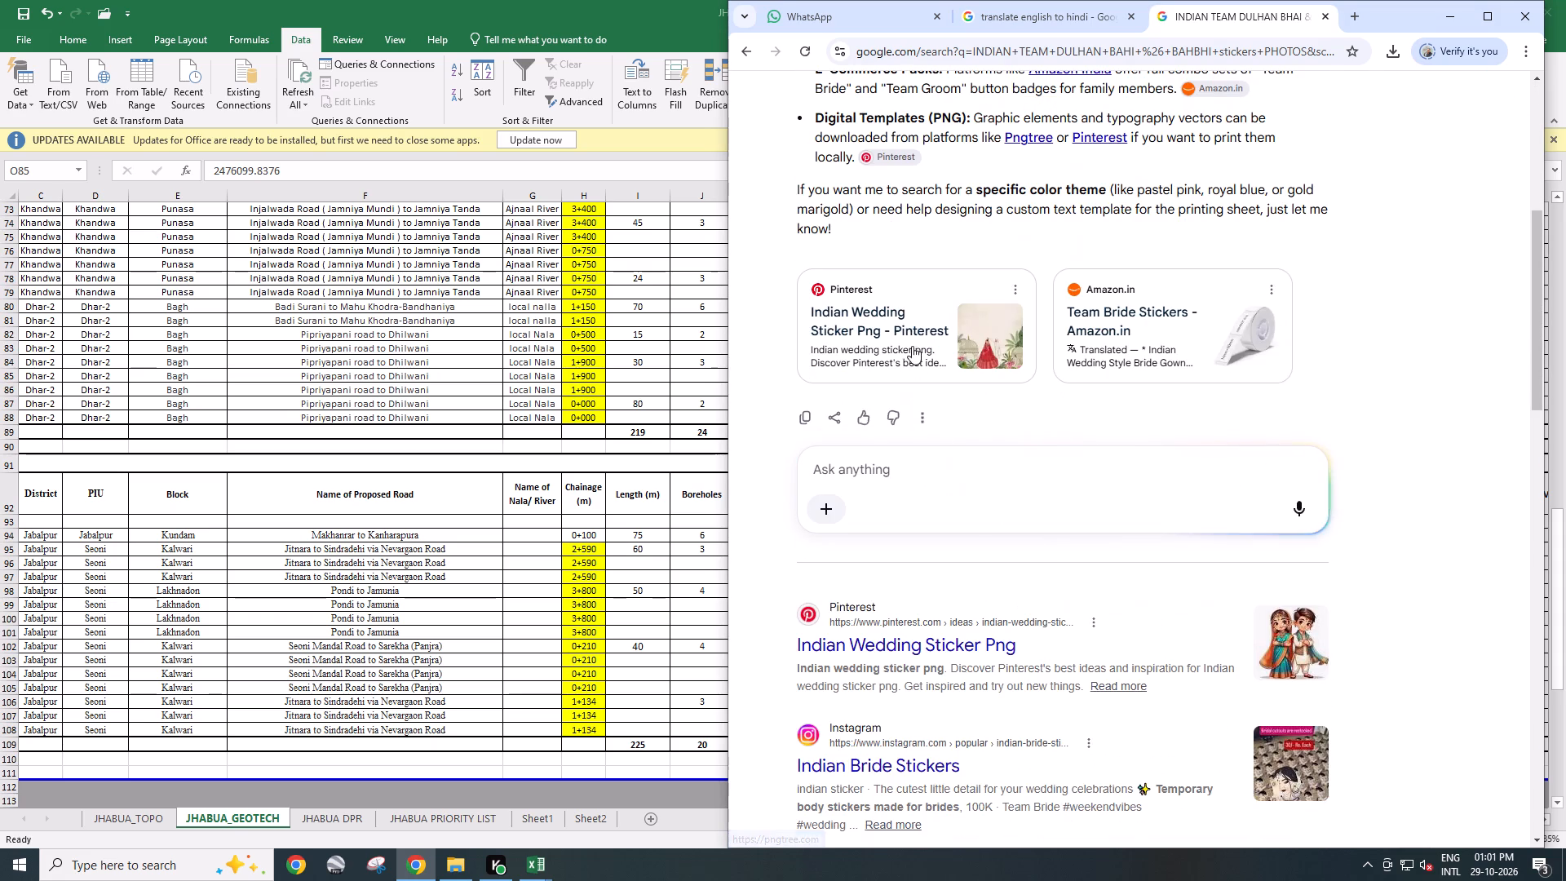
Open Pinterest's "Indian Wedding Sticker Png" result, examine its designs, and return to the search results.
{"action": "left_click", "coordinate": [935, 652]}
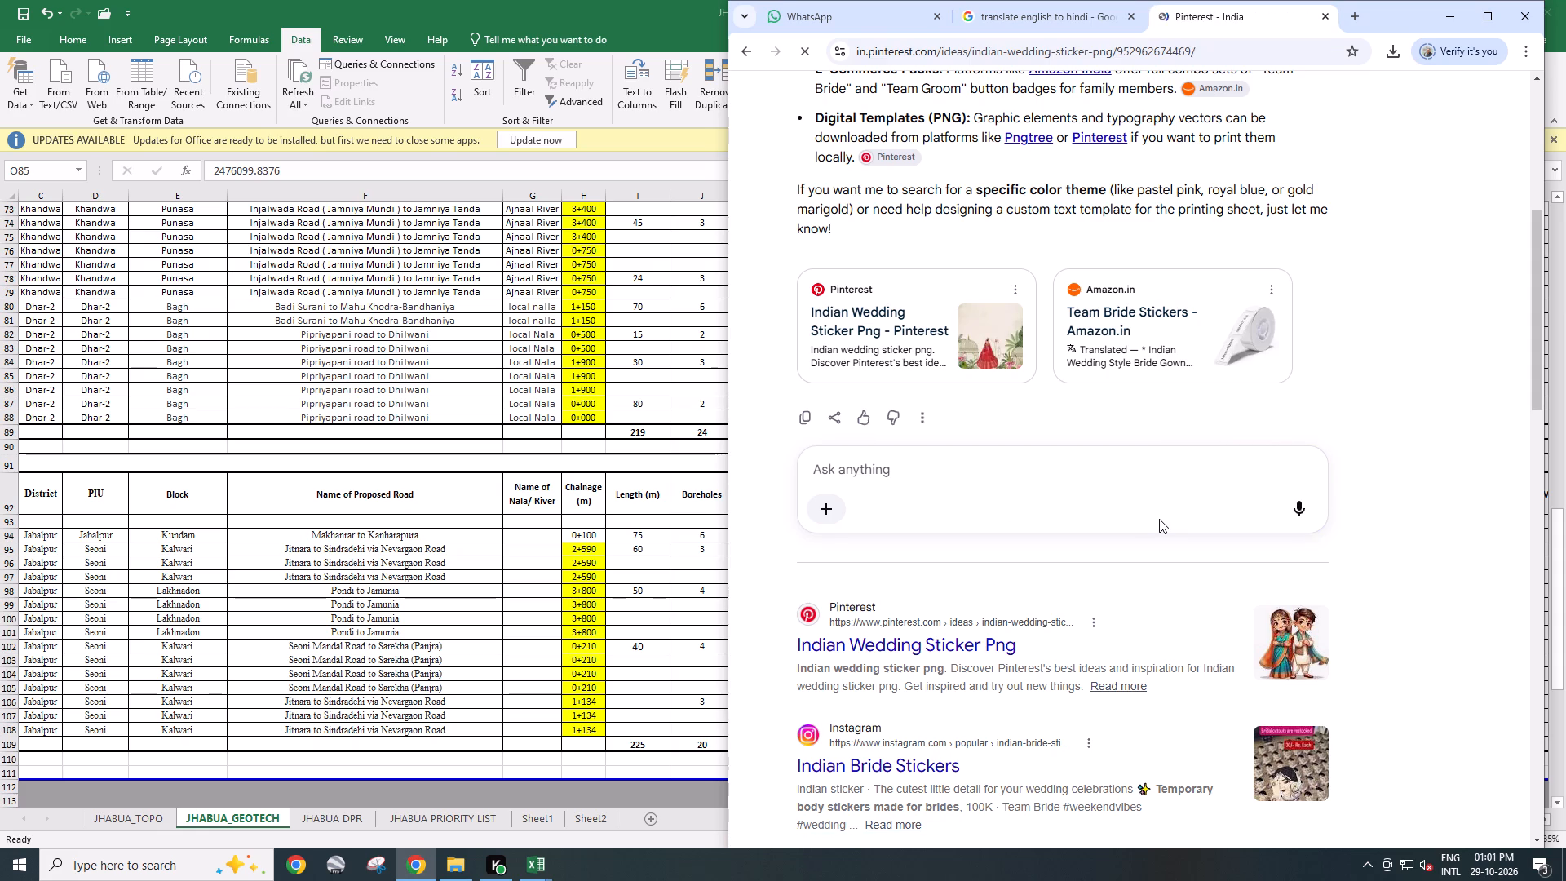
{"action": "scroll", "coordinate": [1157, 476], "scroll_direction": "down", "scroll_amount": 5}
{"action": "scroll", "coordinate": [1014, 586], "scroll_direction": "down", "scroll_amount": 11}
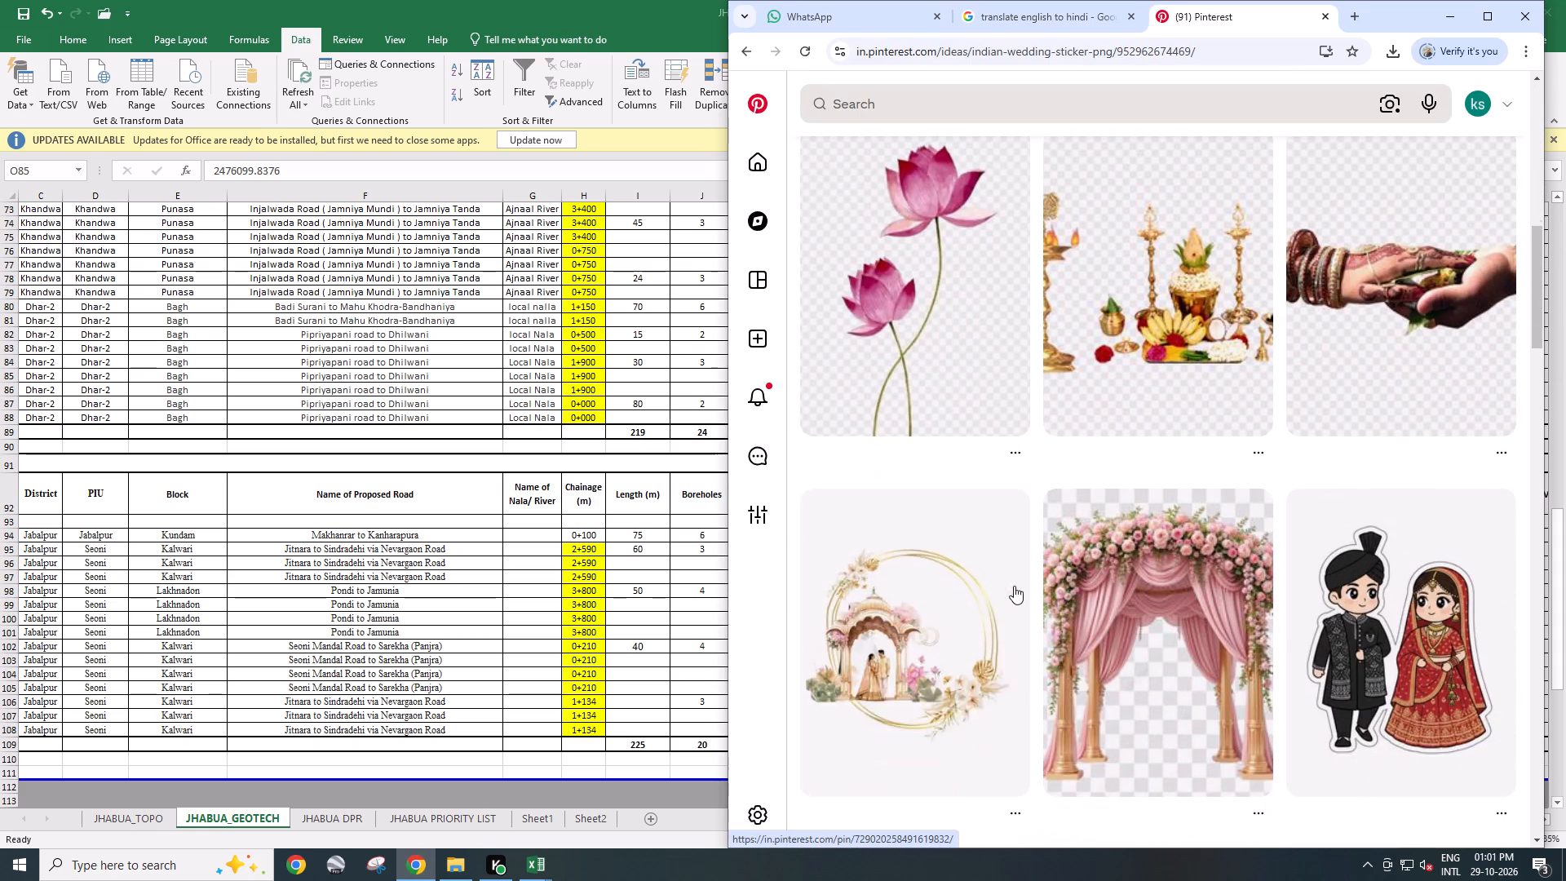
{"action": "scroll", "coordinate": [1014, 586], "scroll_direction": "down", "scroll_amount": 14}
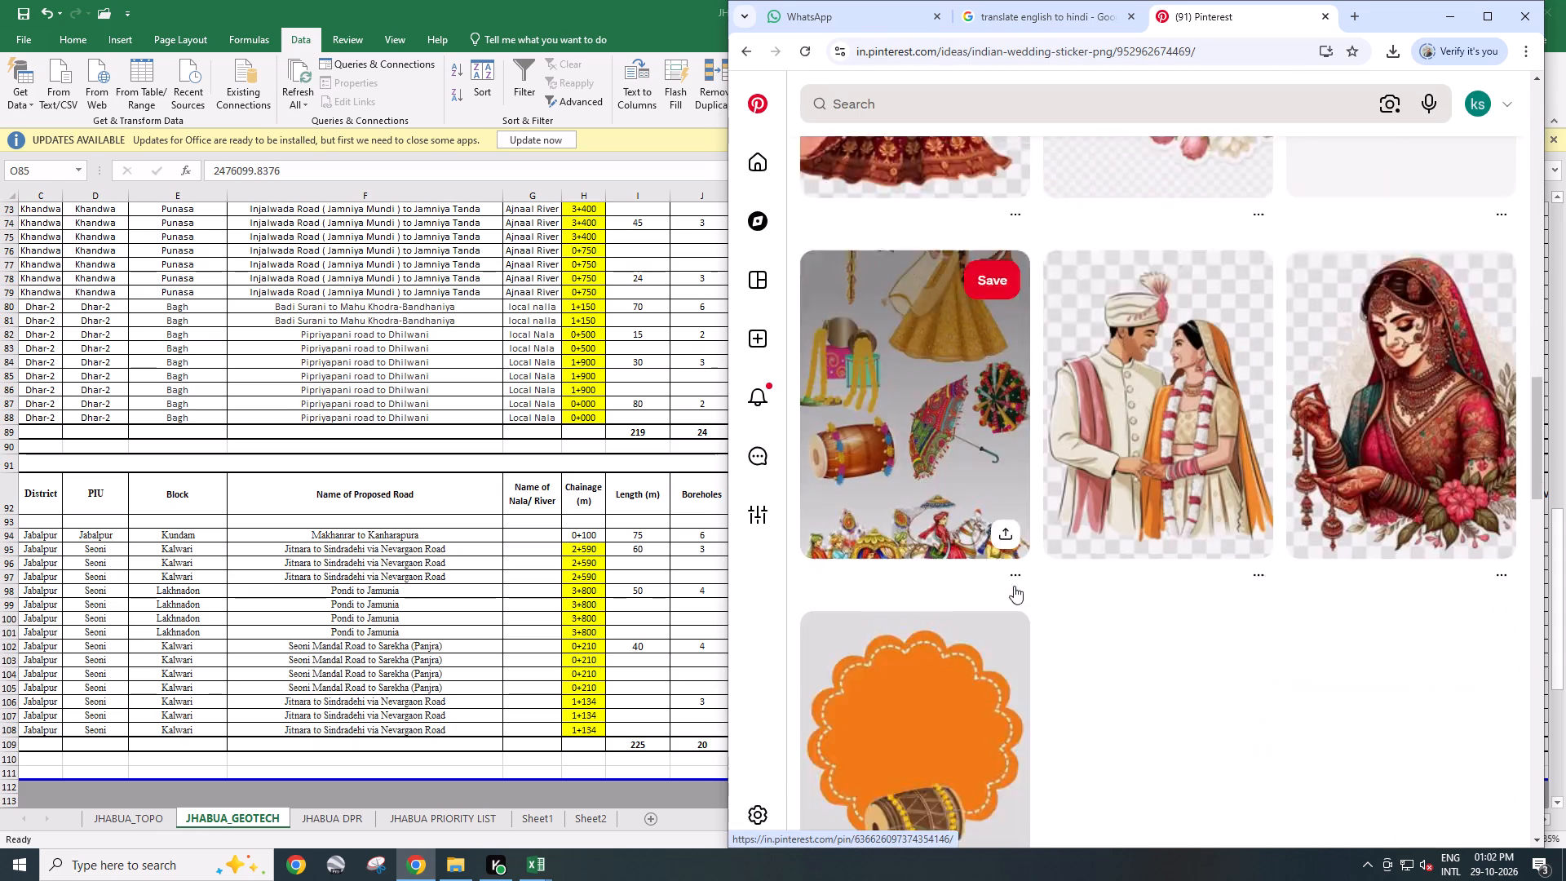
{"action": "scroll", "coordinate": [1014, 586], "scroll_direction": "down", "scroll_amount": 5}
{"action": "scroll", "coordinate": [1014, 586], "scroll_direction": "down", "scroll_amount": 20}
{"action": "scroll", "coordinate": [1014, 586], "scroll_direction": "down", "scroll_amount": 5}
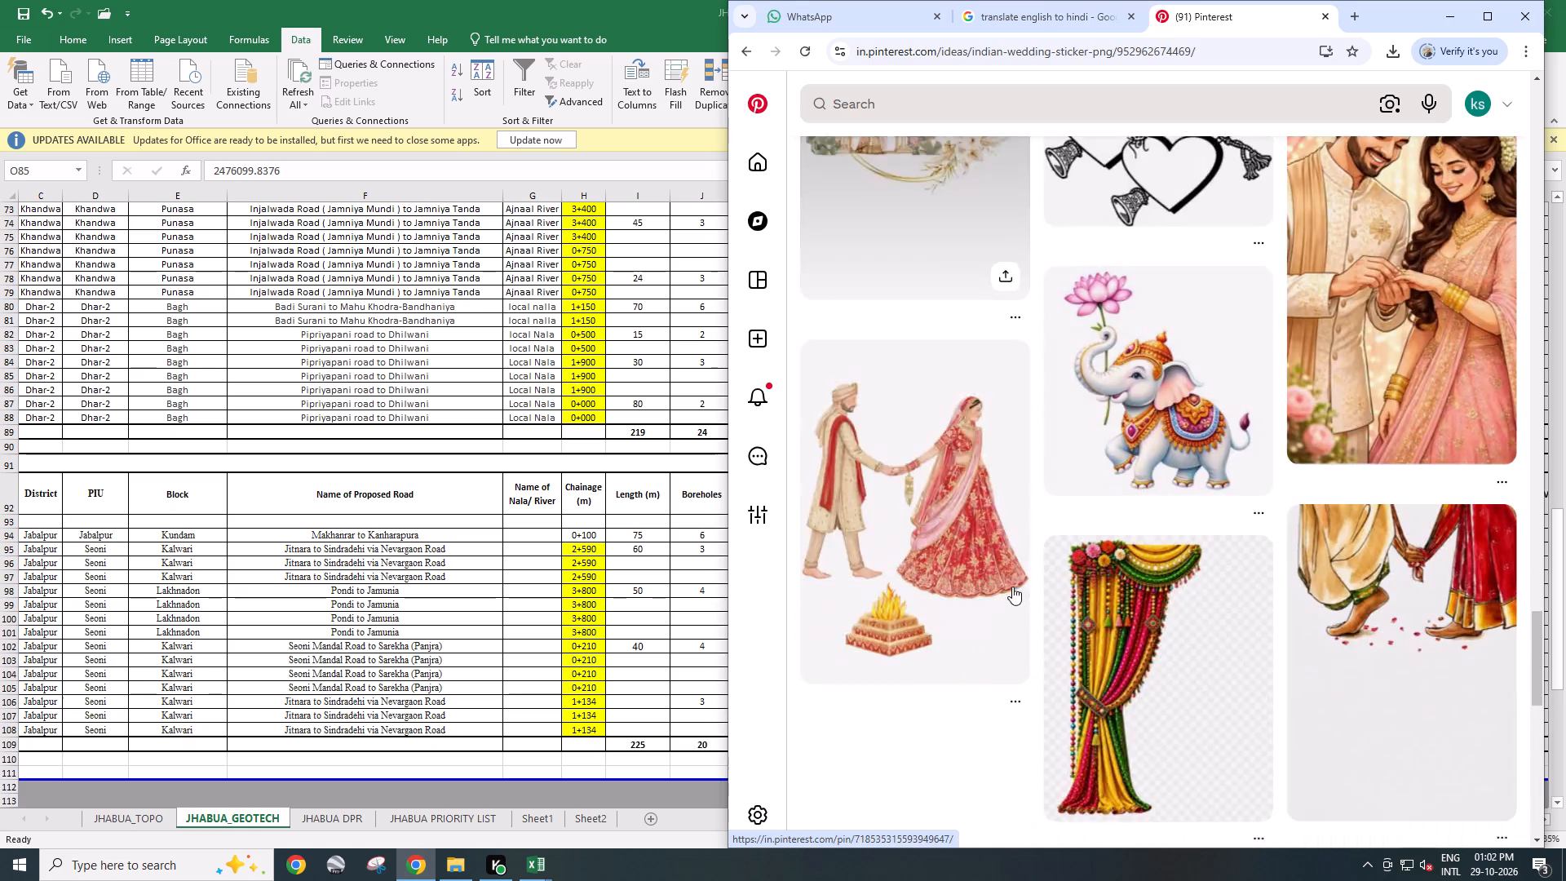
{"action": "scroll", "coordinate": [1012, 587], "scroll_direction": "down", "scroll_amount": 3}
{"action": "left_click", "coordinate": [737, 53]}
Browse further down the web results, open Pinterest's "Indian Wedding Stickers", and look through its designs for suitable bride's-family stickers.
{"action": "scroll", "coordinate": [1112, 553], "scroll_direction": "down", "scroll_amount": 5}
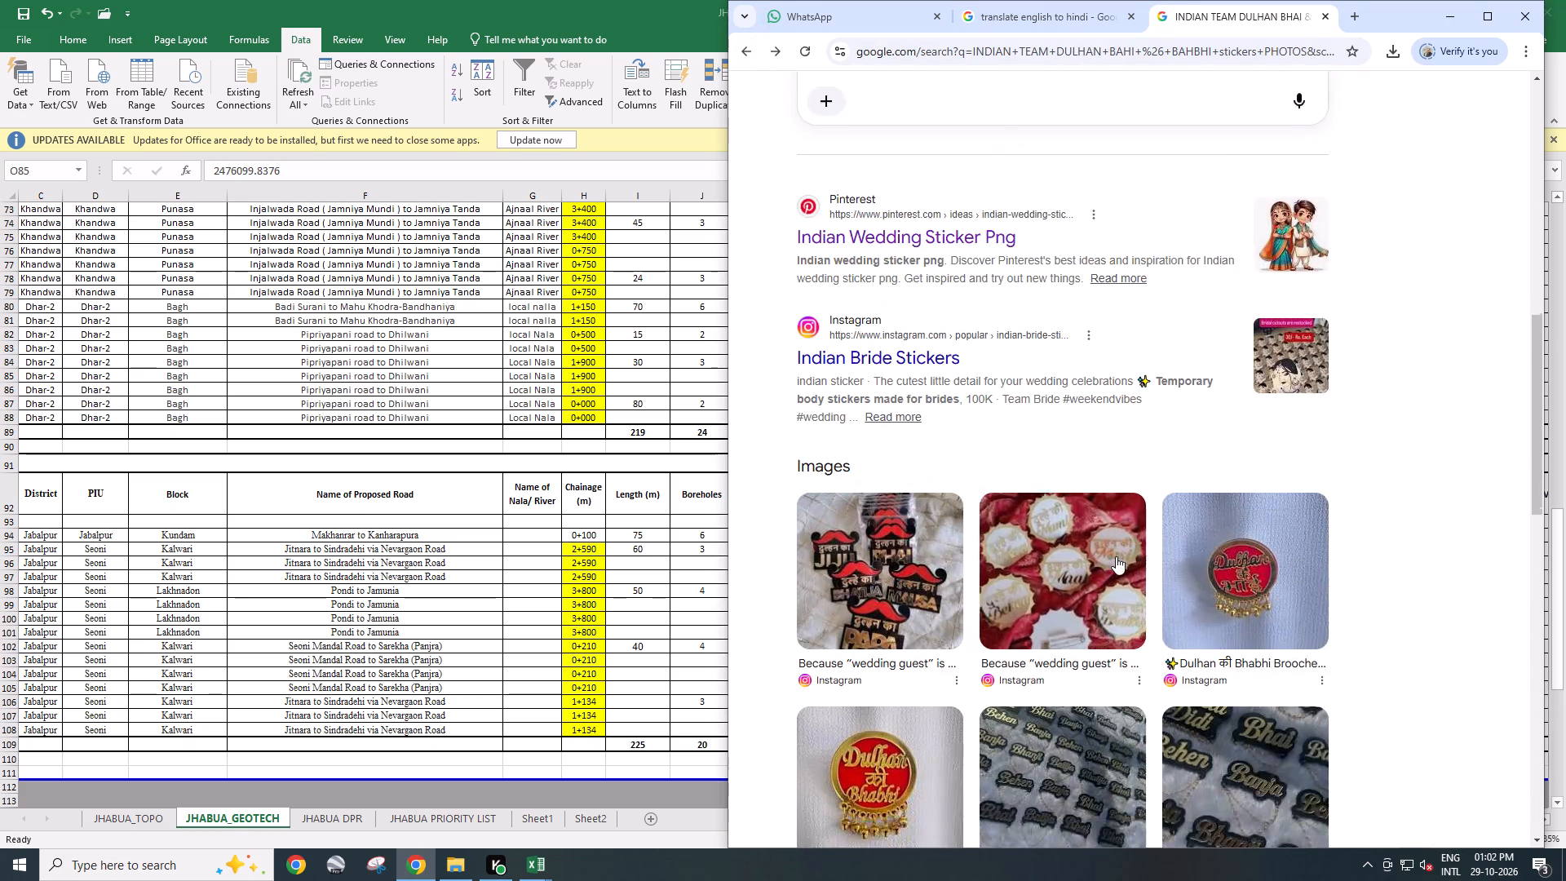
{"action": "scroll", "coordinate": [1116, 556], "scroll_direction": "down", "scroll_amount": 2}
{"action": "scroll", "coordinate": [1116, 556], "scroll_direction": "up", "scroll_amount": 3}
{"action": "scroll", "coordinate": [1116, 556], "scroll_direction": "down", "scroll_amount": 10}
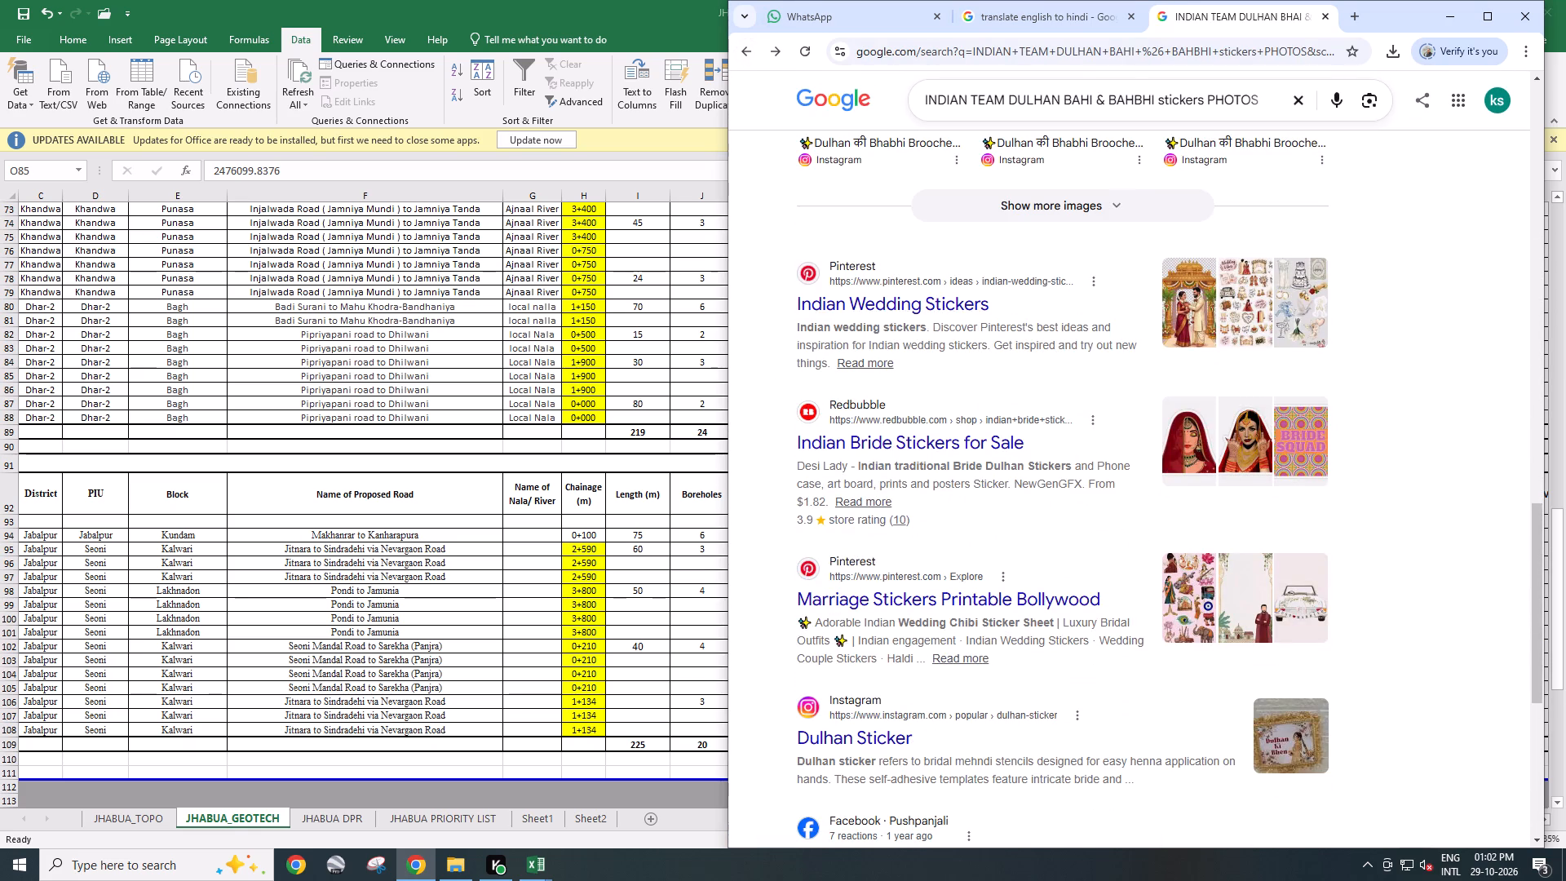
{"action": "left_click", "coordinate": [944, 305]}
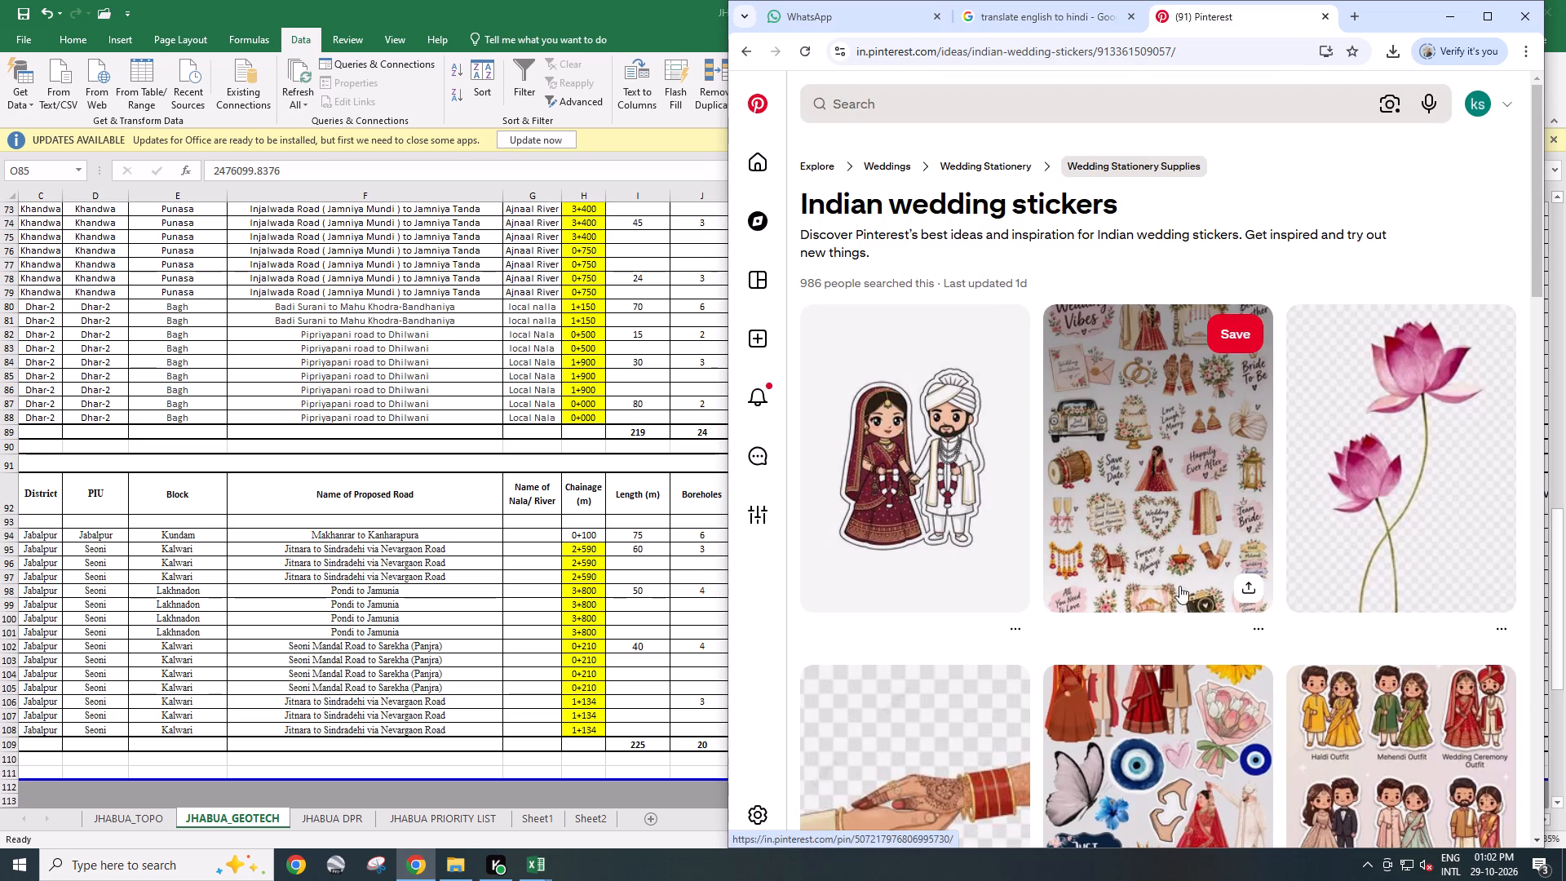
{"action": "scroll", "coordinate": [1307, 618], "scroll_direction": "down", "scroll_amount": 3}
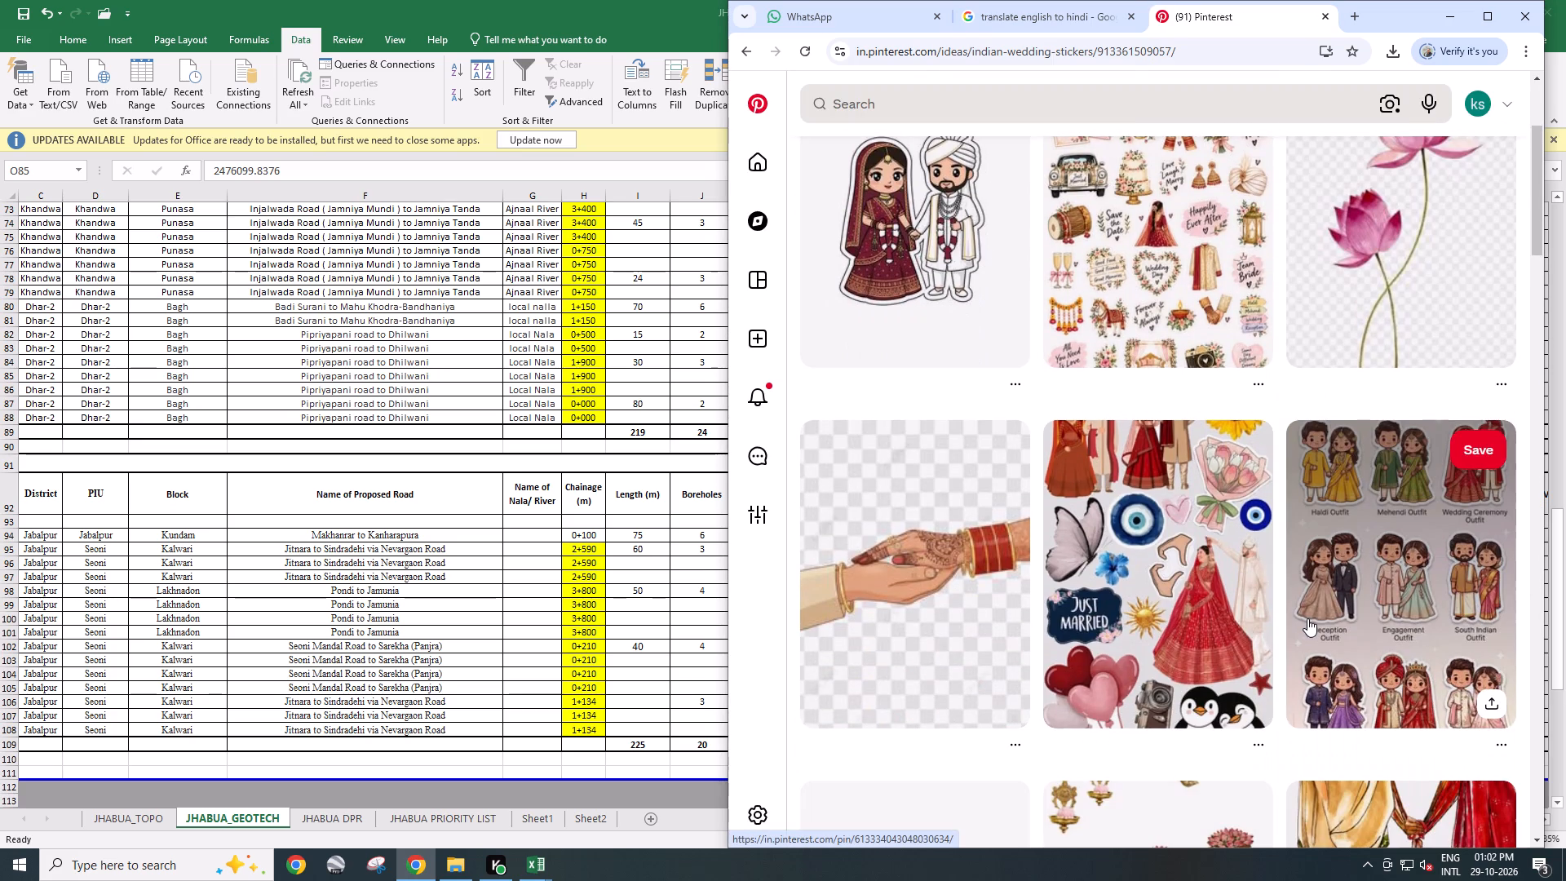
{"action": "scroll", "coordinate": [1307, 620], "scroll_direction": "down", "scroll_amount": 17}
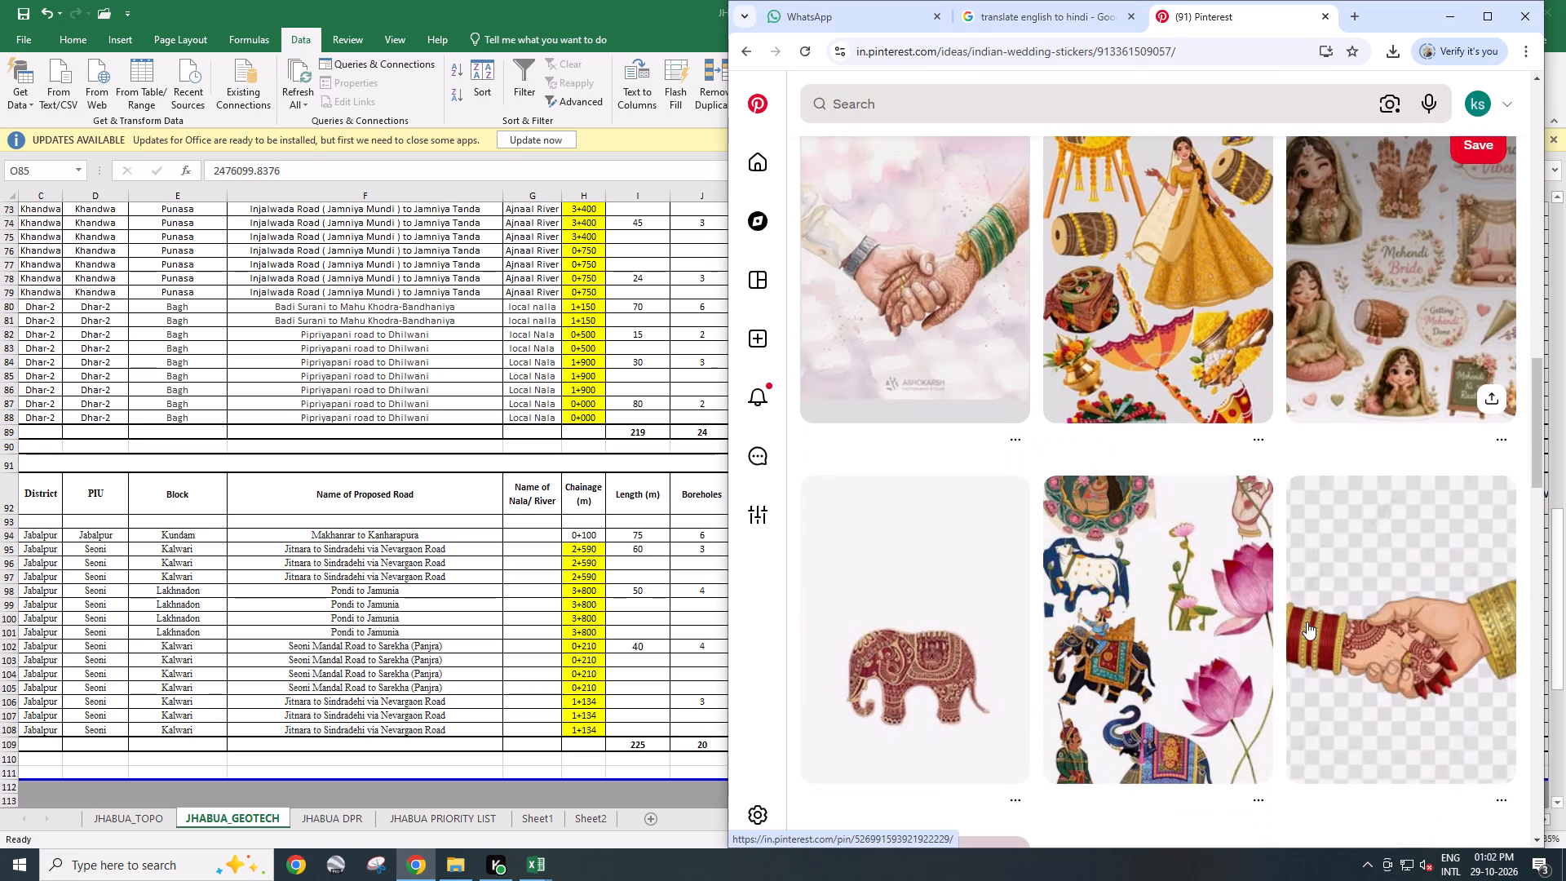
{"action": "scroll", "coordinate": [1307, 622], "scroll_direction": "up", "scroll_amount": 9}
{"action": "scroll", "coordinate": [1307, 622], "scroll_direction": "down", "scroll_amount": 13}
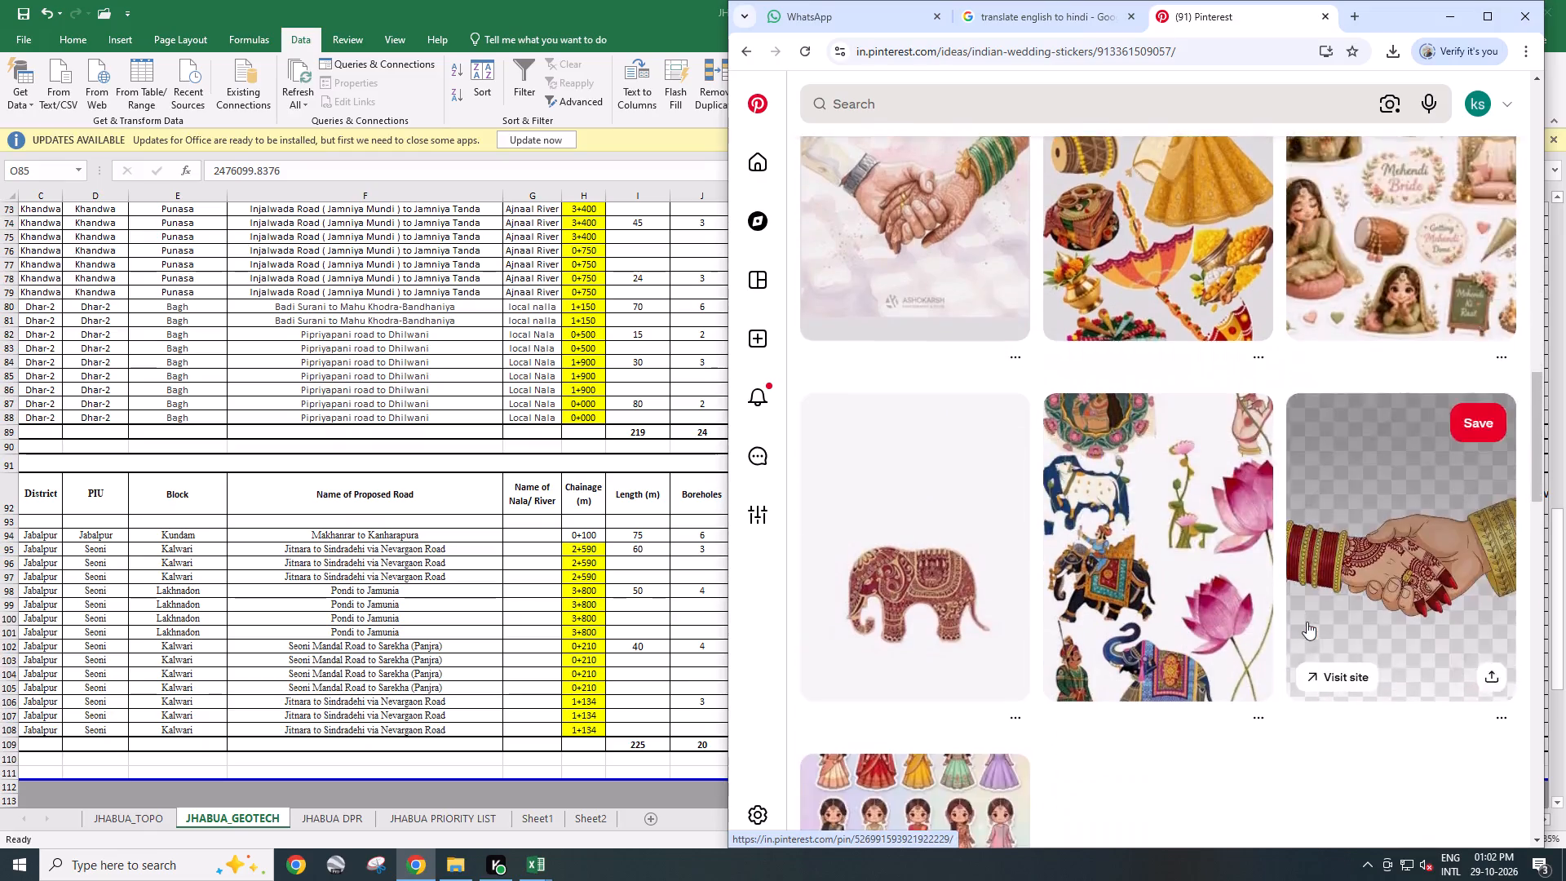
{"action": "scroll", "coordinate": [1307, 622], "scroll_direction": "down", "scroll_amount": 19}
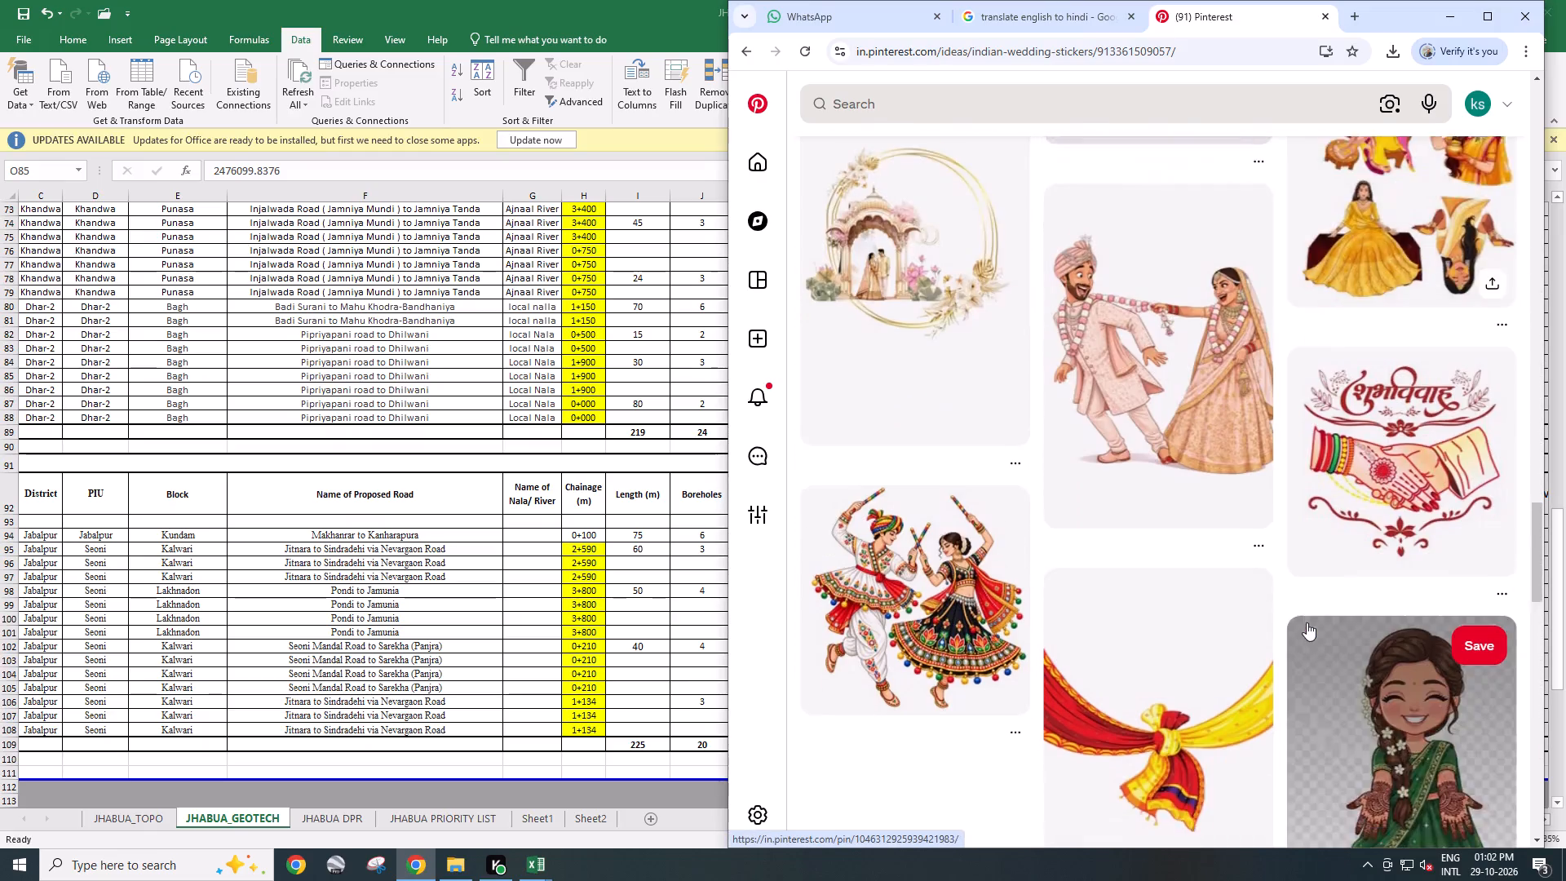
{"action": "scroll", "coordinate": [1307, 622], "scroll_direction": "down", "scroll_amount": 10}
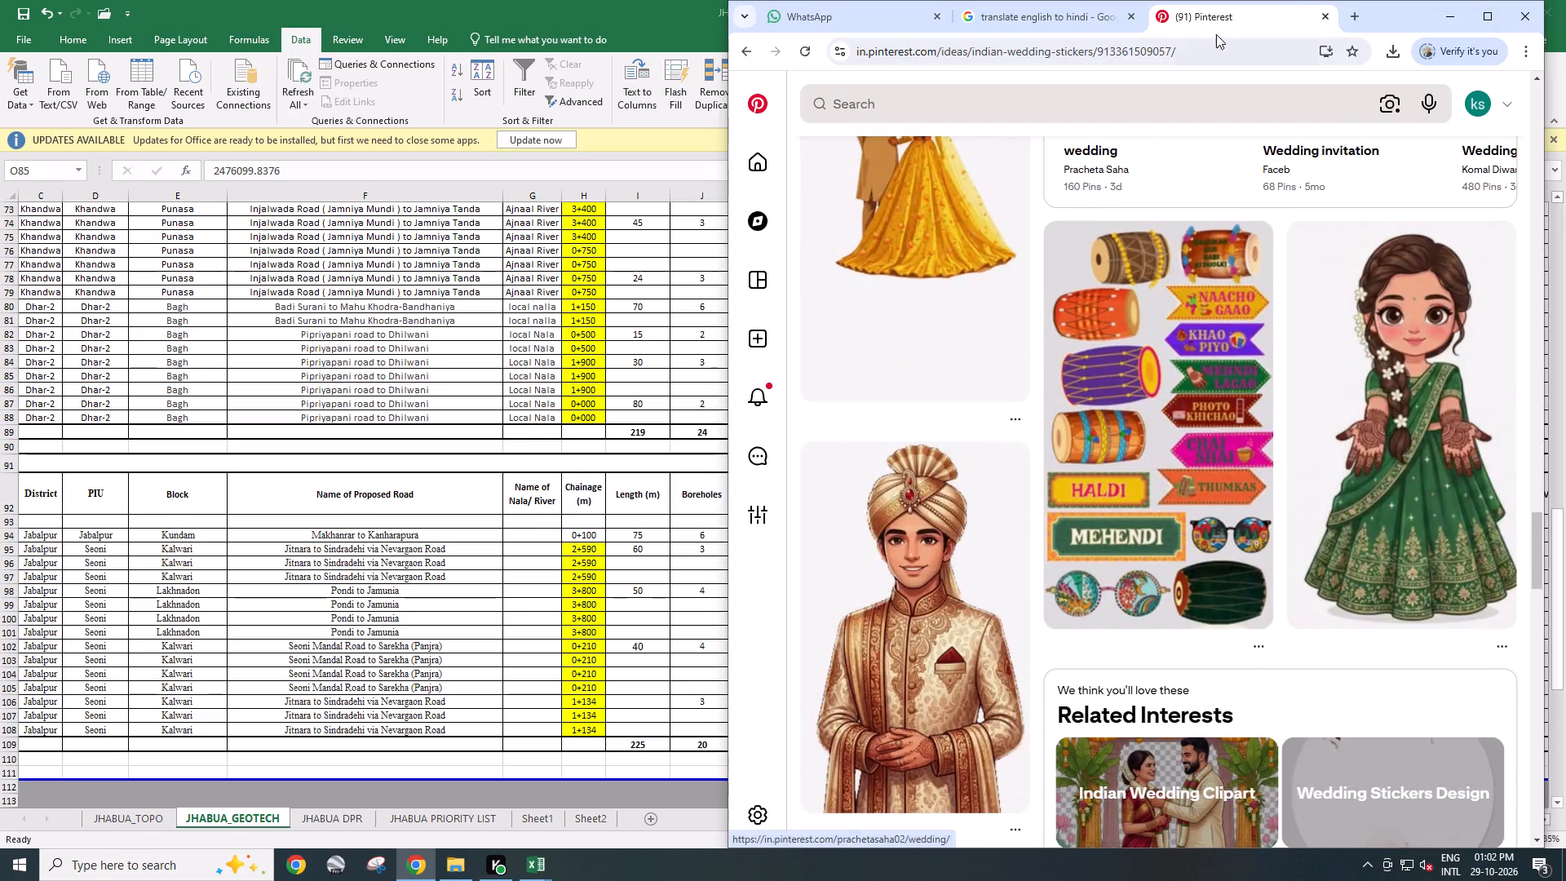
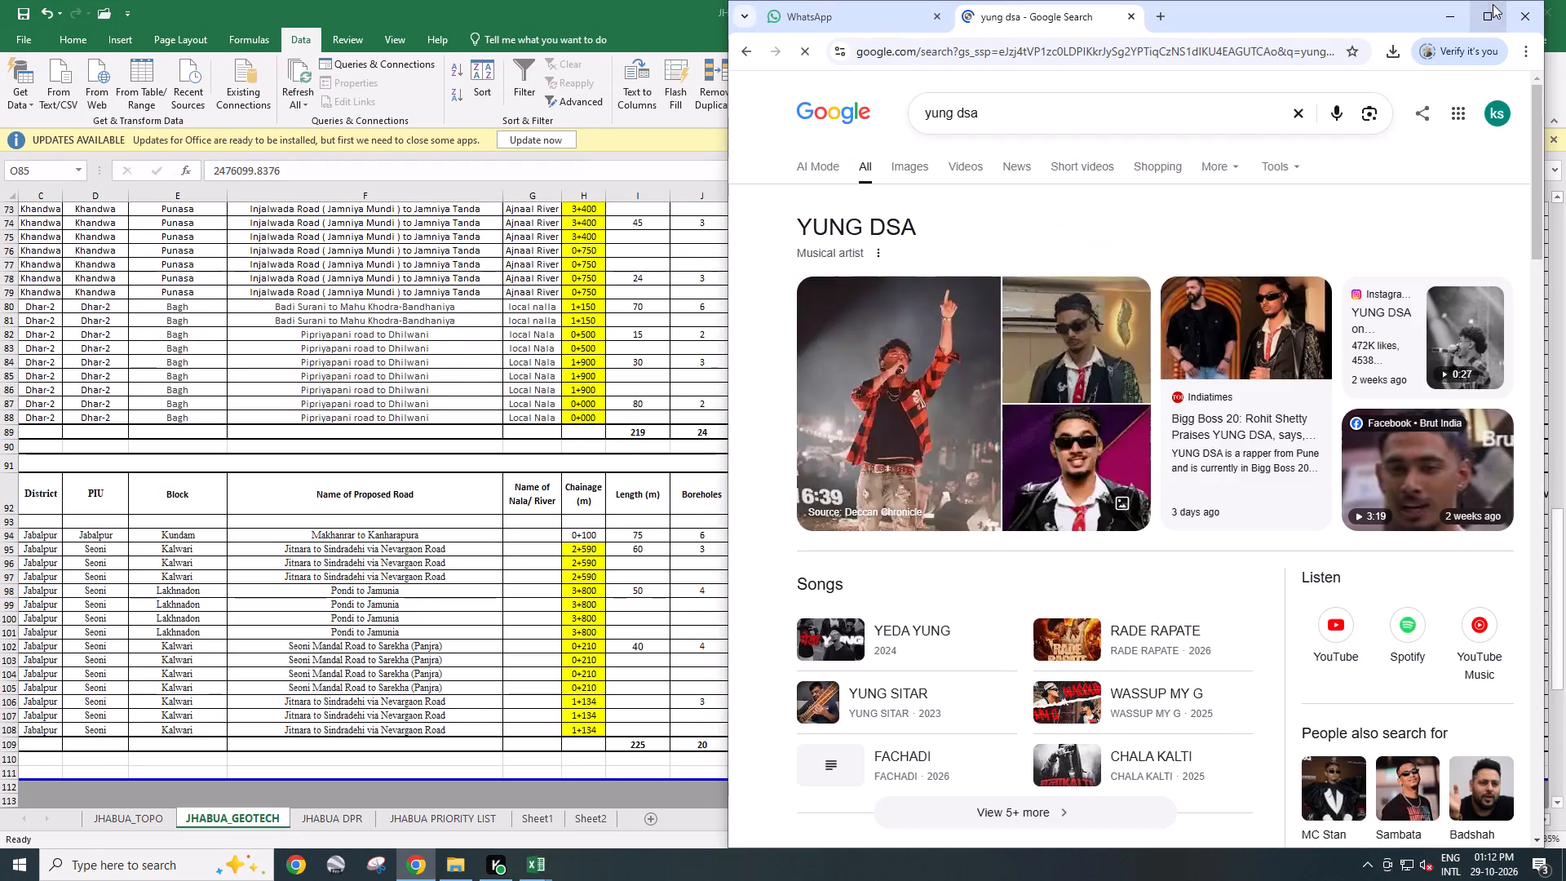
In the maximised "yung dsa" results, look through the artist's images and open the source page of the Instagram photo in the black T-shirt.
{"action": "left_click", "coordinate": [1493, 4]}
{"action": "scroll", "coordinate": [615, 555], "scroll_direction": "down", "scroll_amount": 3}
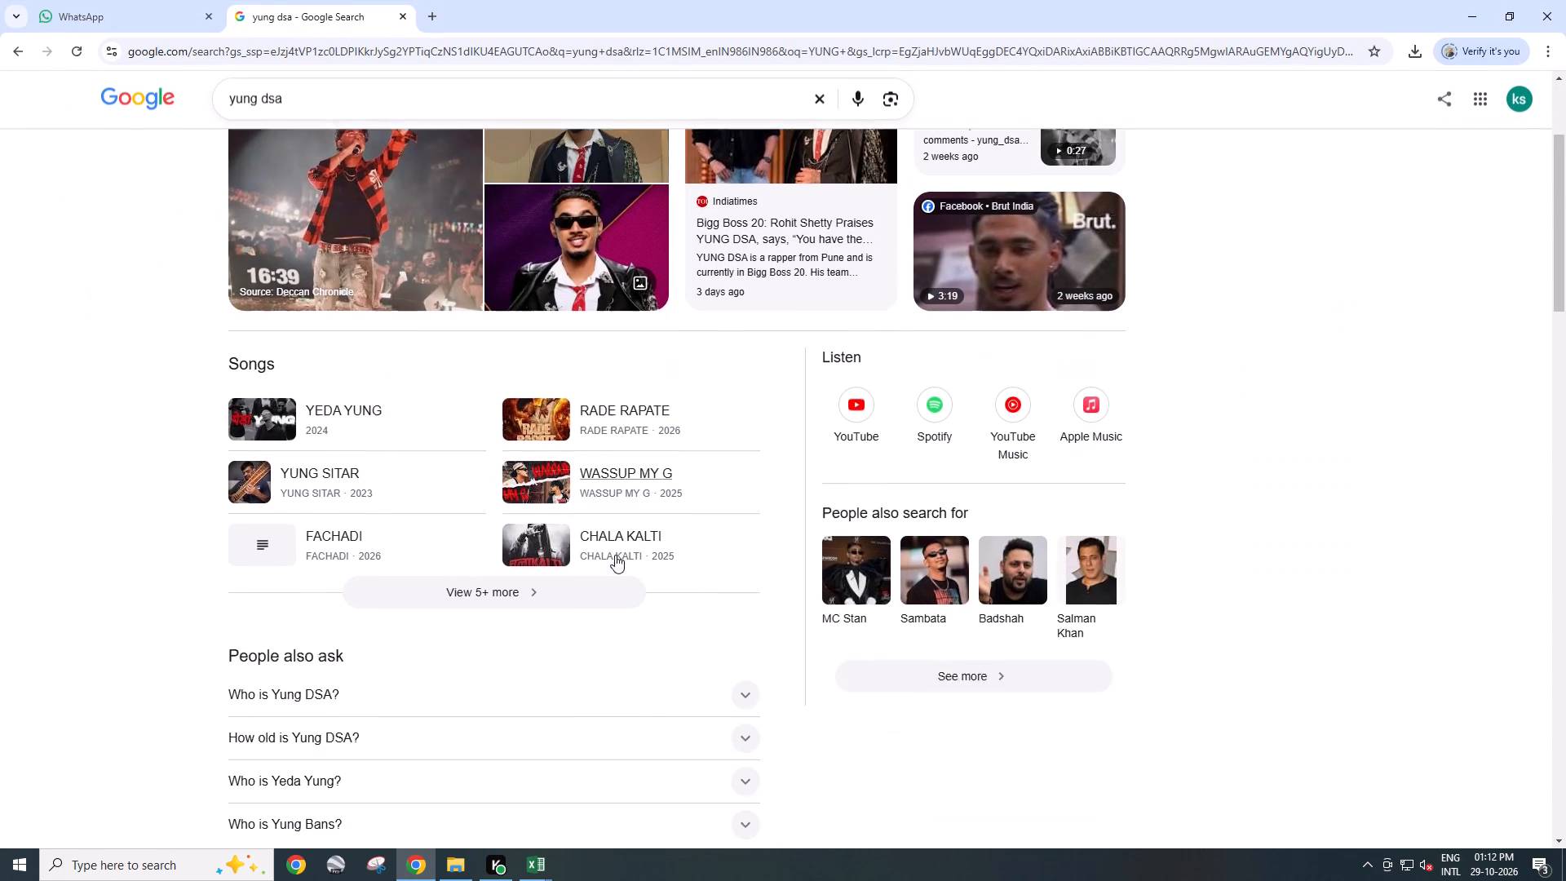
{"action": "scroll", "coordinate": [615, 555], "scroll_direction": "down", "scroll_amount": 3}
{"action": "scroll", "coordinate": [612, 542], "scroll_direction": "up", "scroll_amount": 7}
{"action": "left_click", "coordinate": [374, 432]}
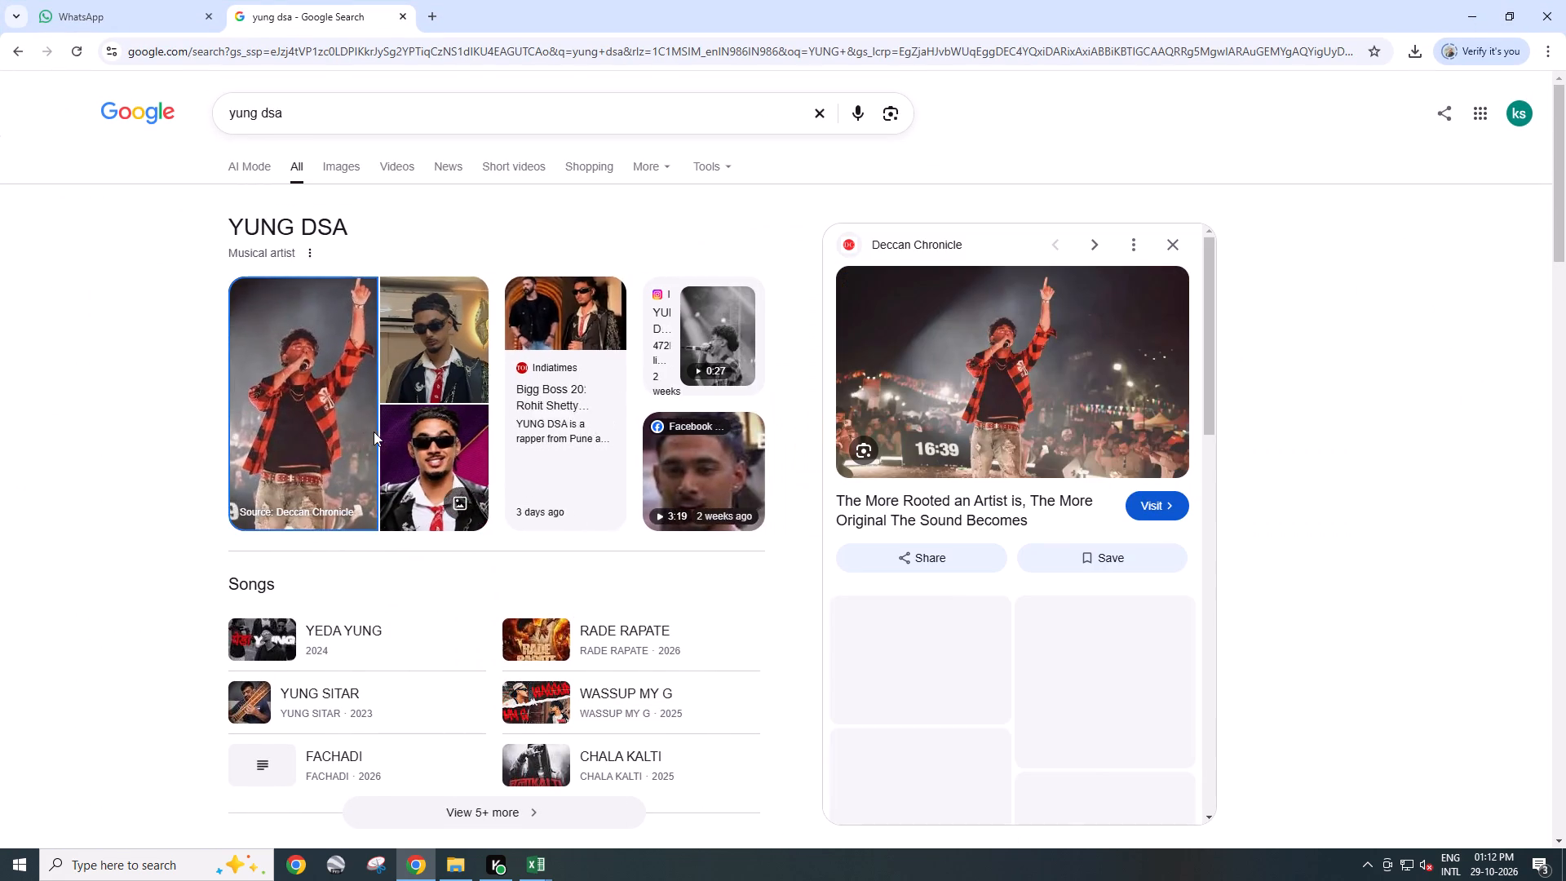
{"action": "scroll", "coordinate": [955, 607], "scroll_direction": "down", "scroll_amount": 3}
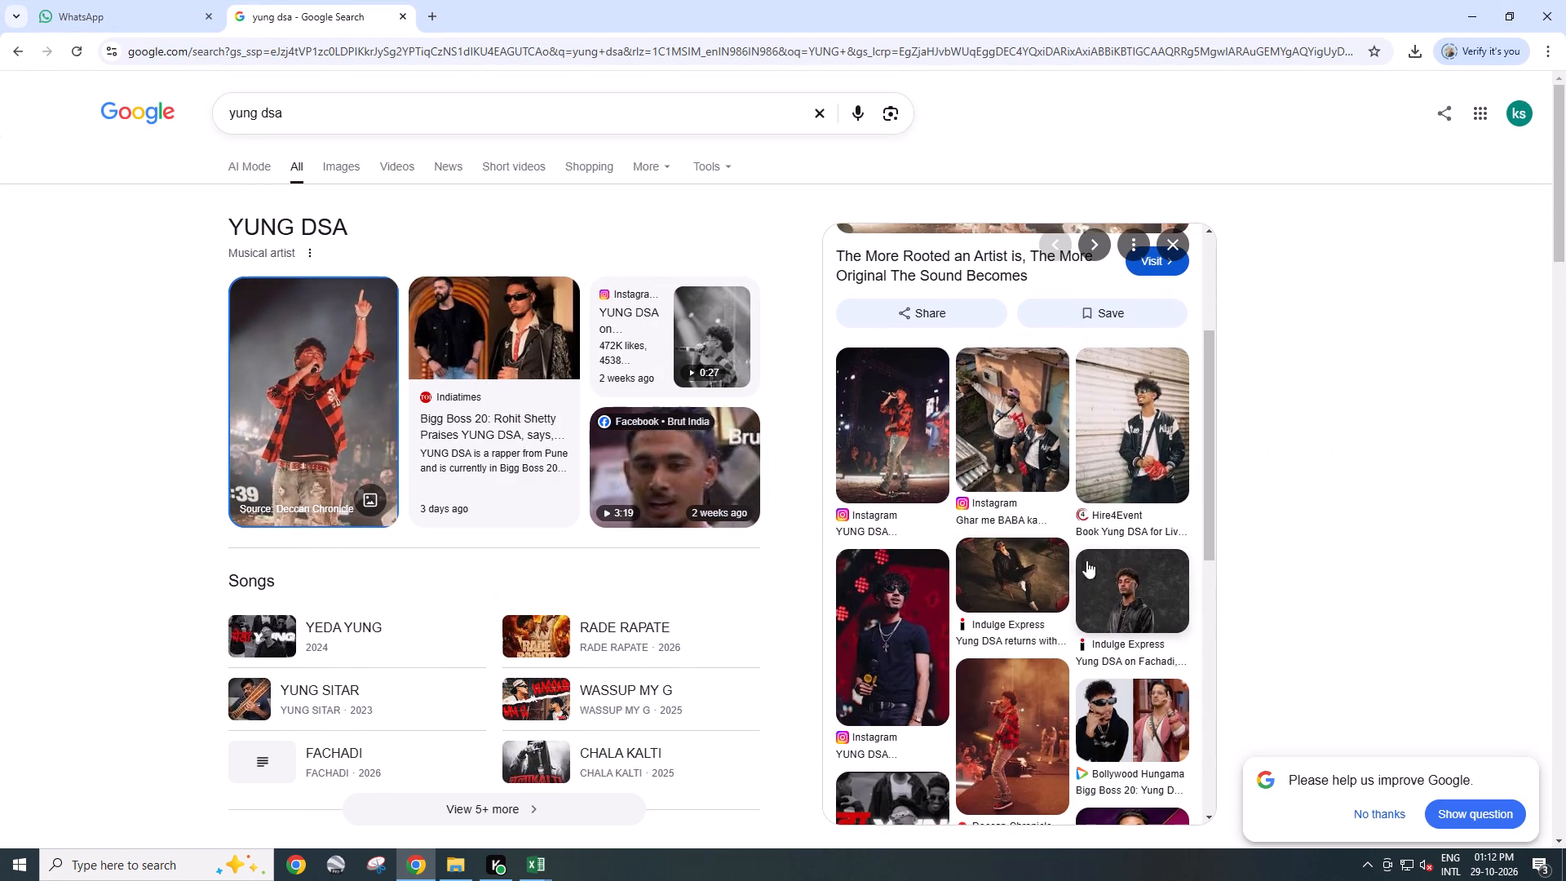
{"action": "left_click", "coordinate": [899, 621]}
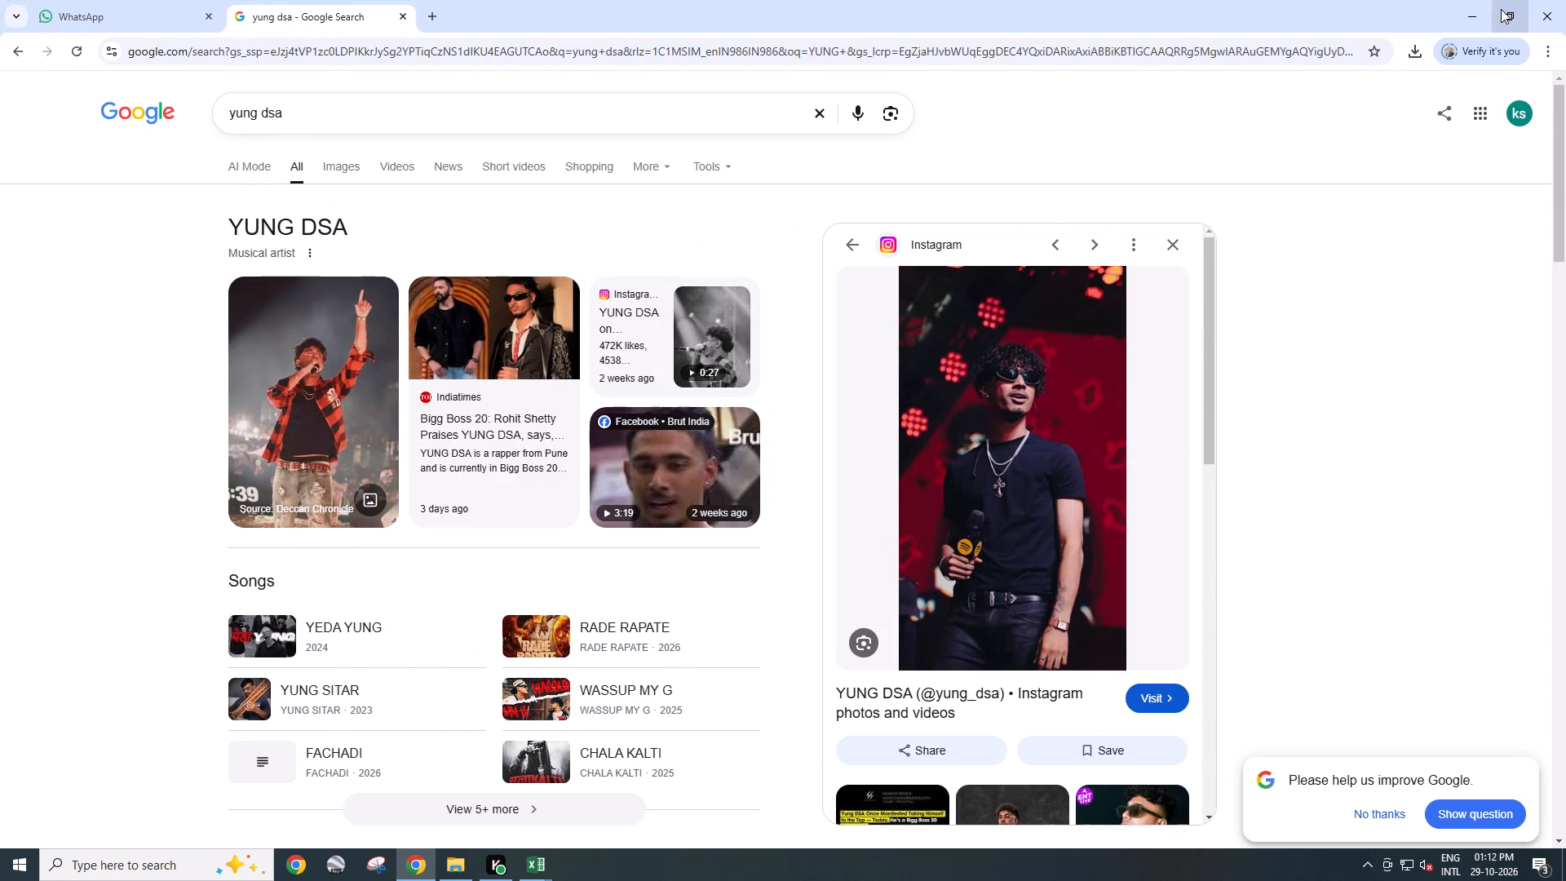
{"action": "left_click", "coordinate": [1099, 461]}
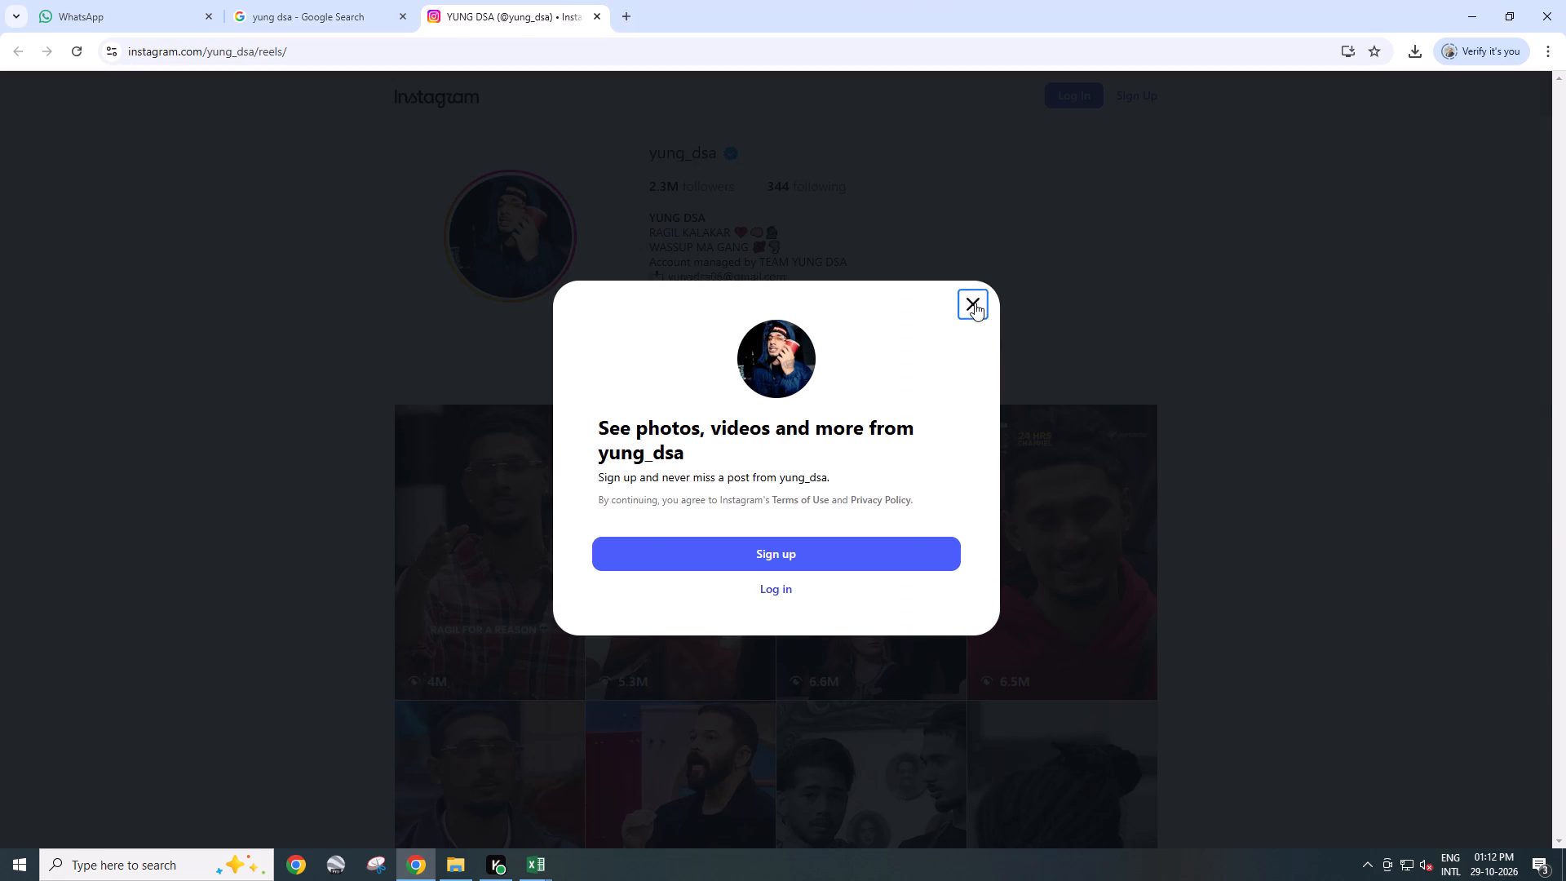
Browse the reels on the yung_dsa Instagram profile, dismissing the sign-up prompts along the way.
{"action": "left_click", "coordinate": [975, 303]}
{"action": "scroll", "coordinate": [667, 645], "scroll_direction": "down", "scroll_amount": 19}
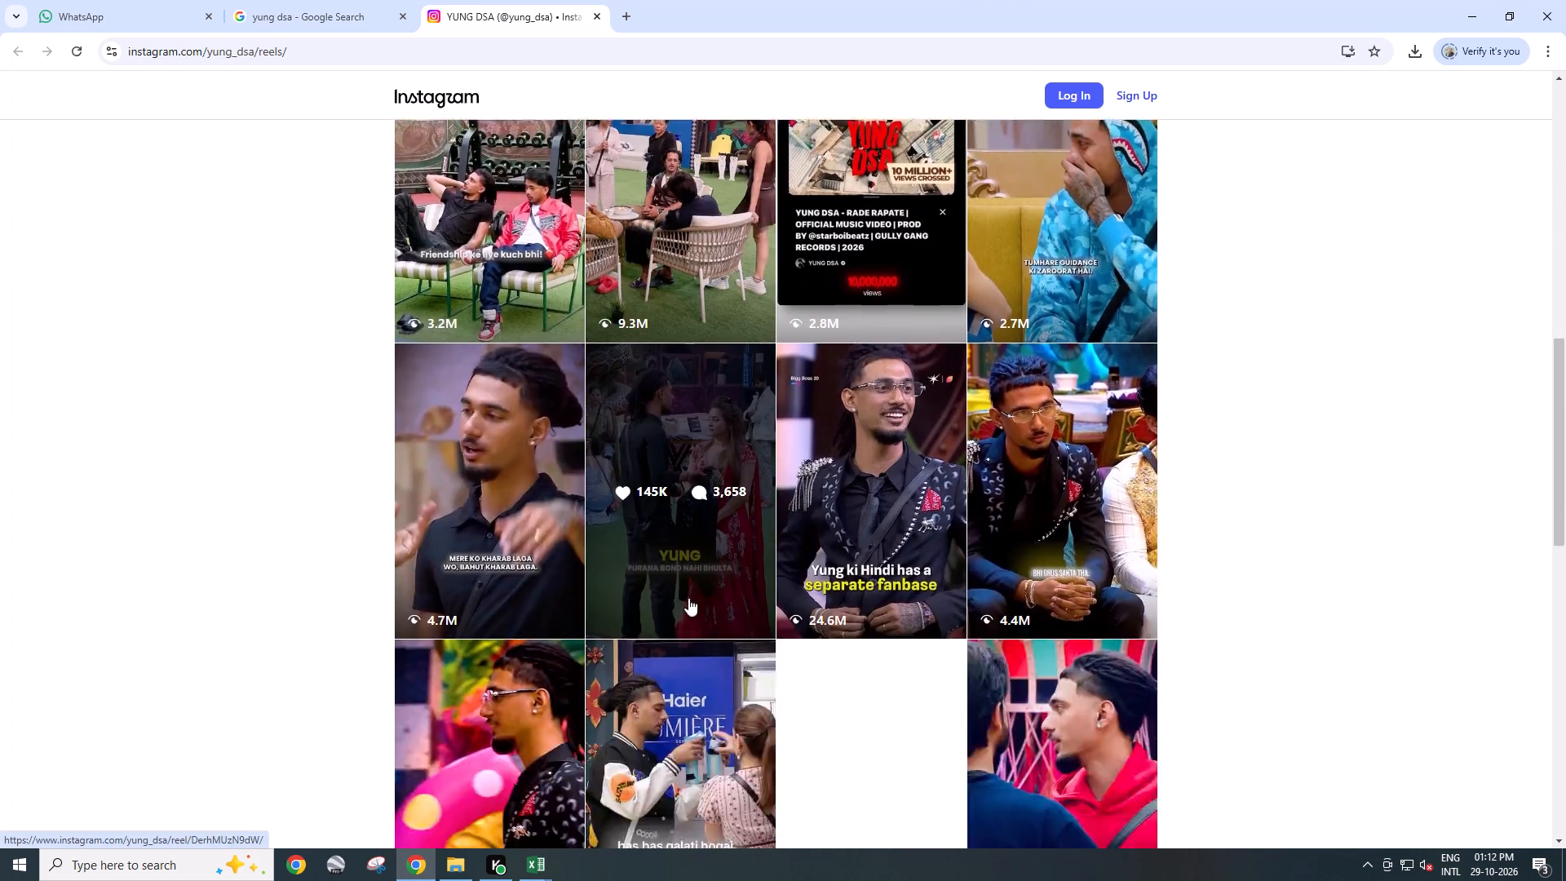
{"action": "scroll", "coordinate": [688, 598], "scroll_direction": "down", "scroll_amount": 20}
{"action": "scroll", "coordinate": [688, 598], "scroll_direction": "down", "scroll_amount": 1}
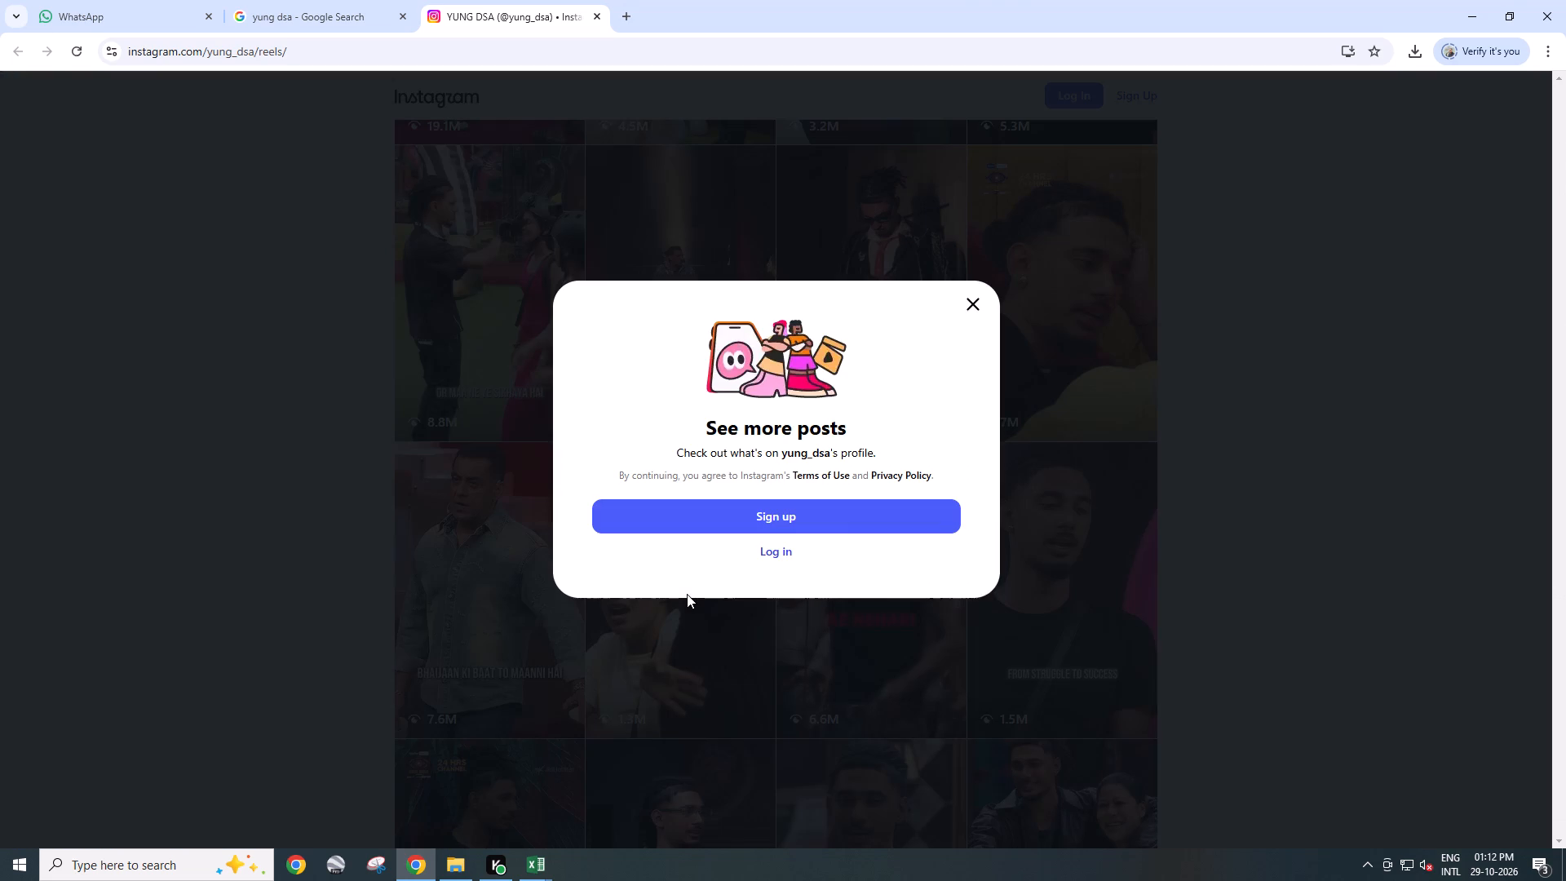
{"action": "left_click", "coordinate": [963, 300]}
{"action": "scroll", "coordinate": [756, 424], "scroll_direction": "down", "scroll_amount": 17}
{"action": "scroll", "coordinate": [766, 365], "scroll_direction": "up", "scroll_amount": 5}
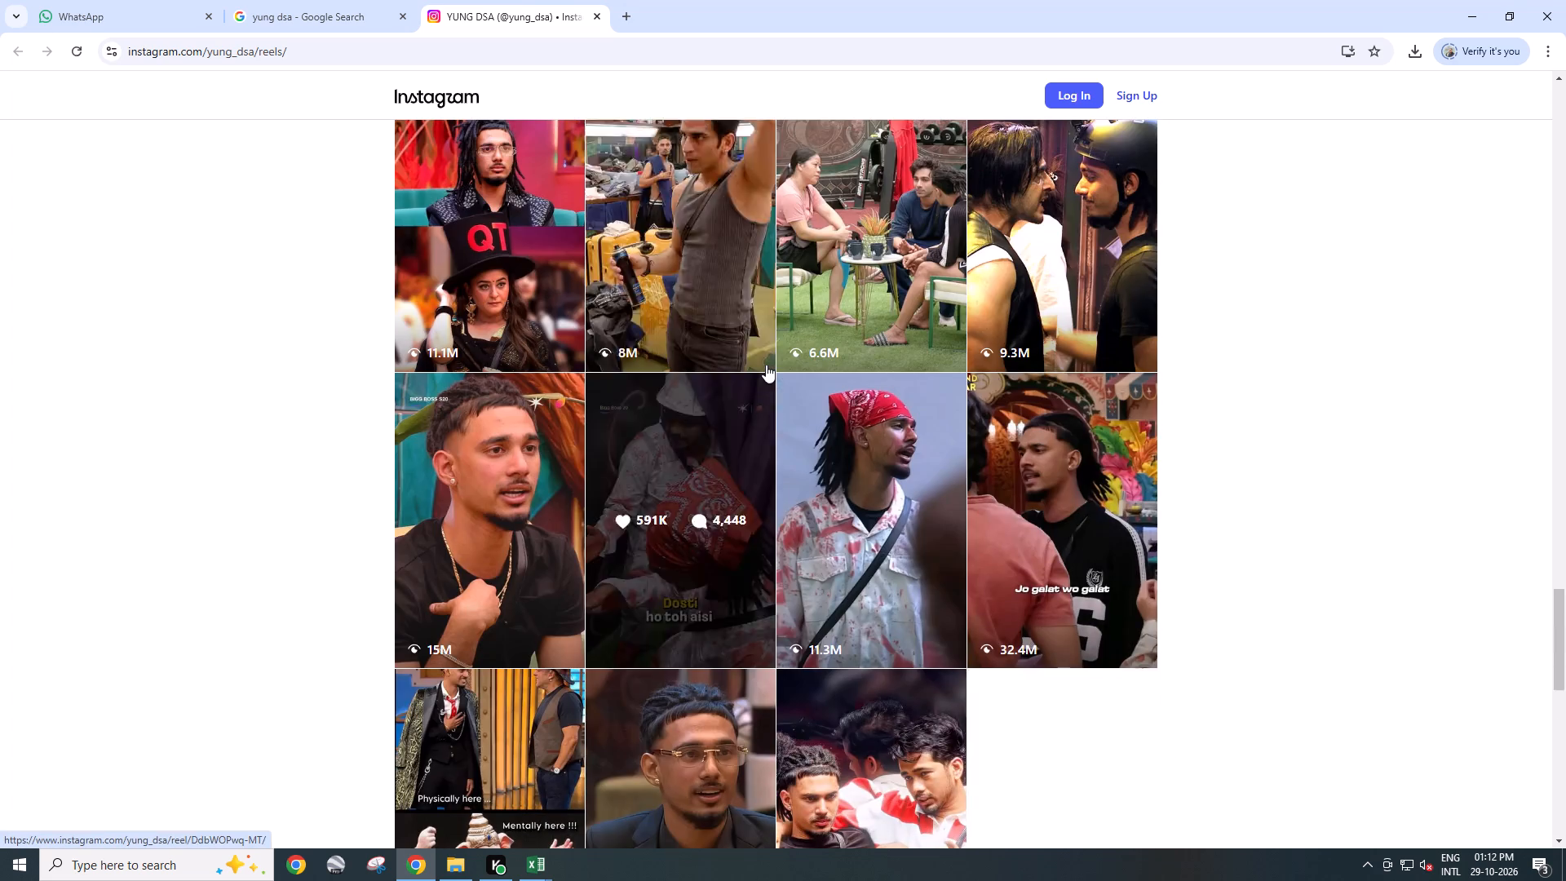
{"action": "scroll", "coordinate": [766, 365], "scroll_direction": "down", "scroll_amount": 19}
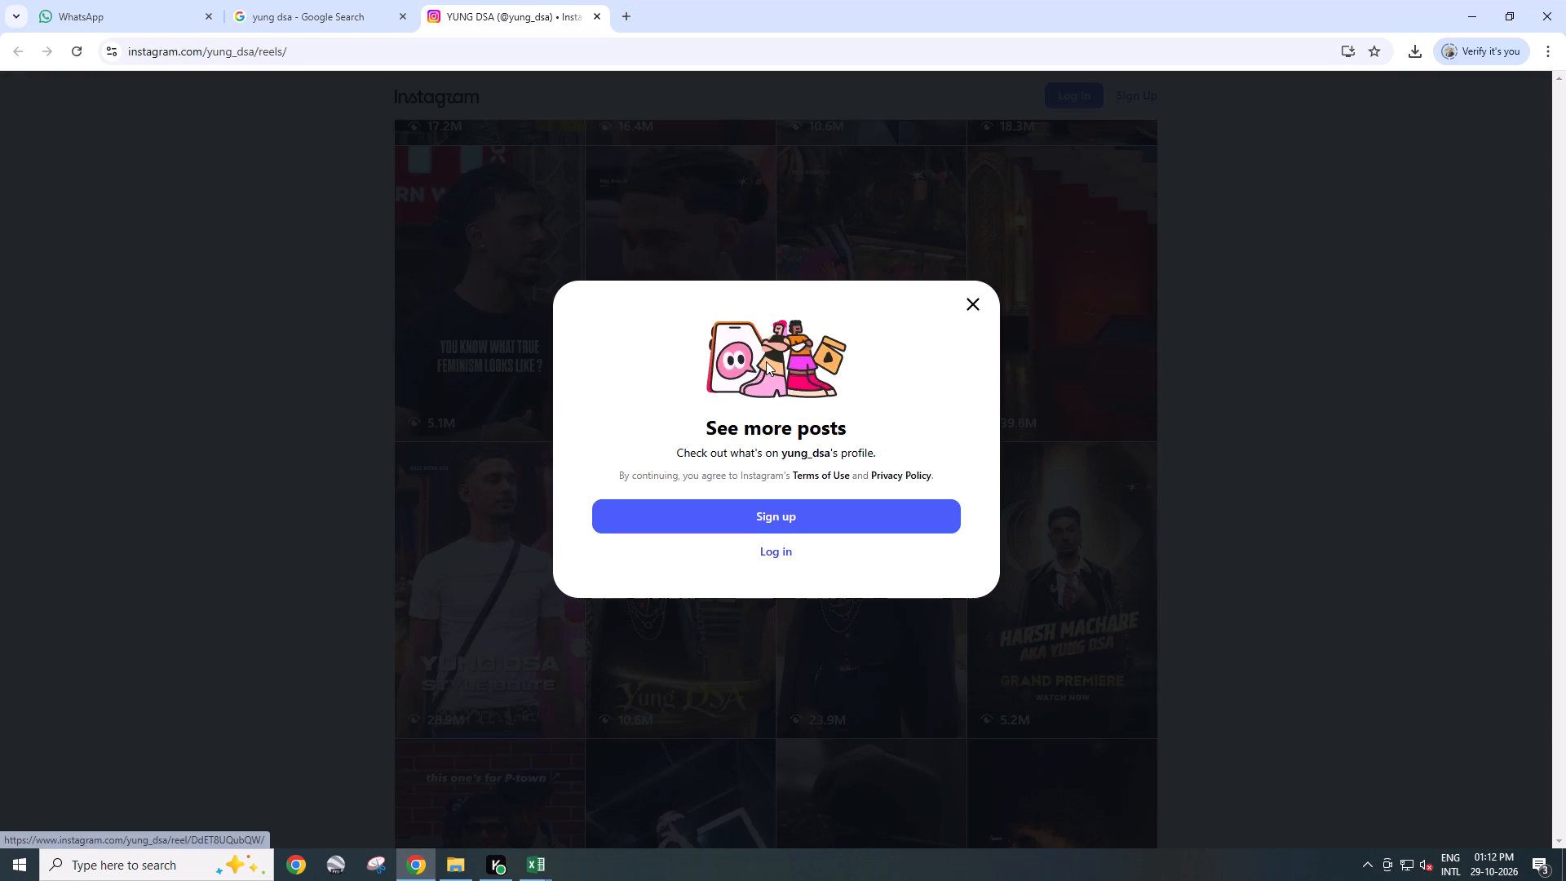
{"action": "scroll", "coordinate": [766, 361], "scroll_direction": "down", "scroll_amount": 3}
{"action": "left_click", "coordinate": [970, 308]}
{"action": "scroll", "coordinate": [809, 498], "scroll_direction": "down", "scroll_amount": 12}
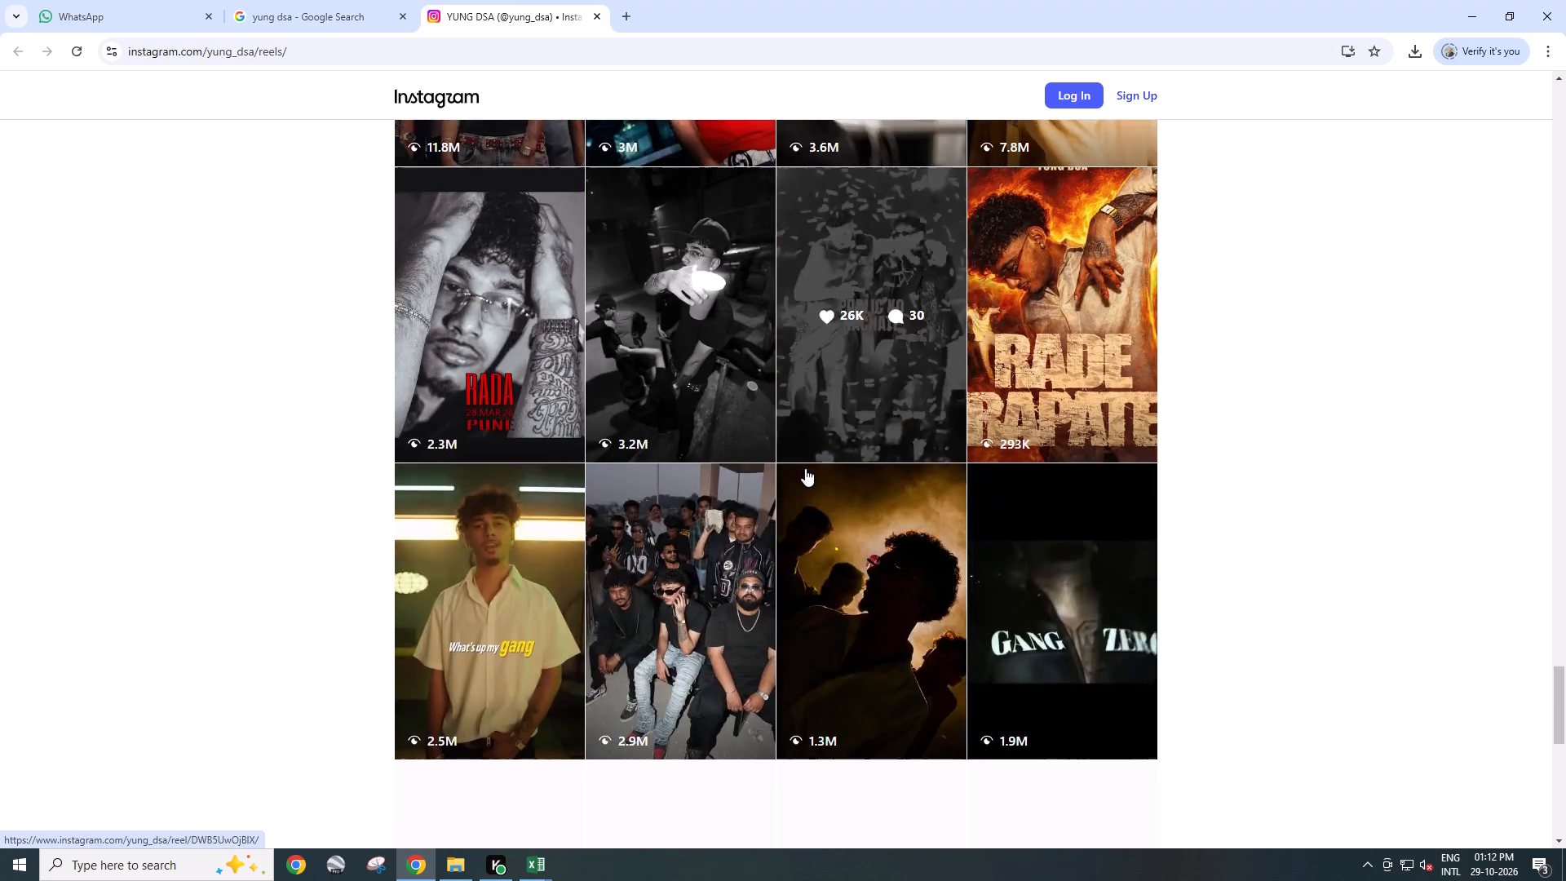
{"action": "scroll", "coordinate": [805, 468], "scroll_direction": "down", "scroll_amount": 11}
{"action": "scroll", "coordinate": [804, 462], "scroll_direction": "up", "scroll_amount": 10}
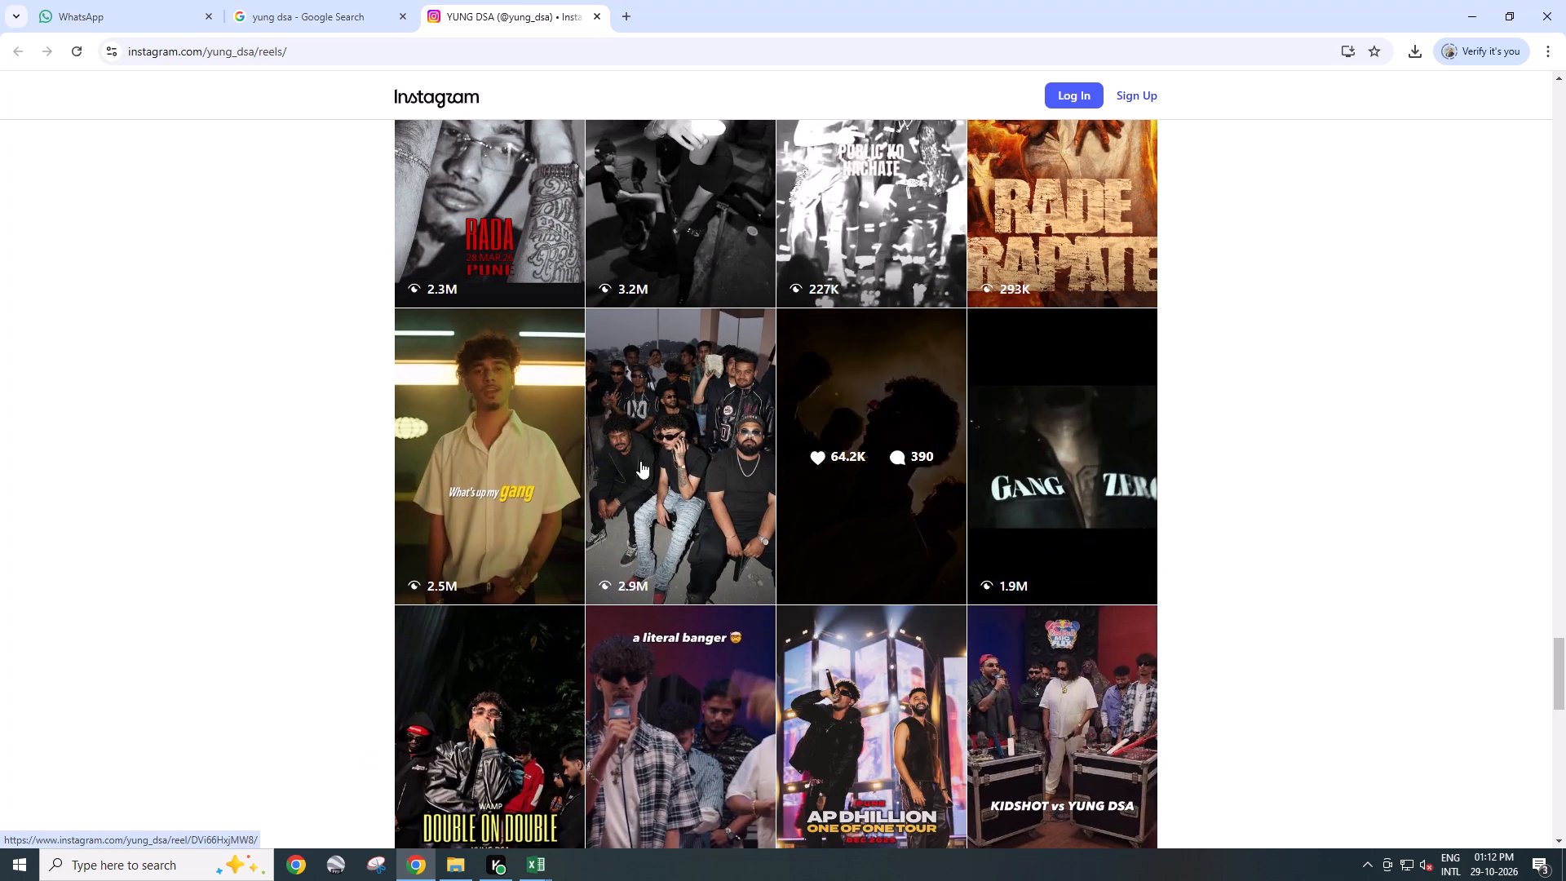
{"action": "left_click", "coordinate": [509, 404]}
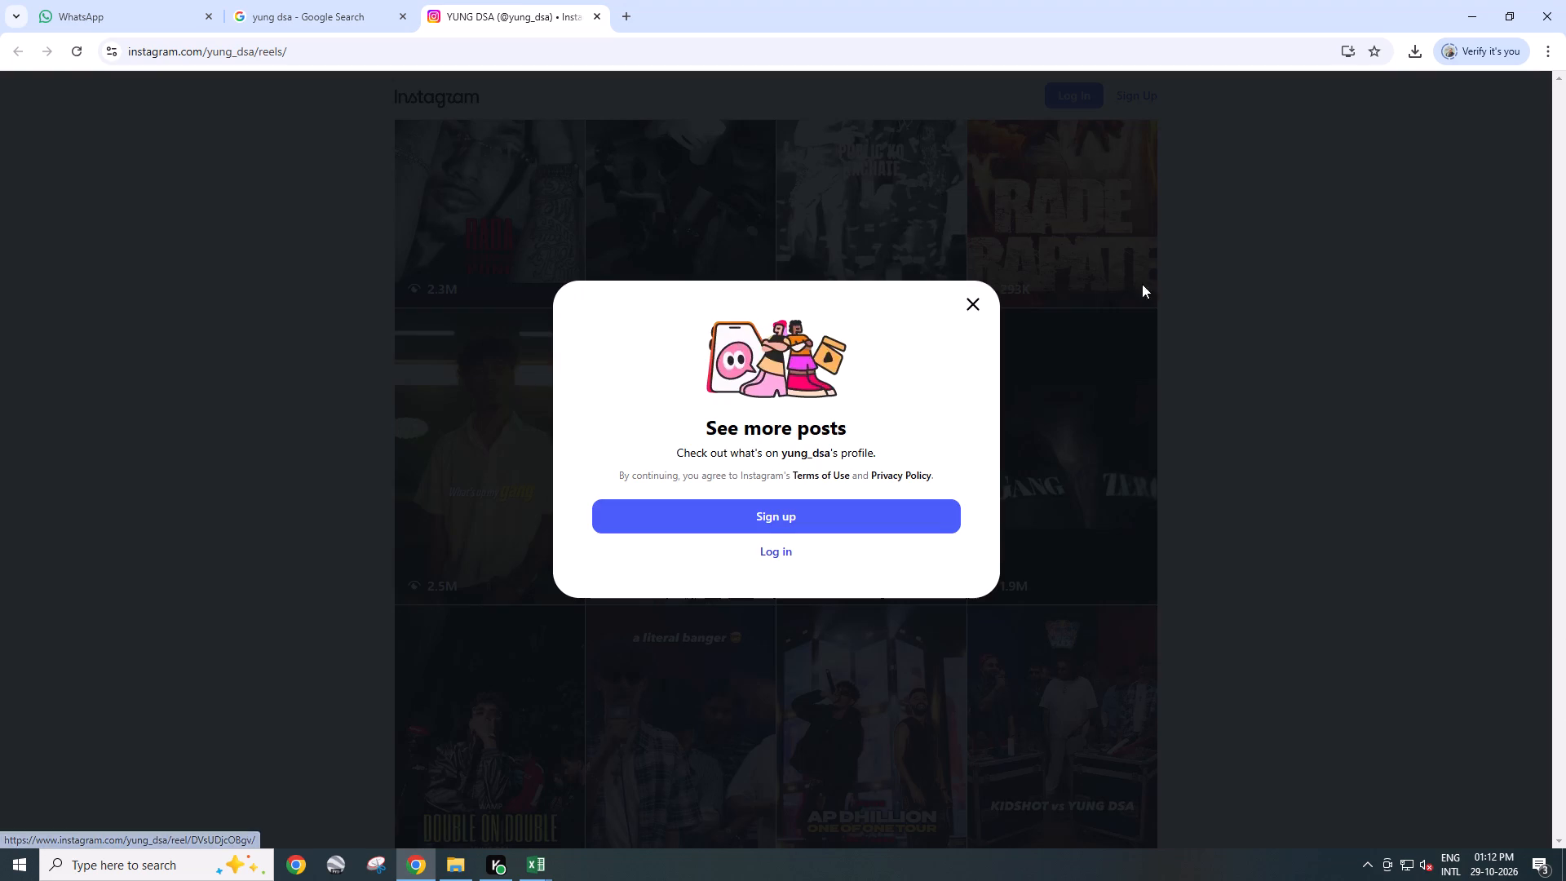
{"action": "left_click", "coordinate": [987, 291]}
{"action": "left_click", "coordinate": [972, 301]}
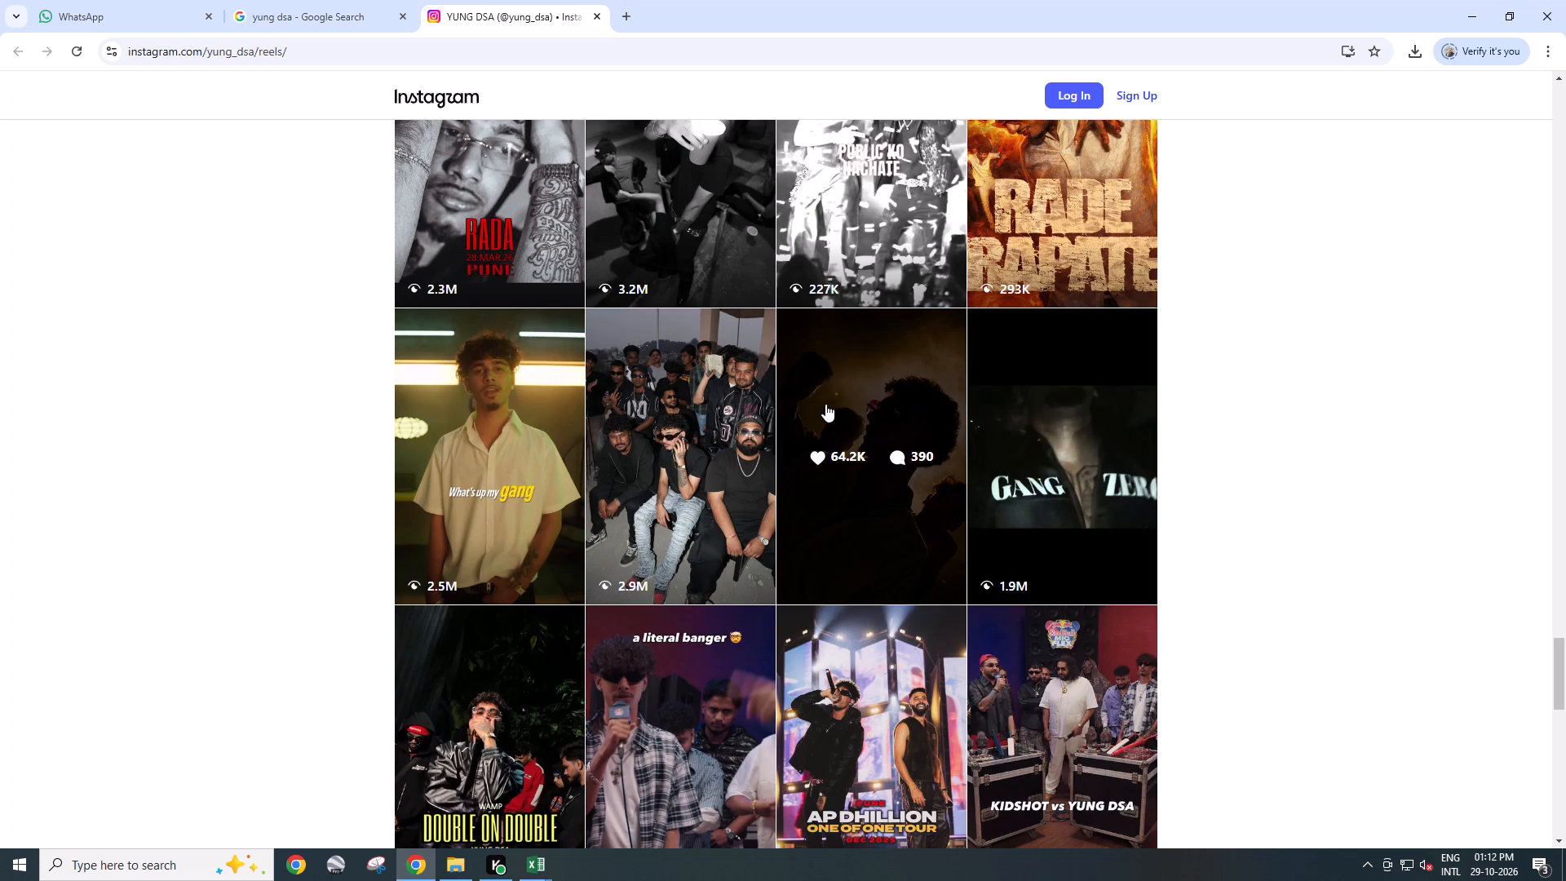
Look through the music and concert reels further along the yung_dsa profile.
{"action": "scroll", "coordinate": [825, 399], "scroll_direction": "up", "scroll_amount": 3}
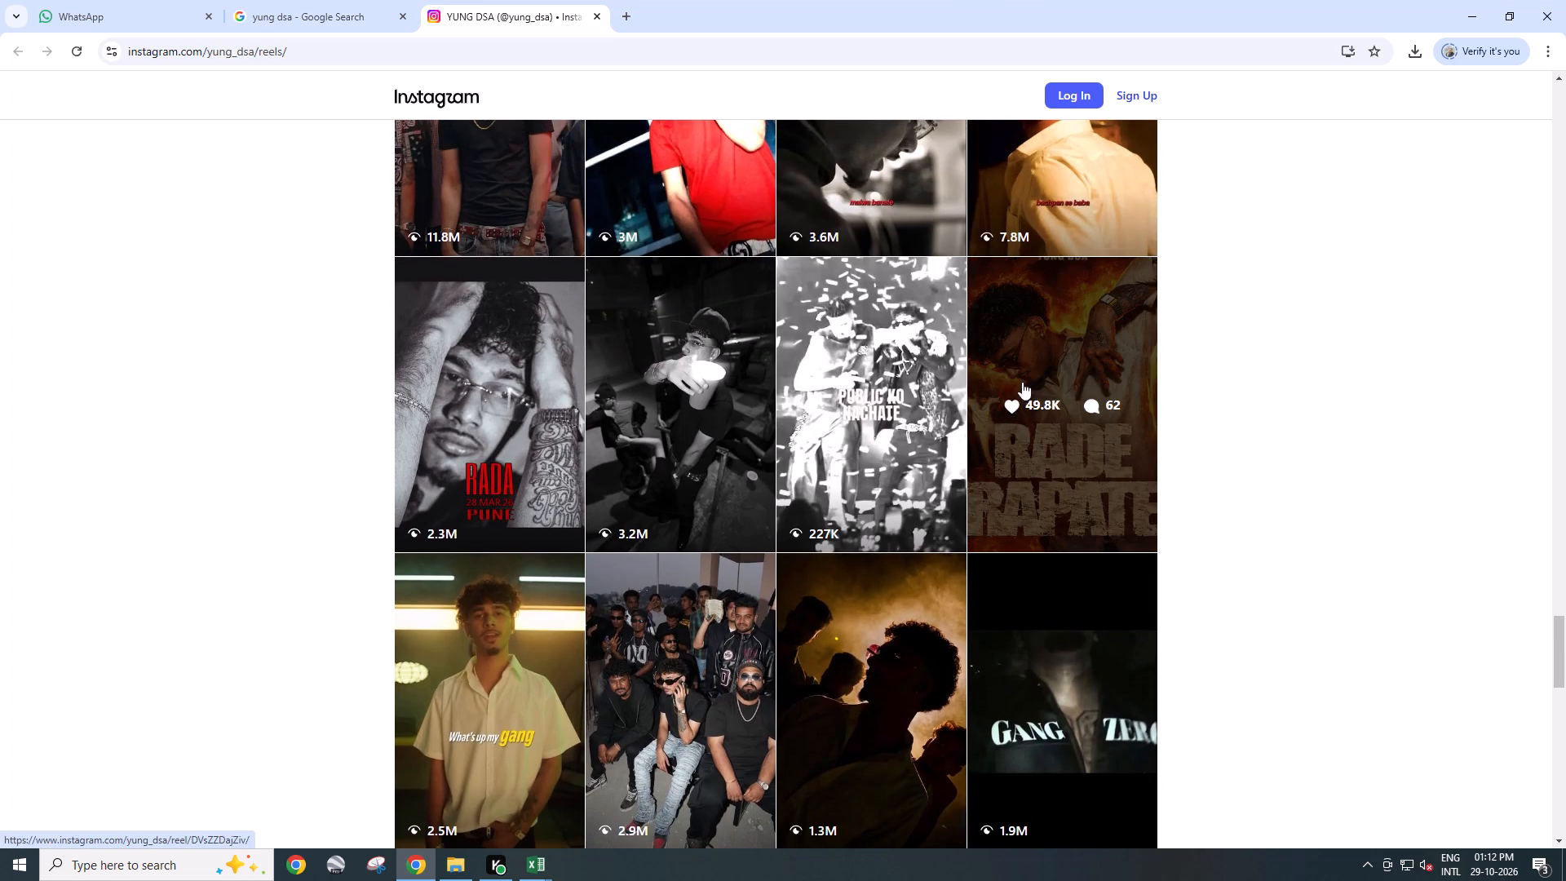
{"action": "scroll", "coordinate": [762, 480], "scroll_direction": "down", "scroll_amount": 9}
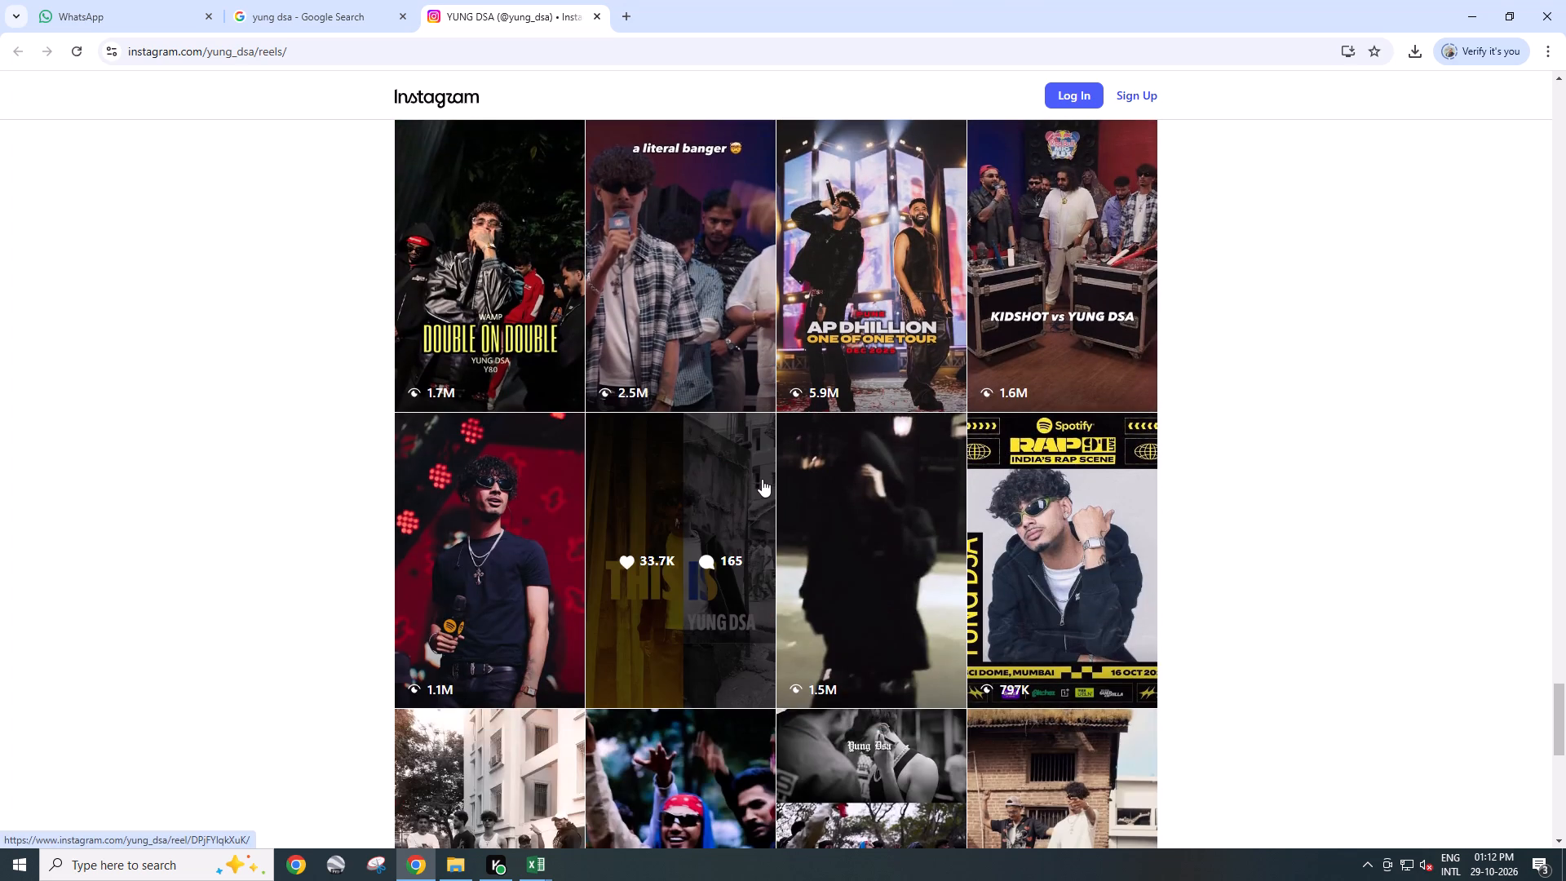
{"action": "scroll", "coordinate": [762, 479], "scroll_direction": "down", "scroll_amount": 12}
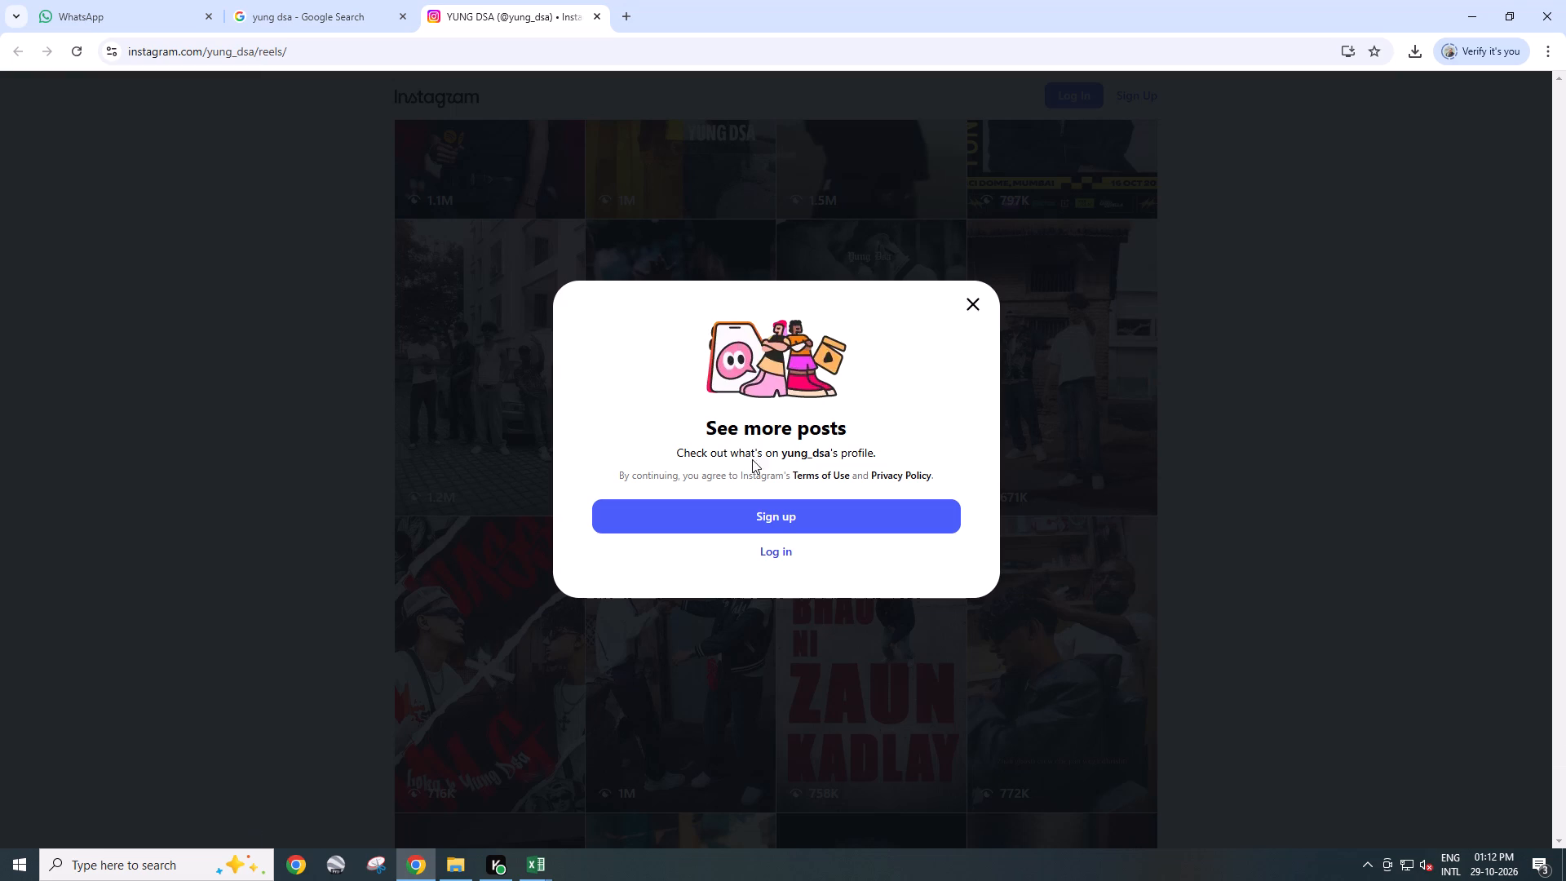
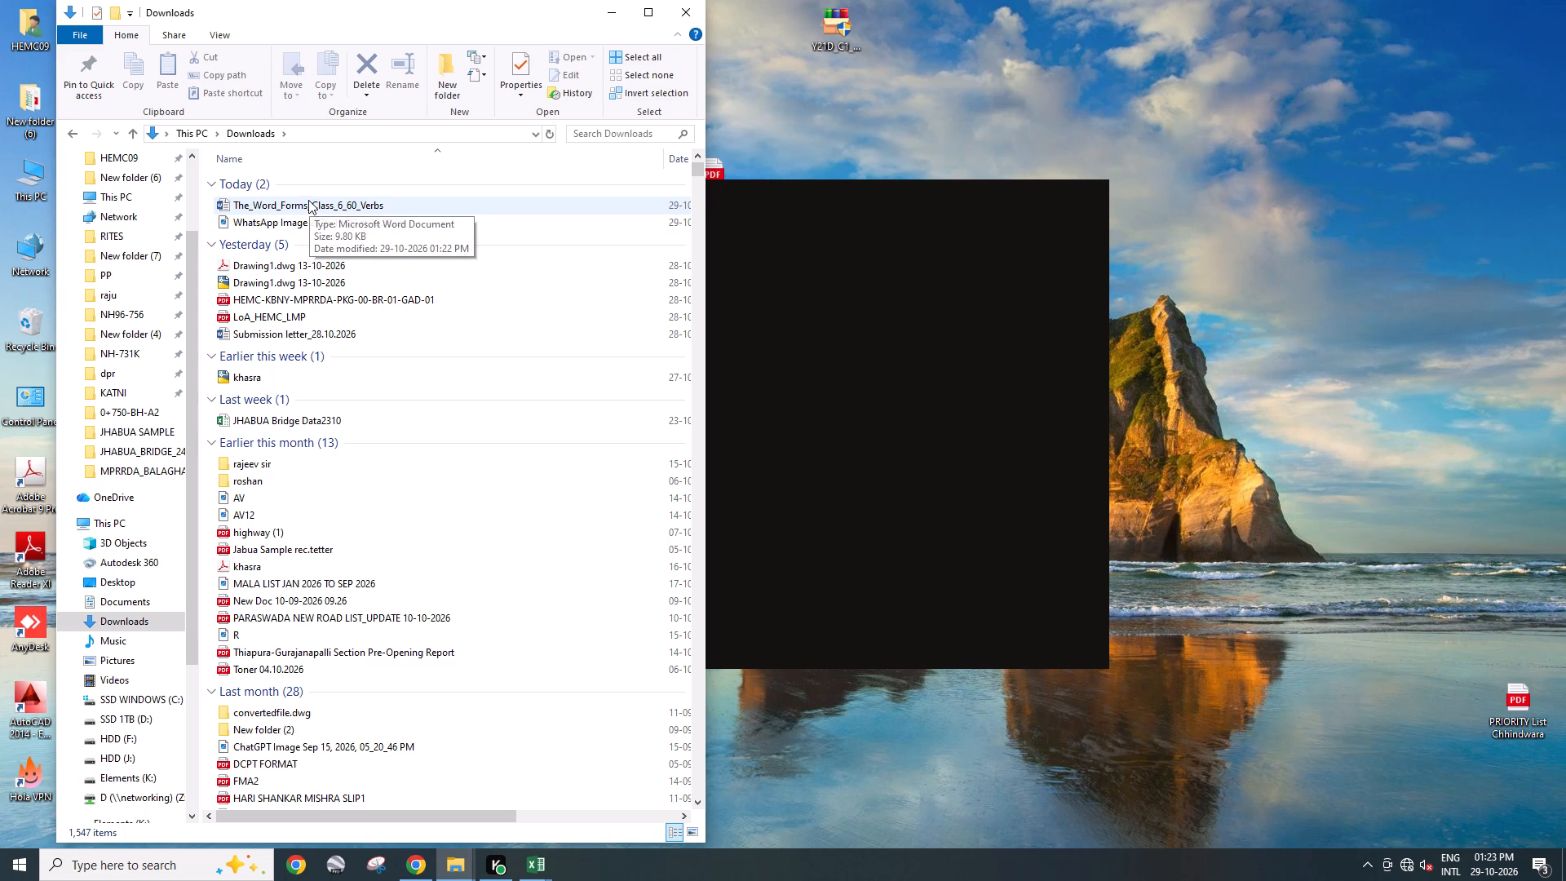
Open the The_Word_Forms_Class_6_60_Verbs document from Downloads in Word and enable editing.
{"action": "double_click", "coordinate": [332, 204]}
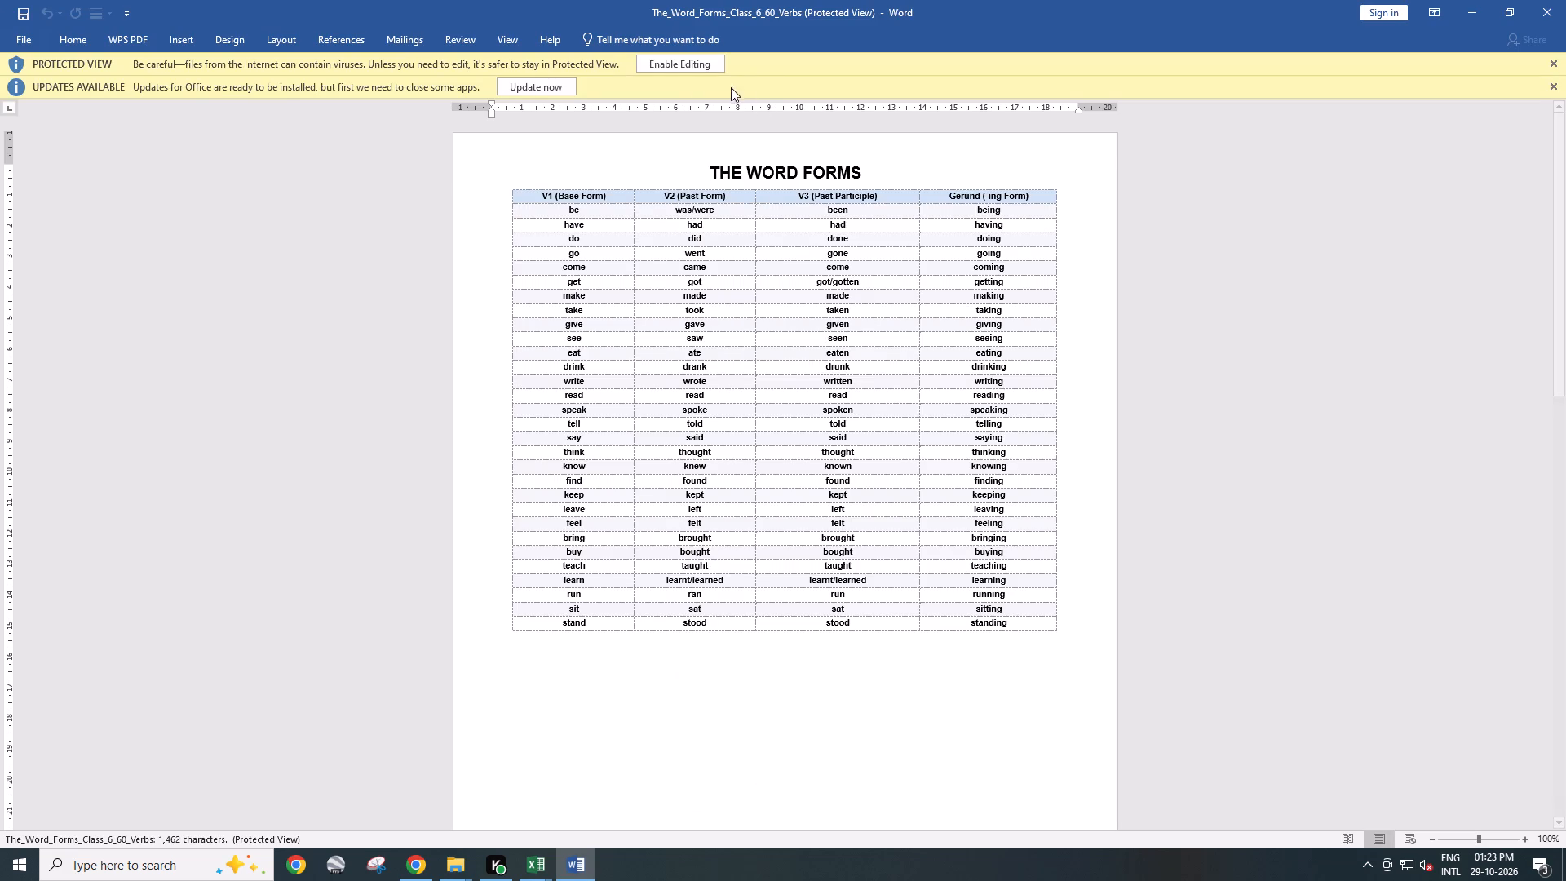
{"action": "left_click", "coordinate": [687, 67]}
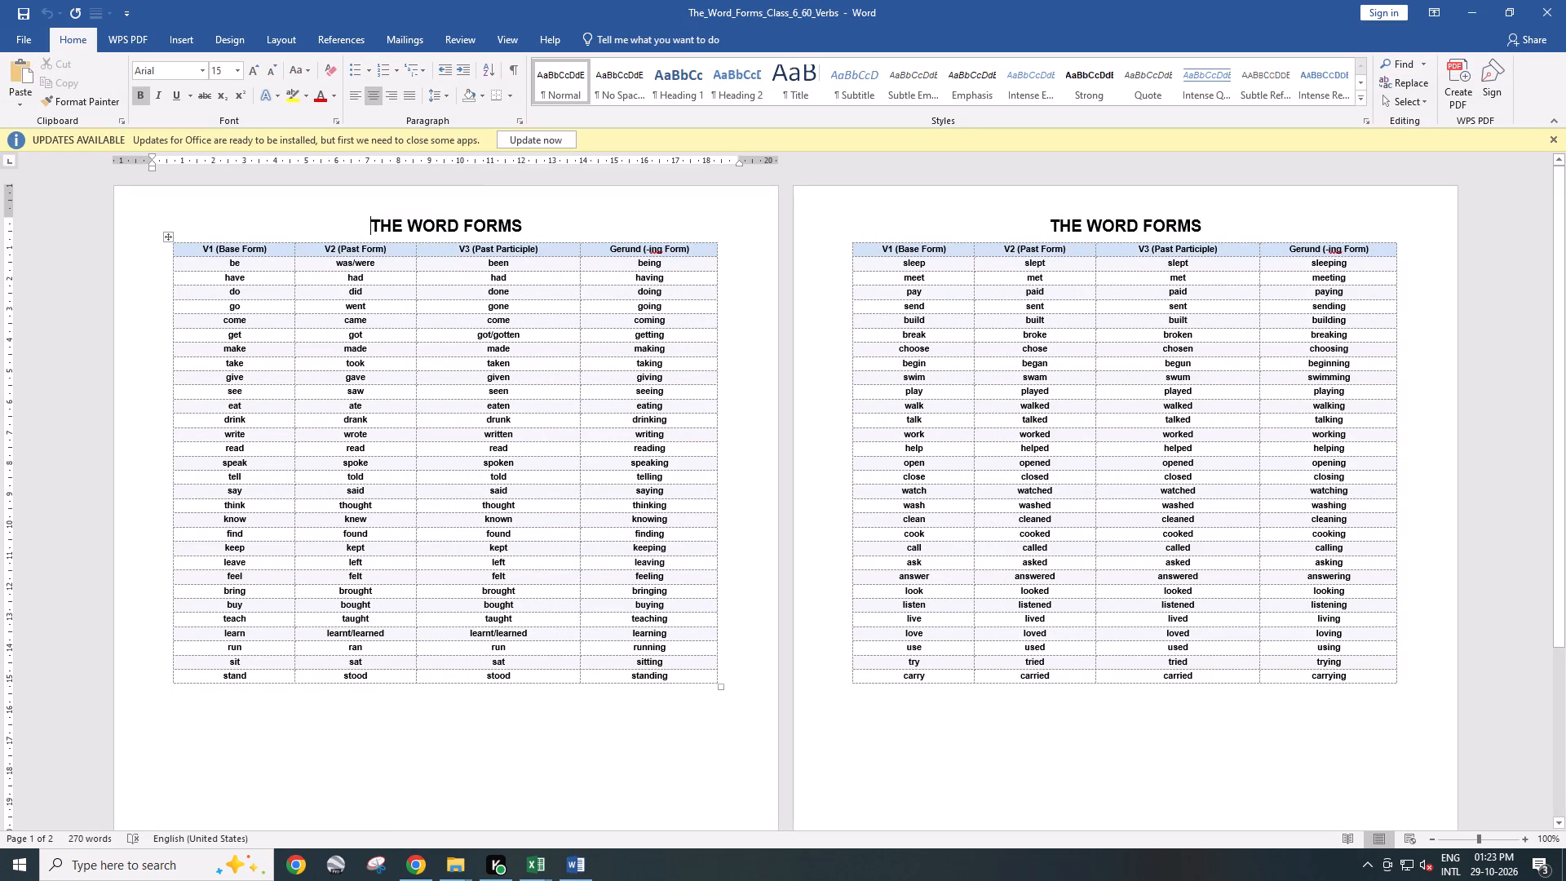
Print one single-sided copy of all pages of THE WORD FORMS document on the Brother HL-L5210DW series printer and close the document.
{"action": "scroll", "coordinate": [591, 551], "scroll_direction": "down", "scroll_amount": 17}
{"action": "scroll", "coordinate": [649, 560], "scroll_direction": "up", "scroll_amount": 11}
{"action": "scroll", "coordinate": [126, 255], "scroll_direction": "up", "scroll_amount": 4, "text": "ctrl"}
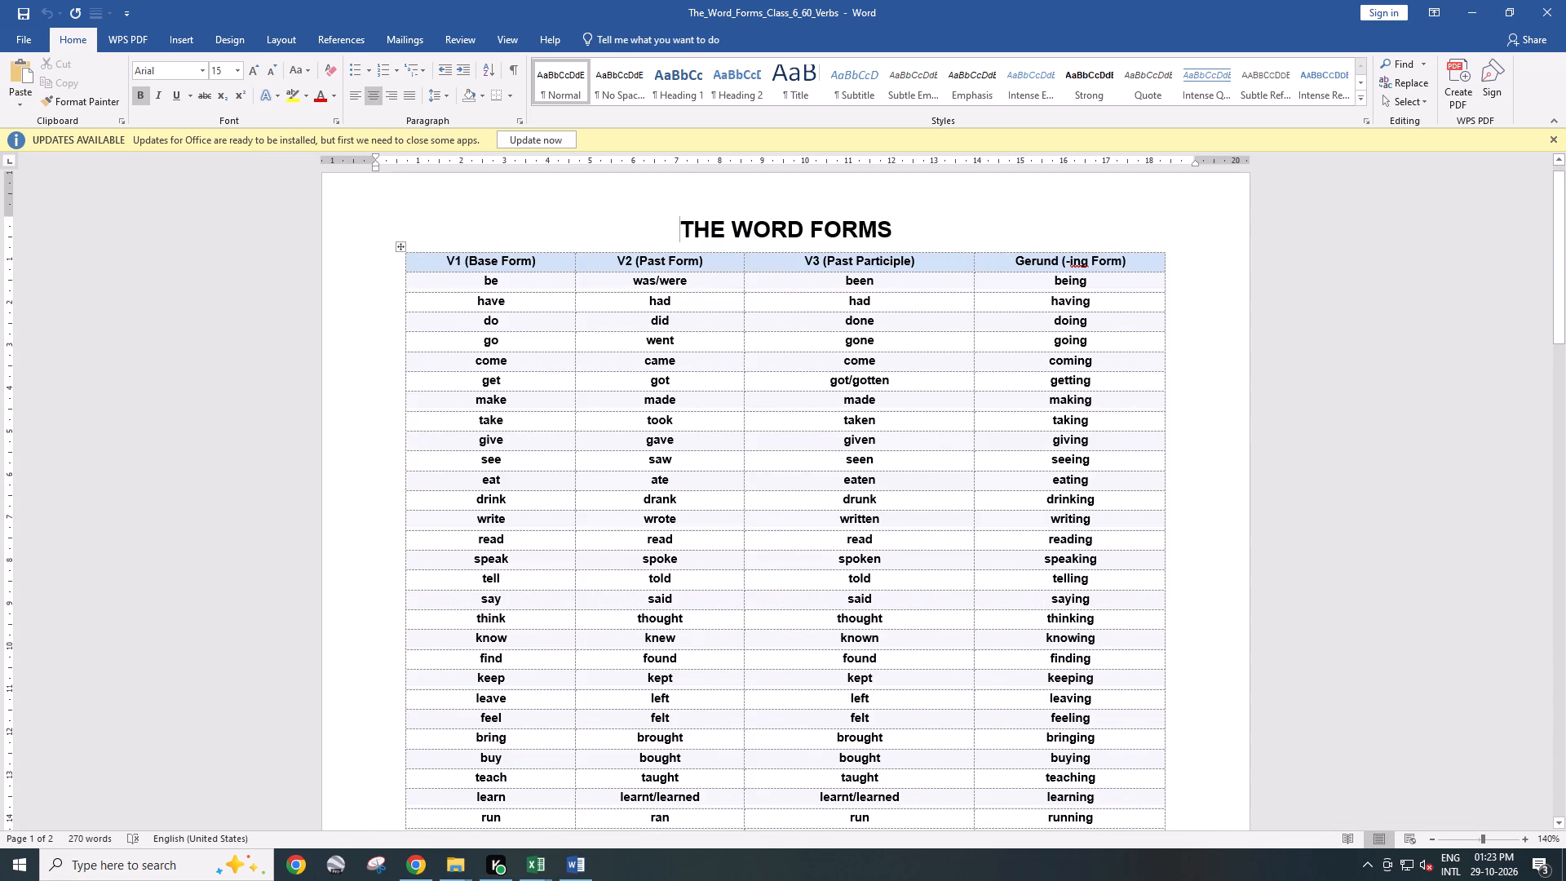
{"action": "key", "text": "ctrl+p"}
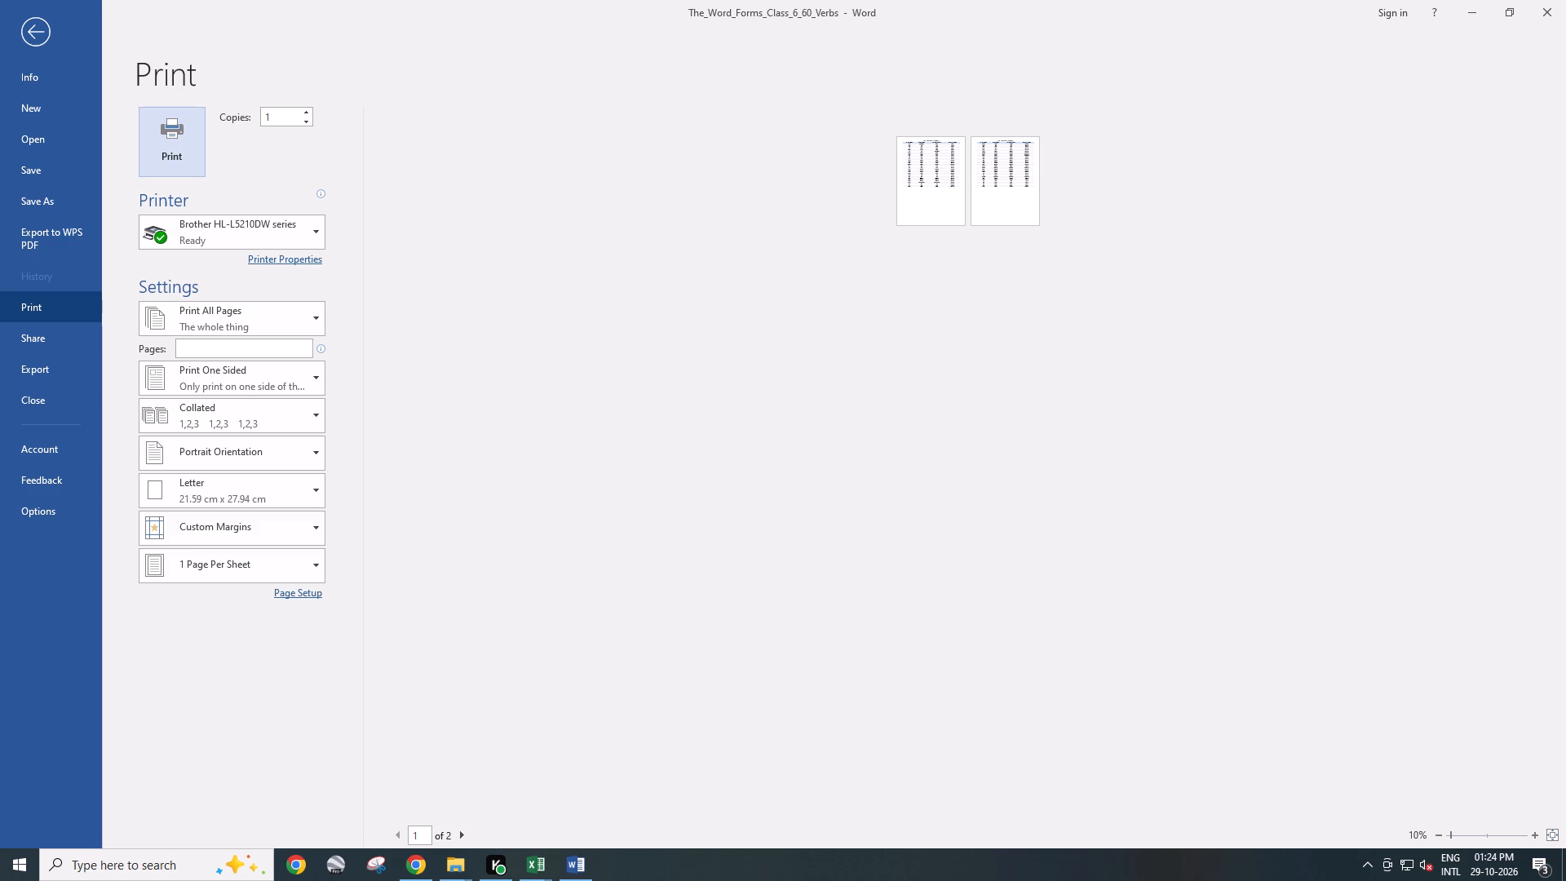
{"action": "left_click", "coordinate": [189, 157]}
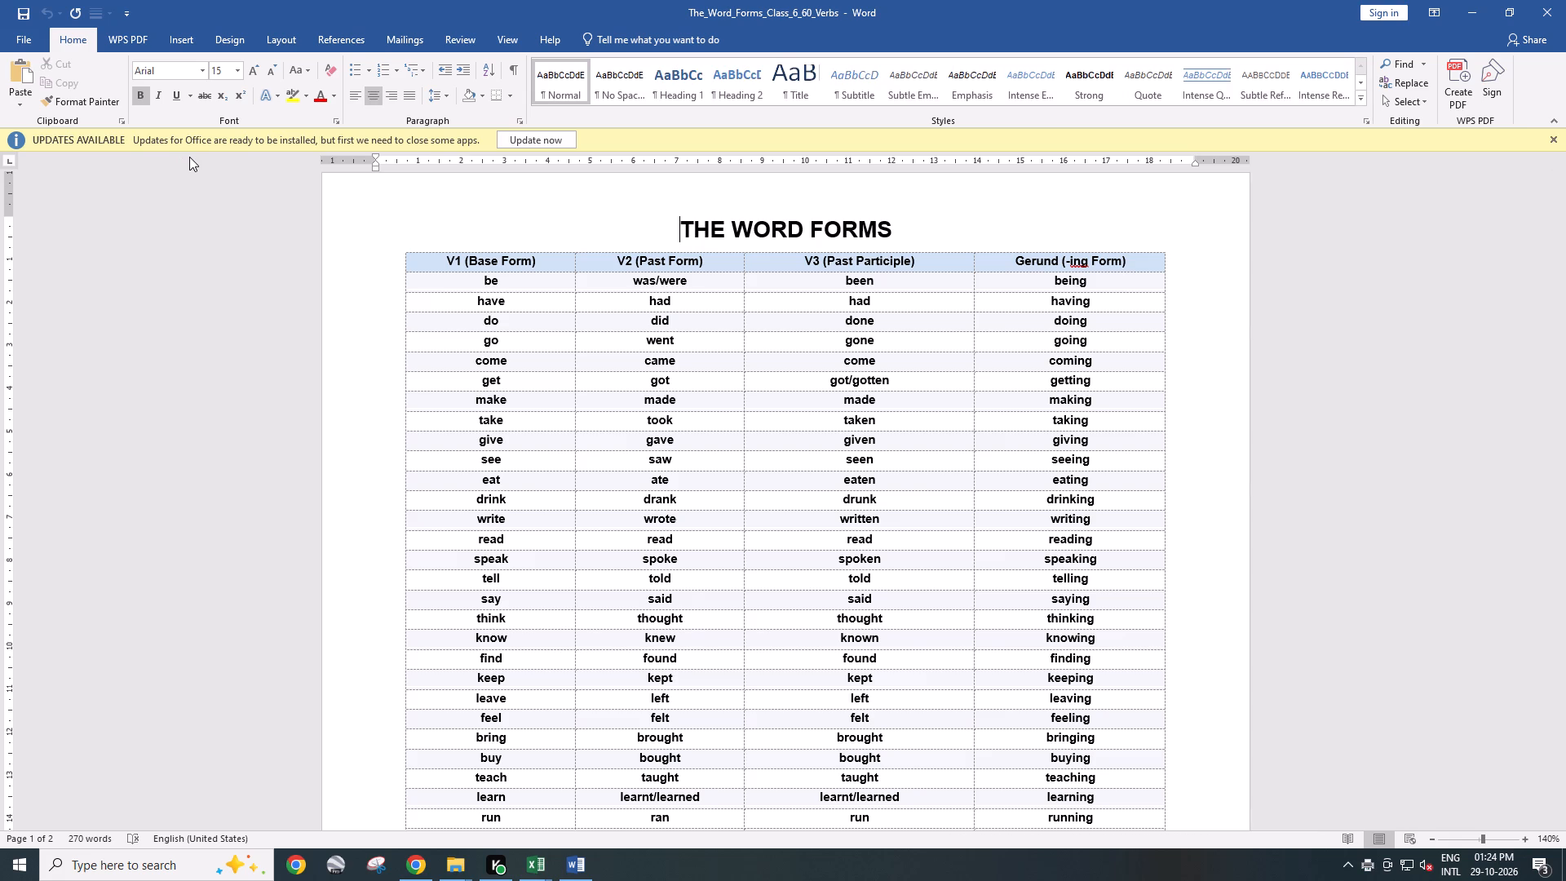
{"action": "left_click", "coordinate": [1539, 11]}
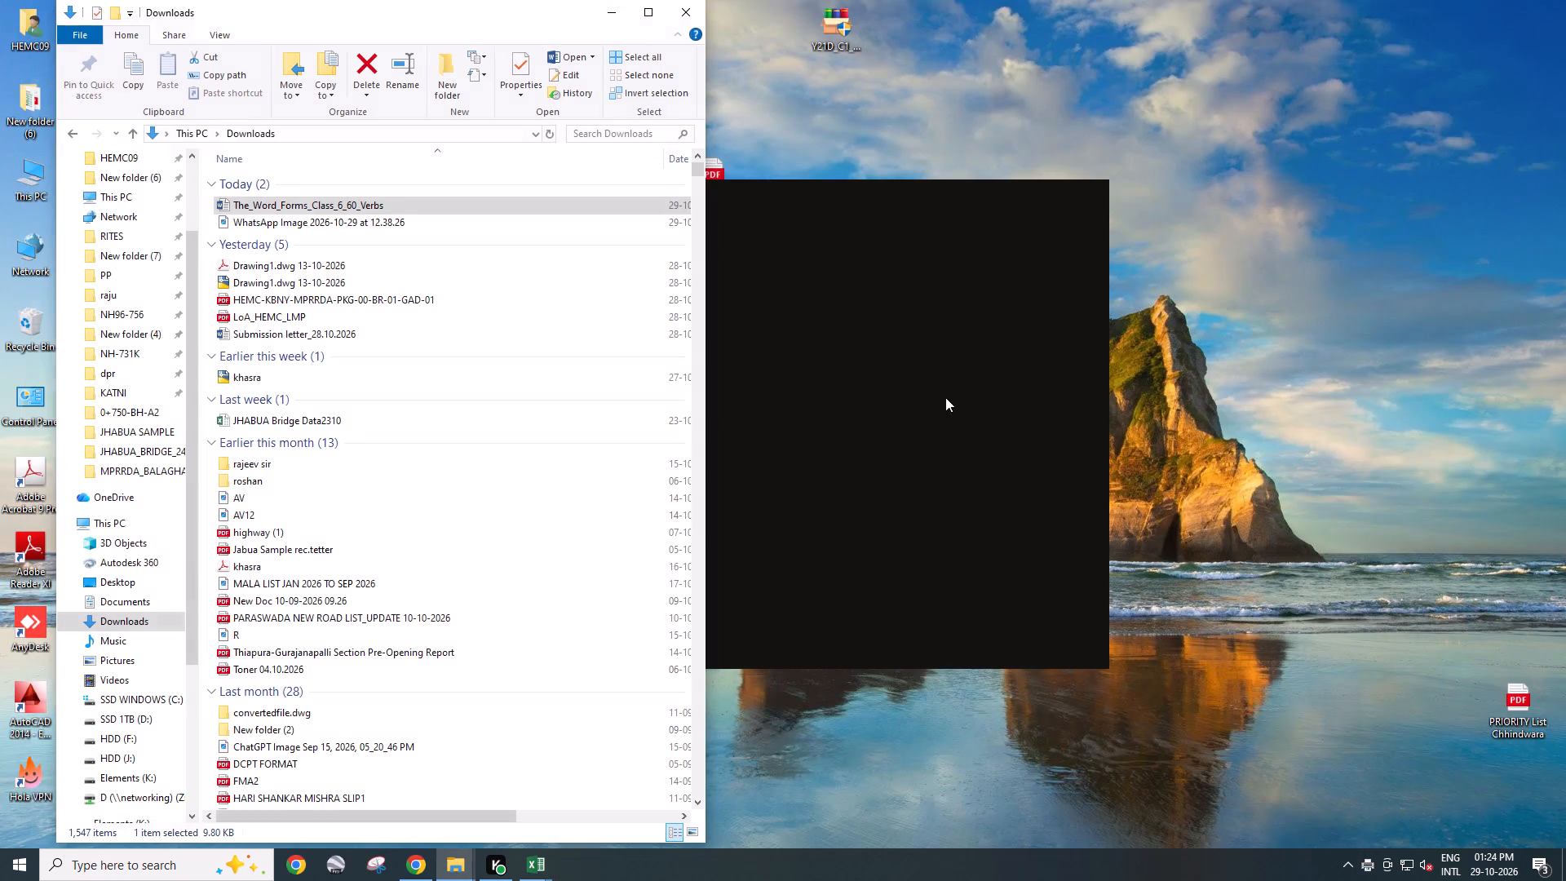
Switch to the open MPRRDA_BALAGHAT BRIDGE workbook in Excel.
{"action": "left_click", "coordinate": [545, 875]}
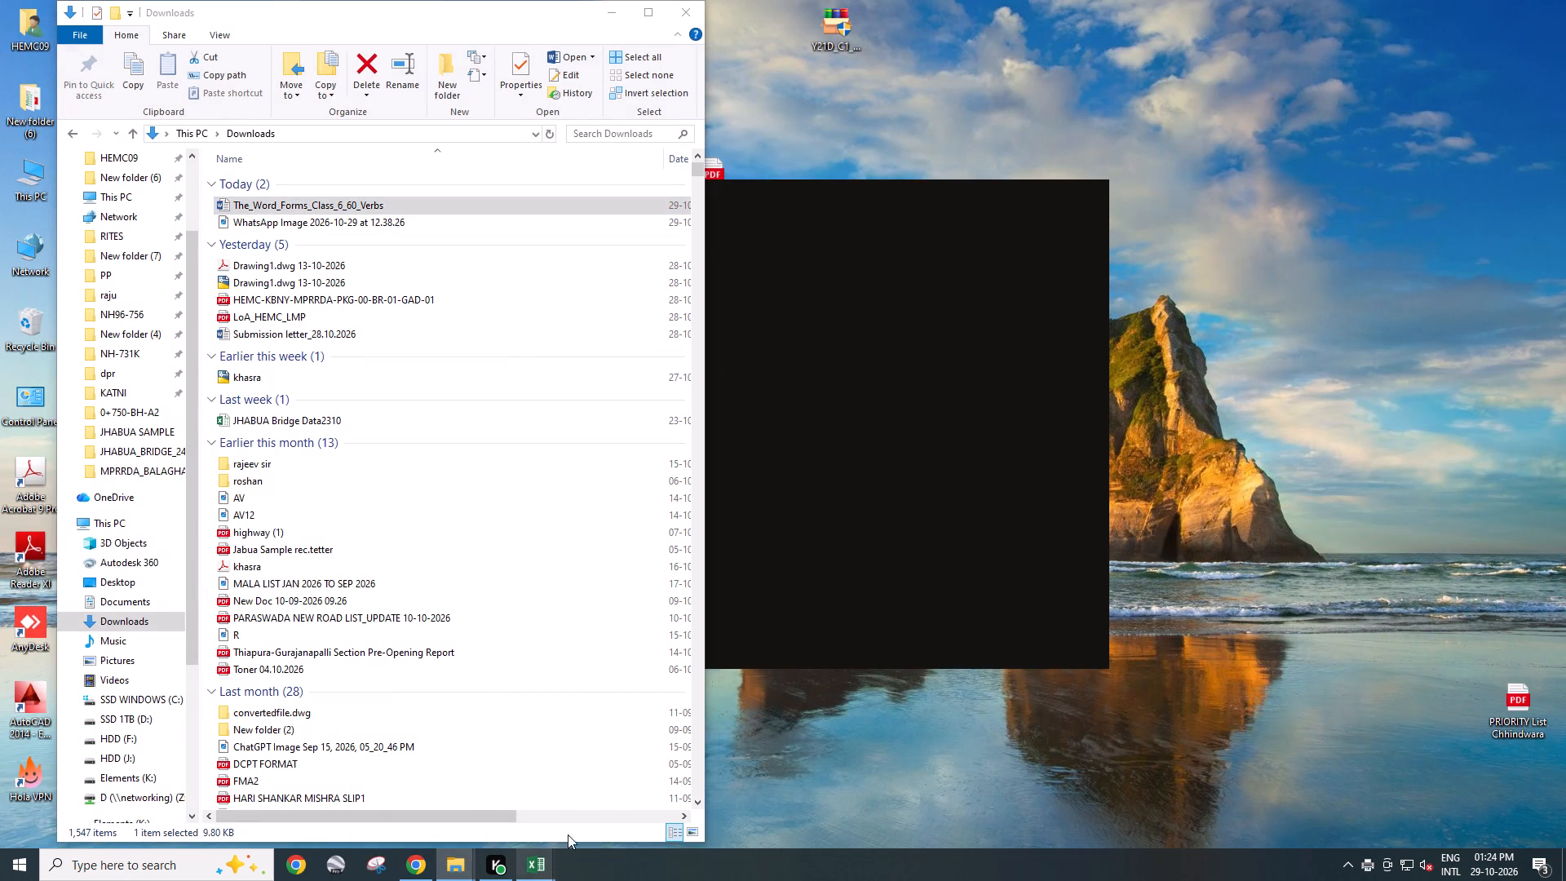
{"action": "left_click", "coordinate": [595, 806]}
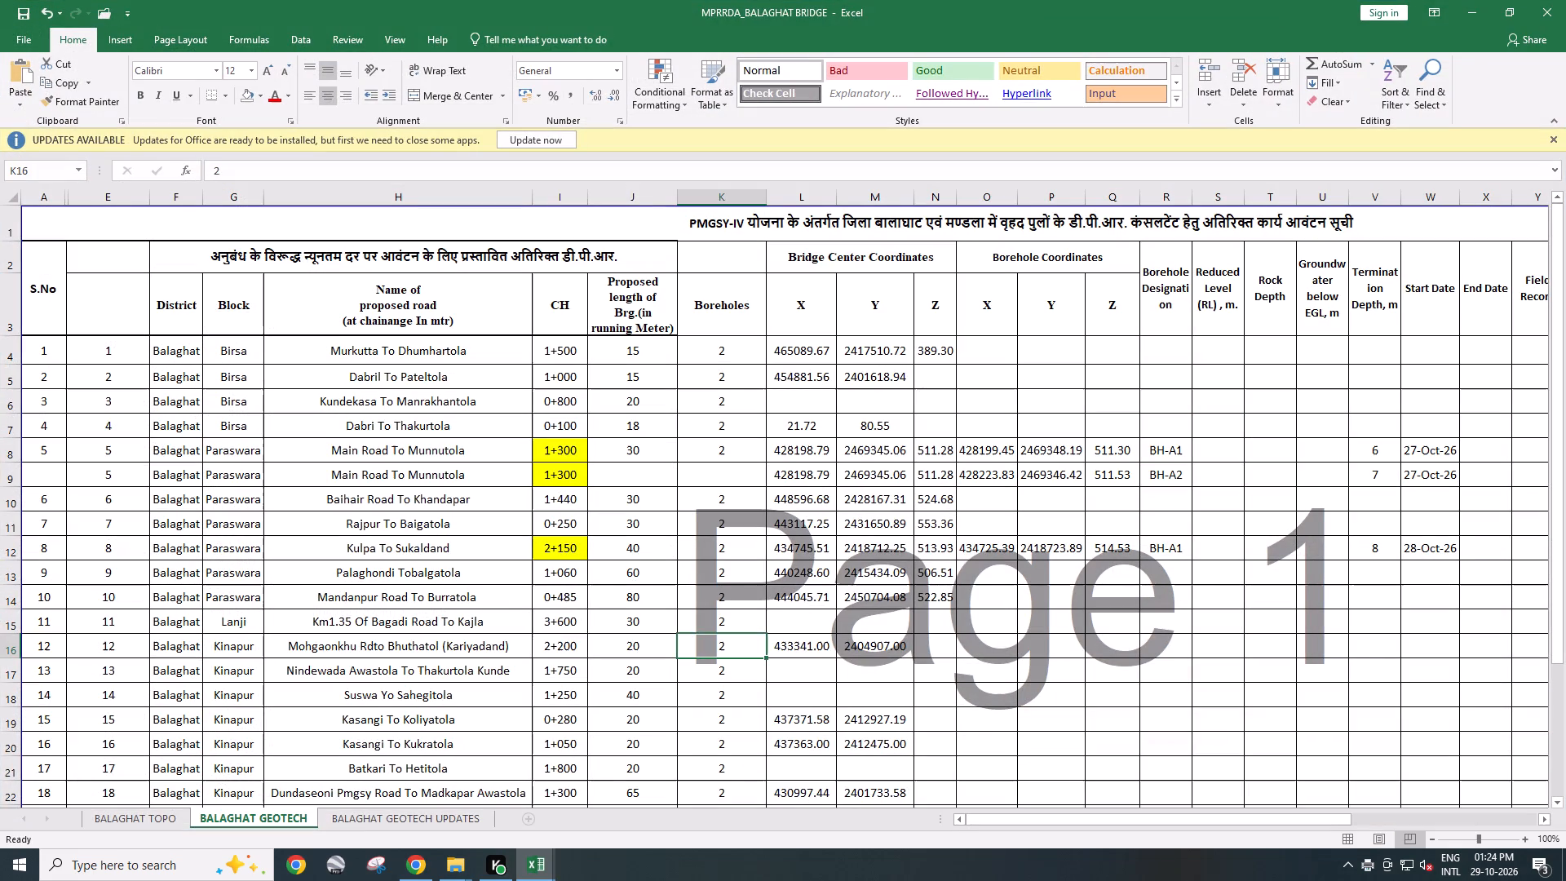
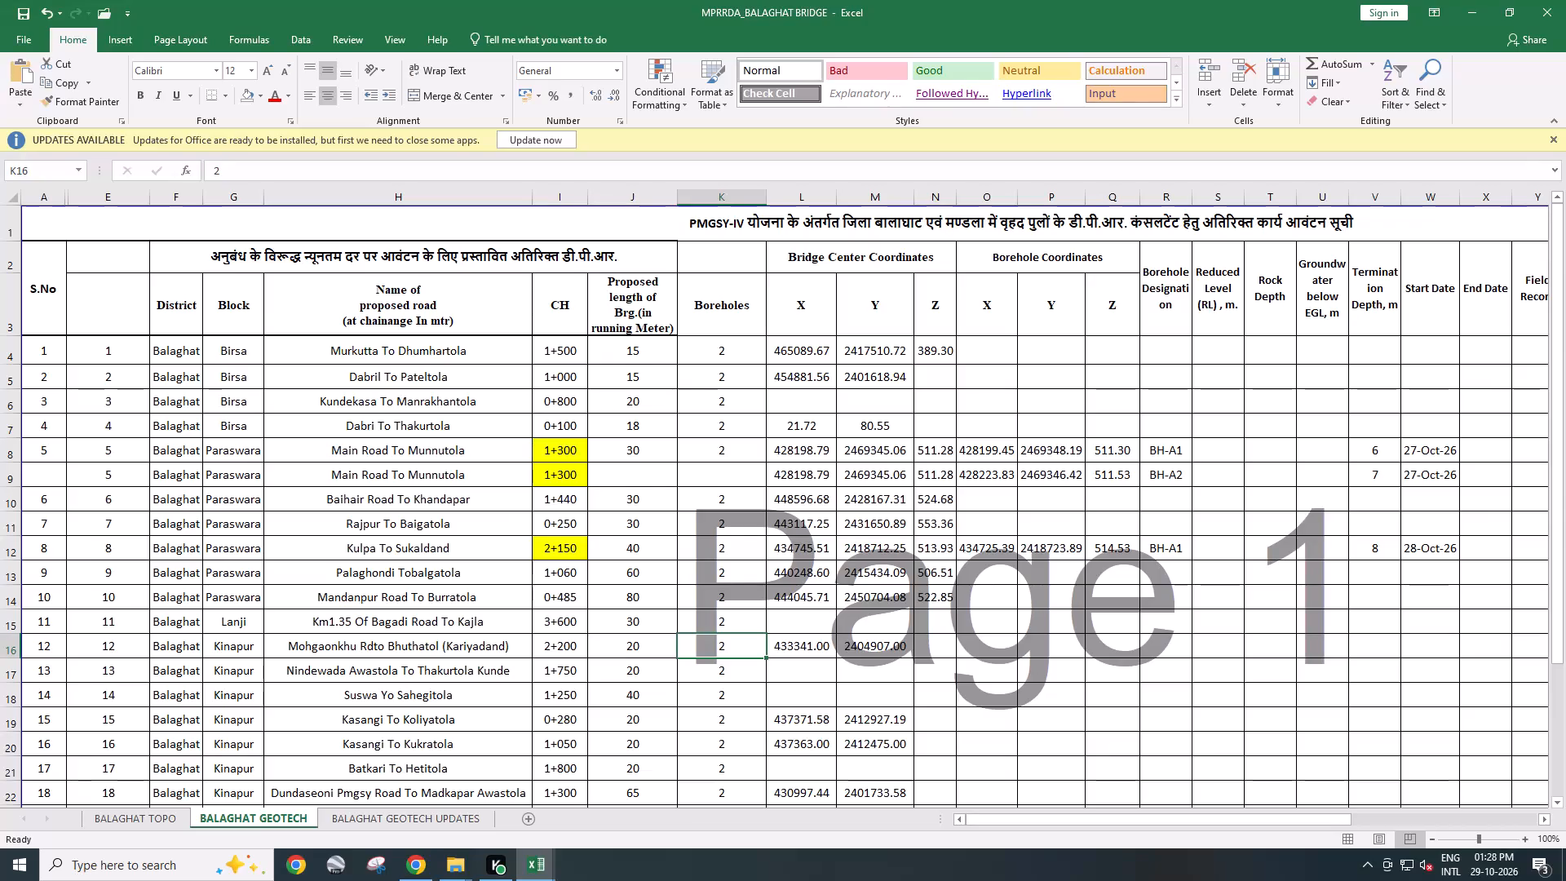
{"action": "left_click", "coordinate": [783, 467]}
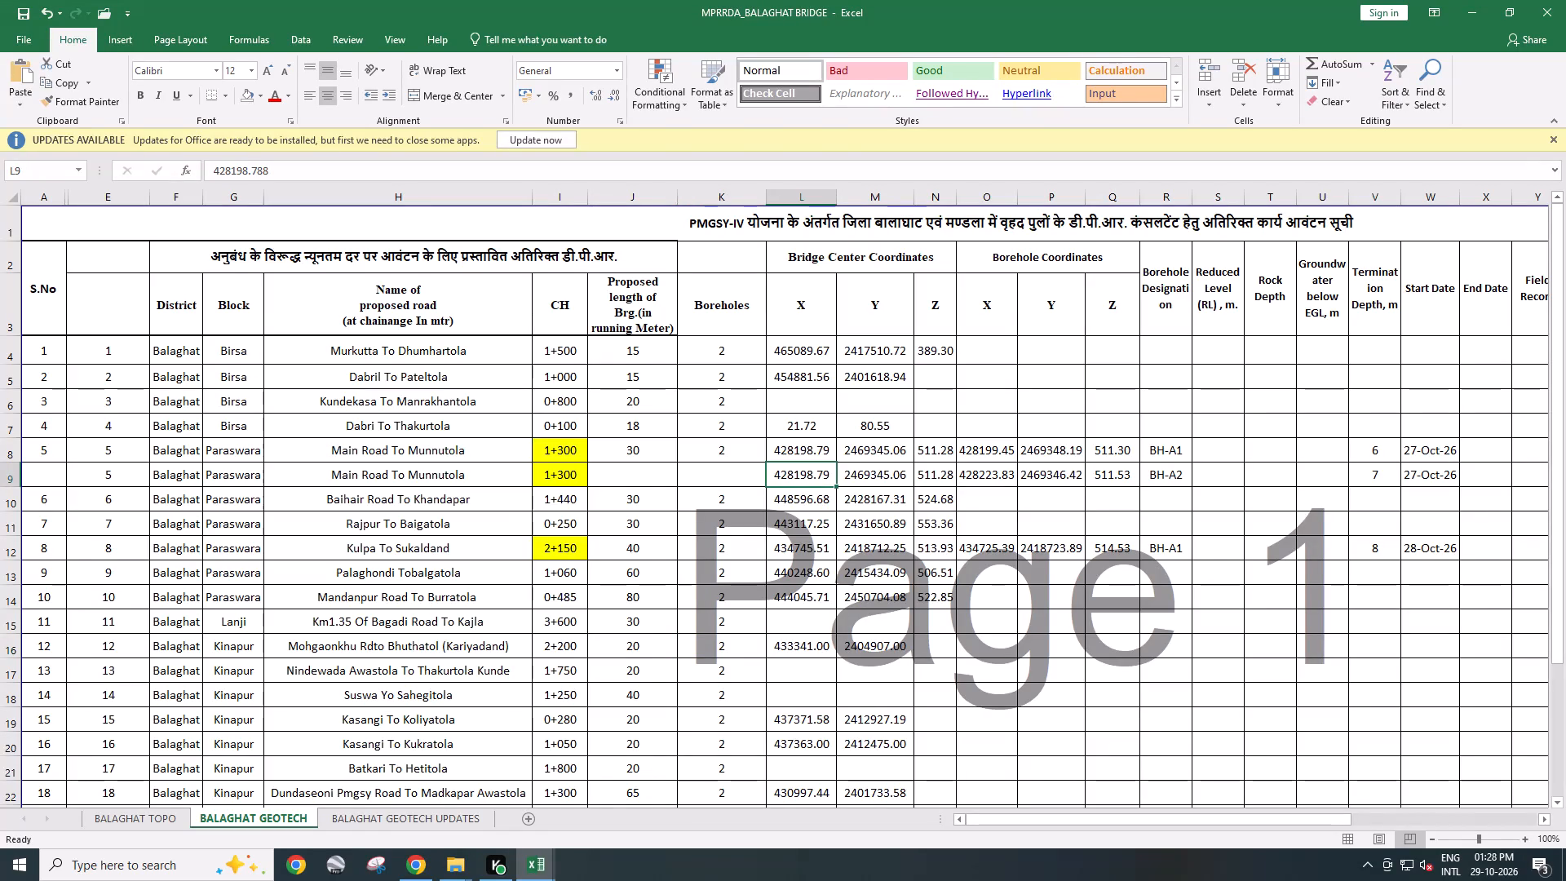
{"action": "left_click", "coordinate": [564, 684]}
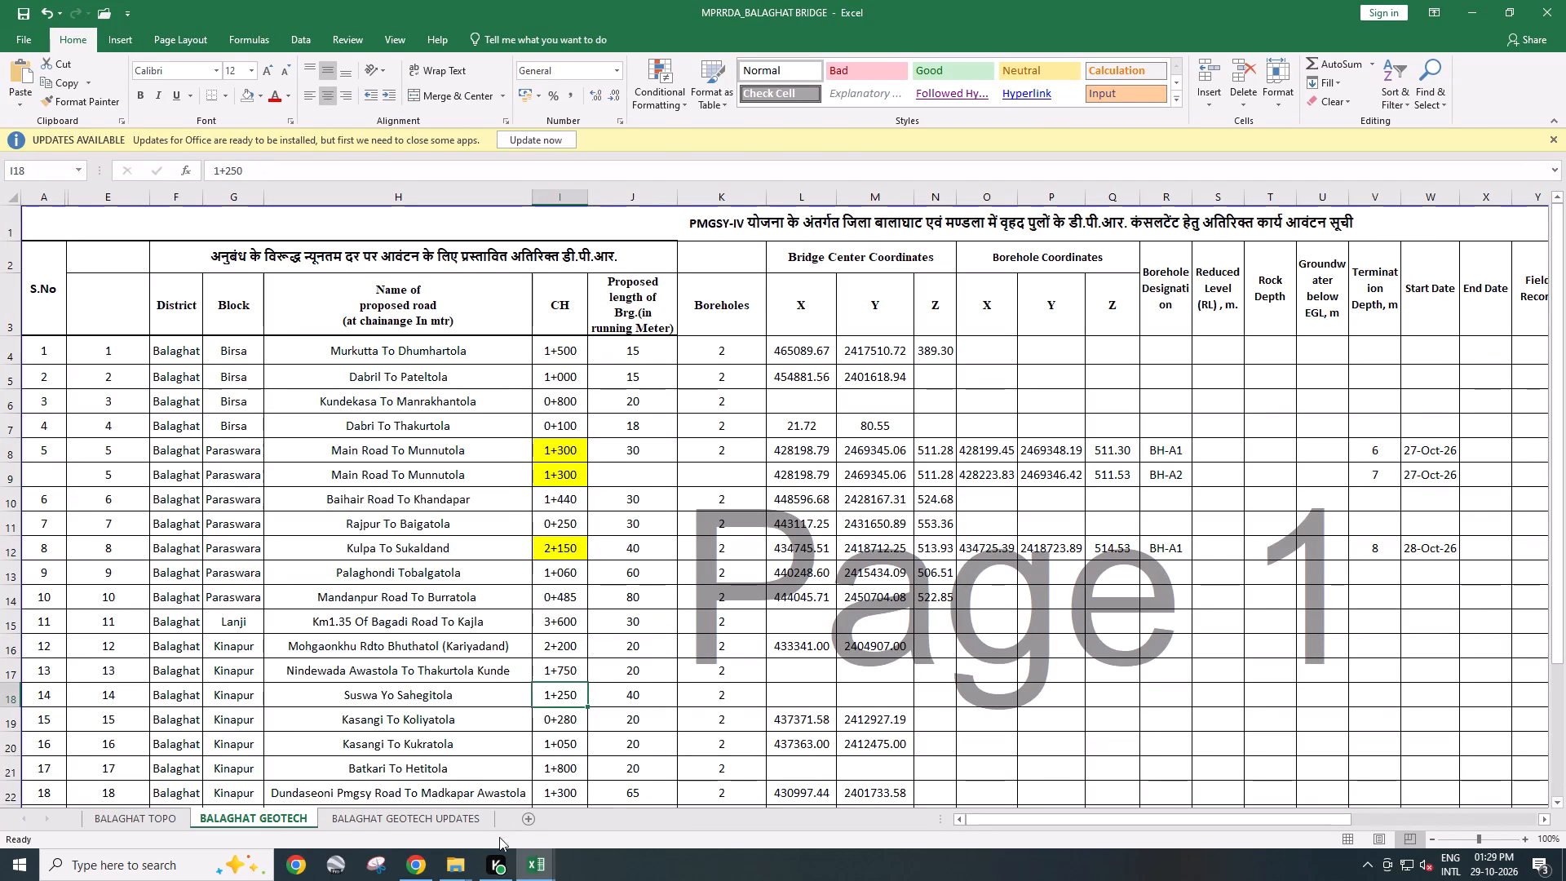
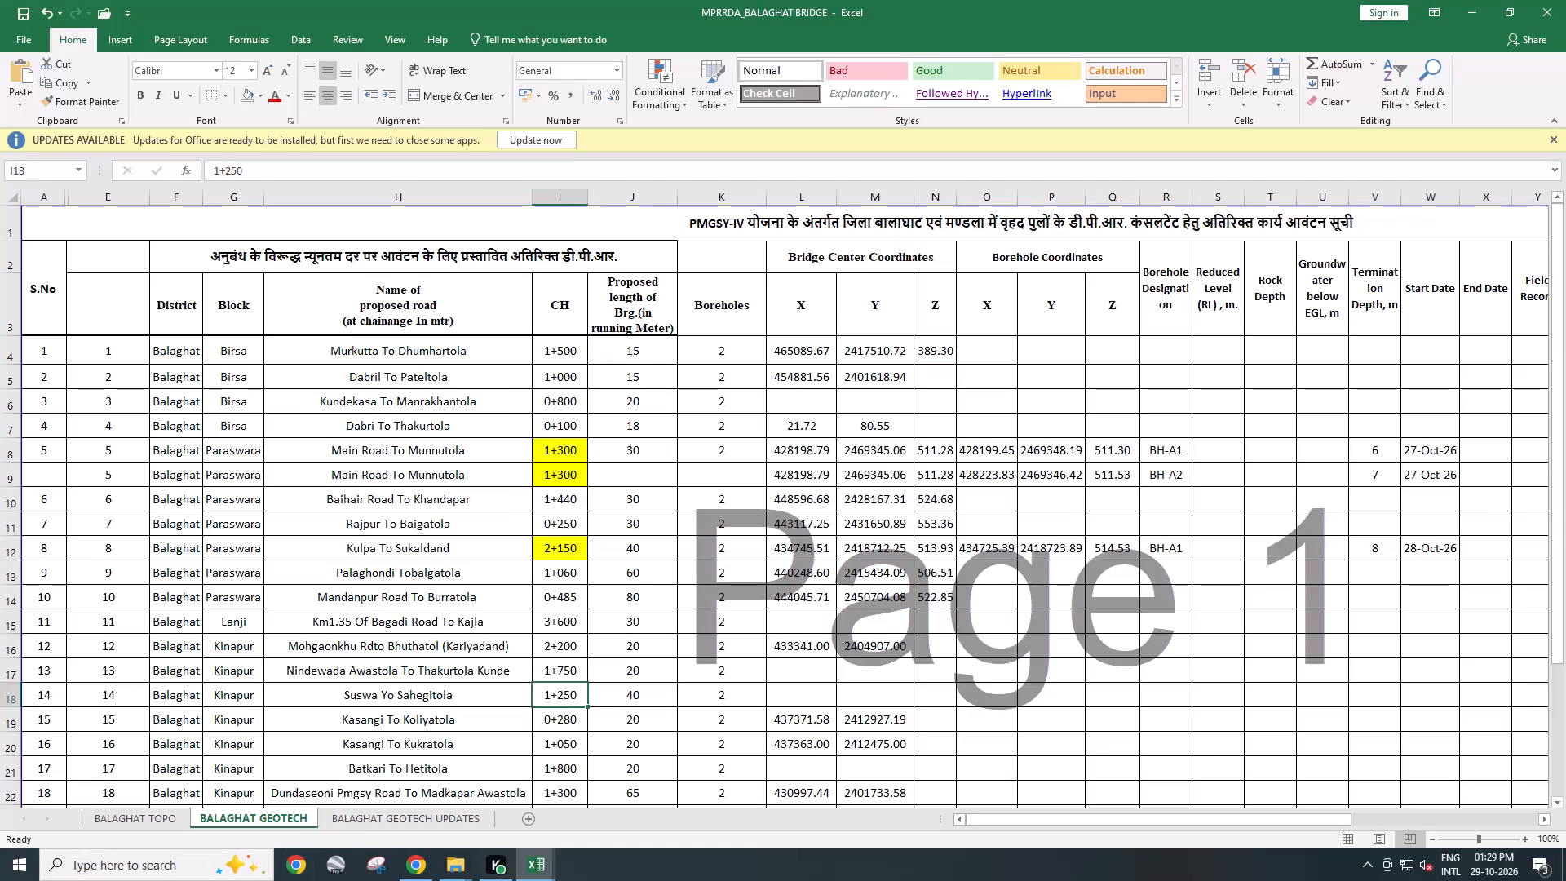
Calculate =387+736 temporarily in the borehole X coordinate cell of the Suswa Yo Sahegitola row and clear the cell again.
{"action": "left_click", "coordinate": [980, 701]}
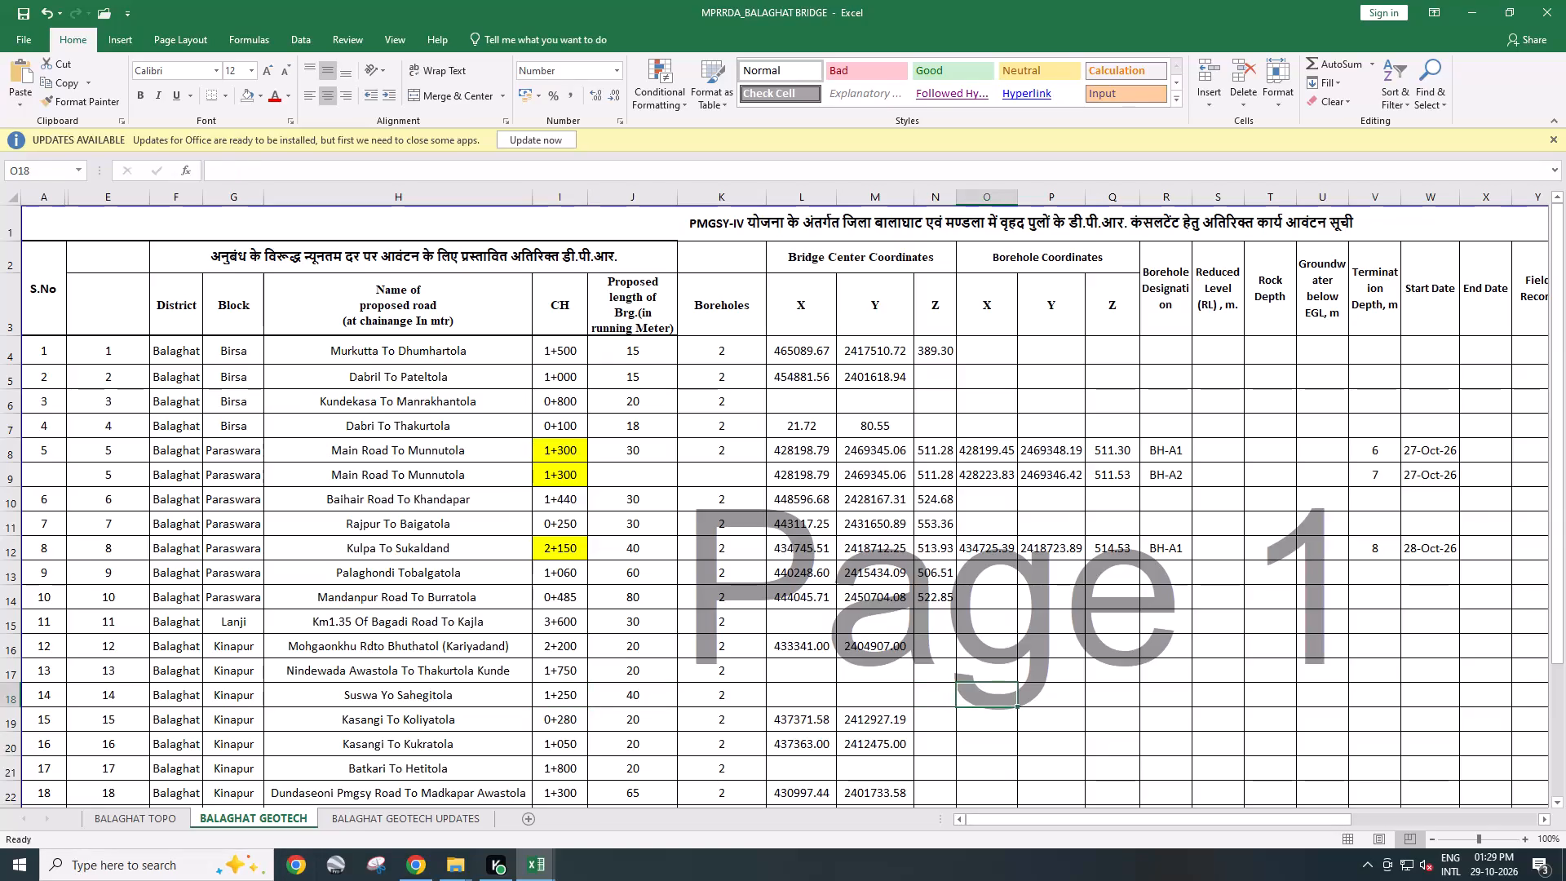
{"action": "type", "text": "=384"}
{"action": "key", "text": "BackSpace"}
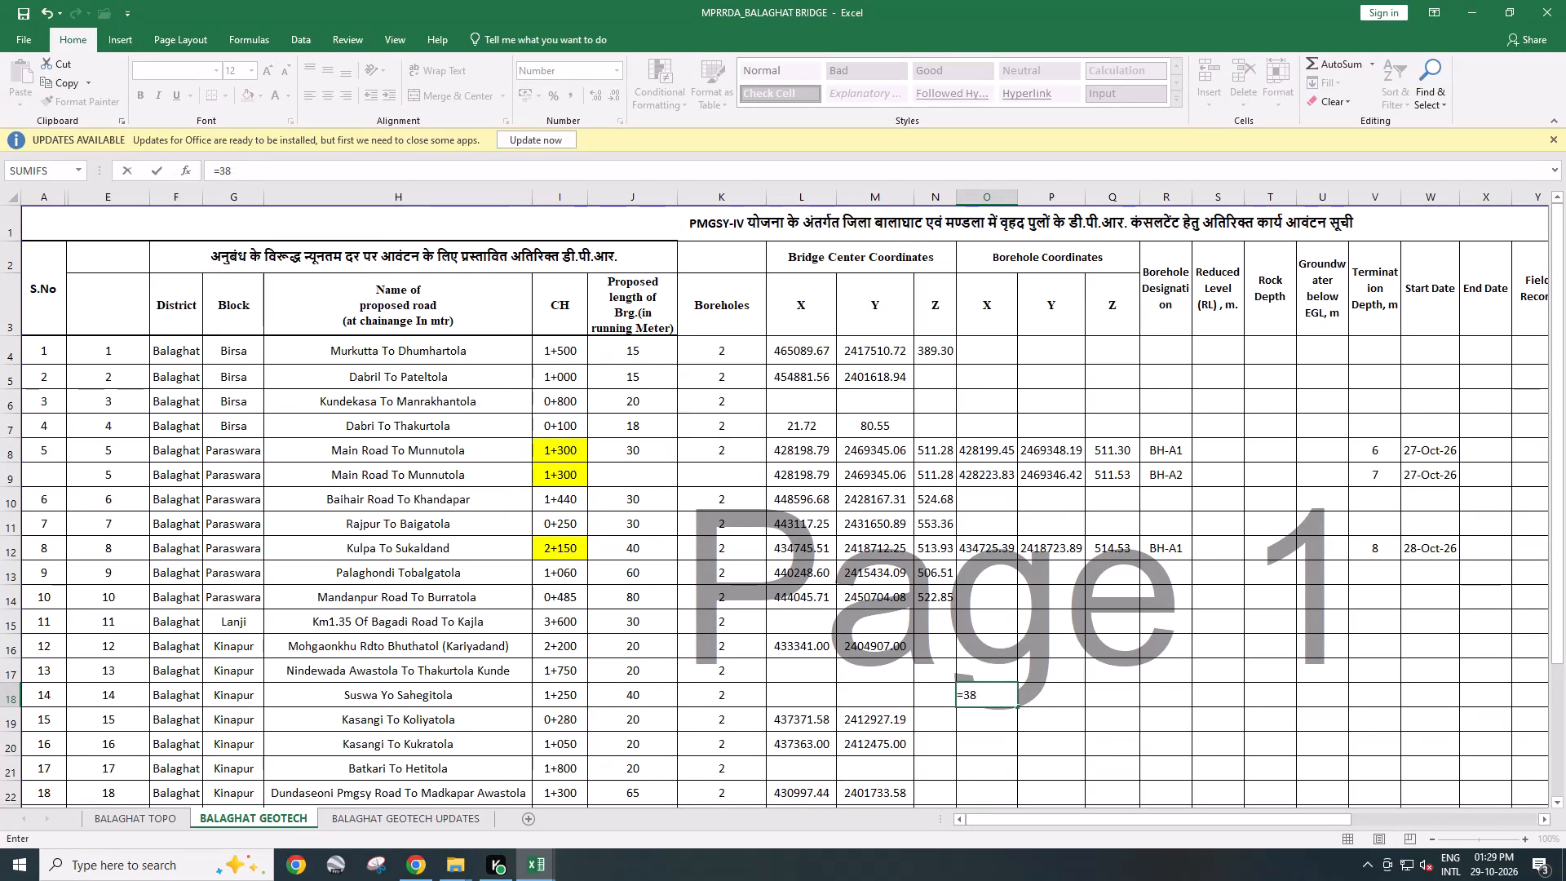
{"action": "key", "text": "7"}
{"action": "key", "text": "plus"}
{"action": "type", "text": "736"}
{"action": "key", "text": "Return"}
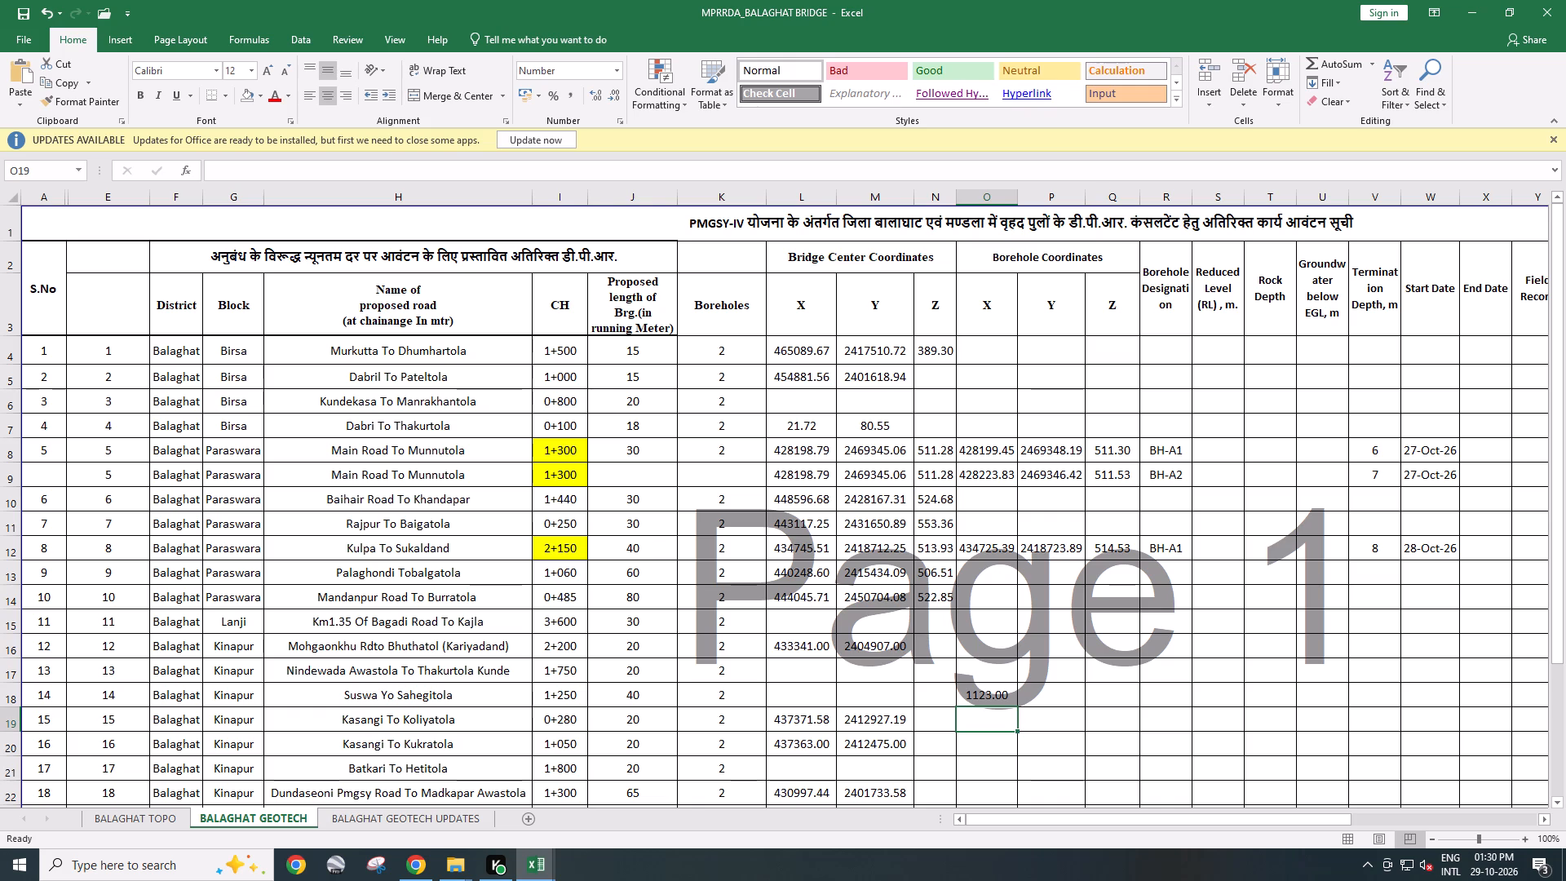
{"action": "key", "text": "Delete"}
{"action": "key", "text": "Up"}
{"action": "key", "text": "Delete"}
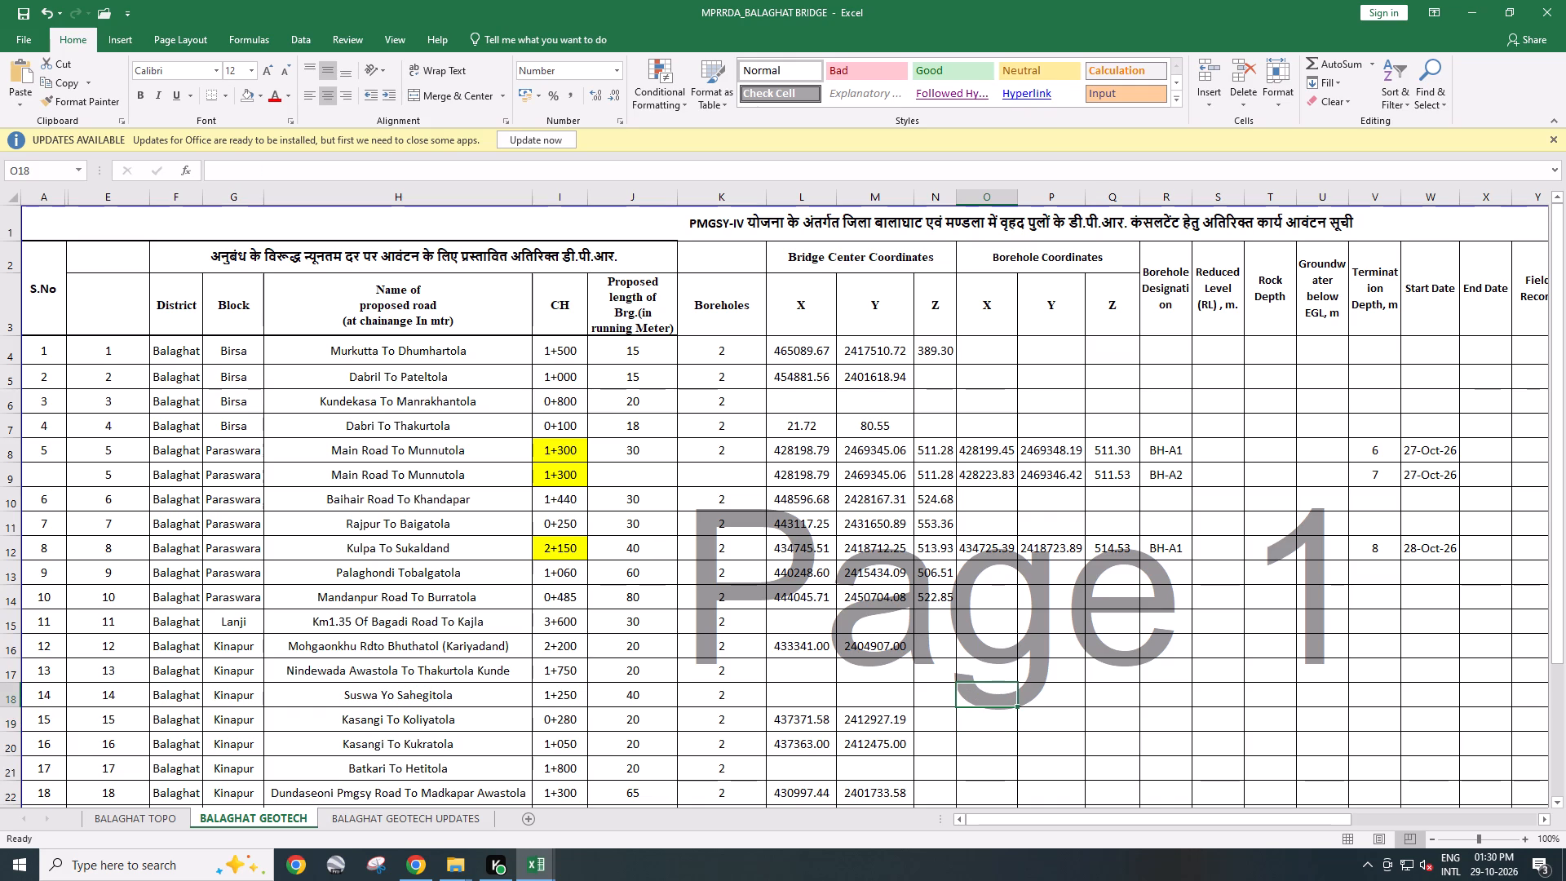
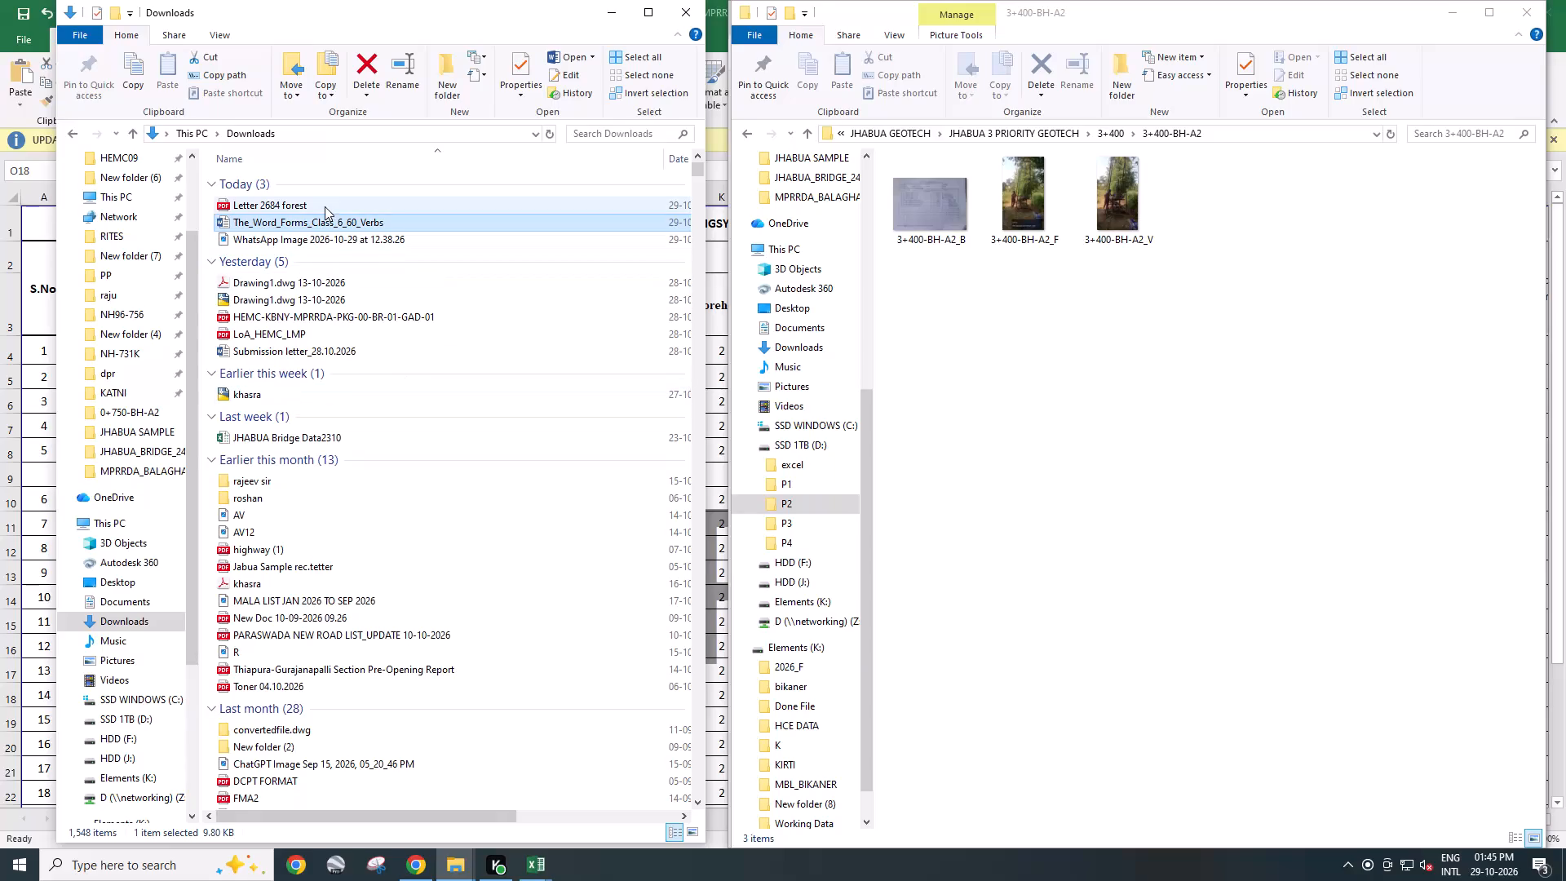
Open the downloaded Letter 2684 forest PDF in Edge and read through its single page down to the closing signature.
{"action": "double_click", "coordinate": [325, 206]}
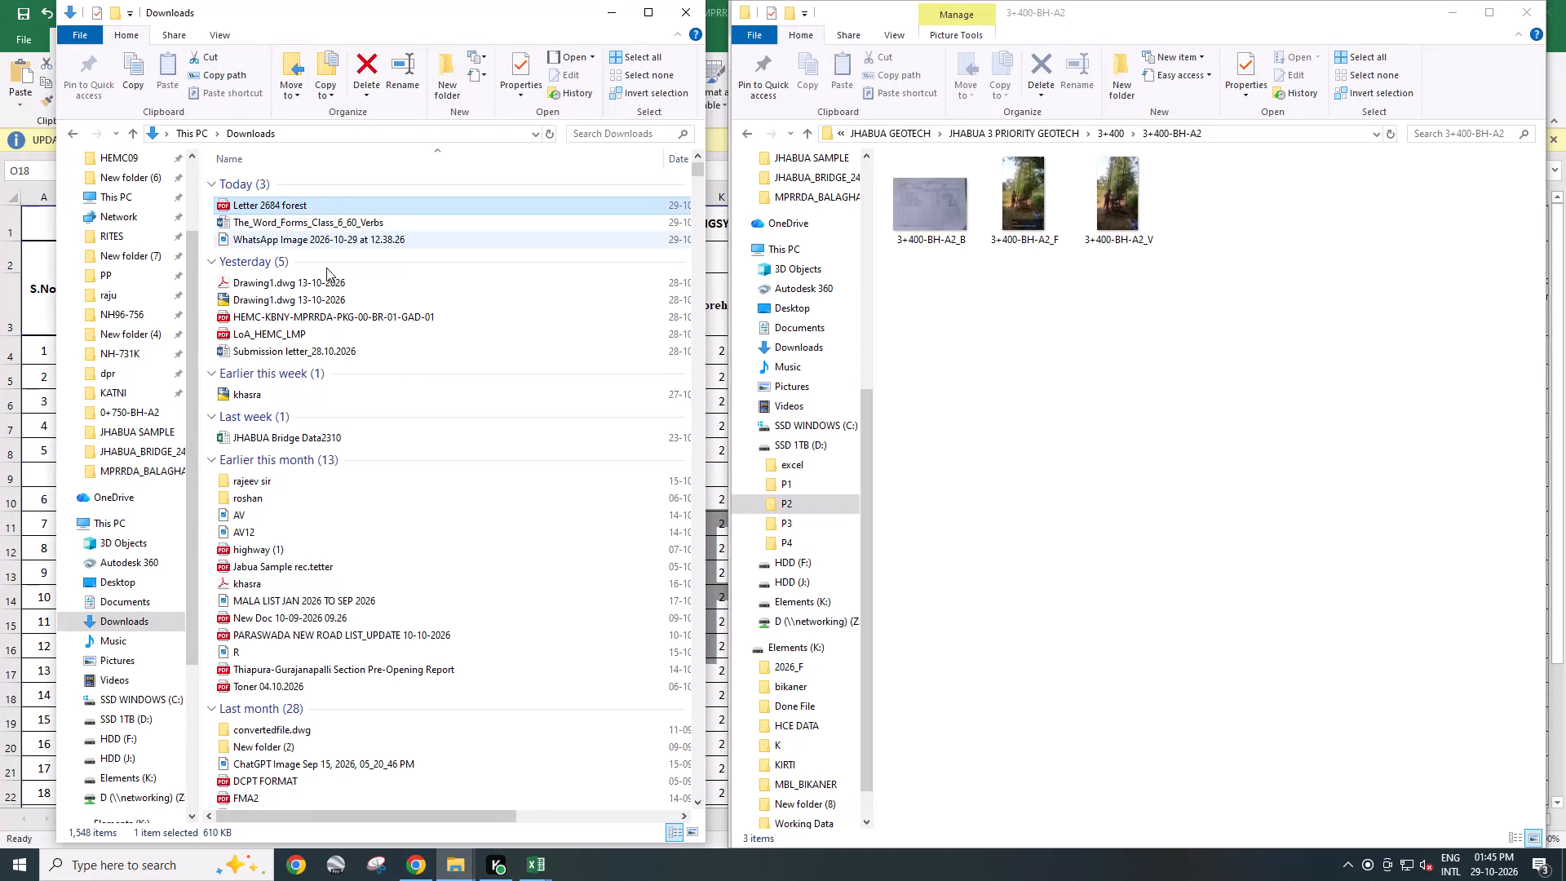
{"action": "left_click", "coordinate": [1033, 555]}
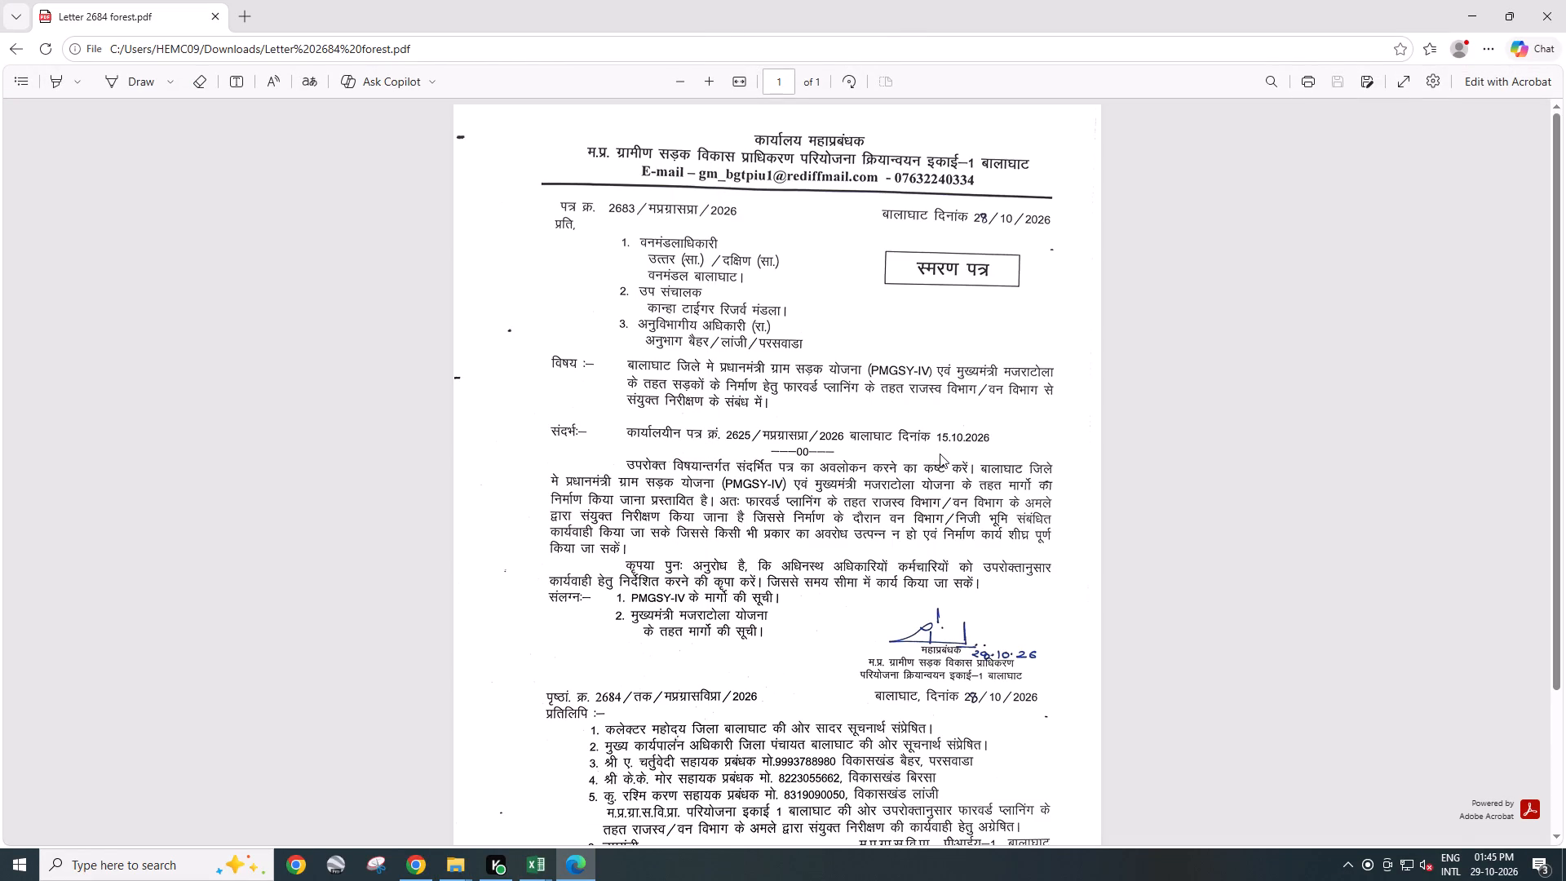
{"action": "scroll", "coordinate": [940, 454], "scroll_direction": "down", "scroll_amount": 3}
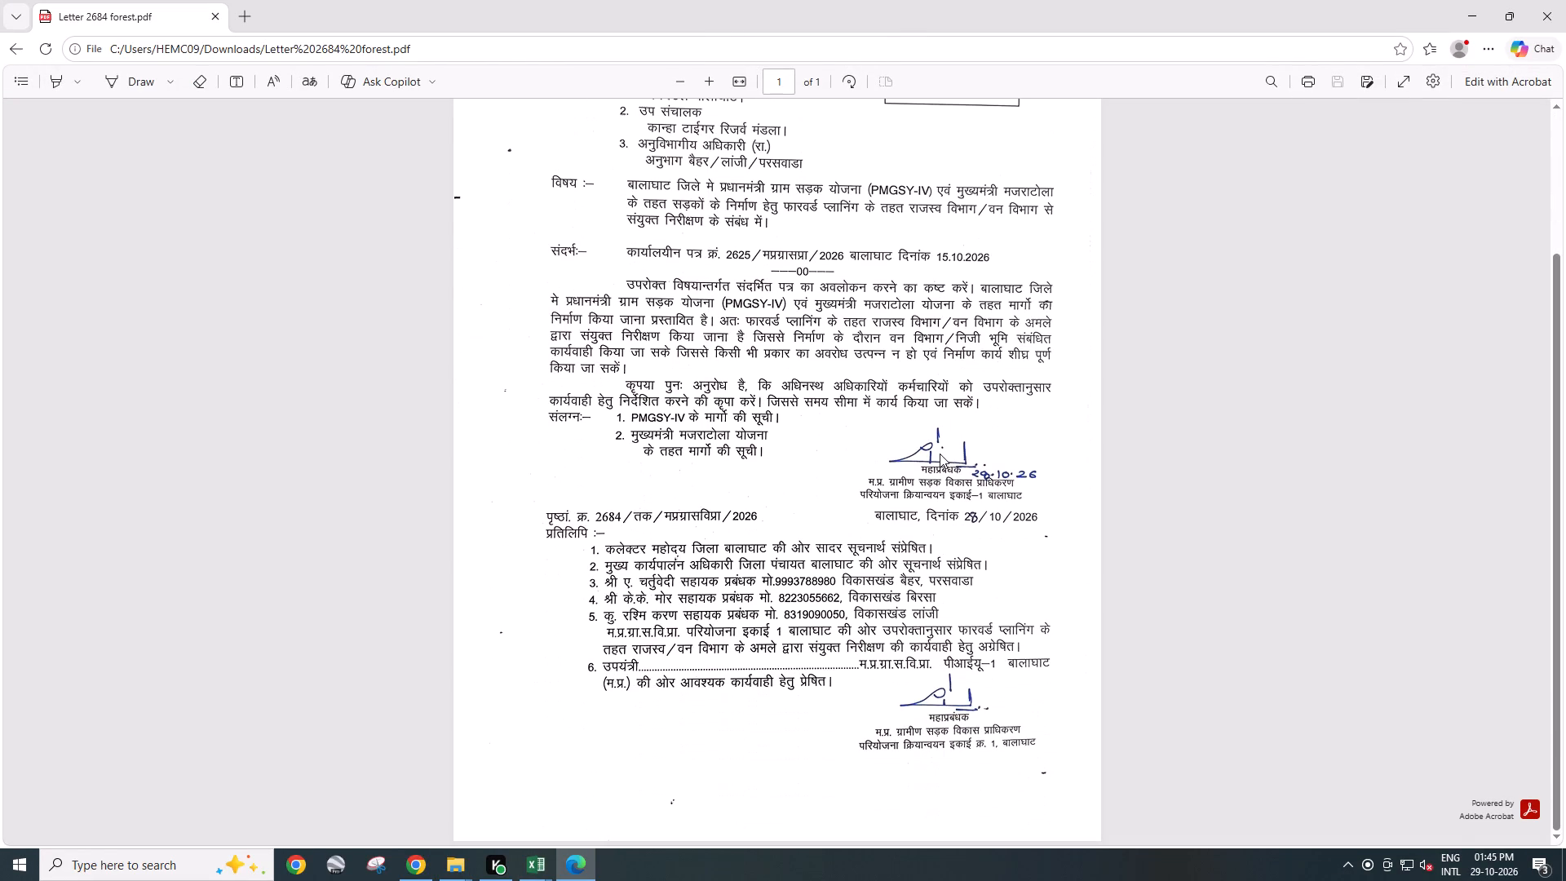
{"action": "scroll", "coordinate": [940, 454], "scroll_direction": "down", "scroll_amount": 8}
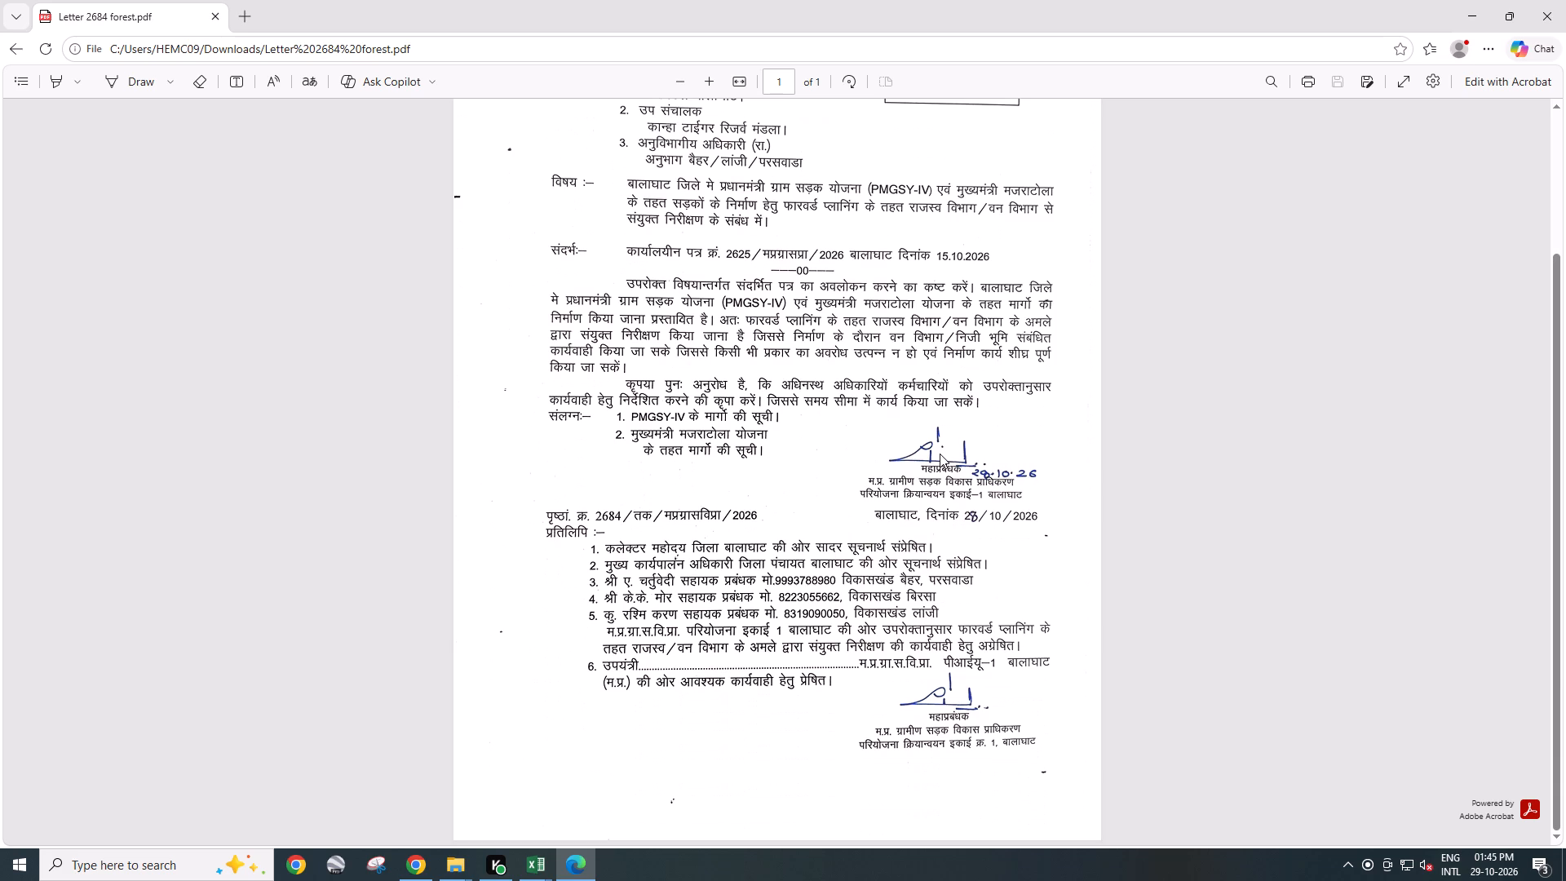
{"action": "scroll", "coordinate": [940, 454], "scroll_direction": "up", "scroll_amount": 4}
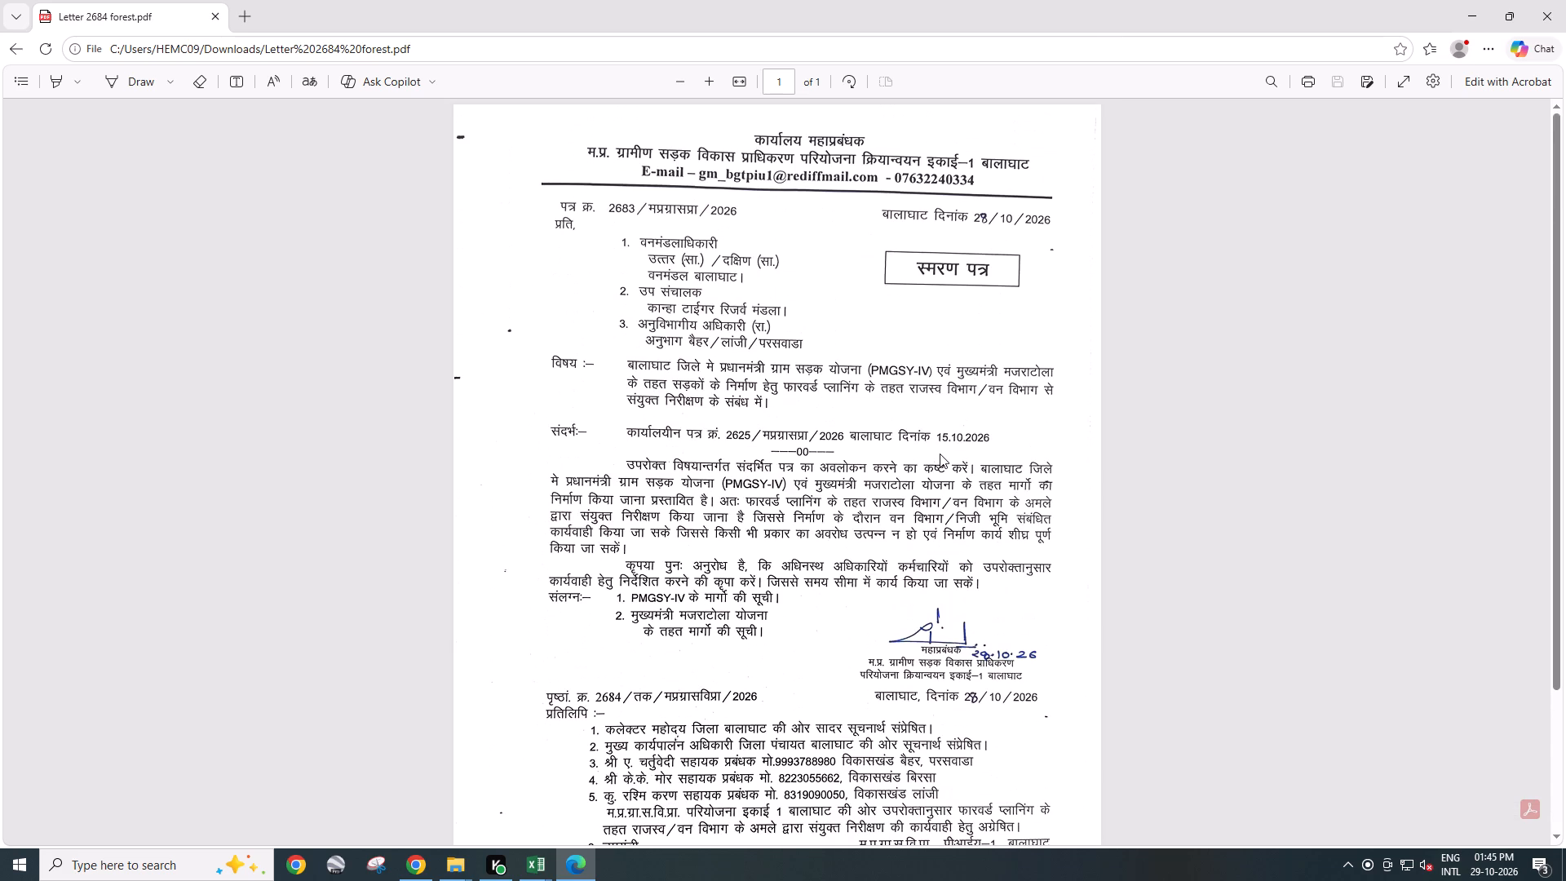
{"action": "scroll", "coordinate": [940, 454], "scroll_direction": "down", "scroll_amount": 4}
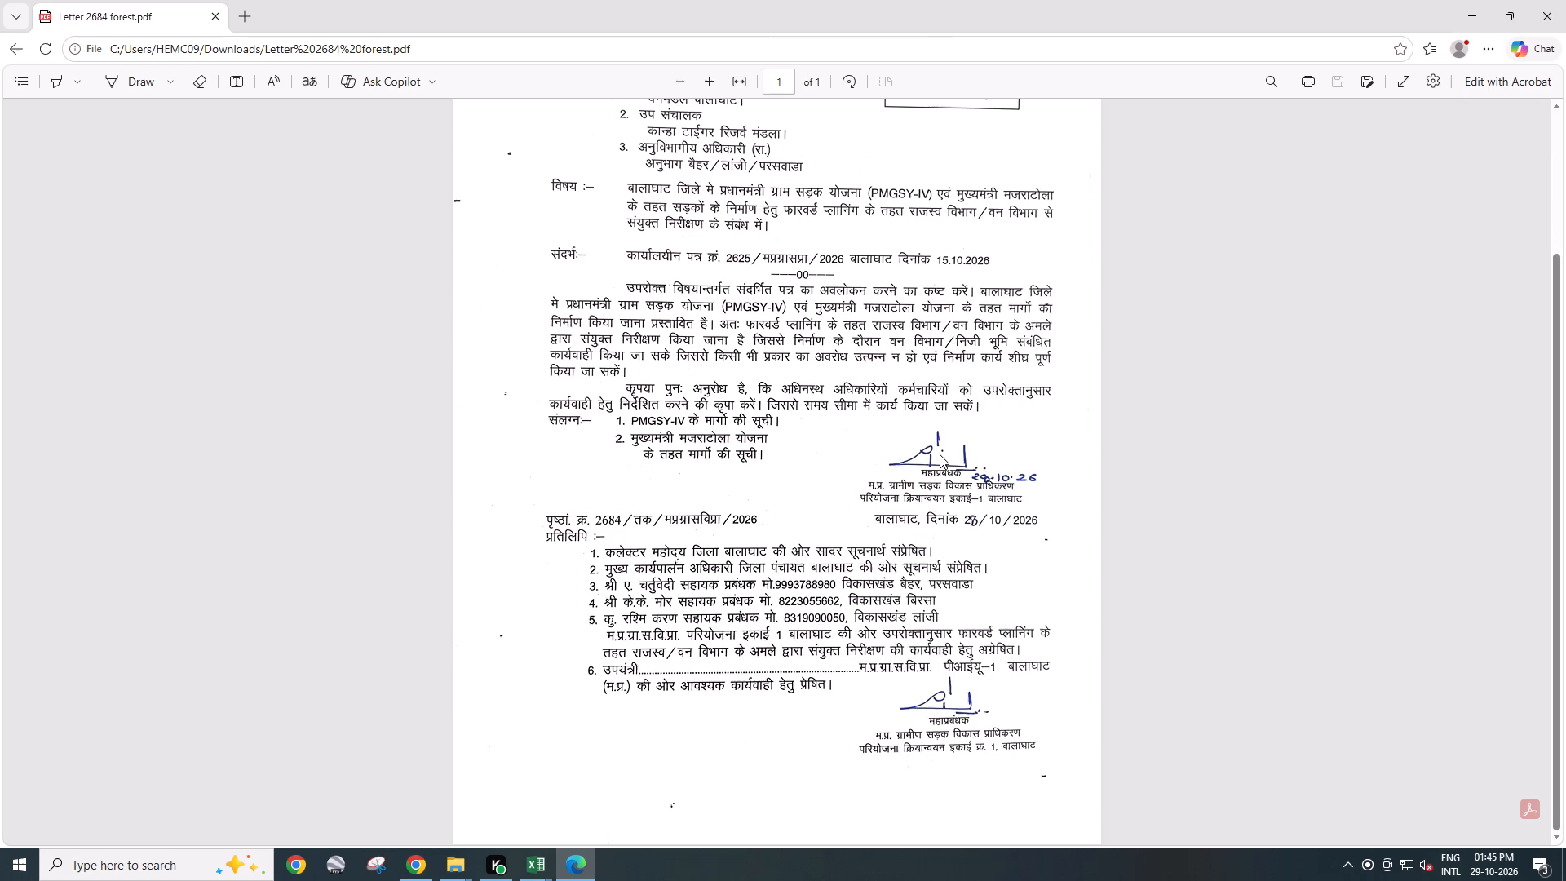
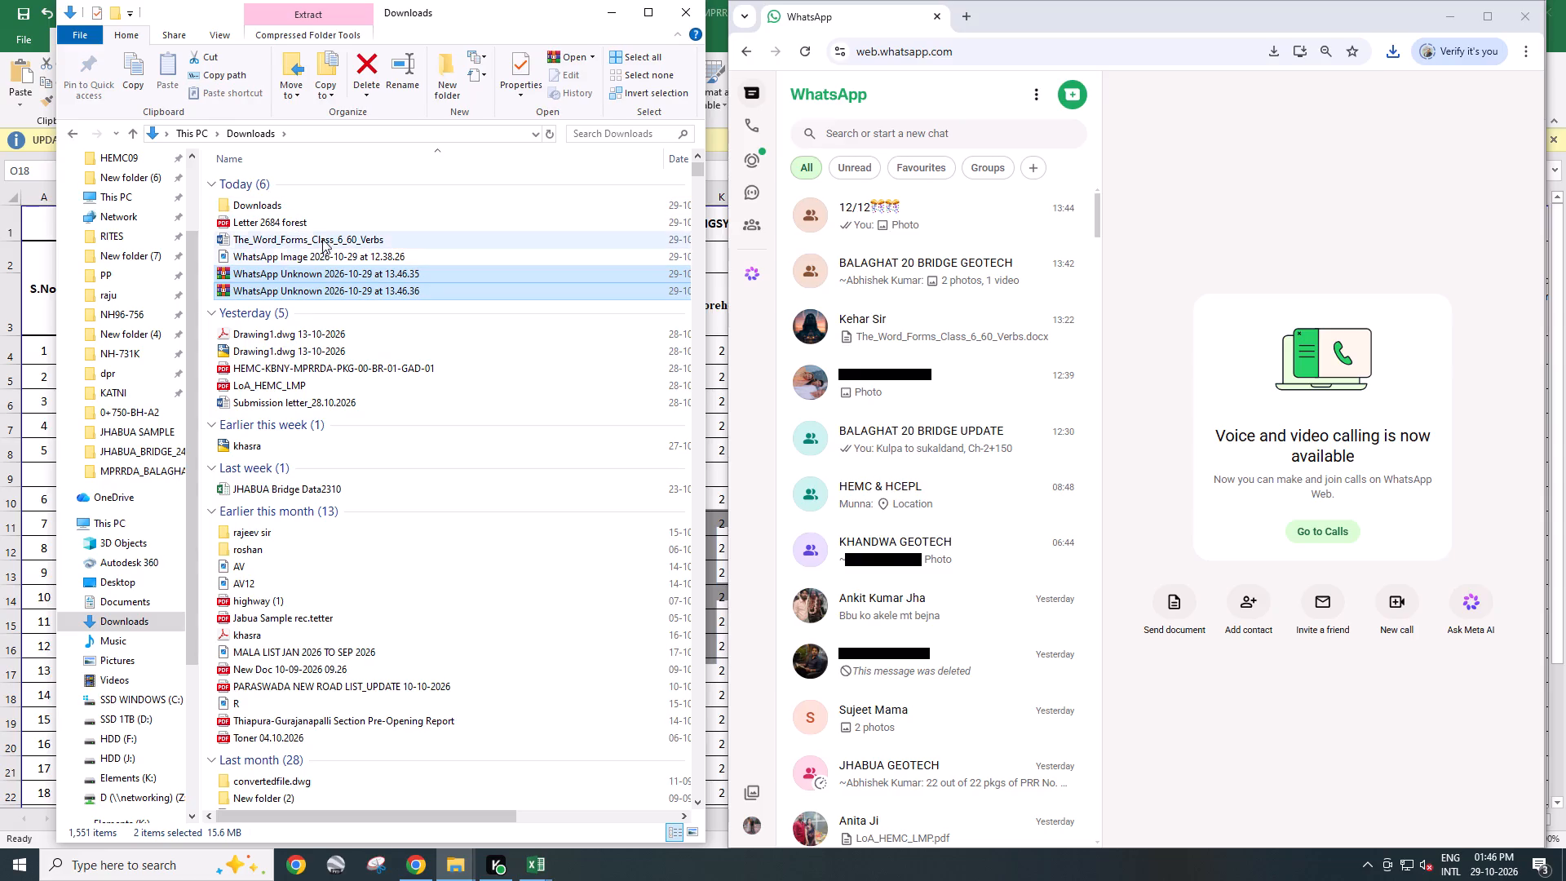
Delete the two selected WhatsApp Unknown archives from the Downloads folder.
{"action": "key", "text": "Delete"}
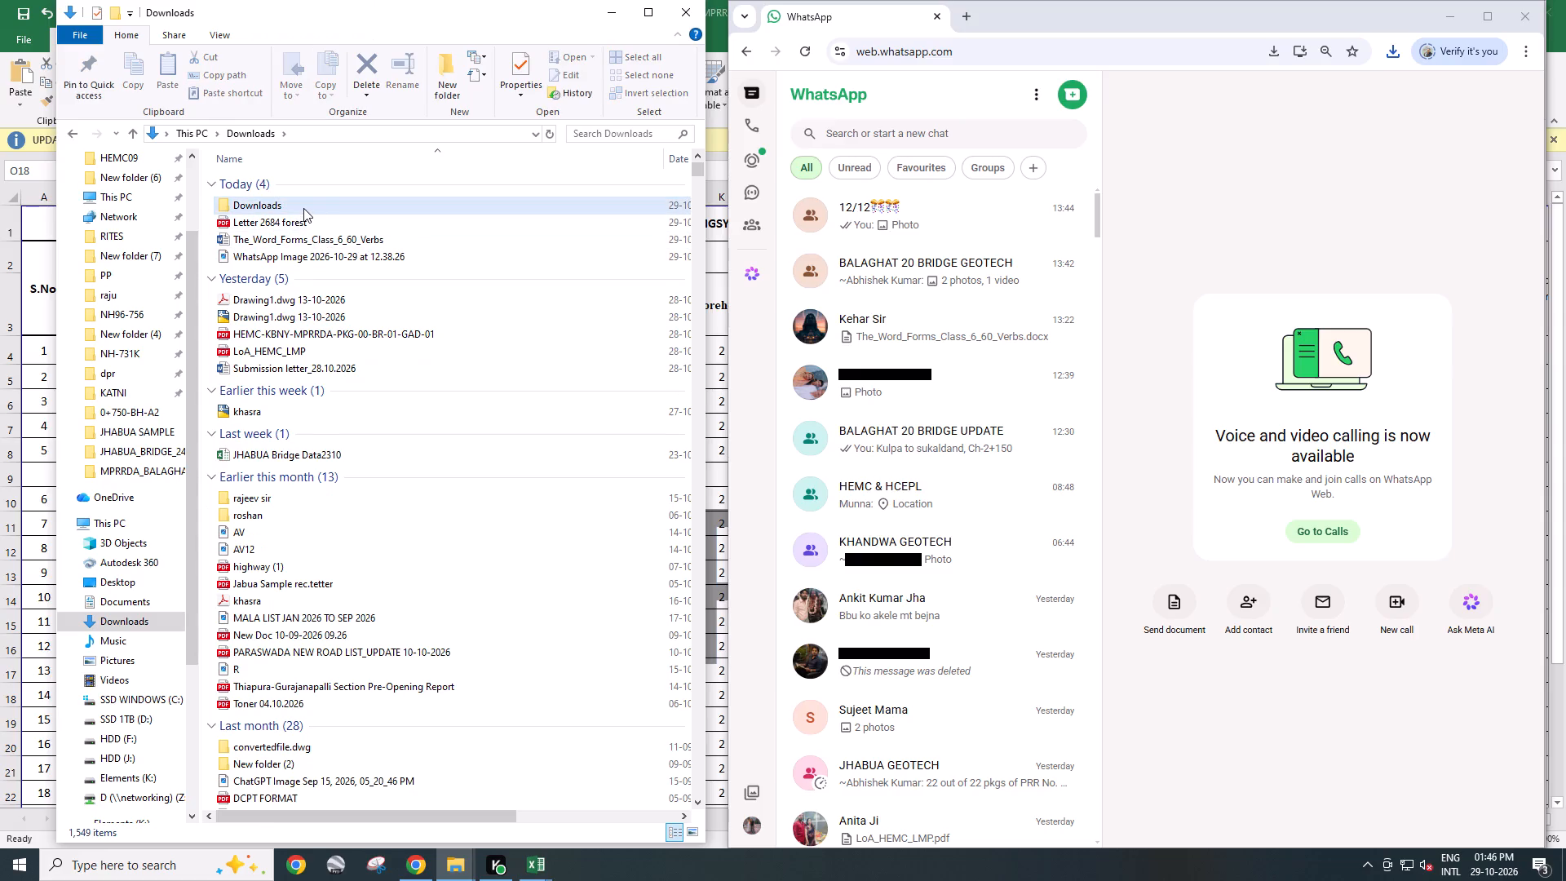
Rename the Downloads subfolder listed under Today as 1+060.
{"action": "left_click", "coordinate": [303, 208]}
{"action": "key", "text": "F2"}
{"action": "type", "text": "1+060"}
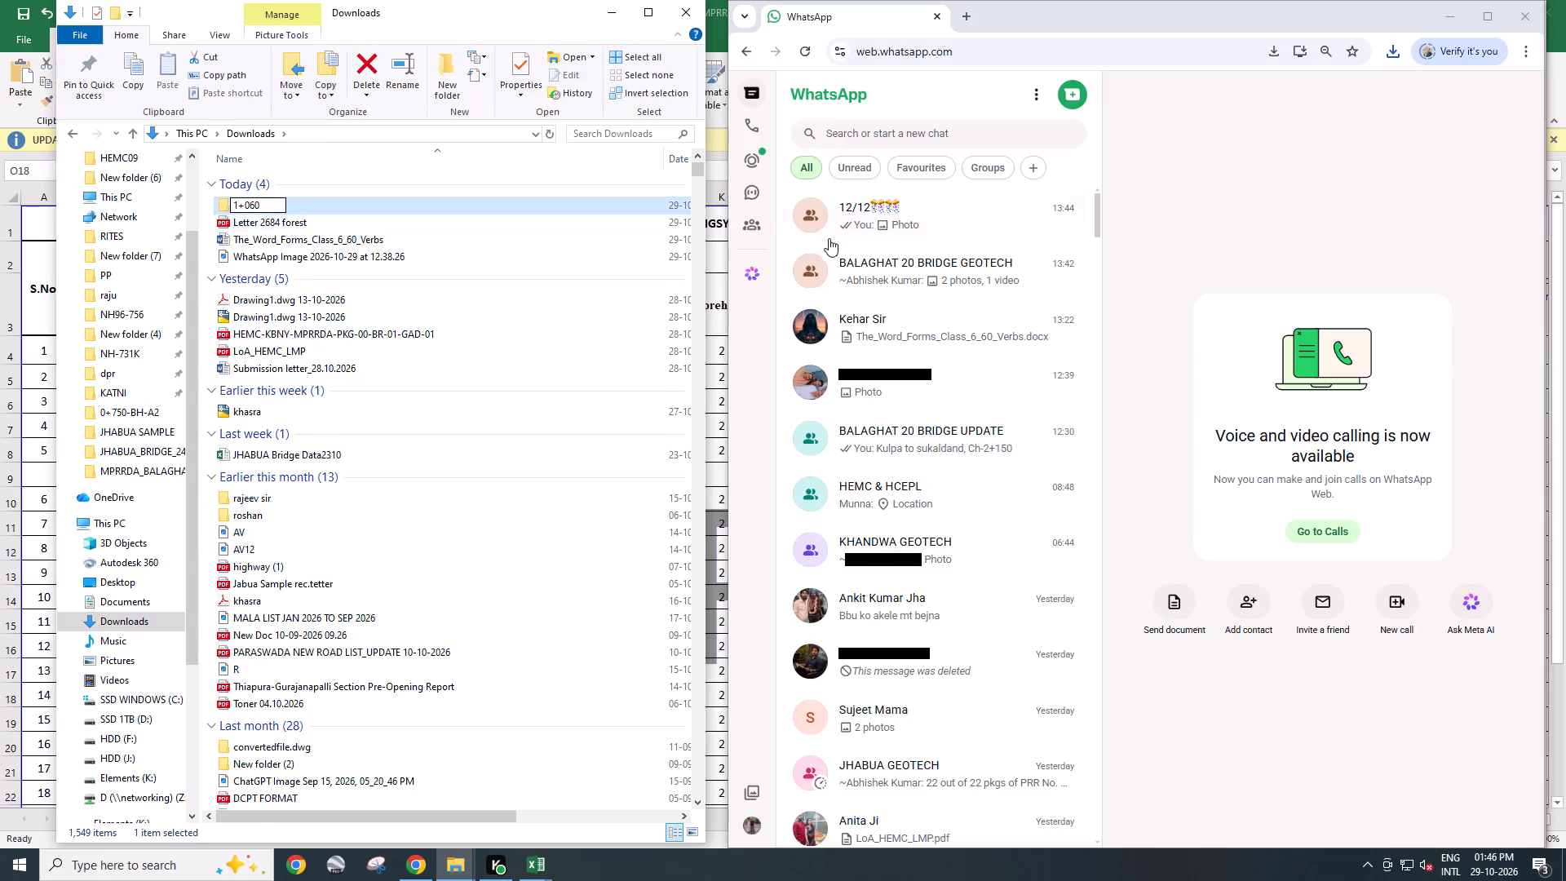
{"action": "scroll", "coordinate": [762, 313], "scroll_direction": "up", "scroll_amount": 2}
Open WhatsApp Image 2026-10-29 at 12.38.26 from Downloads in the photo viewer and close the viewer.
{"action": "left_click", "coordinate": [313, 256]}
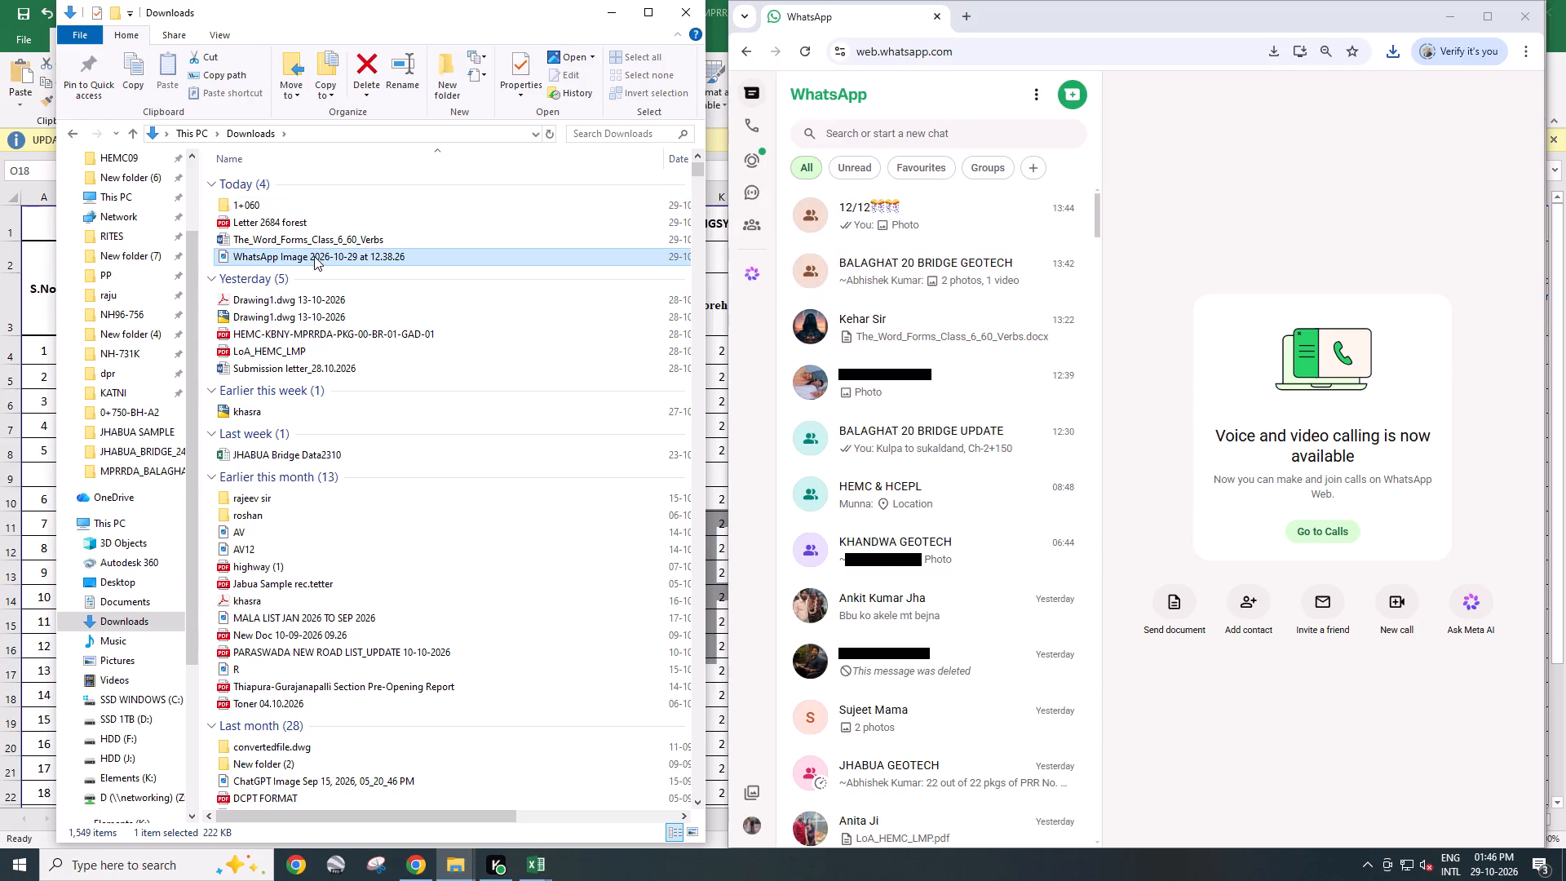
{"action": "double_click", "coordinate": [314, 256]}
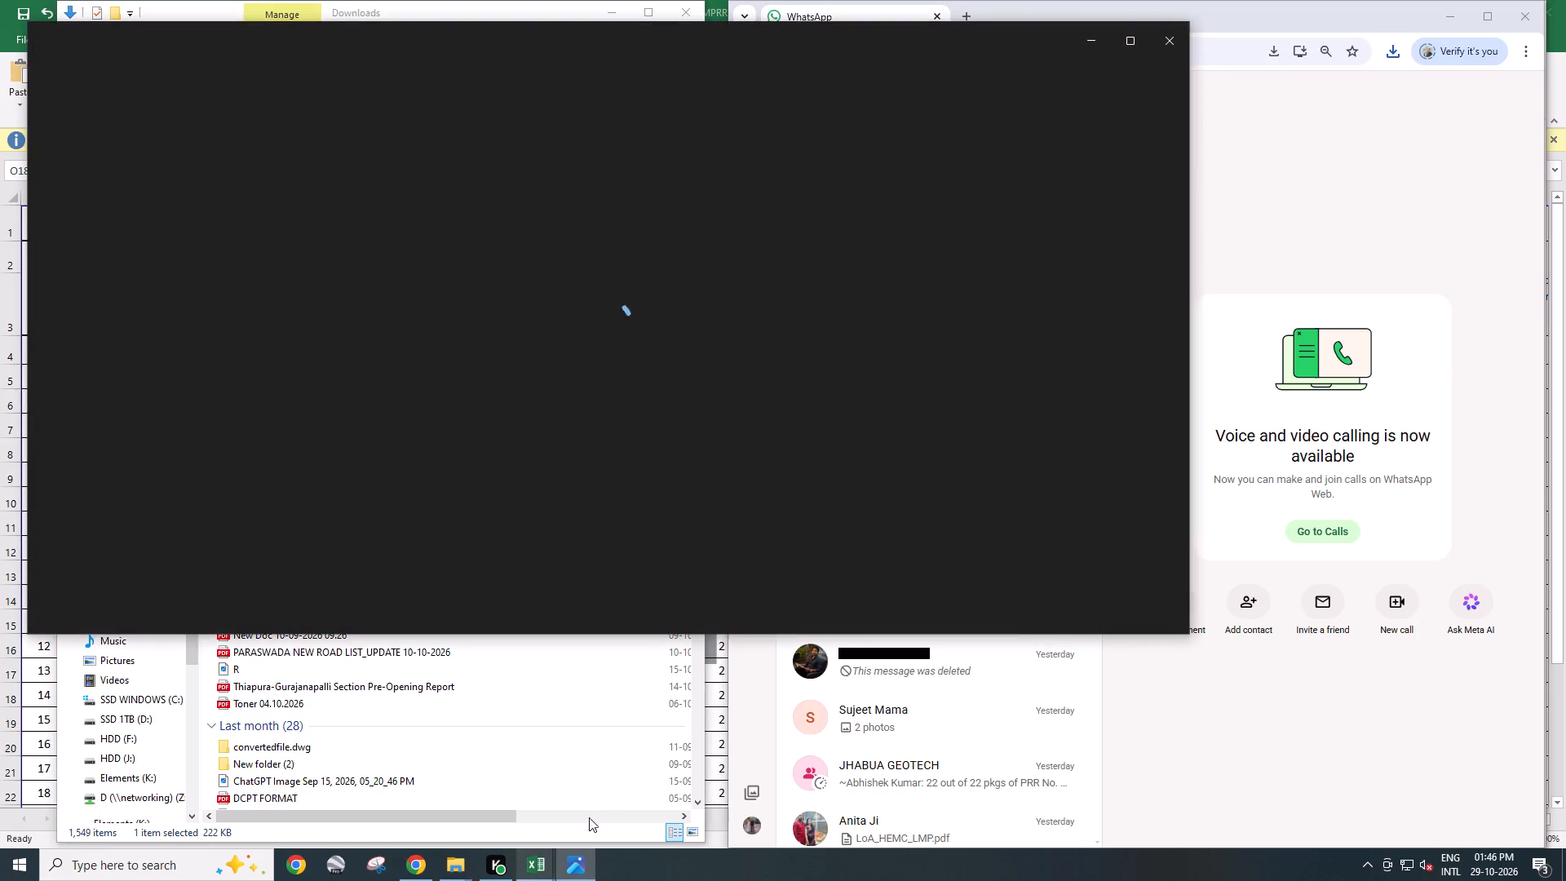
{"action": "left_click", "coordinate": [1160, 44]}
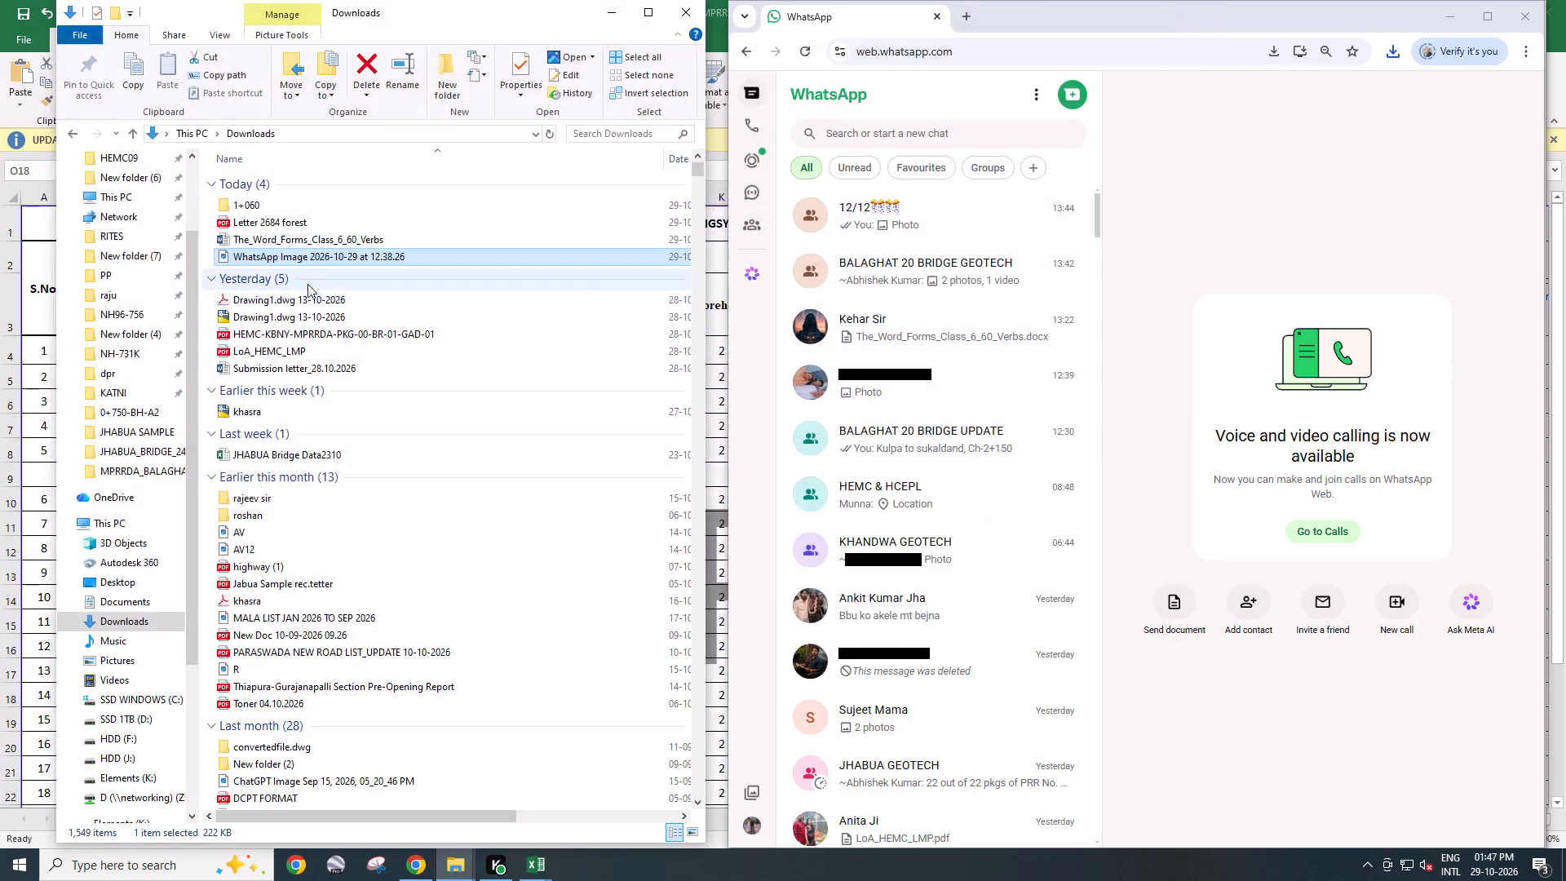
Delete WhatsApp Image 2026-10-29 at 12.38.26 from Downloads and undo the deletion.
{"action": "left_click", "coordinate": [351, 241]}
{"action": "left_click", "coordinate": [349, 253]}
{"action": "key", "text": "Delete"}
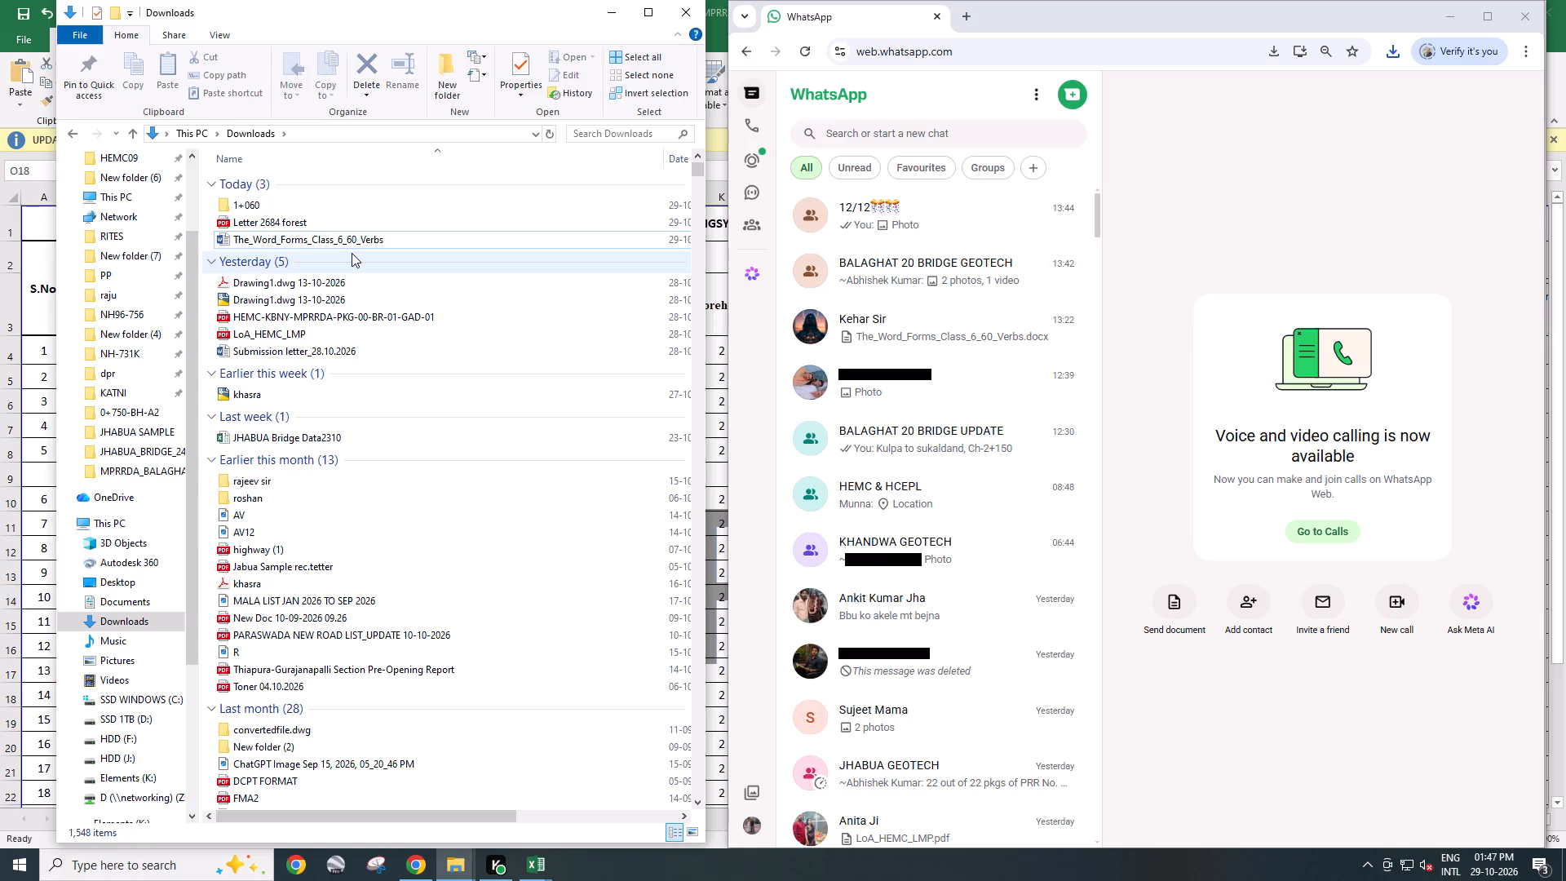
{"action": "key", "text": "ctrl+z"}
{"action": "double_click", "coordinate": [340, 251]}
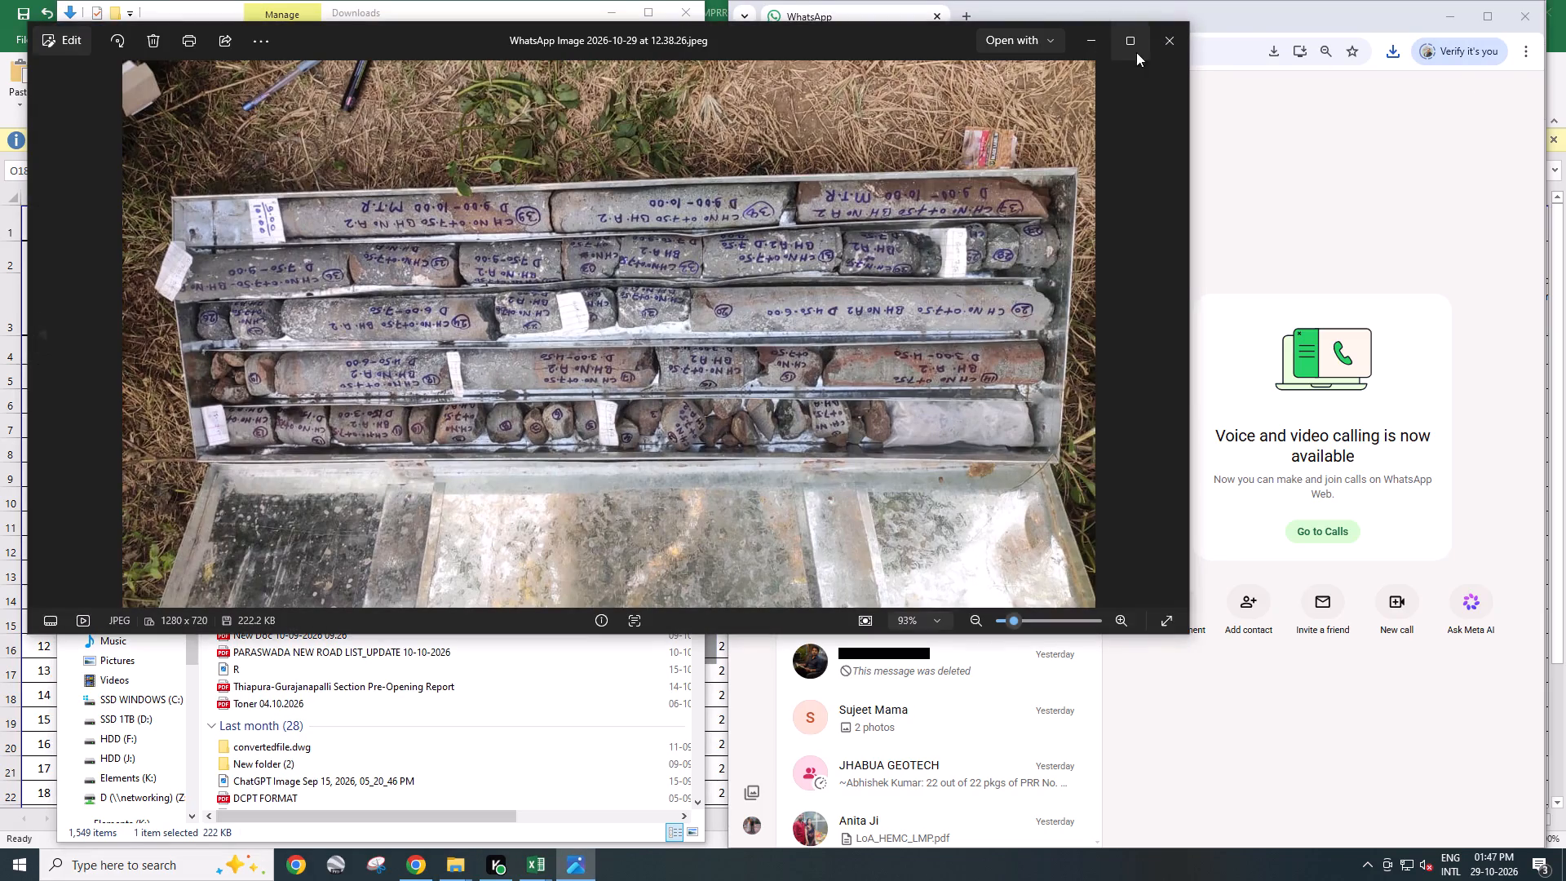
{"action": "left_click", "coordinate": [1162, 50]}
{"action": "left_click", "coordinate": [380, 242]}
{"action": "left_click", "coordinate": [396, 254]}
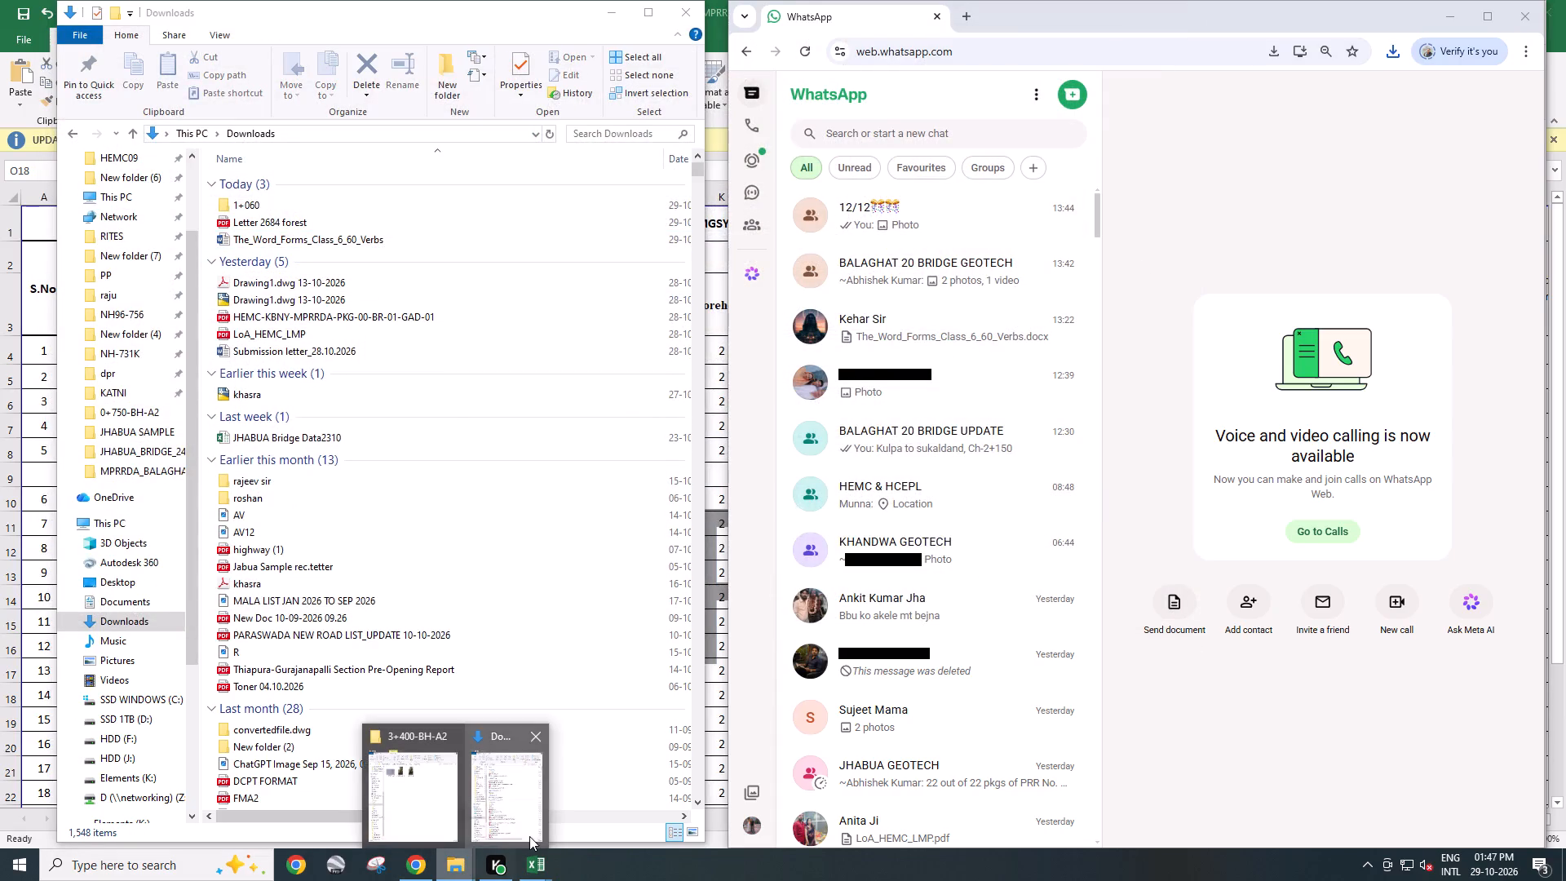
{"action": "left_click", "coordinate": [436, 780]}
{"action": "left_click", "coordinate": [1051, 131]}
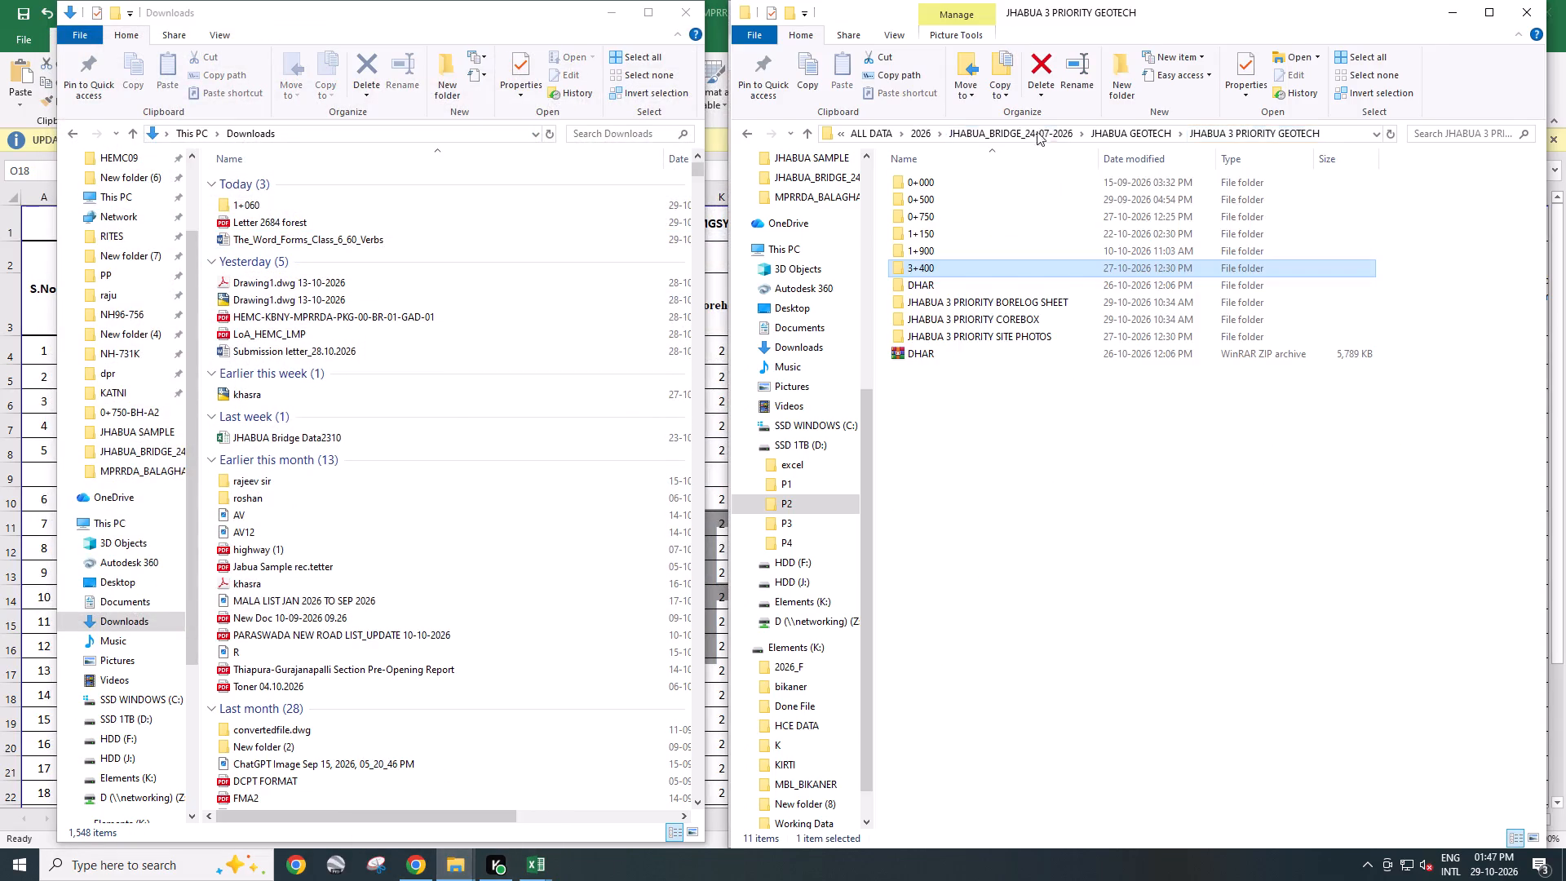
{"action": "left_click", "coordinate": [1013, 133]}
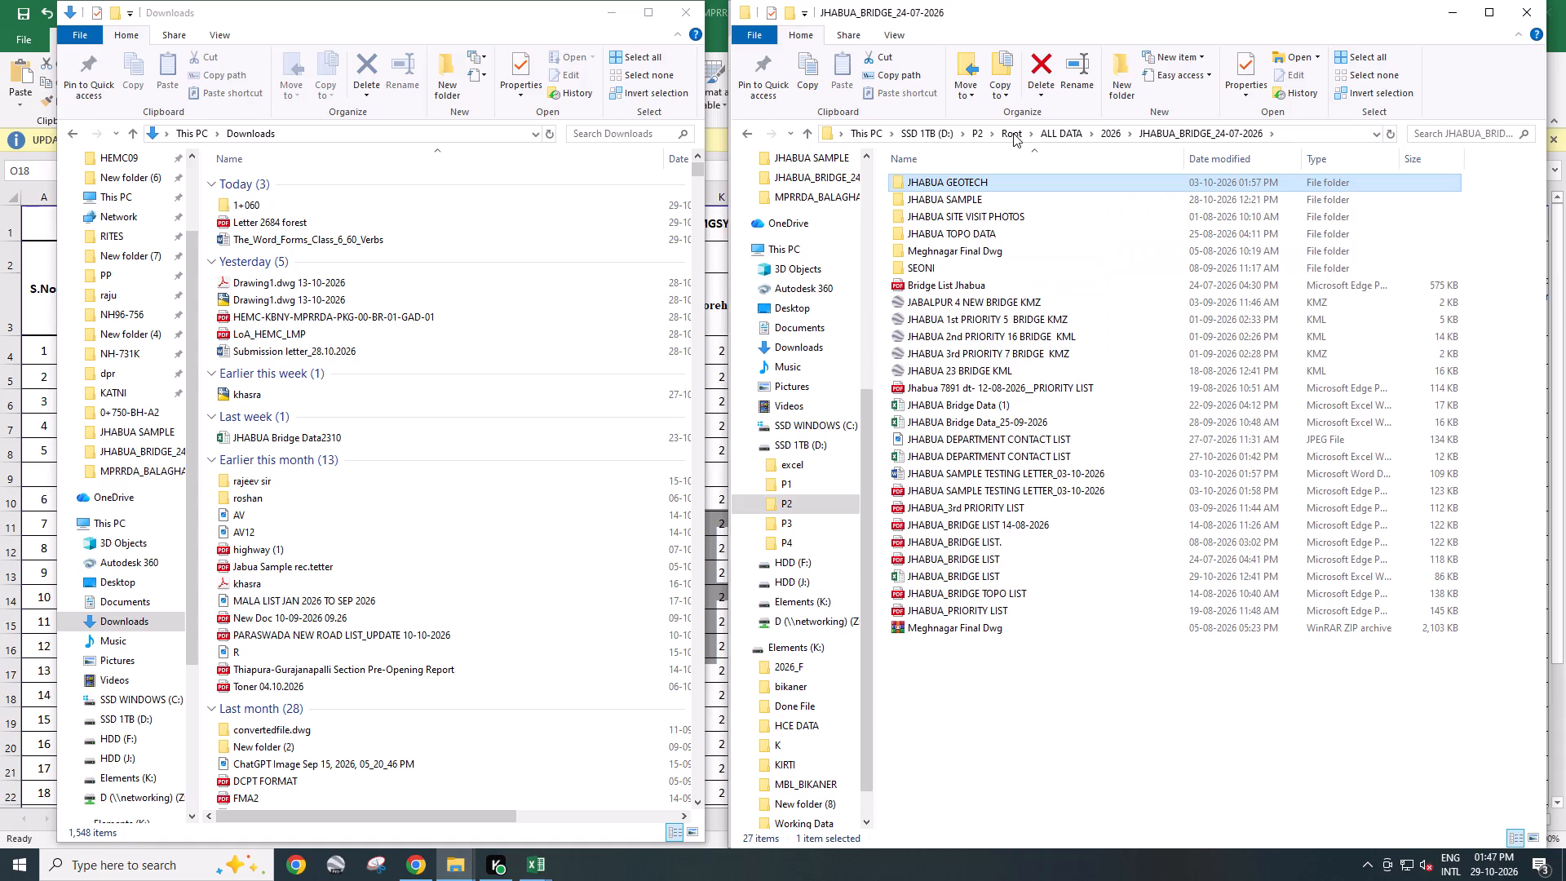
{"action": "left_click", "coordinate": [1011, 133]}
{"action": "double_click", "coordinate": [958, 183]}
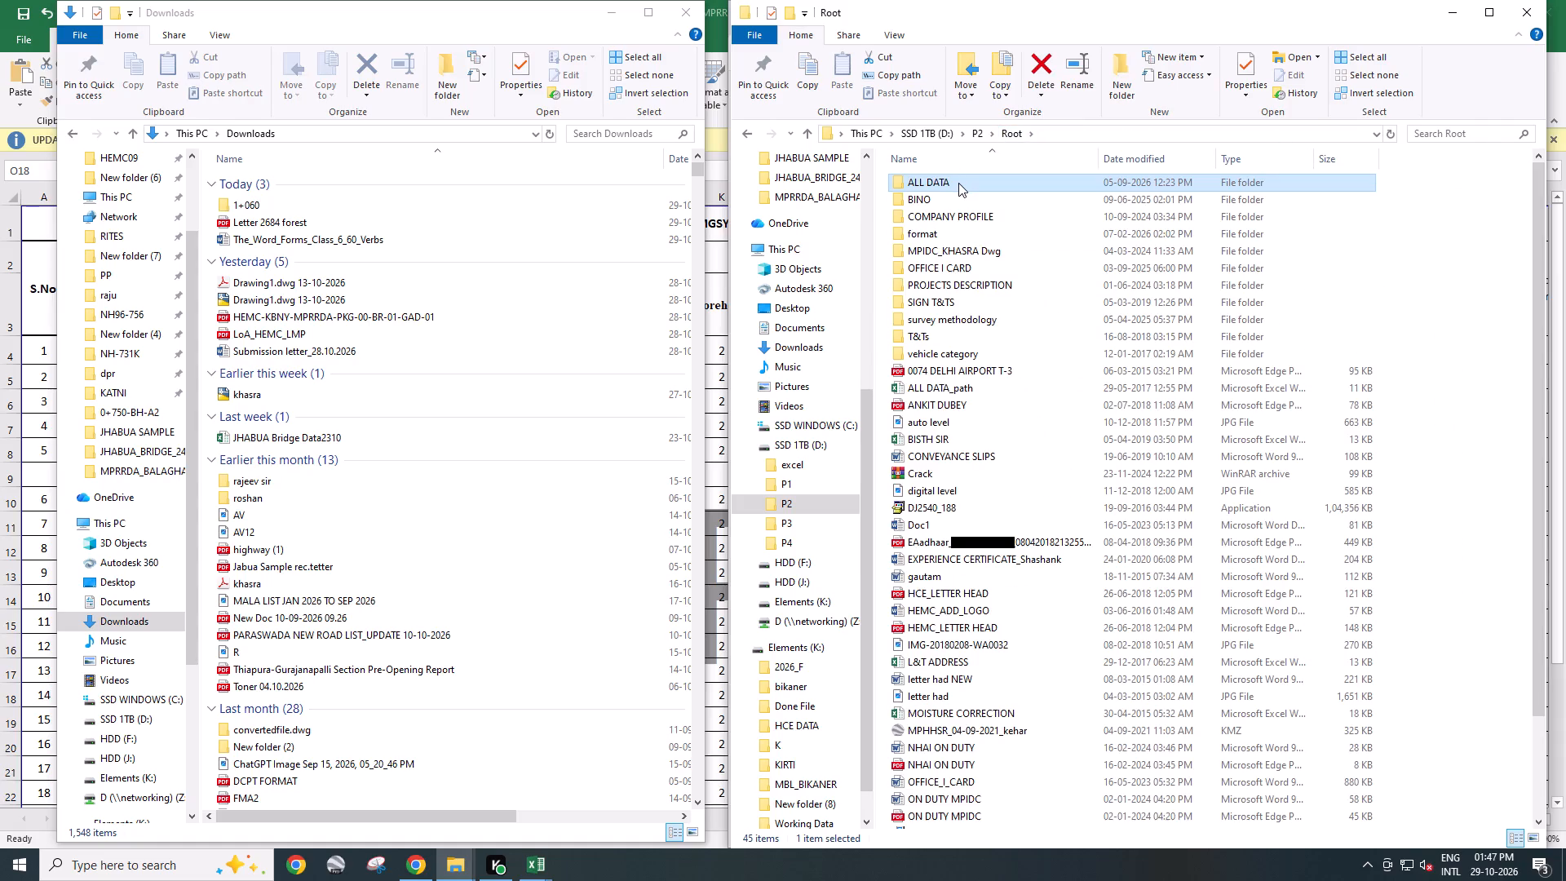
{"action": "double_click", "coordinate": [951, 292]}
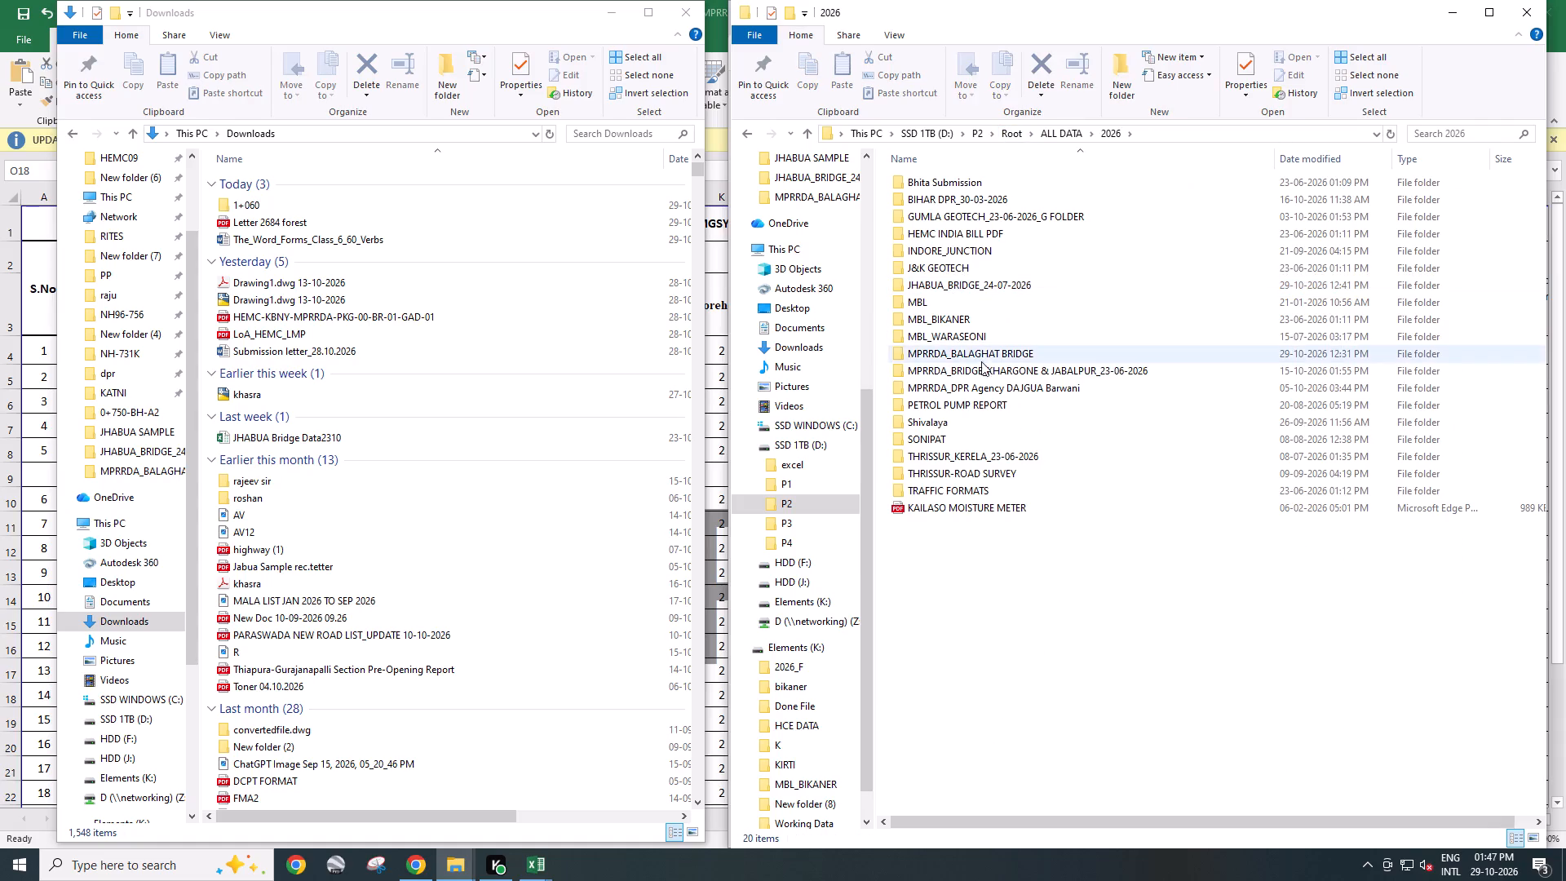
{"action": "double_click", "coordinate": [982, 355]}
{"action": "double_click", "coordinate": [995, 193]}
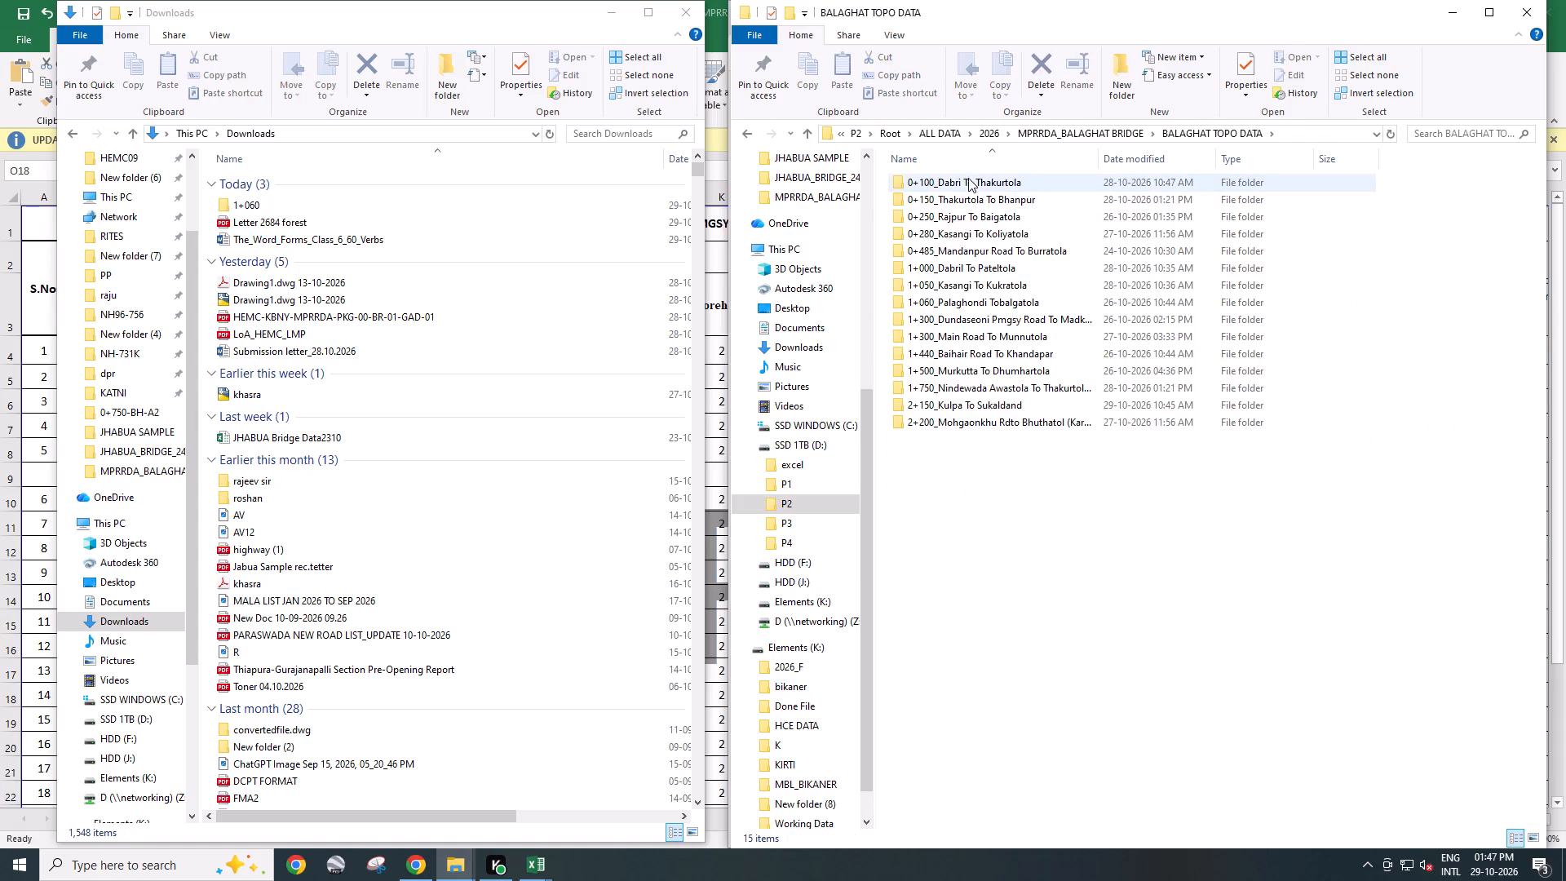
Copy the name of the 1+060_Palaghondi Tobalgatola topo folder and select the 1+060 folder in Downloads.
{"action": "left_click", "coordinate": [961, 296]}
{"action": "key", "text": "F2"}
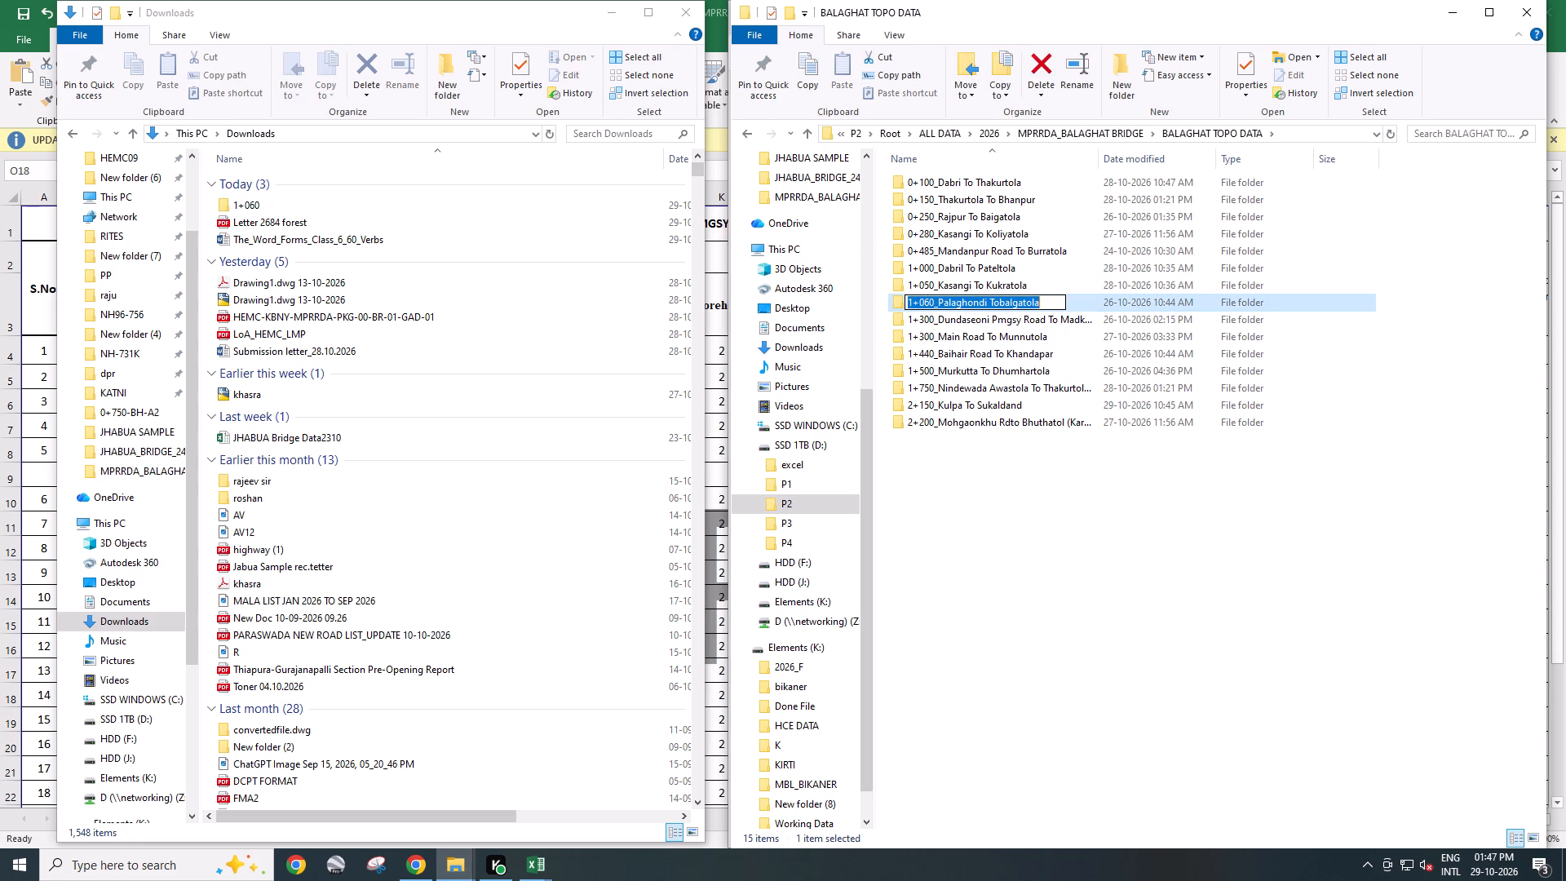
{"action": "key", "text": "ctrl+c"}
{"action": "left_click", "coordinate": [290, 204]}
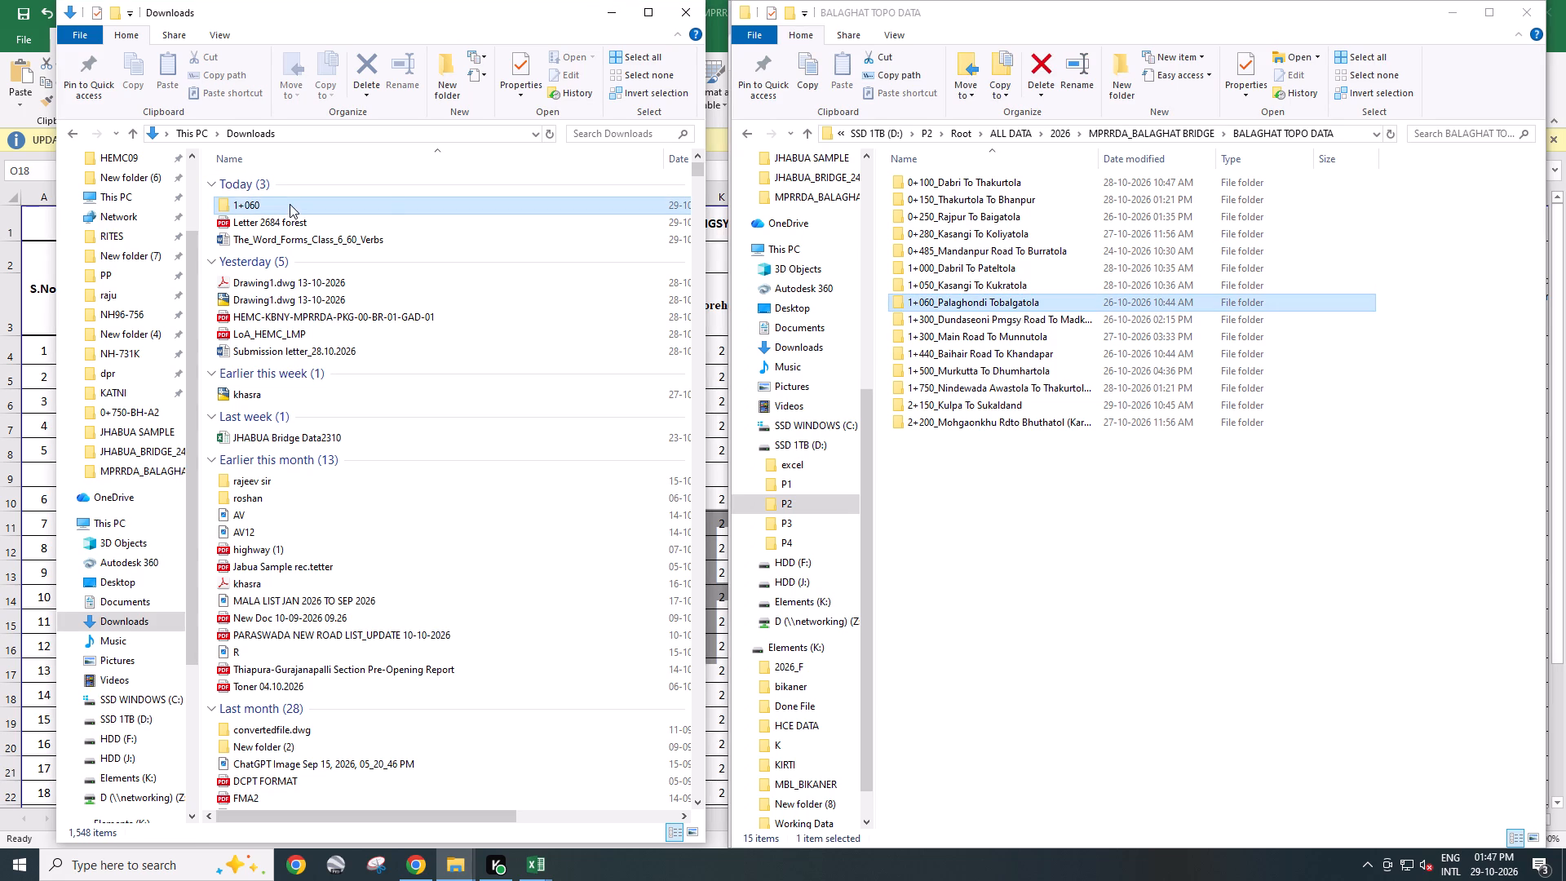
Rename the 1+060 folder in Downloads as 1+060_Palaghondi Tobalgatola.
{"action": "key", "text": "F2"}
{"action": "key", "text": "ctrl+v"}
{"action": "left_click", "coordinate": [446, 306]}
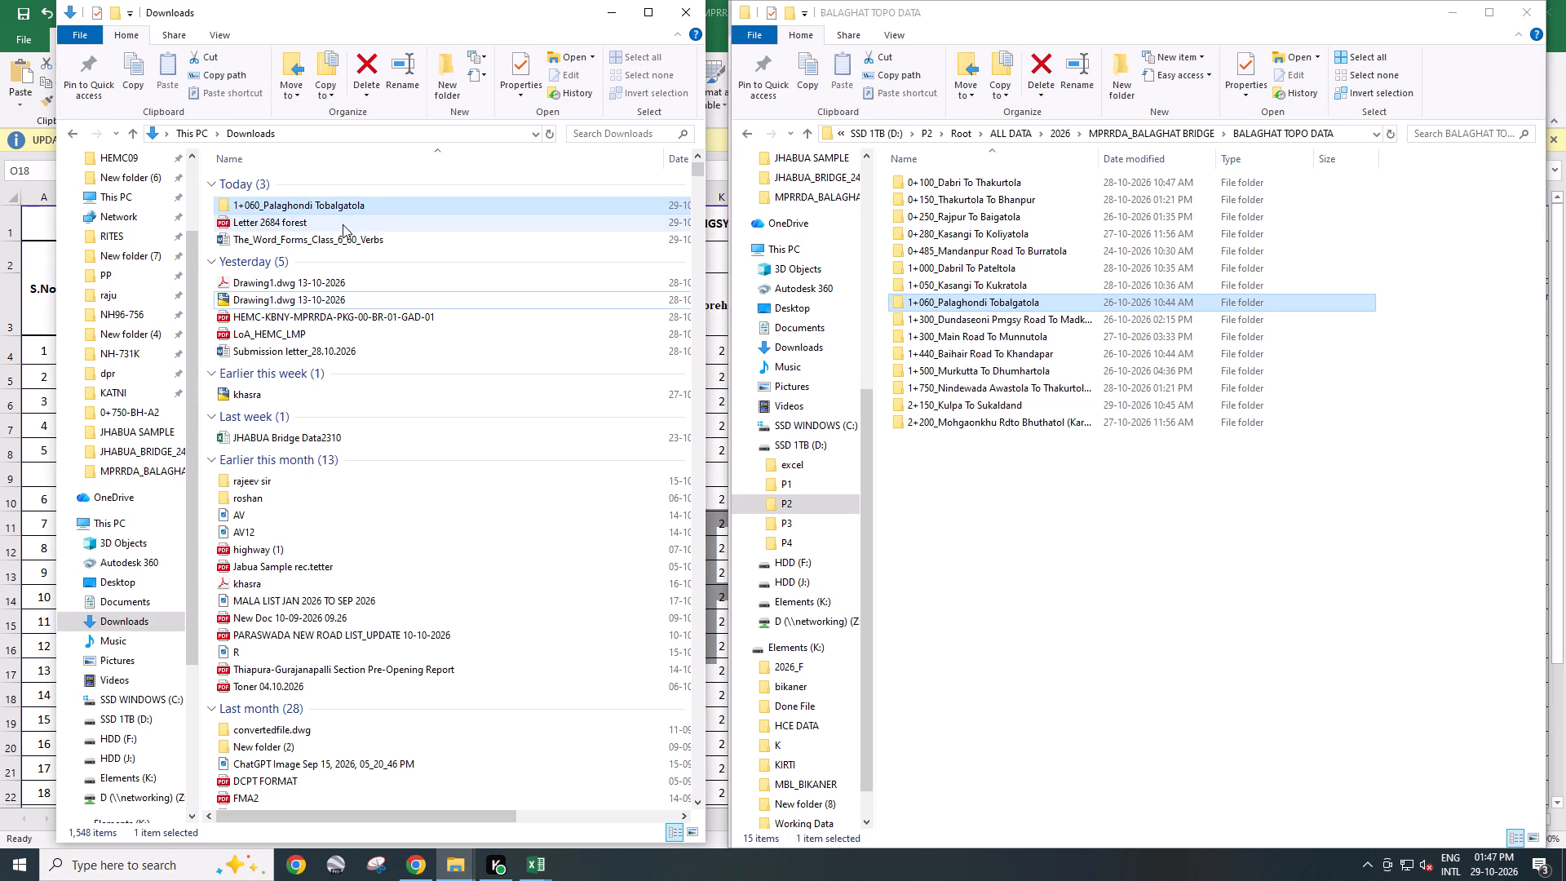
Move the 1+060_Palaghondi Tobalgatola folder from Downloads into BALAGHAT GEOTECH DATA under MPRRDA_BALAGHAT BRIDGE and refresh the listing.
{"action": "left_click", "coordinate": [343, 225]}
{"action": "left_click", "coordinate": [396, 202]}
{"action": "key", "text": "ctrl+x"}
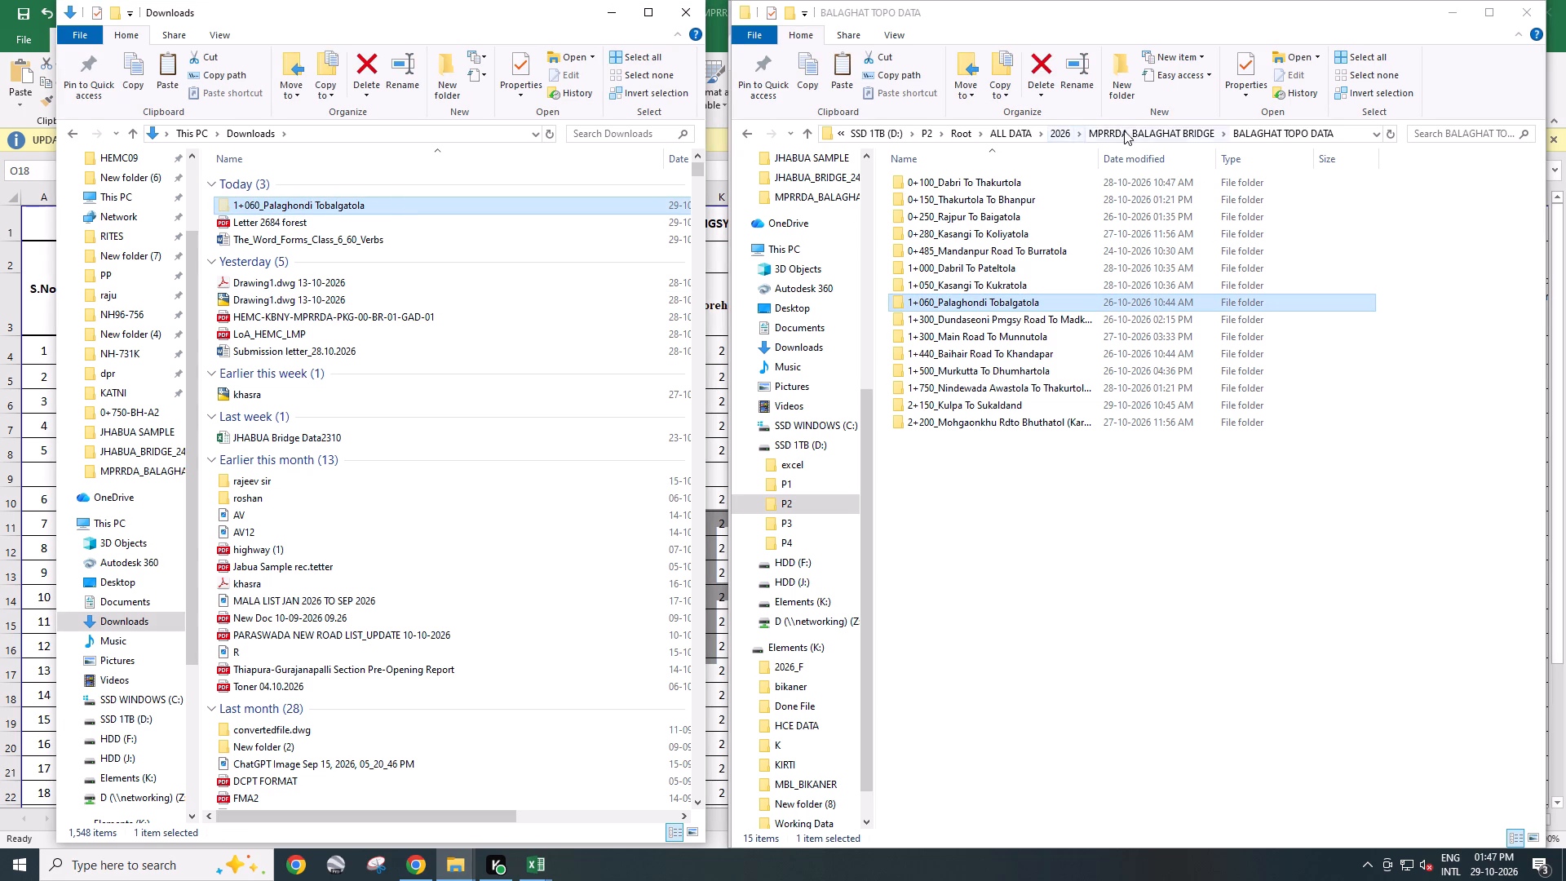
{"action": "left_click", "coordinate": [1124, 131]}
{"action": "double_click", "coordinate": [987, 182]}
{"action": "key", "text": "ctrl+v"}
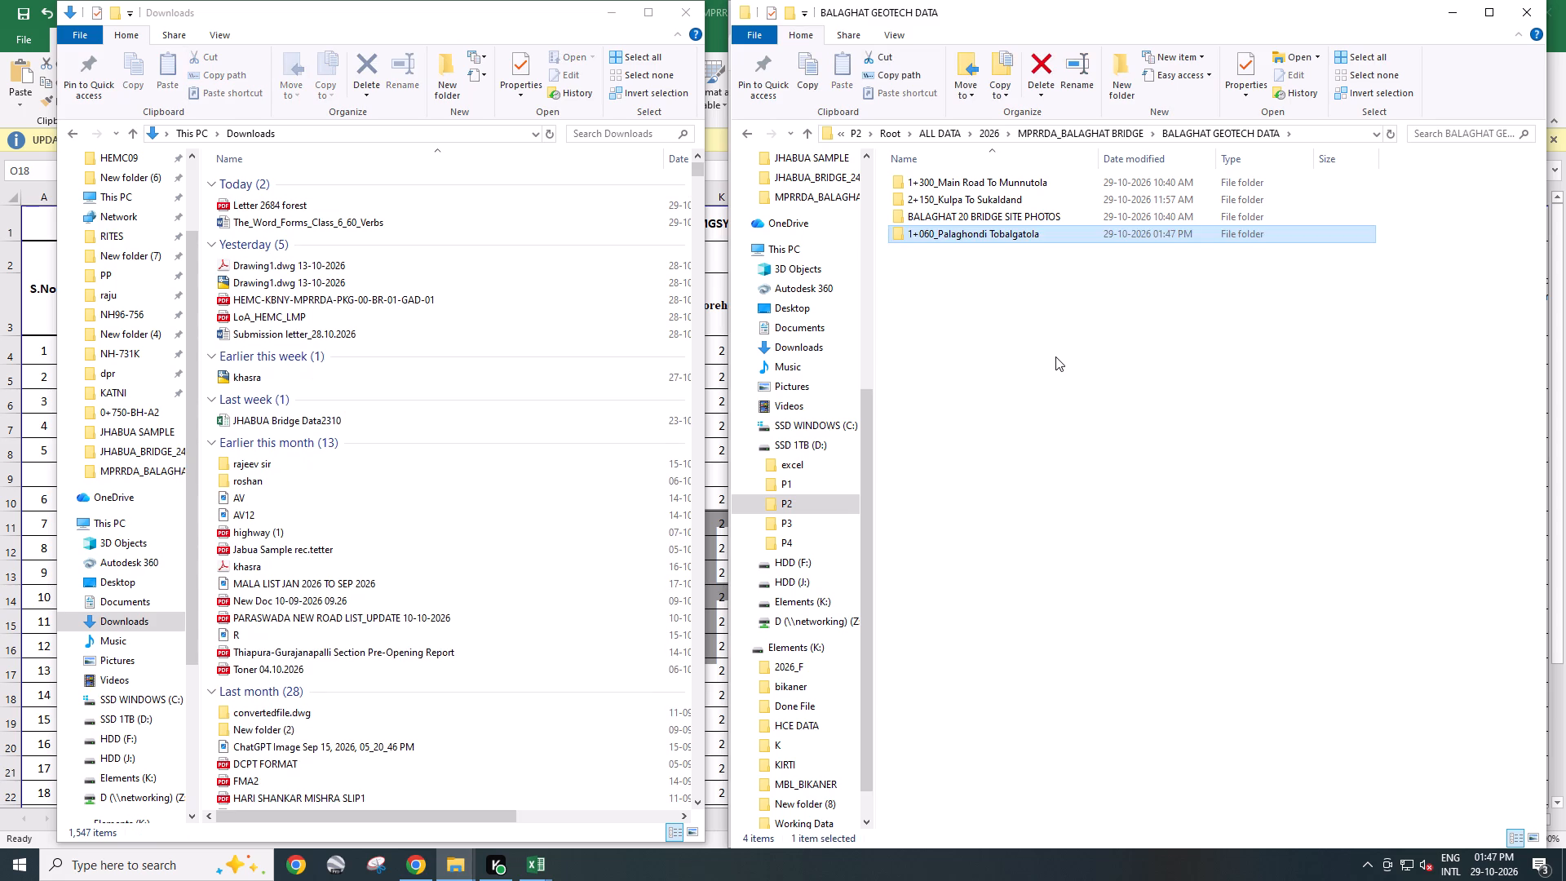
{"action": "left_click", "coordinate": [1055, 356]}
{"action": "right_click", "coordinate": [1010, 352]}
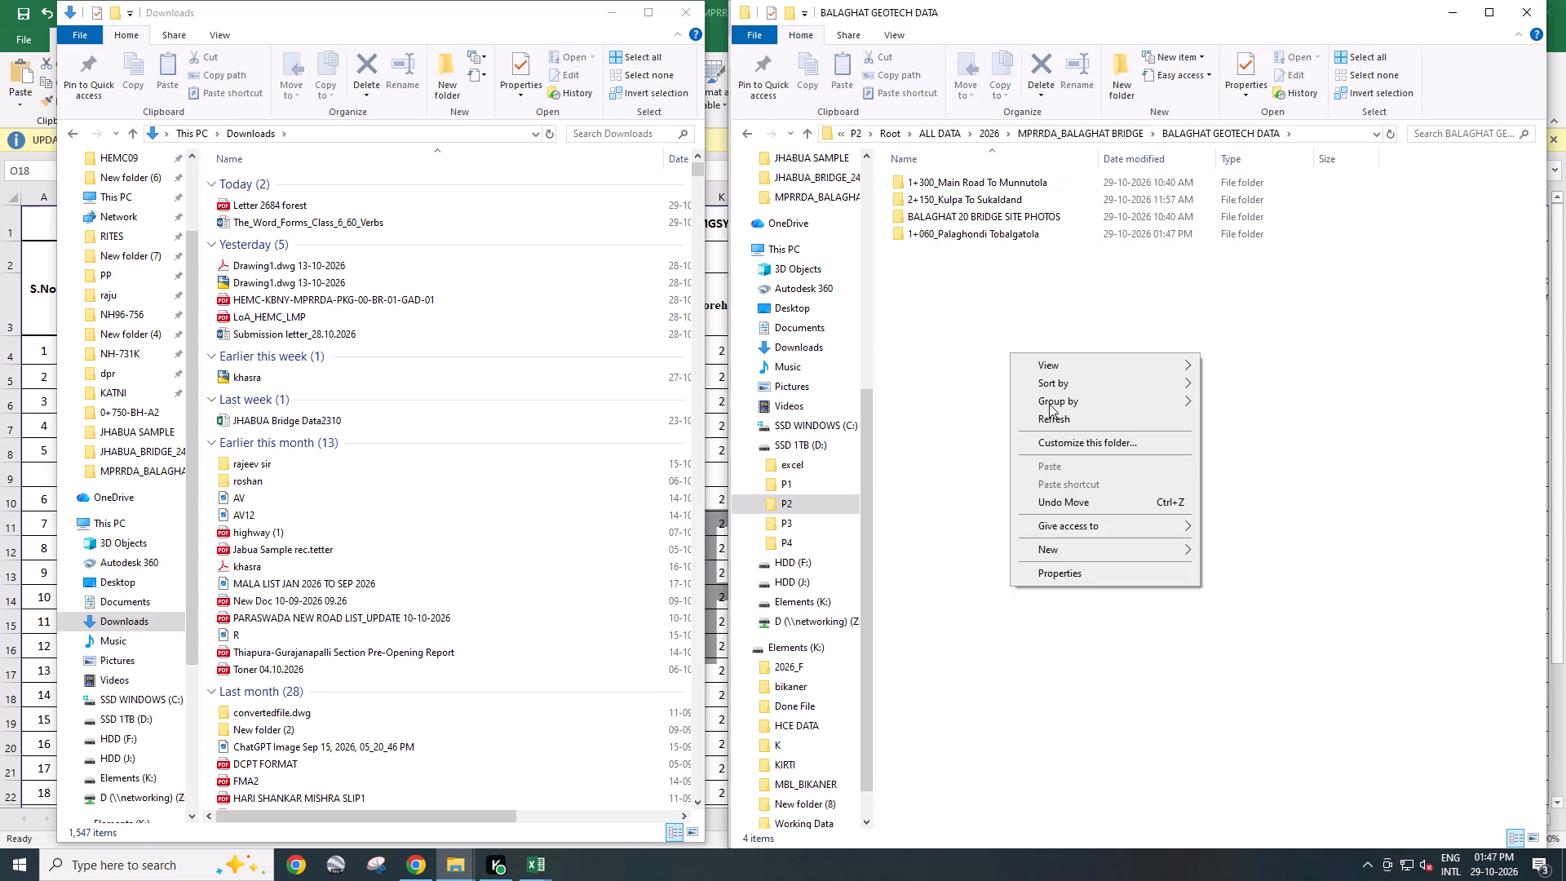
{"action": "left_click", "coordinate": [1059, 422]}
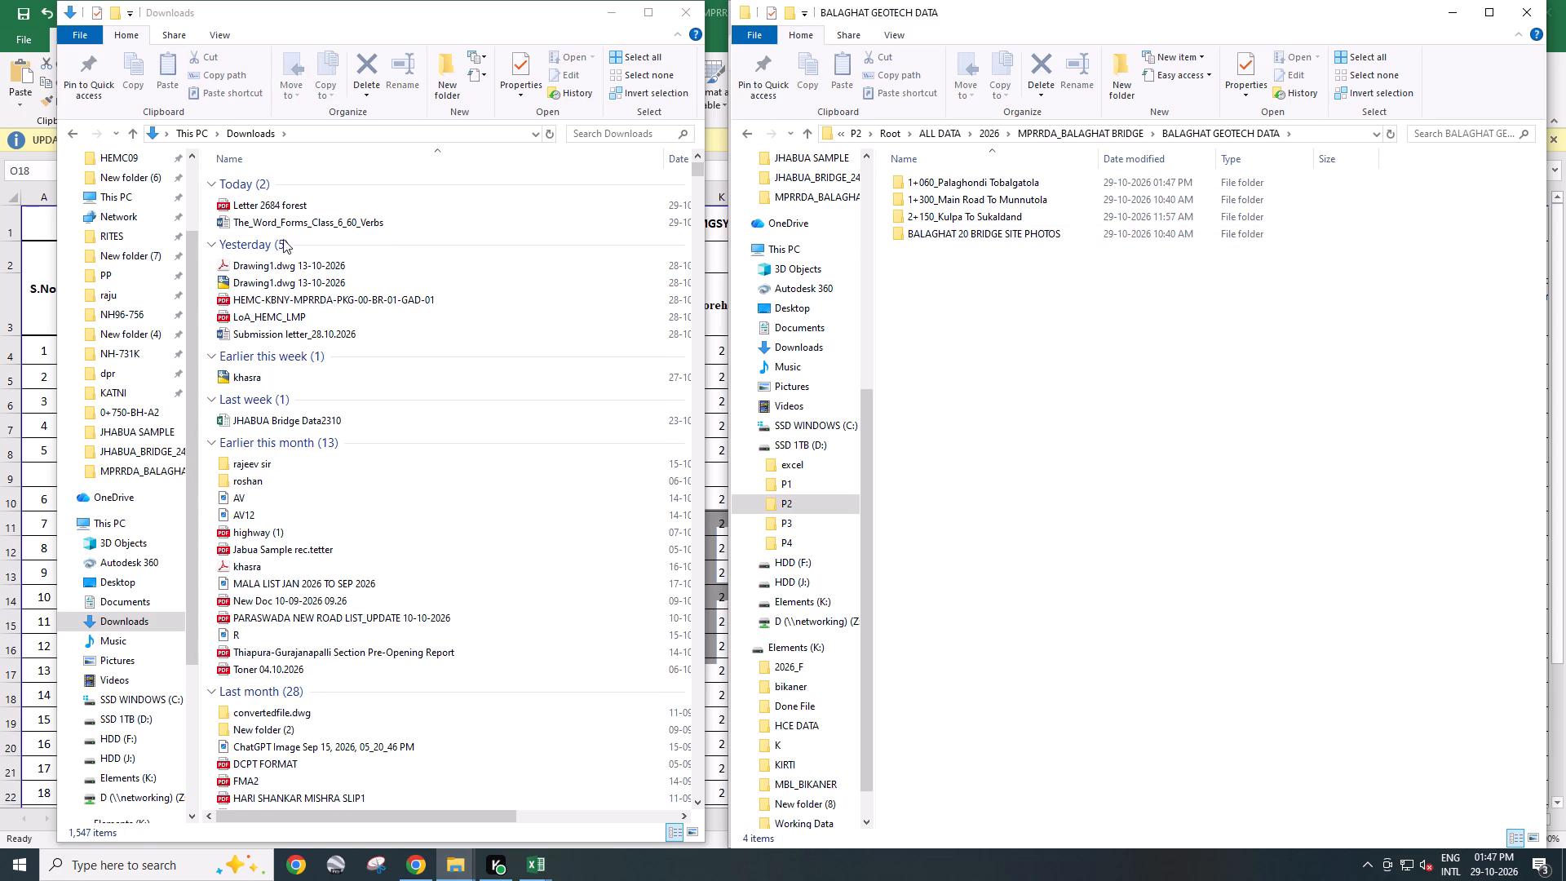
Switch to the Balaghat bridge workbook in Excel, fill the 1+060 chainage cell of Palaghondi Tobalgatola yellow, and save.
{"action": "left_click", "coordinate": [42, 574]}
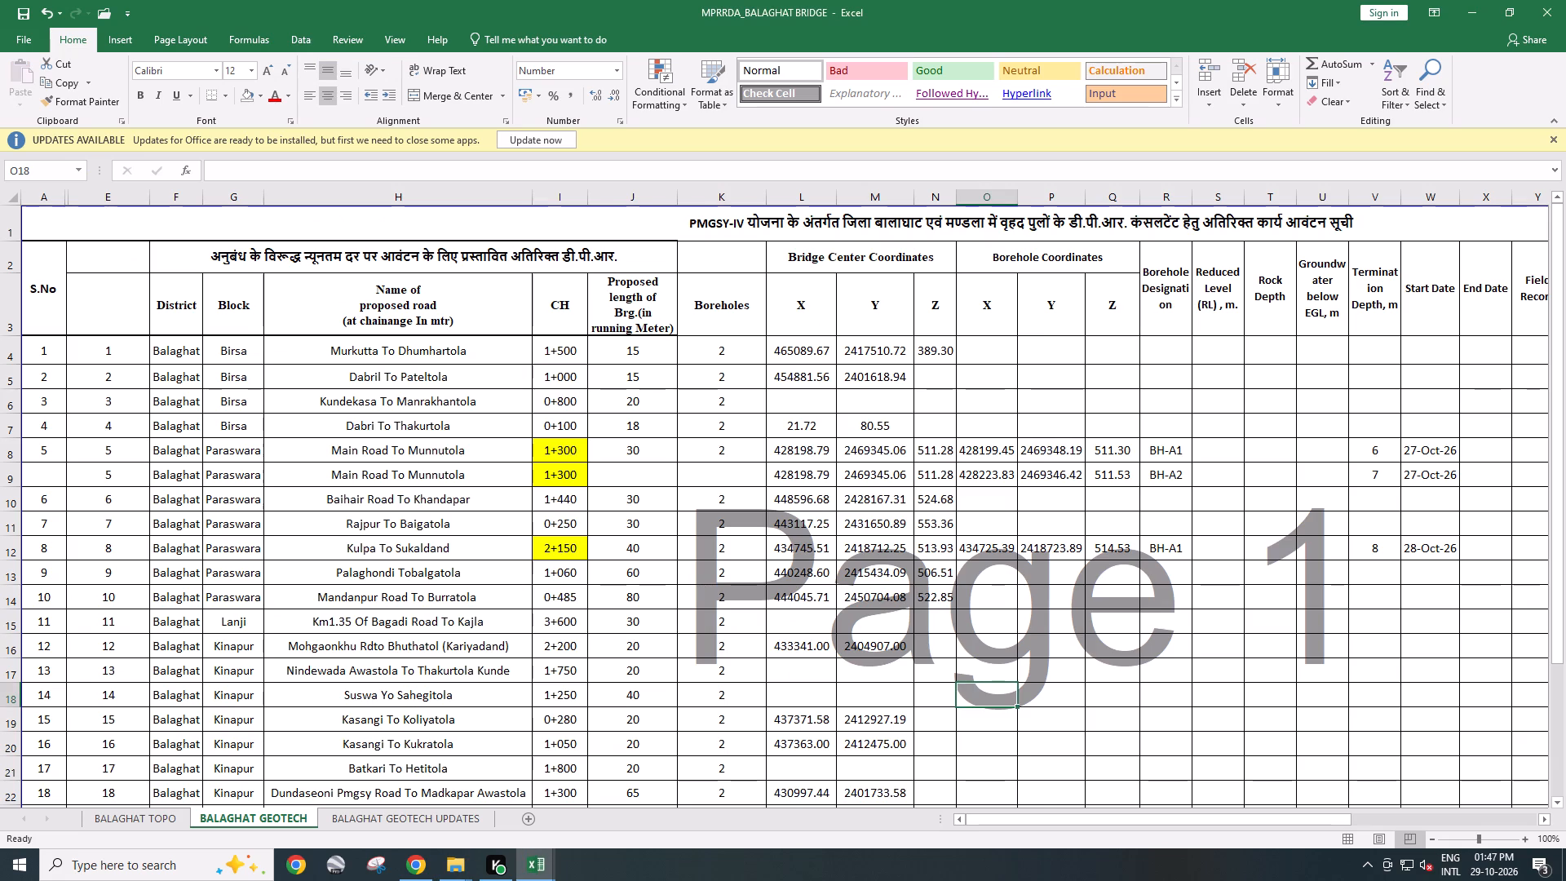
{"action": "left_click", "coordinate": [585, 578]}
{"action": "left_click", "coordinate": [261, 97]}
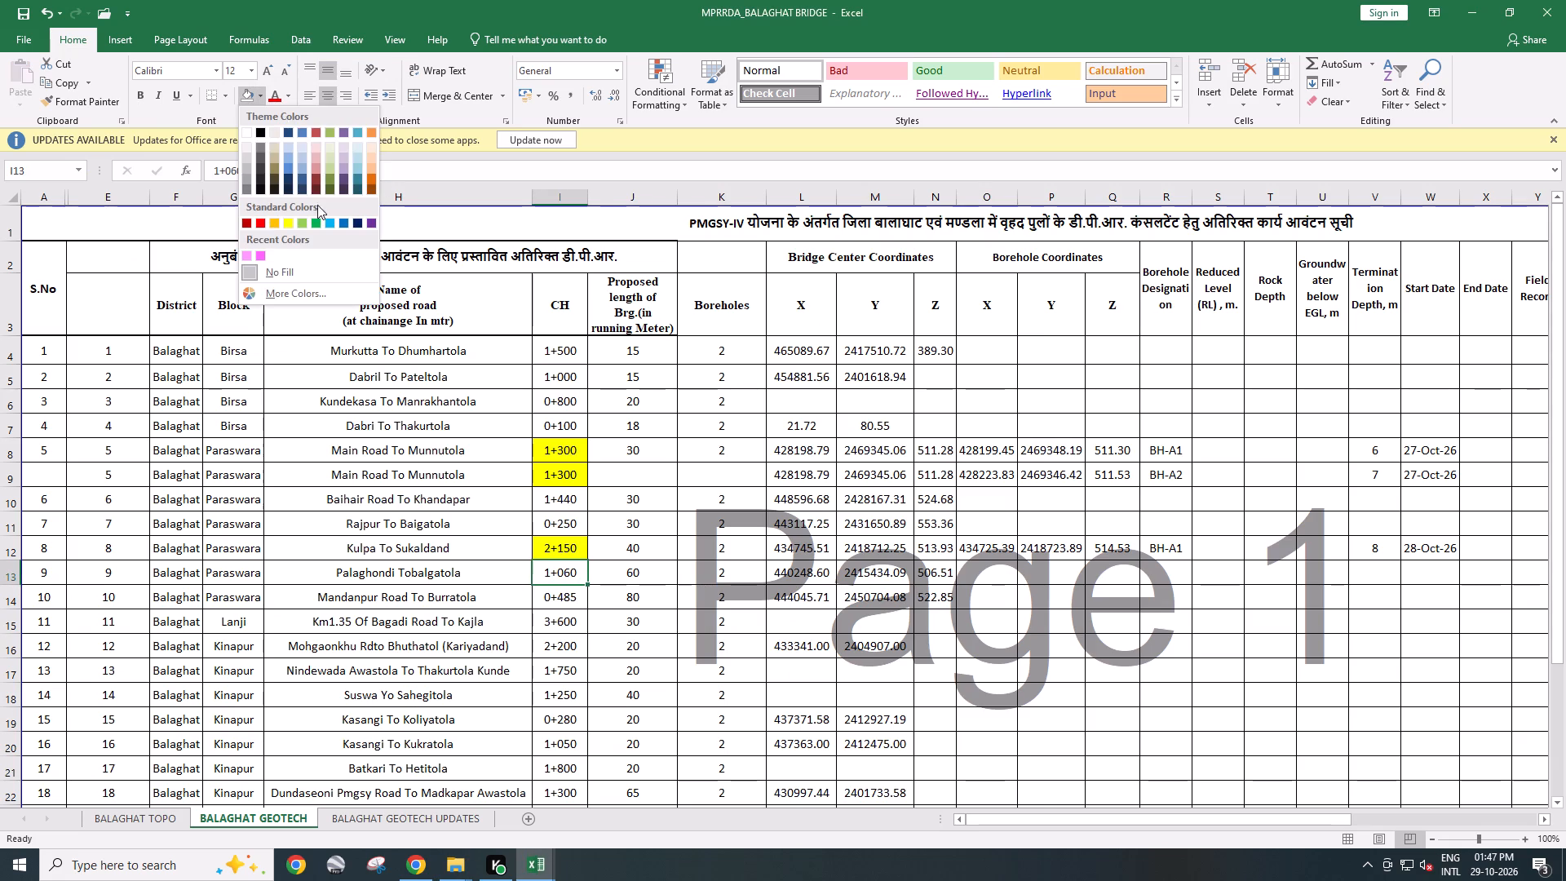
{"action": "left_click", "coordinate": [286, 225]}
{"action": "key", "text": "ctrl+s"}
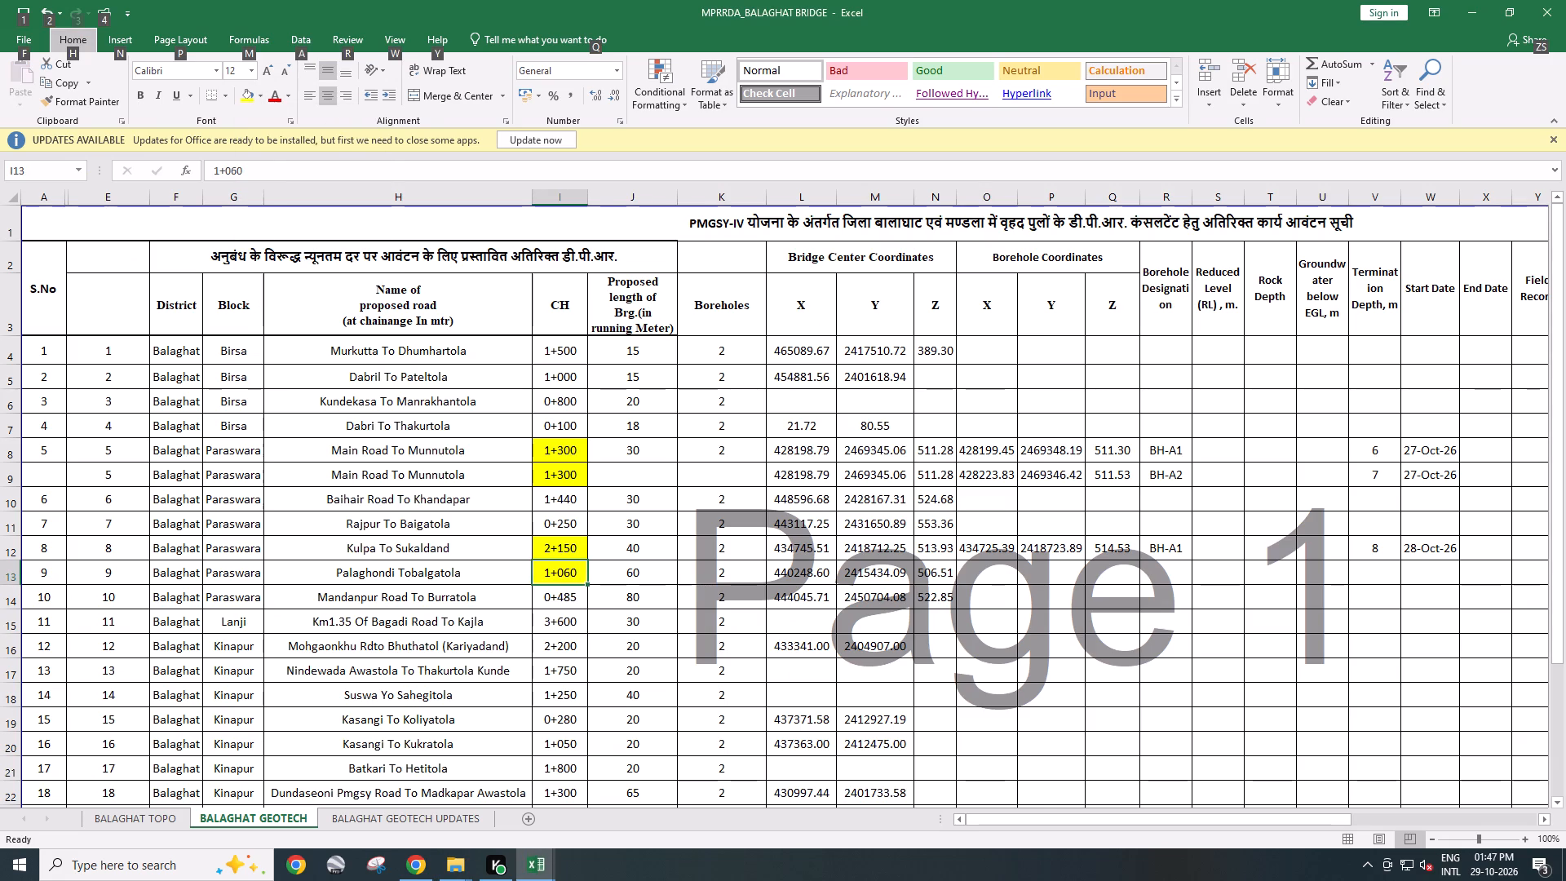
Enter 29-OCT-2026 as the start date in the Palaghondi Tobalgatola row and save the workbook.
{"action": "left_click", "coordinate": [1418, 550]}
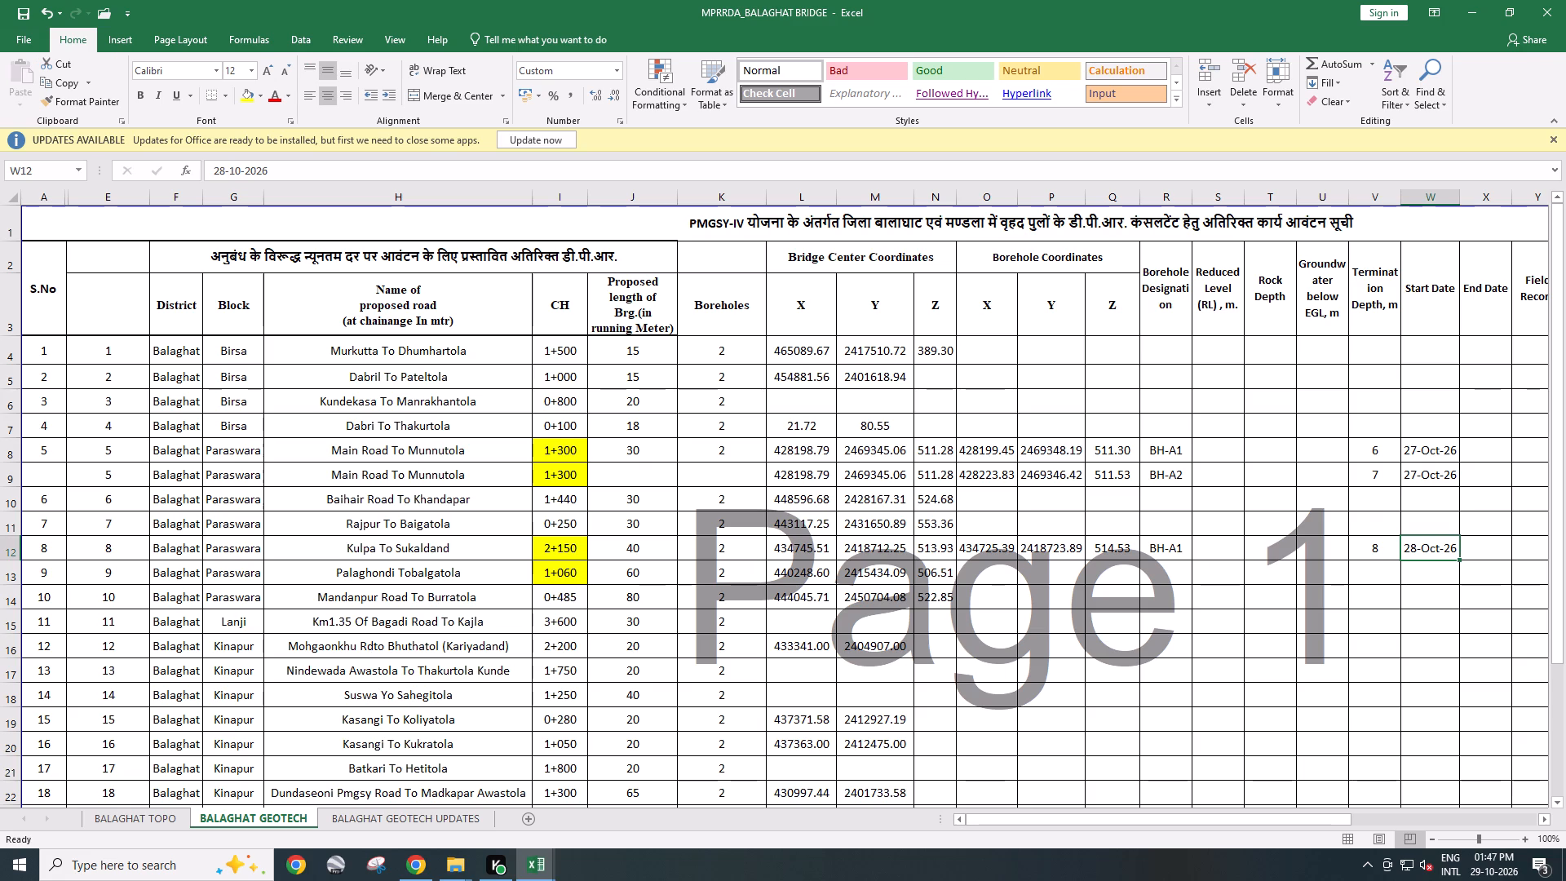
{"action": "key", "text": "ctrl+c"}
{"action": "left_click", "coordinate": [1435, 571]}
{"action": "left_click", "coordinate": [1435, 571]}
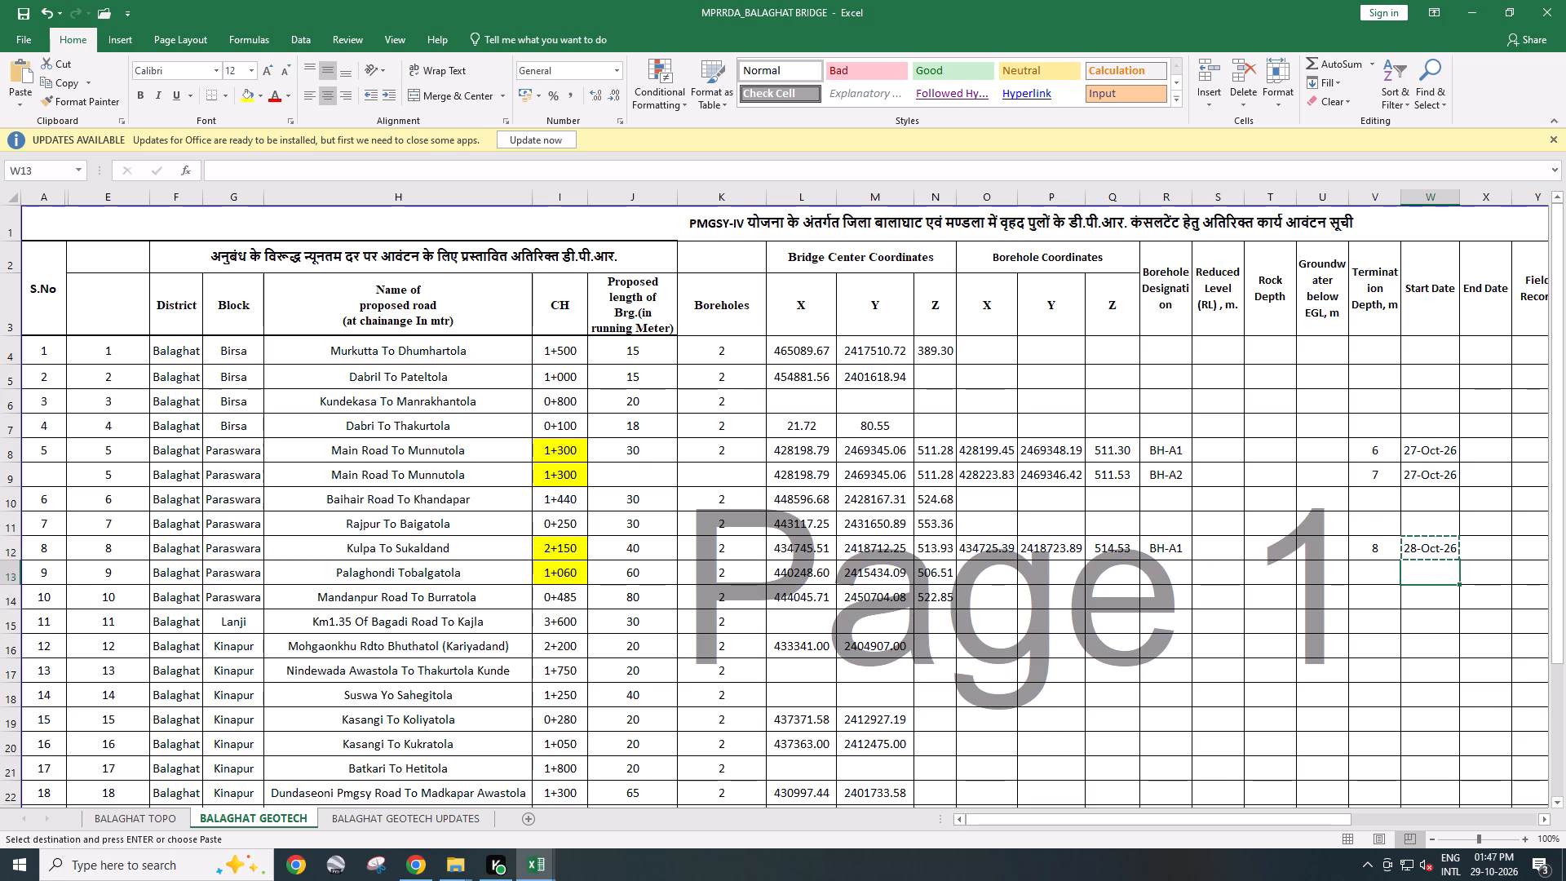
{"action": "key", "text": "Escape"}
{"action": "type", "text": "29-10"}
{"action": "key", "text": "BackSpace"}
{"action": "key", "text": "BackSpace"}
{"action": "key", "text": "BackSpace"}
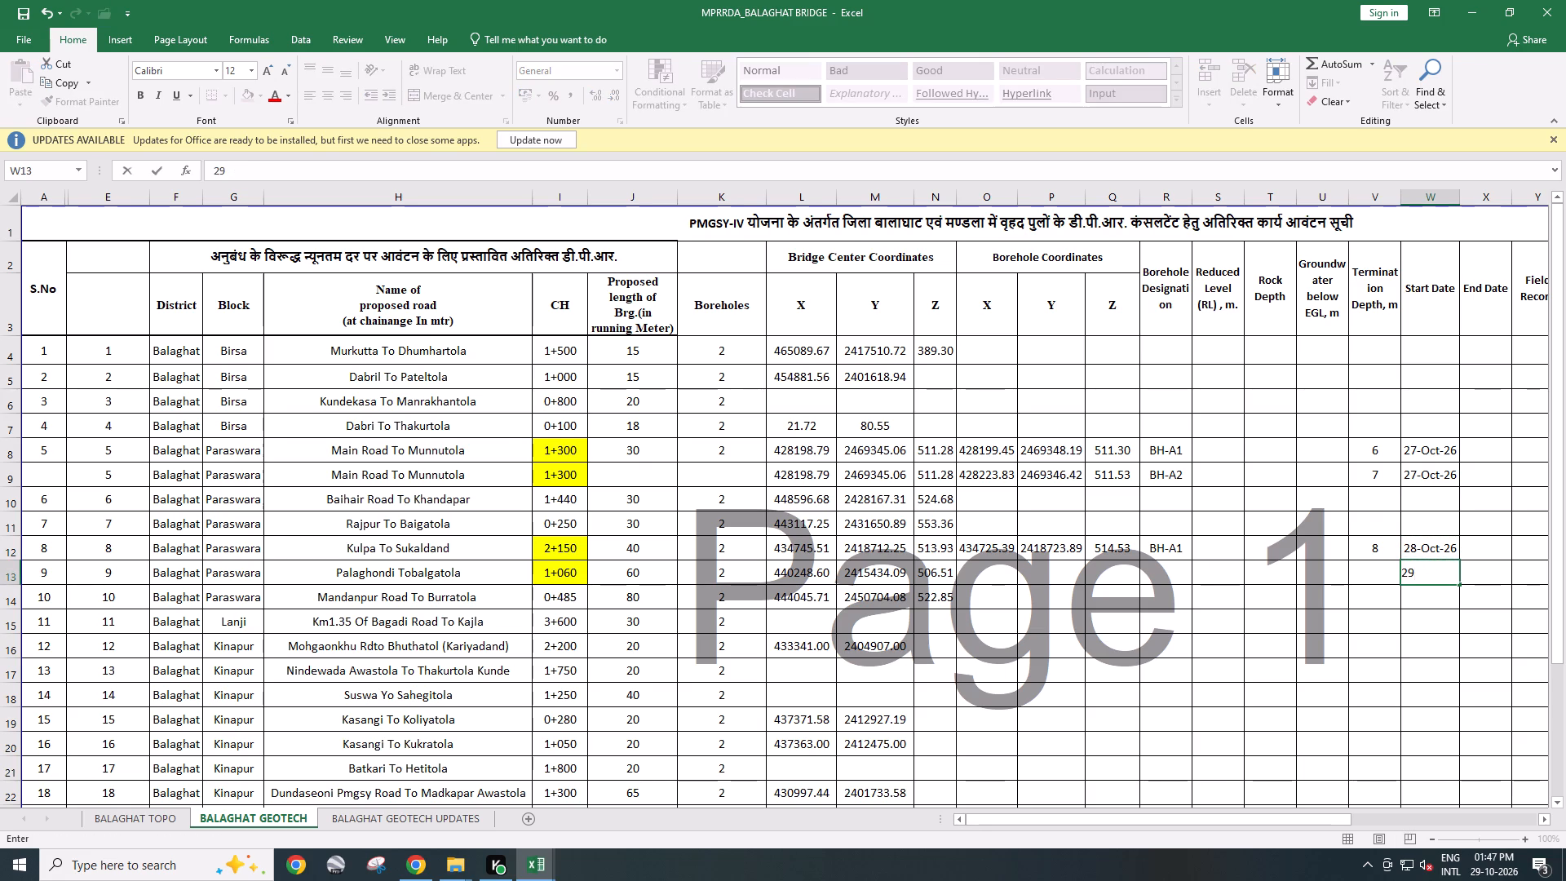
{"action": "type", "text": "-OCT-2026"}
{"action": "key", "text": "Return"}
{"action": "key", "text": "ctrl+s"}
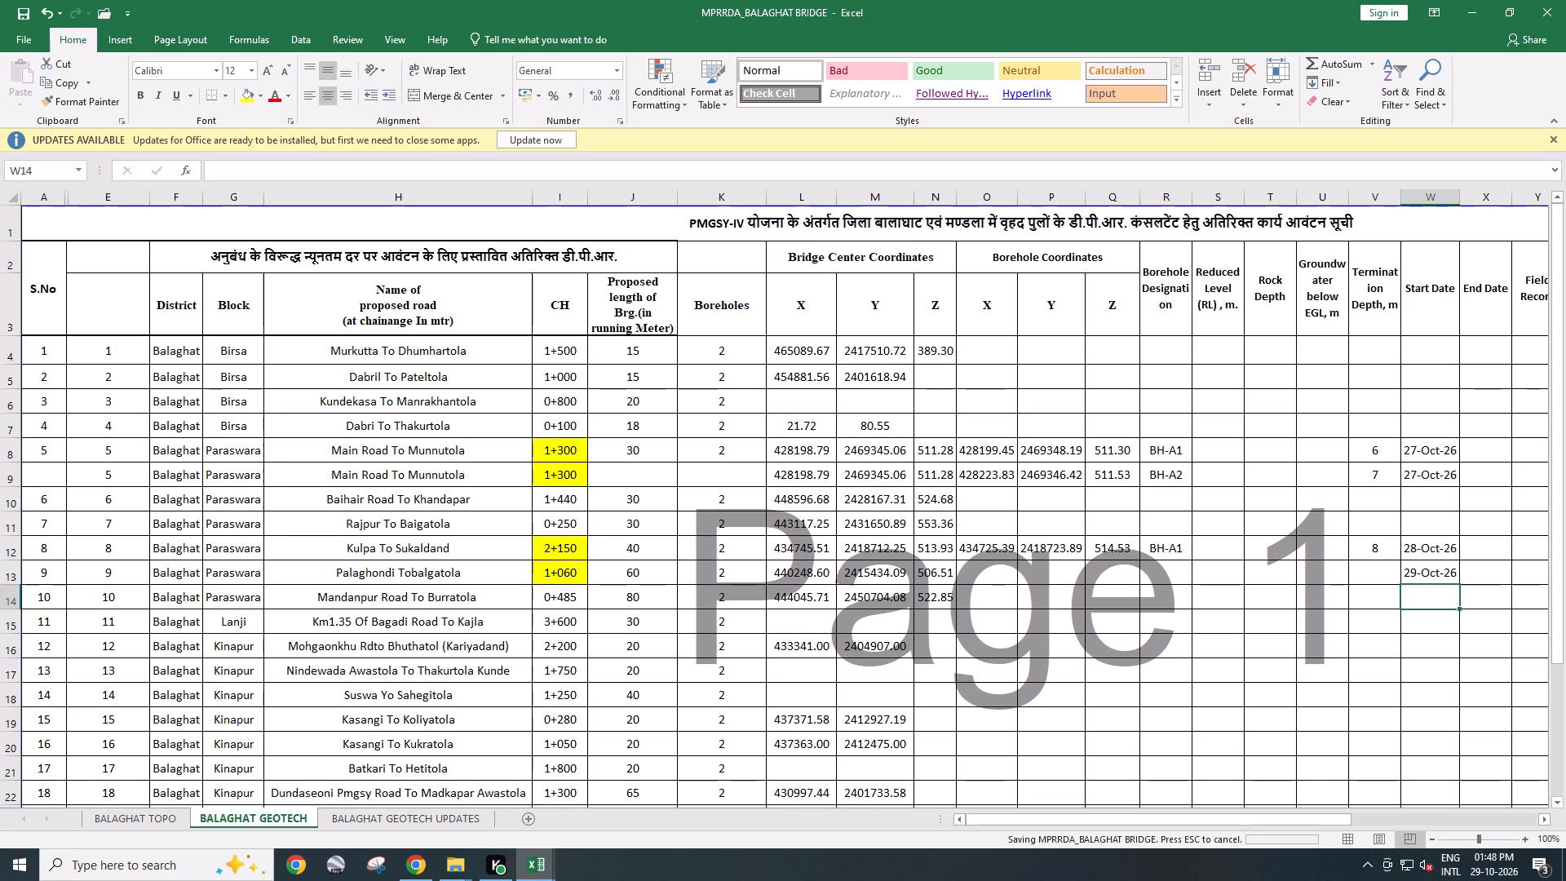
{"action": "key", "text": "ctrl+s"}
Switch back to the BALAGHAT GEOTECH DATA folder in File Explorer.
{"action": "key", "text": "alt+Tab"}
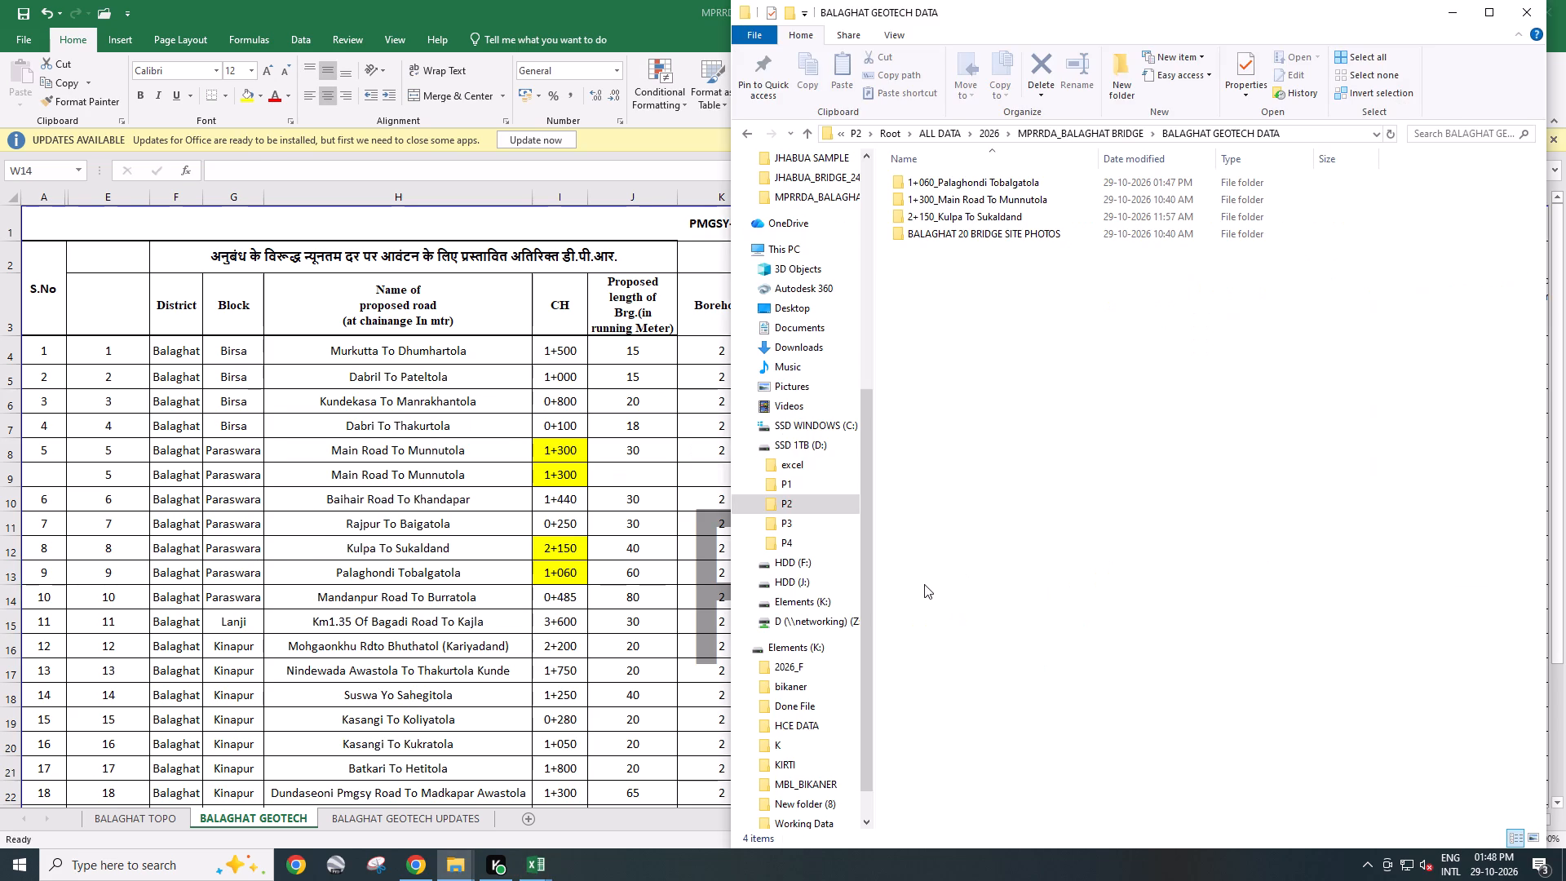
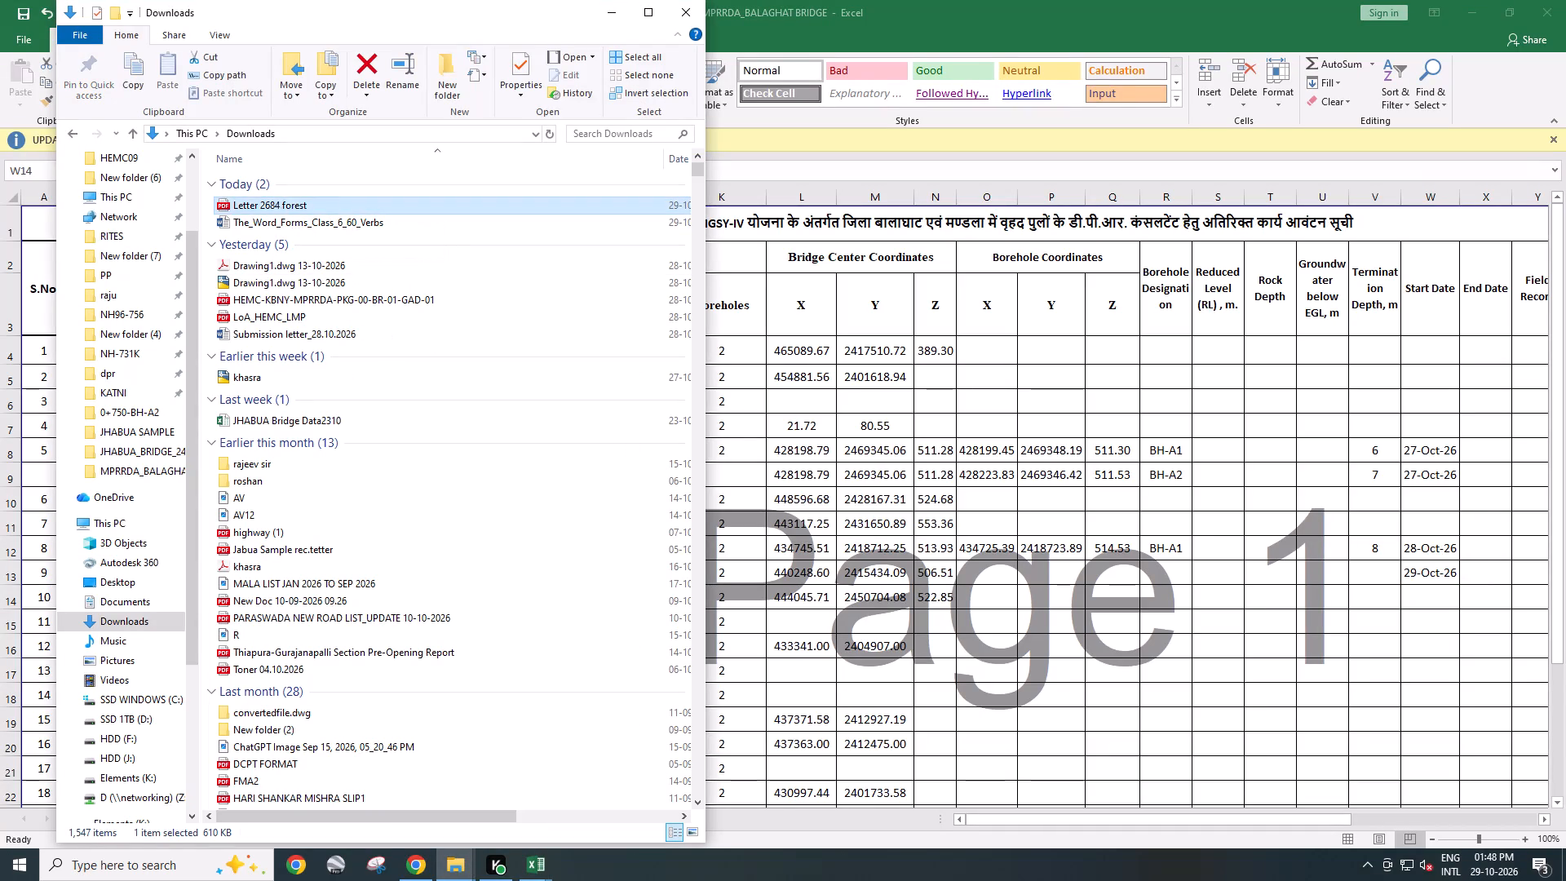
Open the Letter 2684 forest PDF from Downloads, read through the letter, and close it.
{"action": "left_click", "coordinate": [231, 205]}
{"action": "left_click", "coordinate": [270, 227]}
{"action": "double_click", "coordinate": [308, 201]}
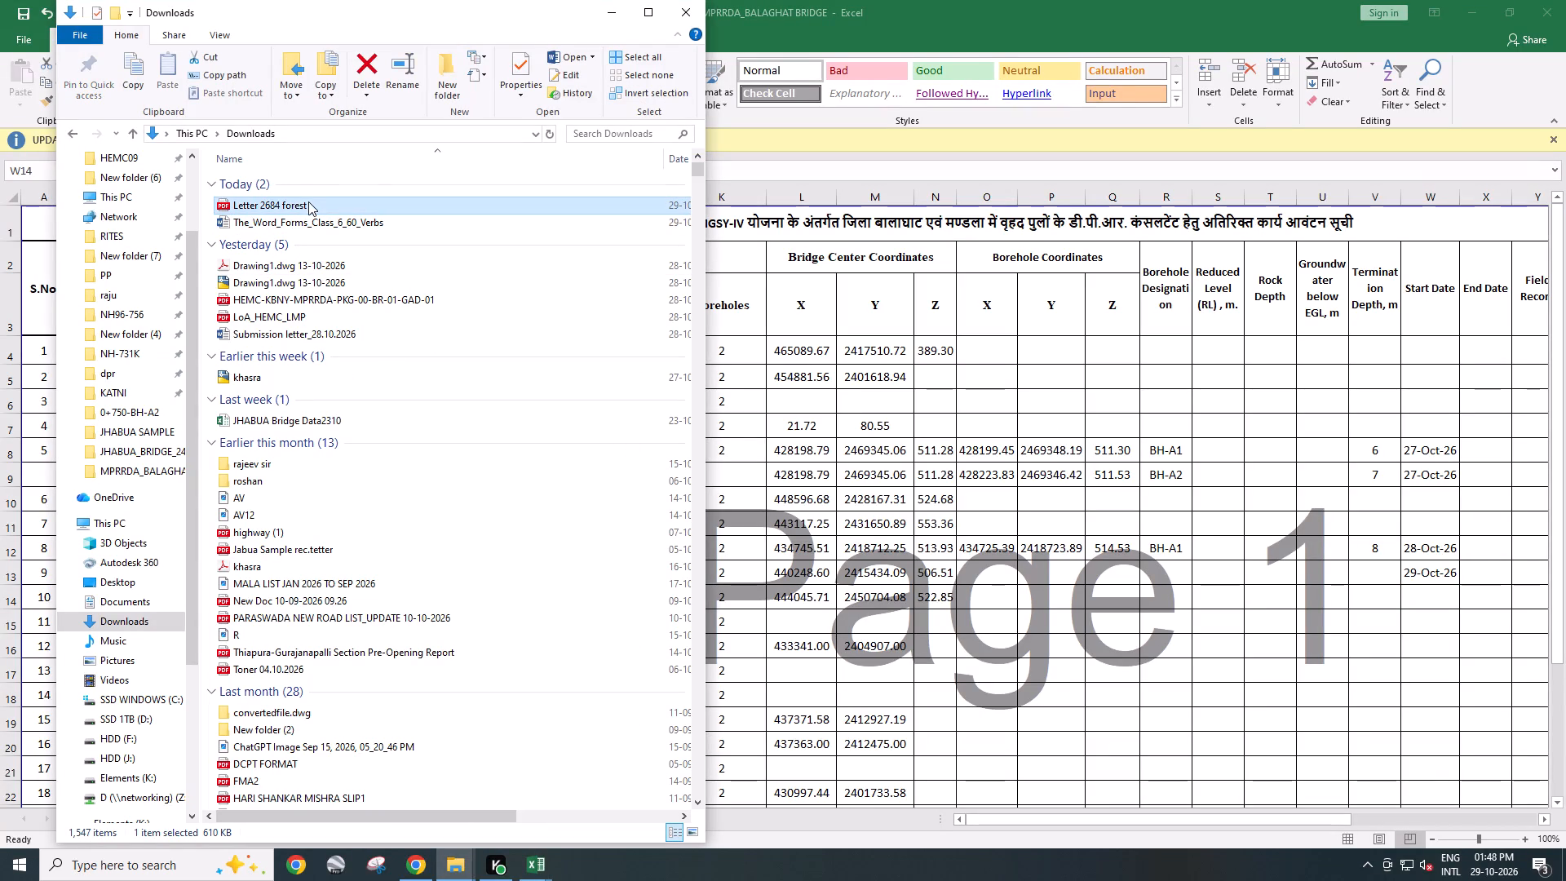
{"action": "left_click", "coordinate": [909, 514]}
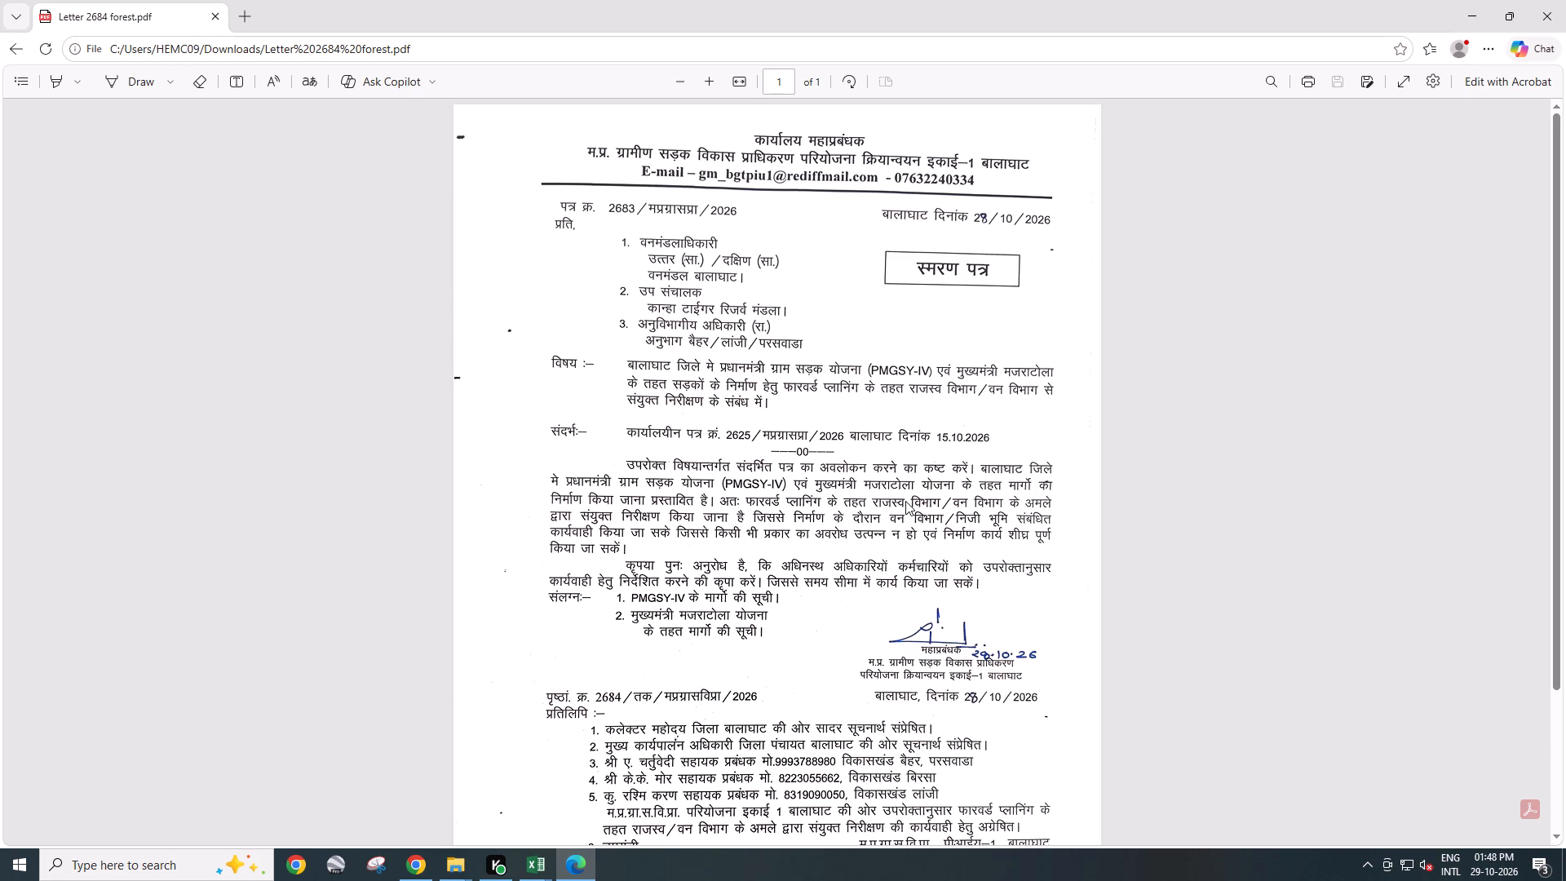
{"action": "scroll", "coordinate": [905, 501], "scroll_direction": "up", "scroll_amount": 3}
{"action": "scroll", "coordinate": [905, 500], "scroll_direction": "down", "scroll_amount": 1}
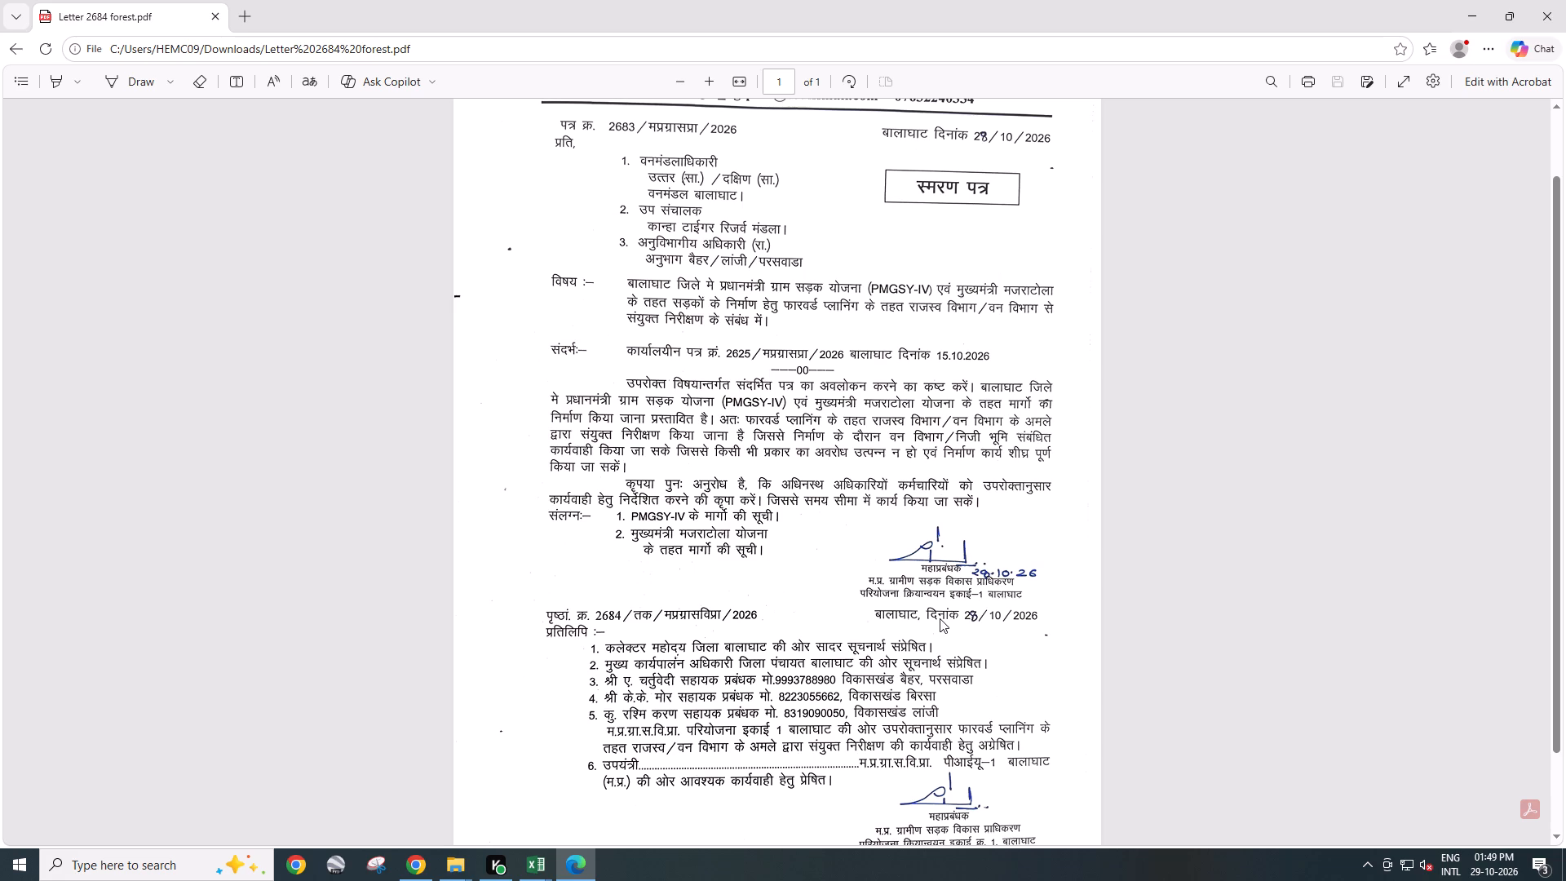
{"action": "scroll", "coordinate": [925, 618], "scroll_direction": "up", "scroll_amount": 2}
{"action": "scroll", "coordinate": [723, 573], "scroll_direction": "up", "scroll_amount": 2}
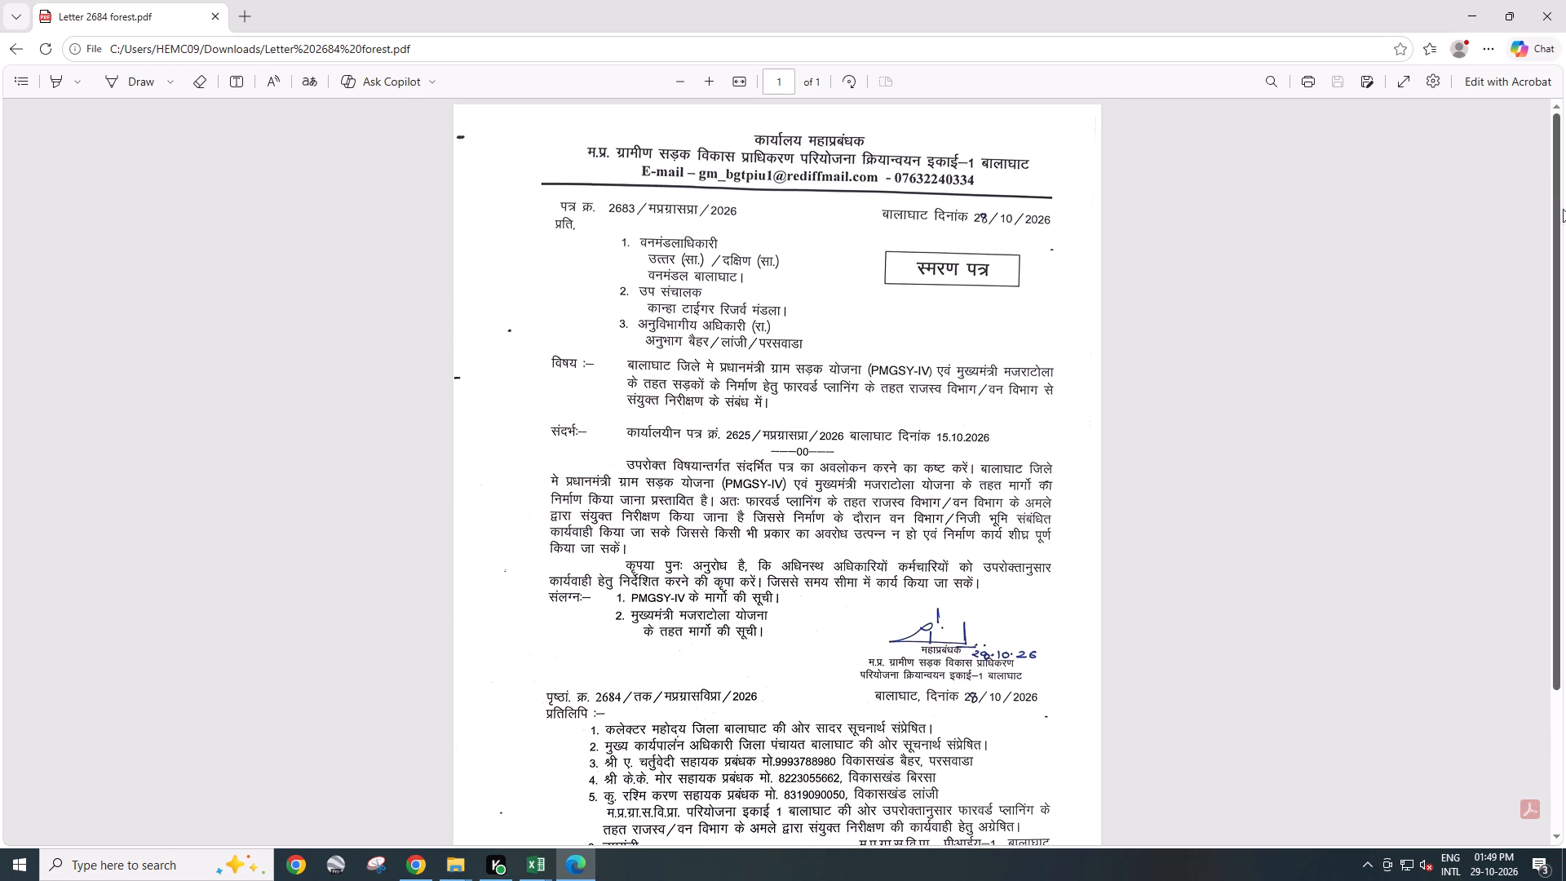
{"action": "left_click", "coordinate": [1565, 3]}
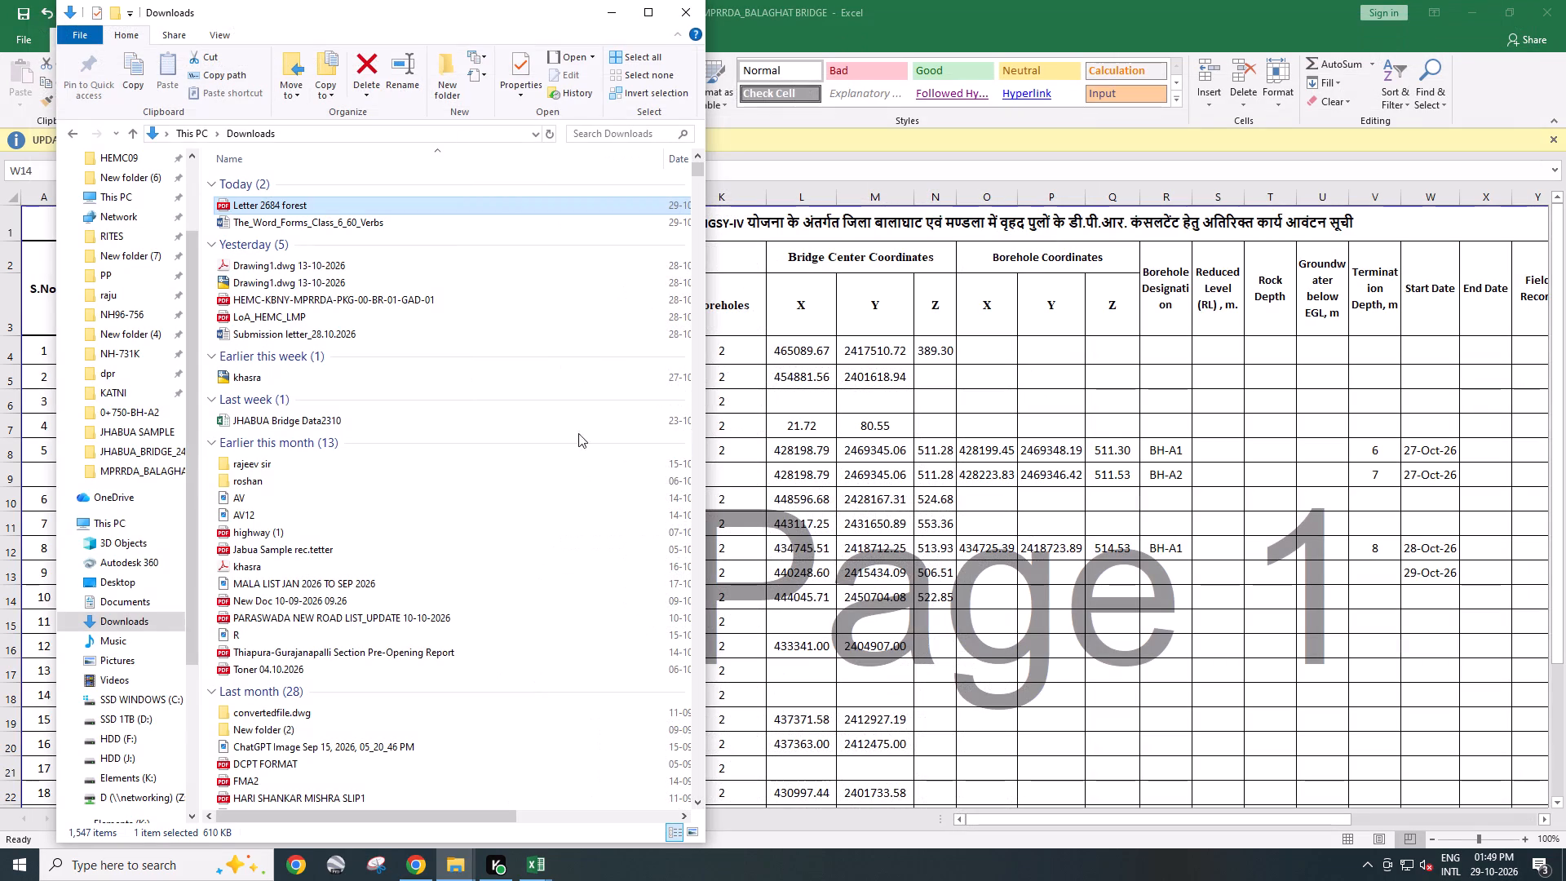
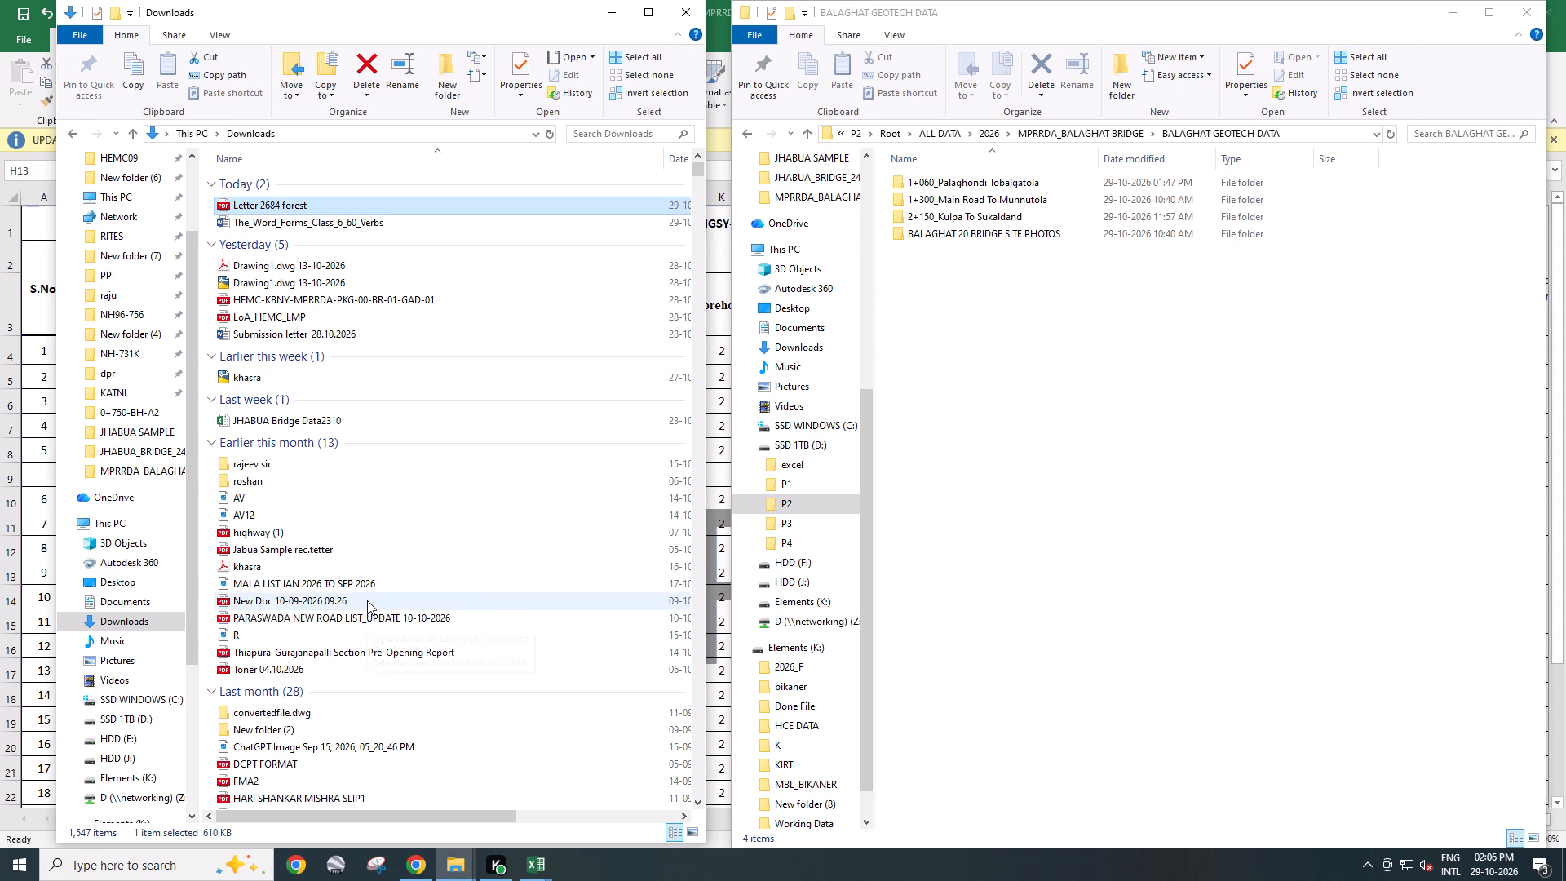
Open the Thiapura-Gurajanapalli Section Pre-Opening Report PDF from Downloads, look over its executive summary page, and close it.
{"action": "double_click", "coordinate": [427, 653]}
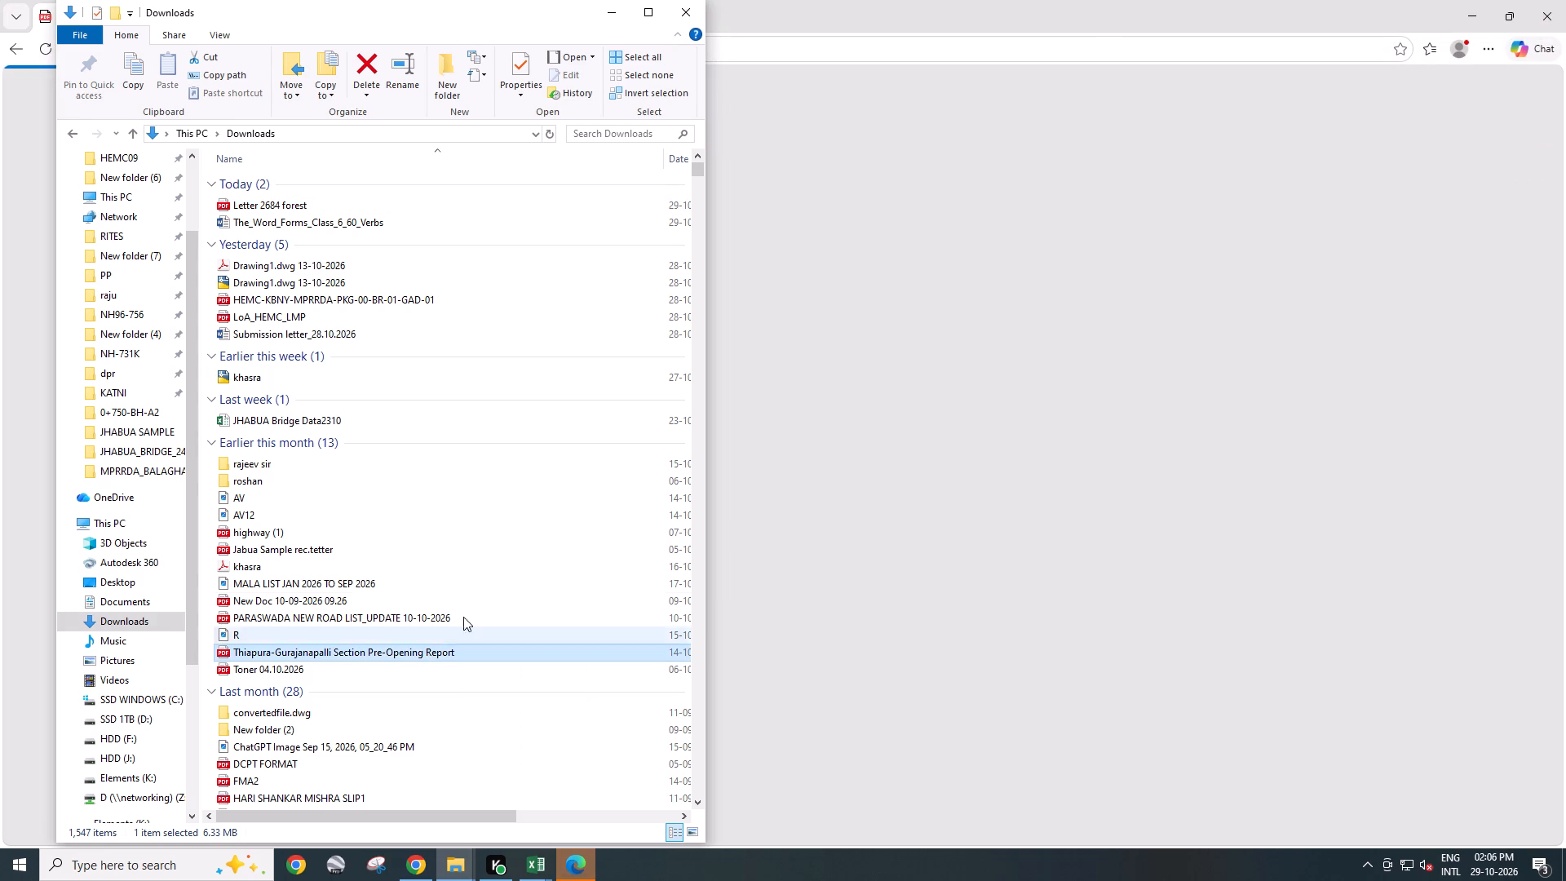
{"action": "left_click", "coordinate": [985, 461]}
{"action": "scroll", "coordinate": [976, 459], "scroll_direction": "up", "scroll_amount": 1}
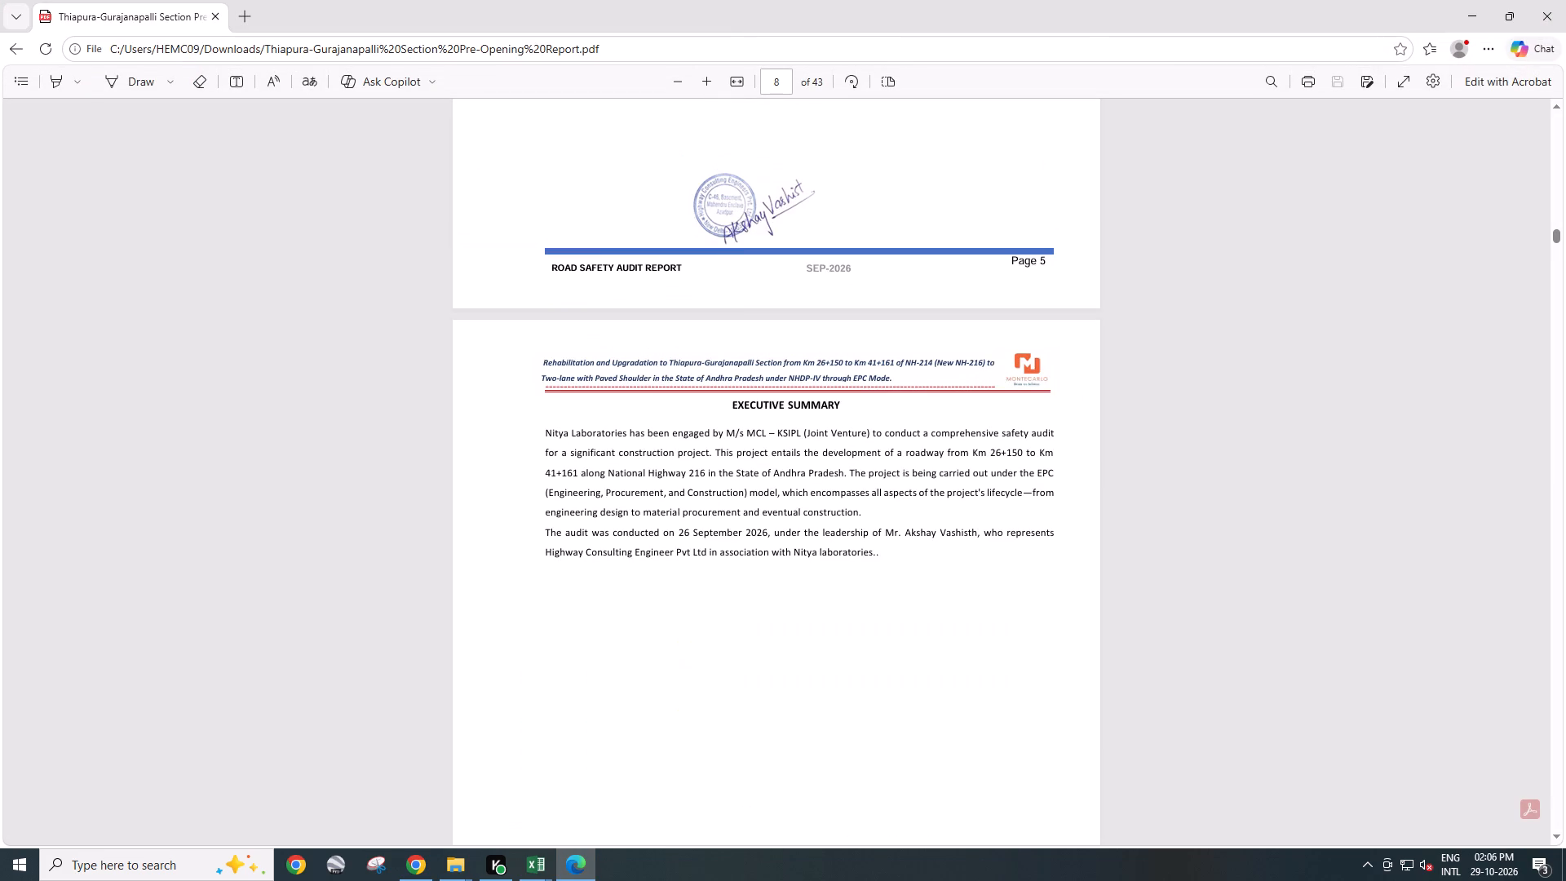
{"action": "left_click", "coordinate": [1557, 1]}
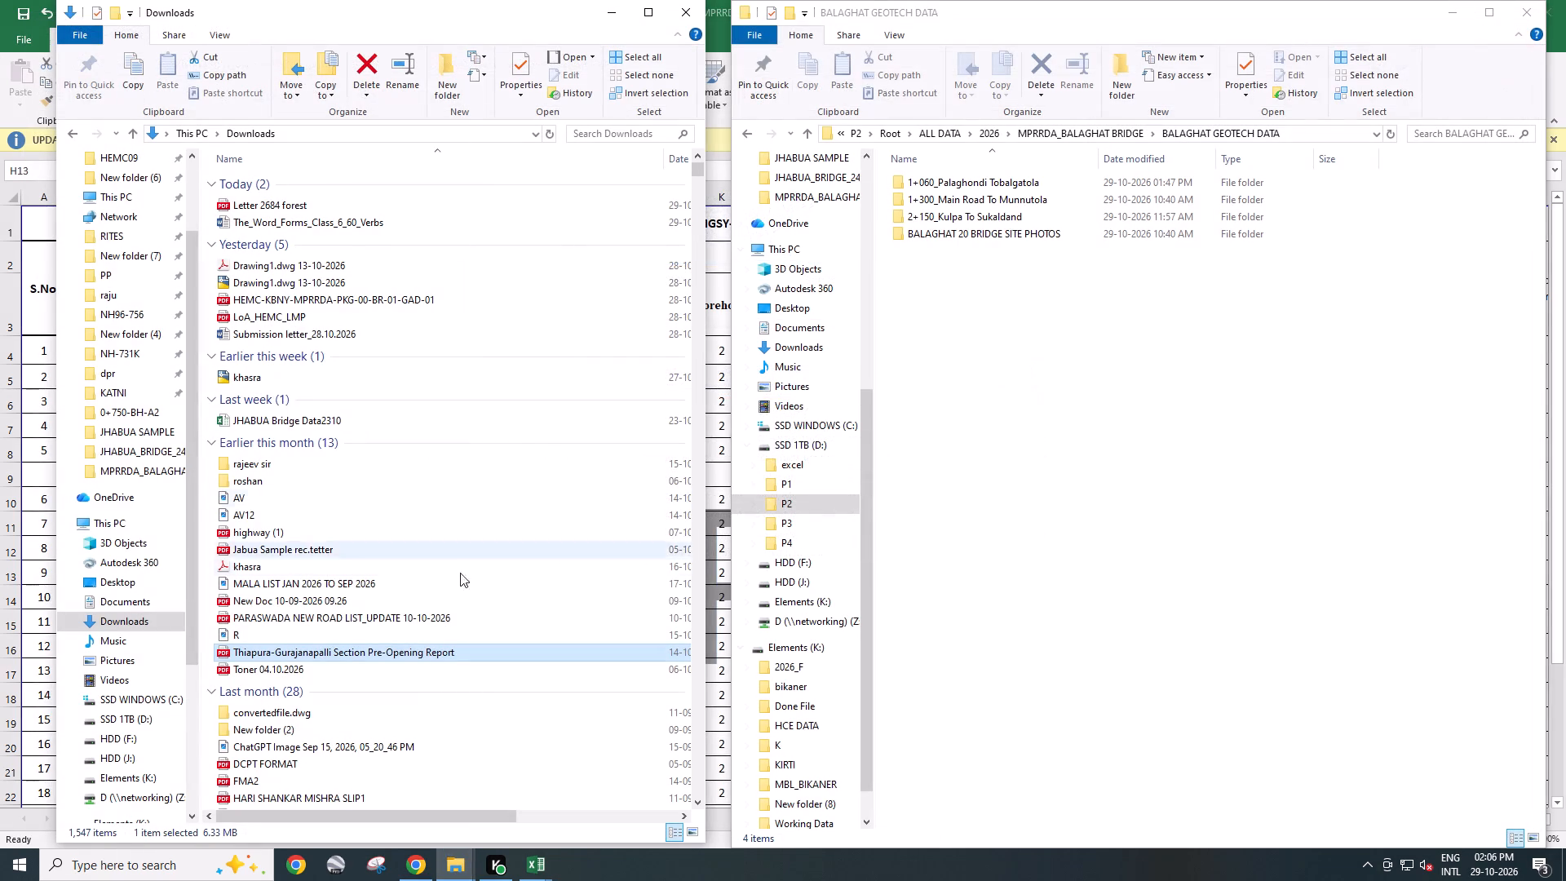
Open the Srikarsh Engineering Group company profile PDF in the rajeev sir folder of Downloads, view its cover page, and close it.
{"action": "double_click", "coordinate": [289, 471]}
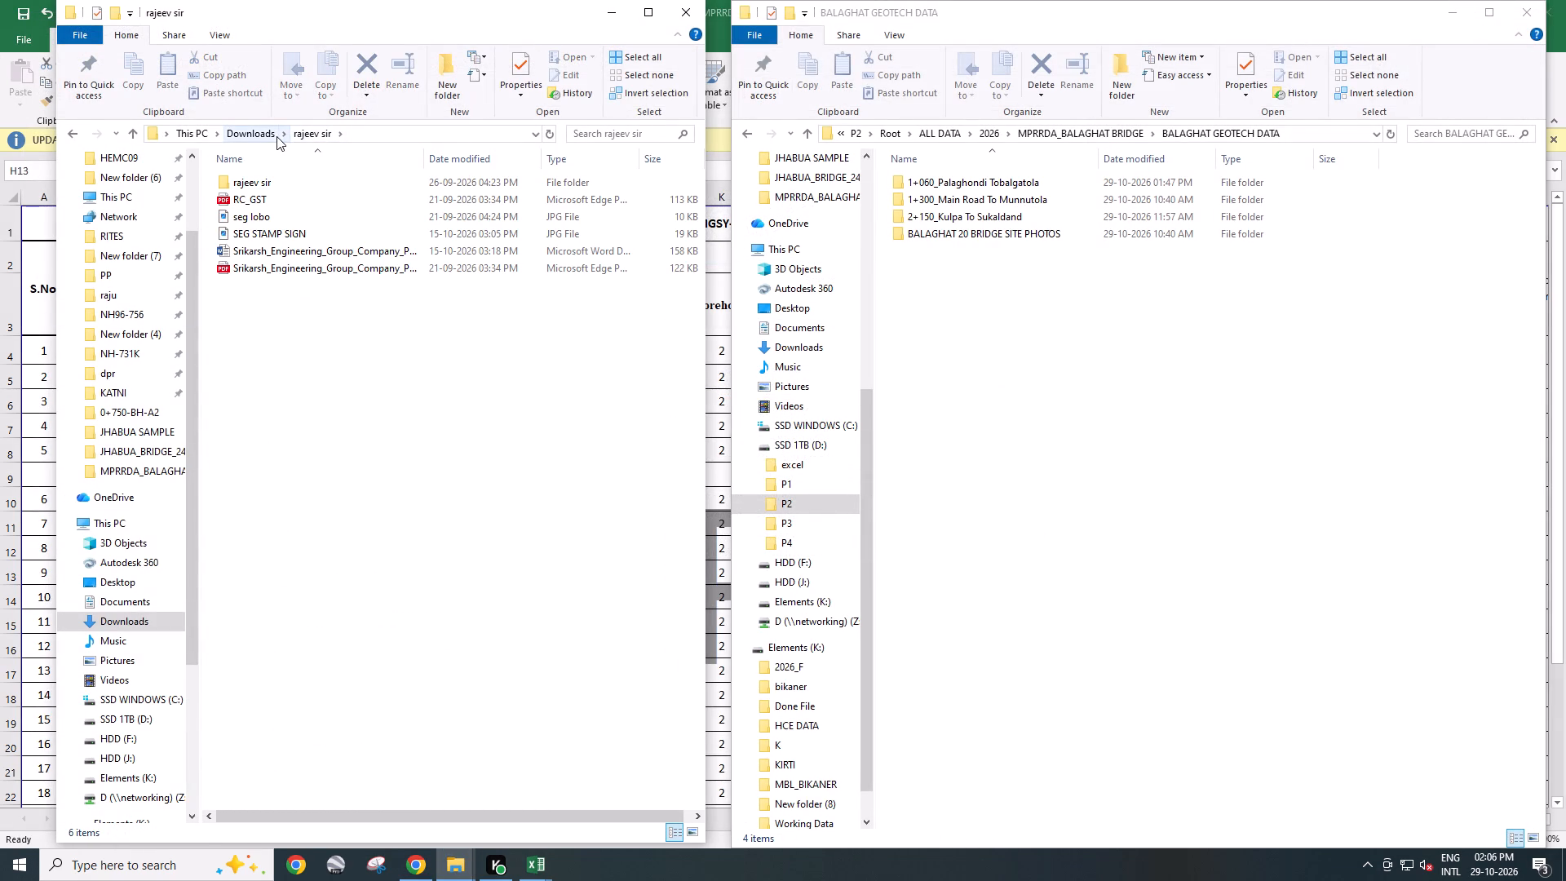
{"action": "left_click", "coordinate": [268, 137]}
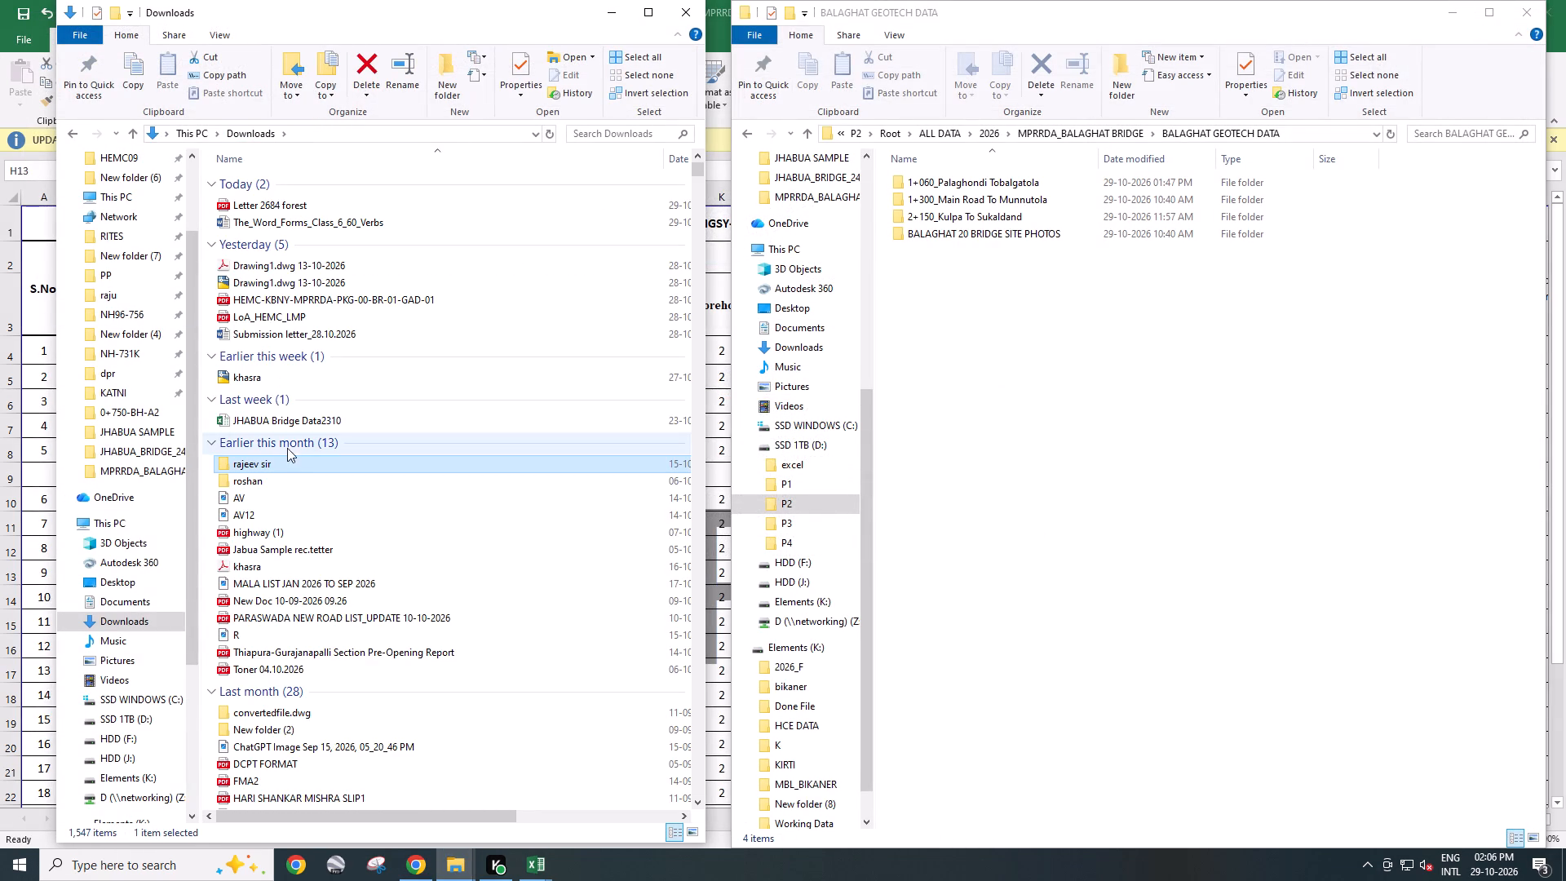
{"action": "double_click", "coordinate": [282, 463]}
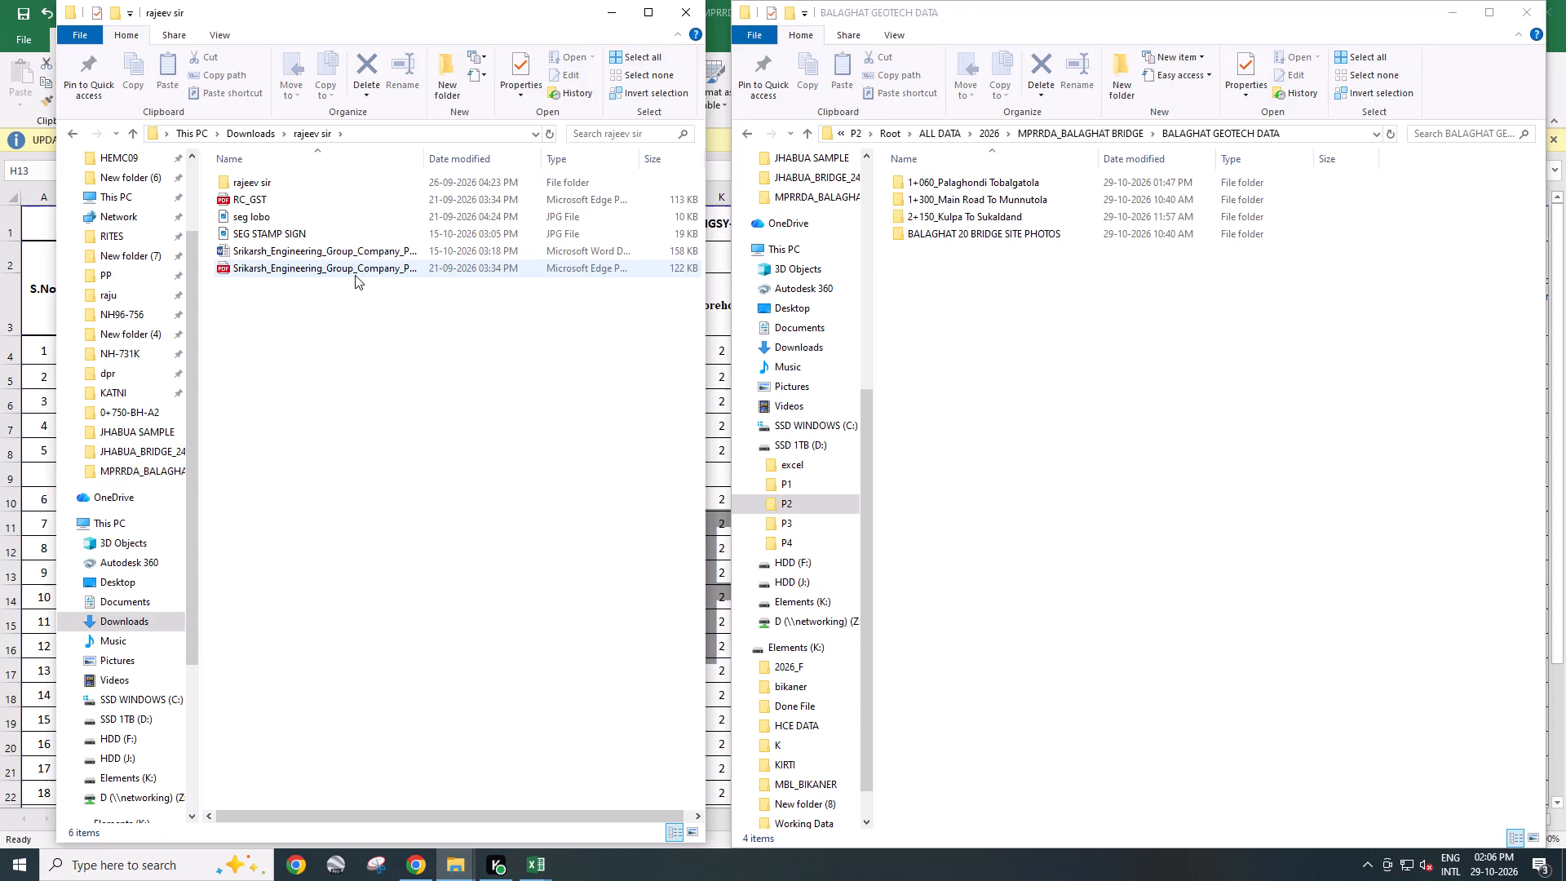
{"action": "double_click", "coordinate": [355, 275]}
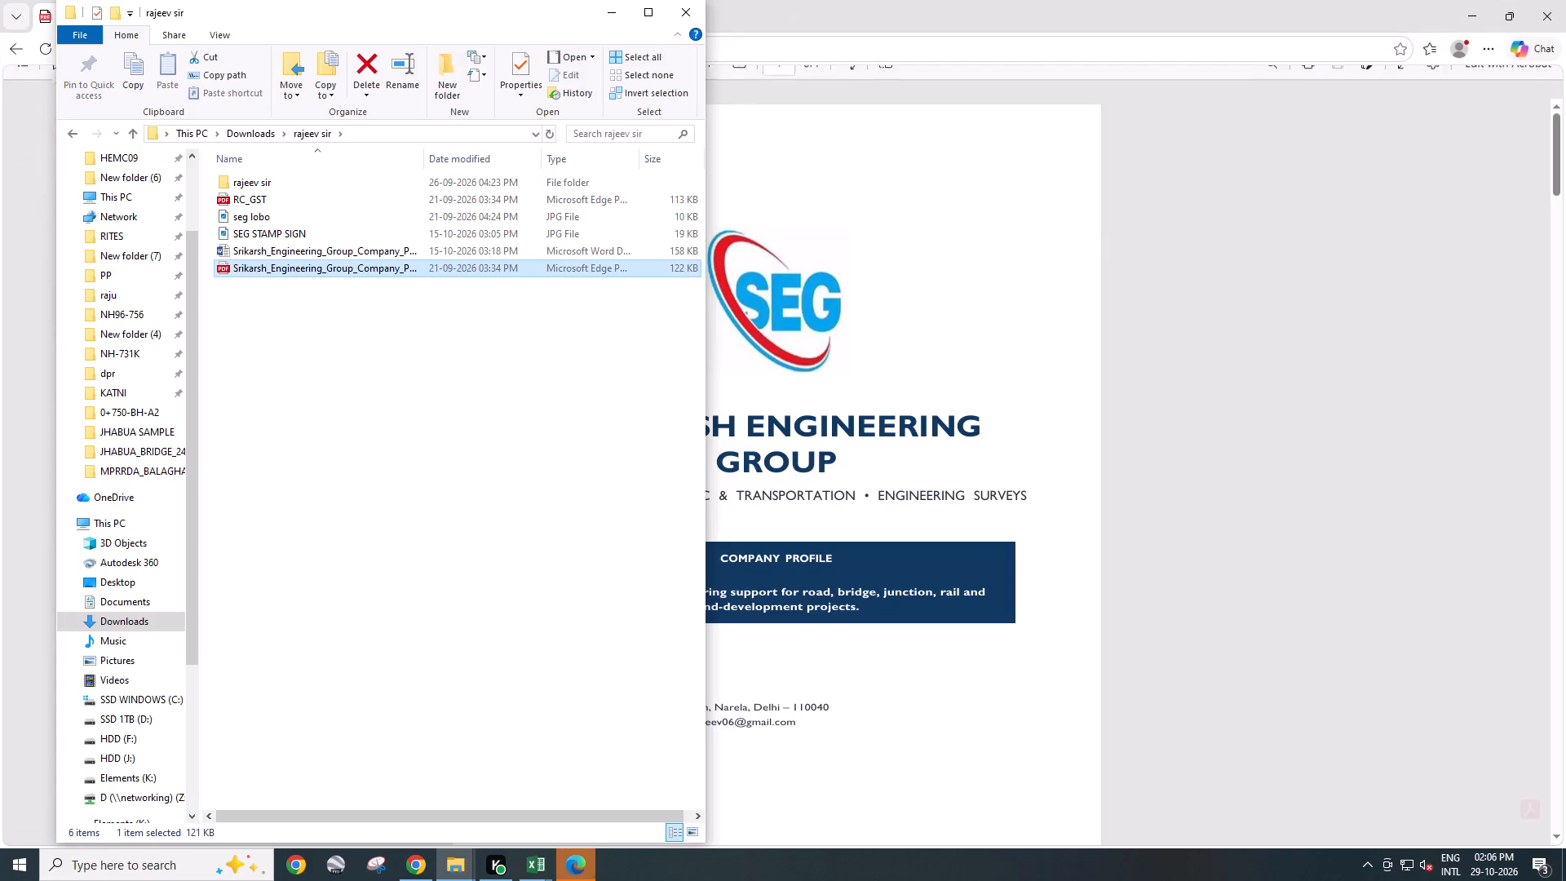
{"action": "left_click", "coordinate": [841, 475]}
{"action": "left_click", "coordinate": [1564, 0]}
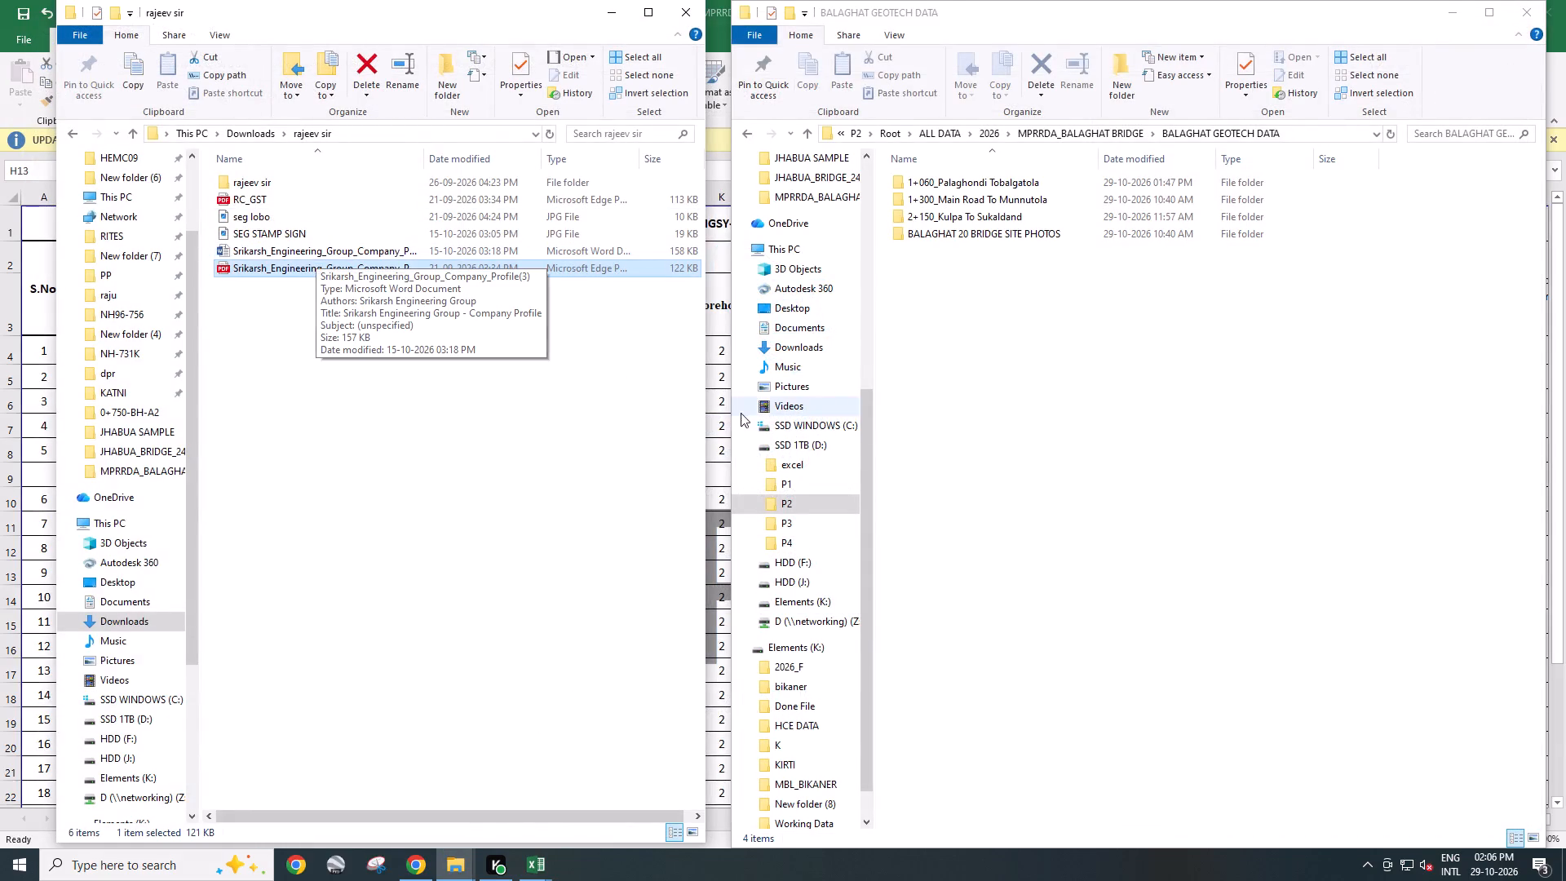
Switch to the MPRRDA_BALAGHAT BRIDGE workbook in Excel, showing the BALAGHAT GEOTECH sheet.
{"action": "left_click", "coordinate": [719, 437]}
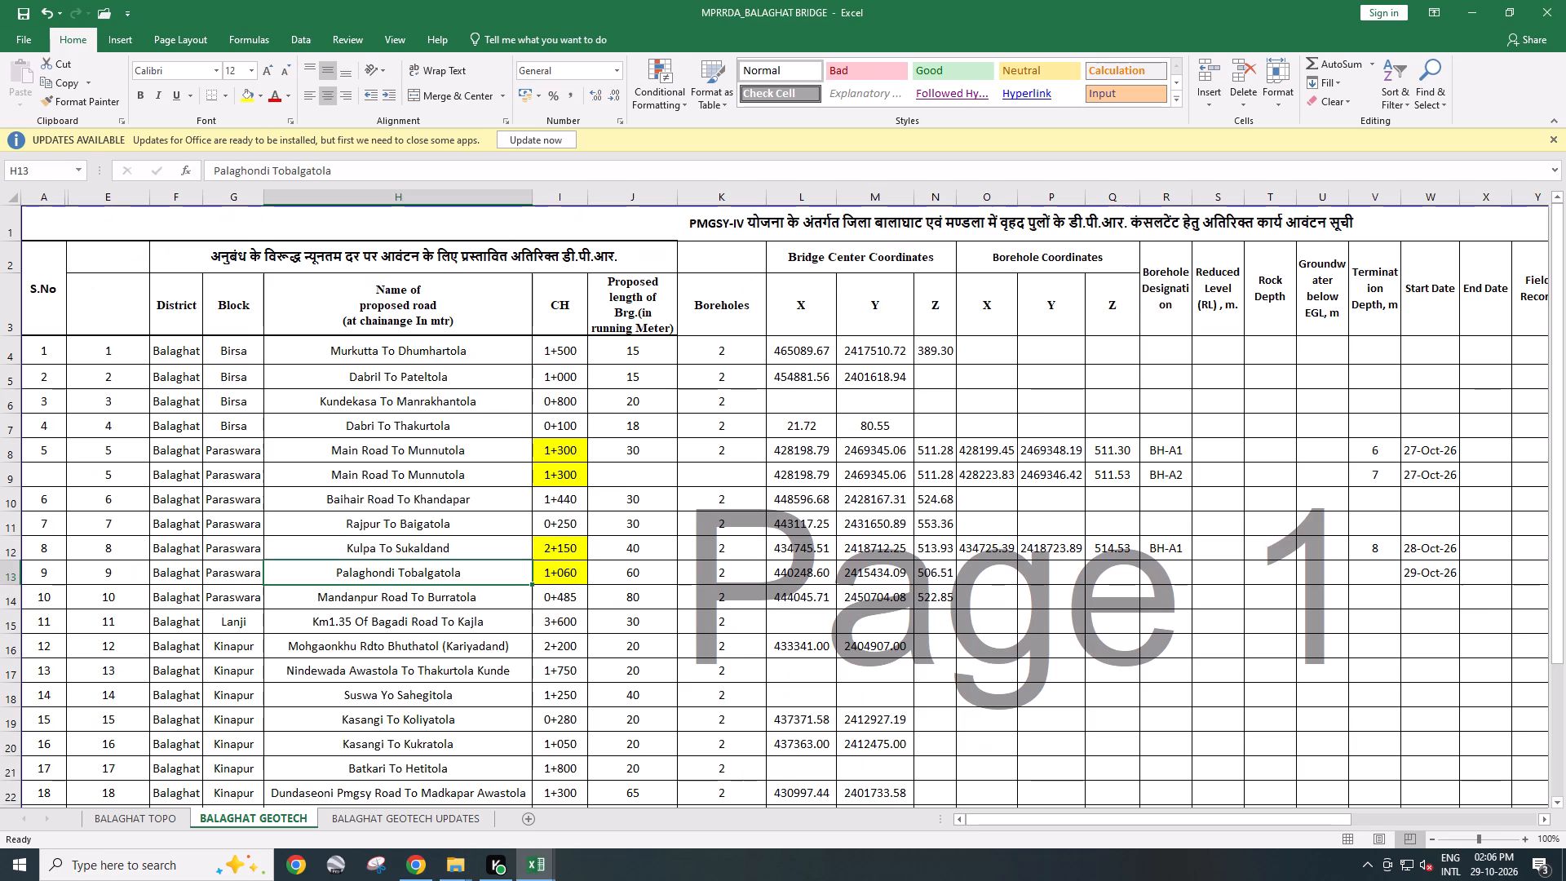
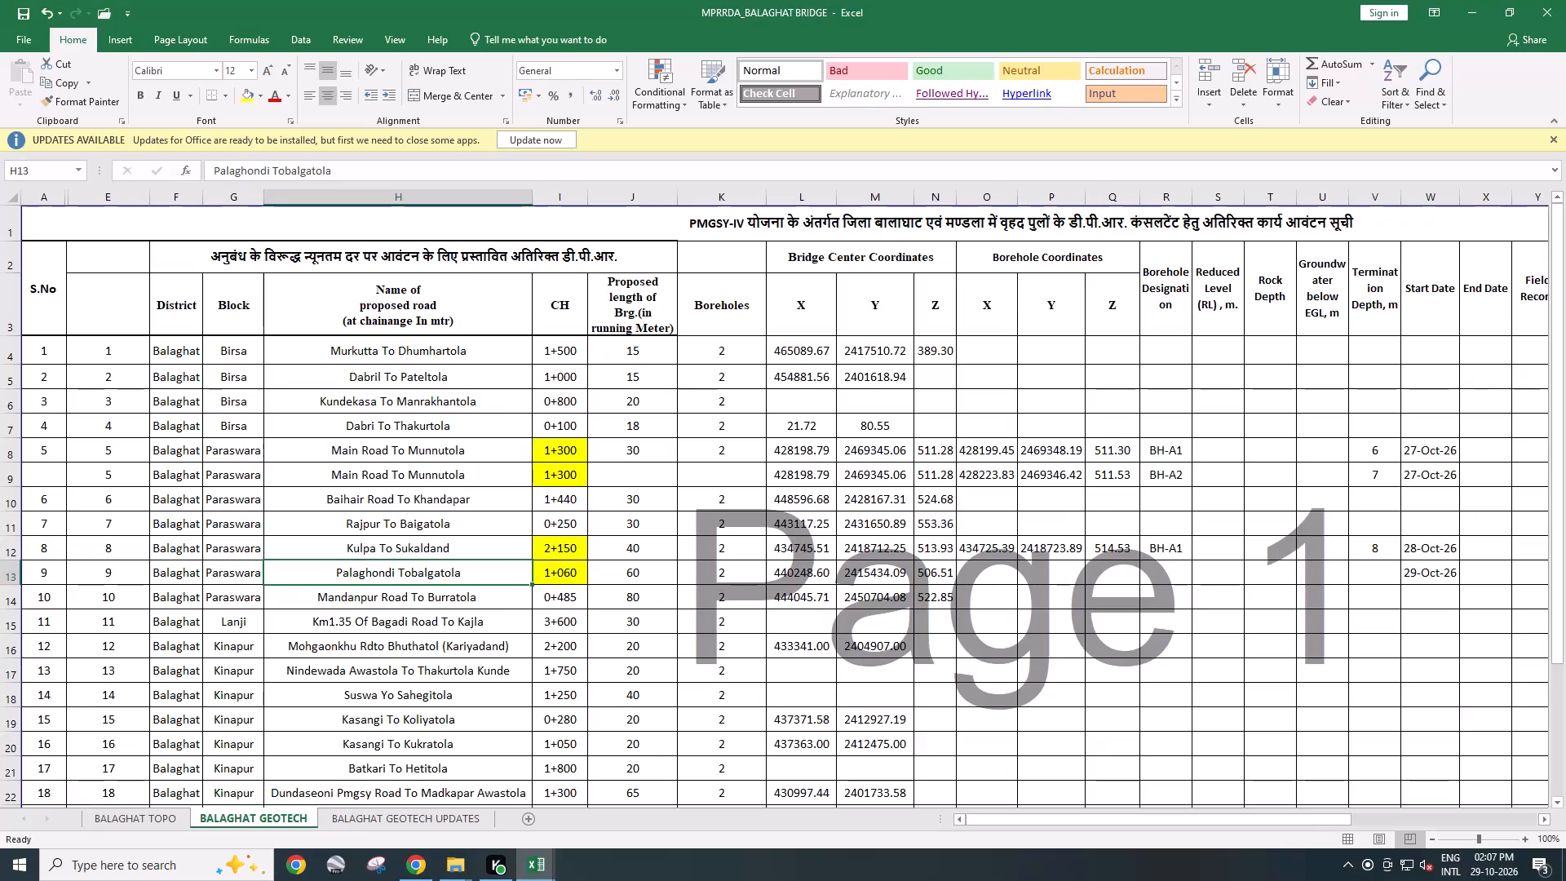
Show the bridge center coordinates of the Dabri To Thakurtola row with six decimal places.
{"action": "left_click", "coordinate": [804, 432]}
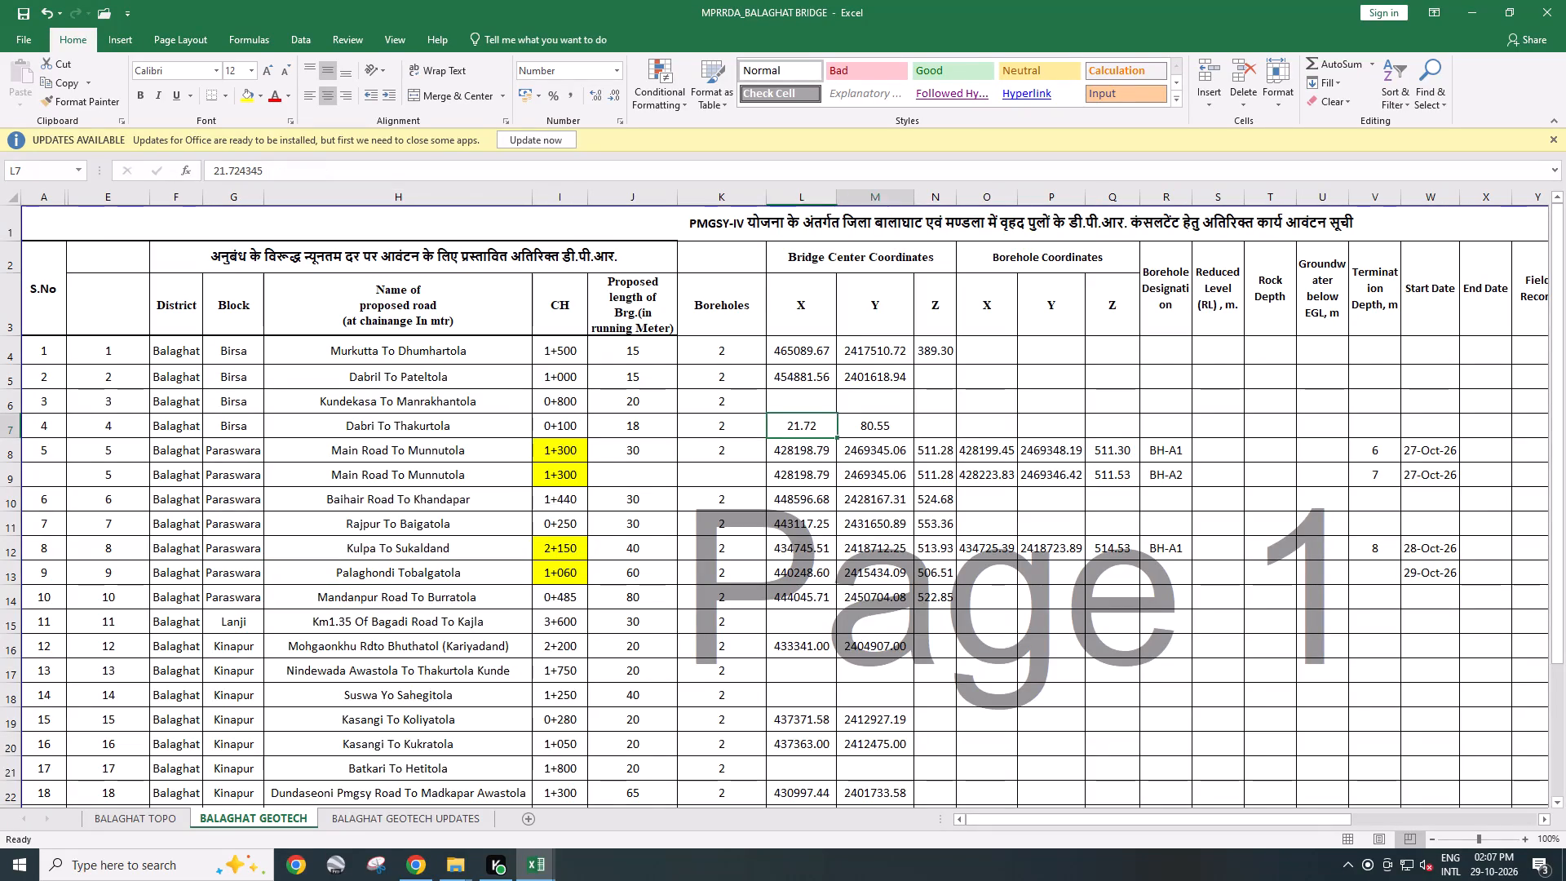
{"action": "left_click", "coordinate": [856, 431]}
{"action": "left_click_drag", "start_coordinate": [818, 426], "coordinate": [943, 430]}
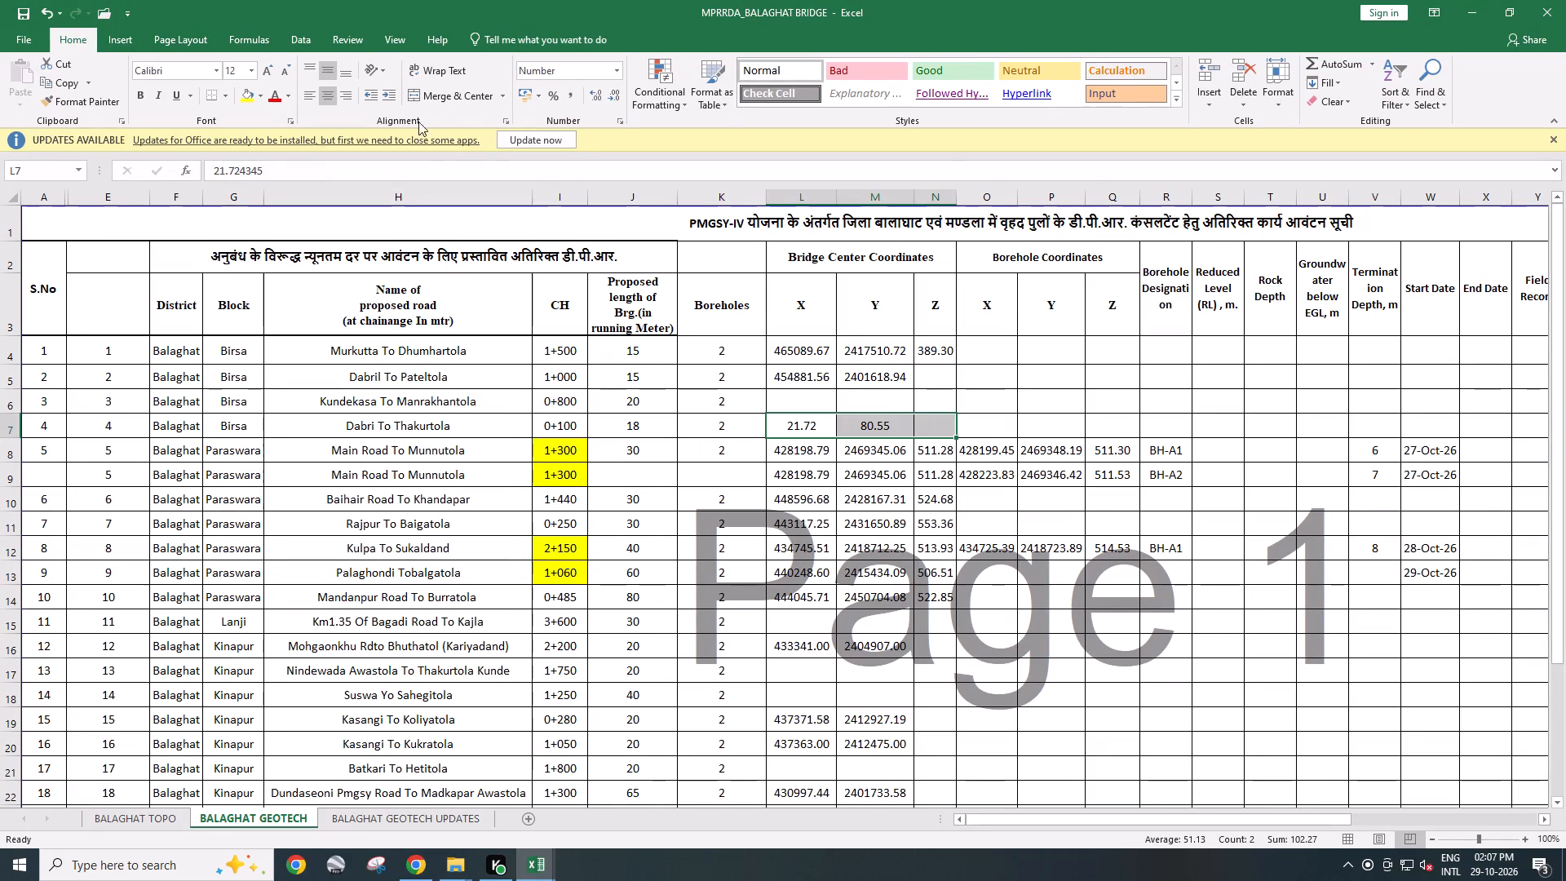
{"action": "left_click", "coordinate": [592, 98]}
{"action": "left_click", "coordinate": [592, 97]}
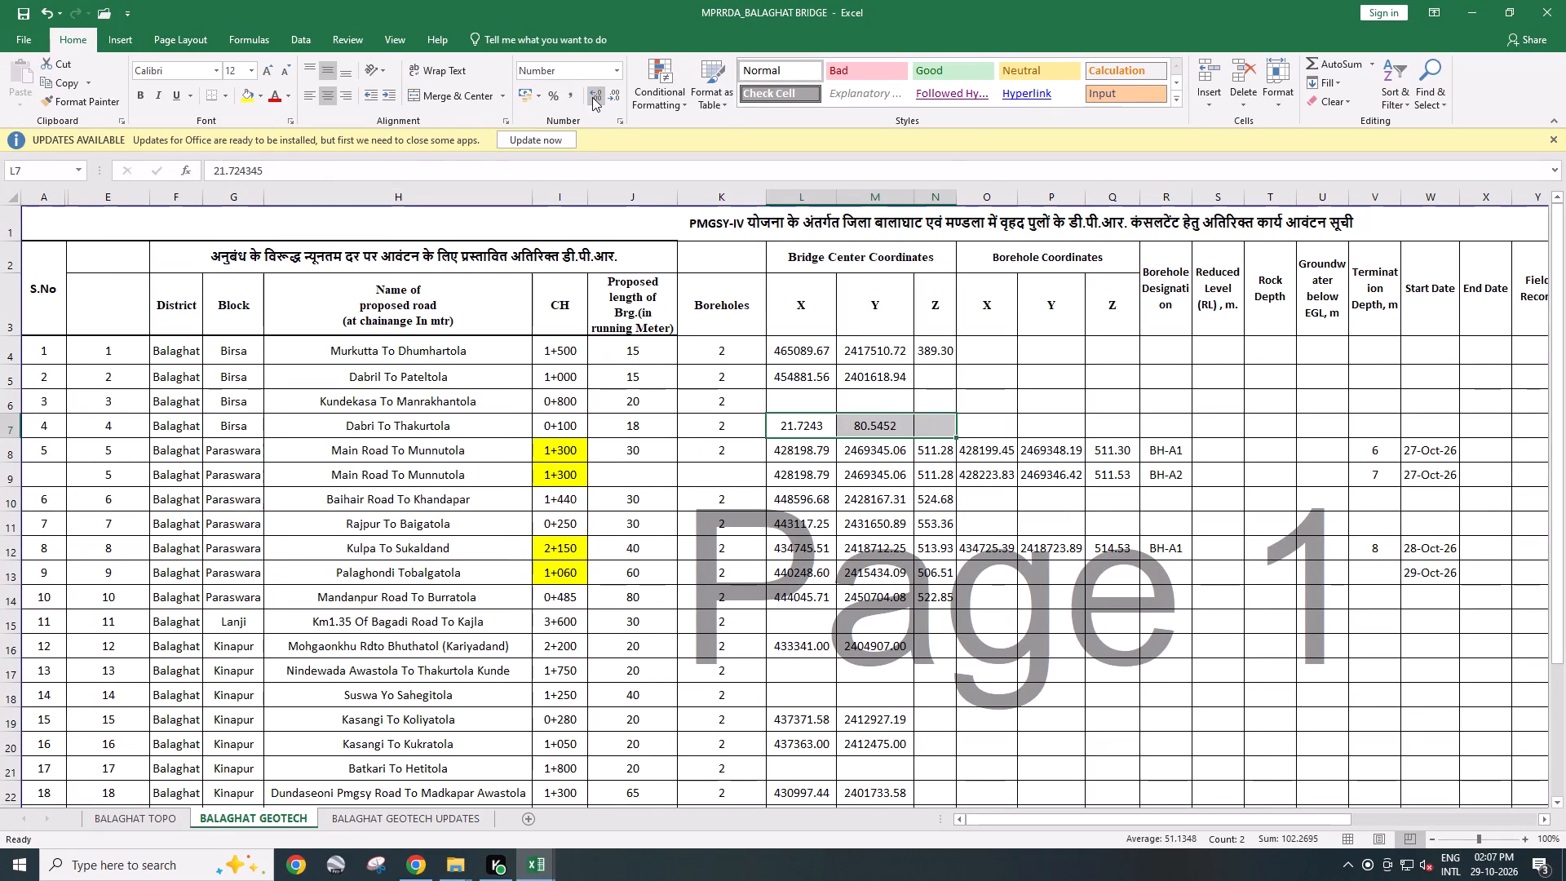
{"action": "left_click", "coordinate": [592, 97]}
{"action": "left_click", "coordinate": [591, 97]}
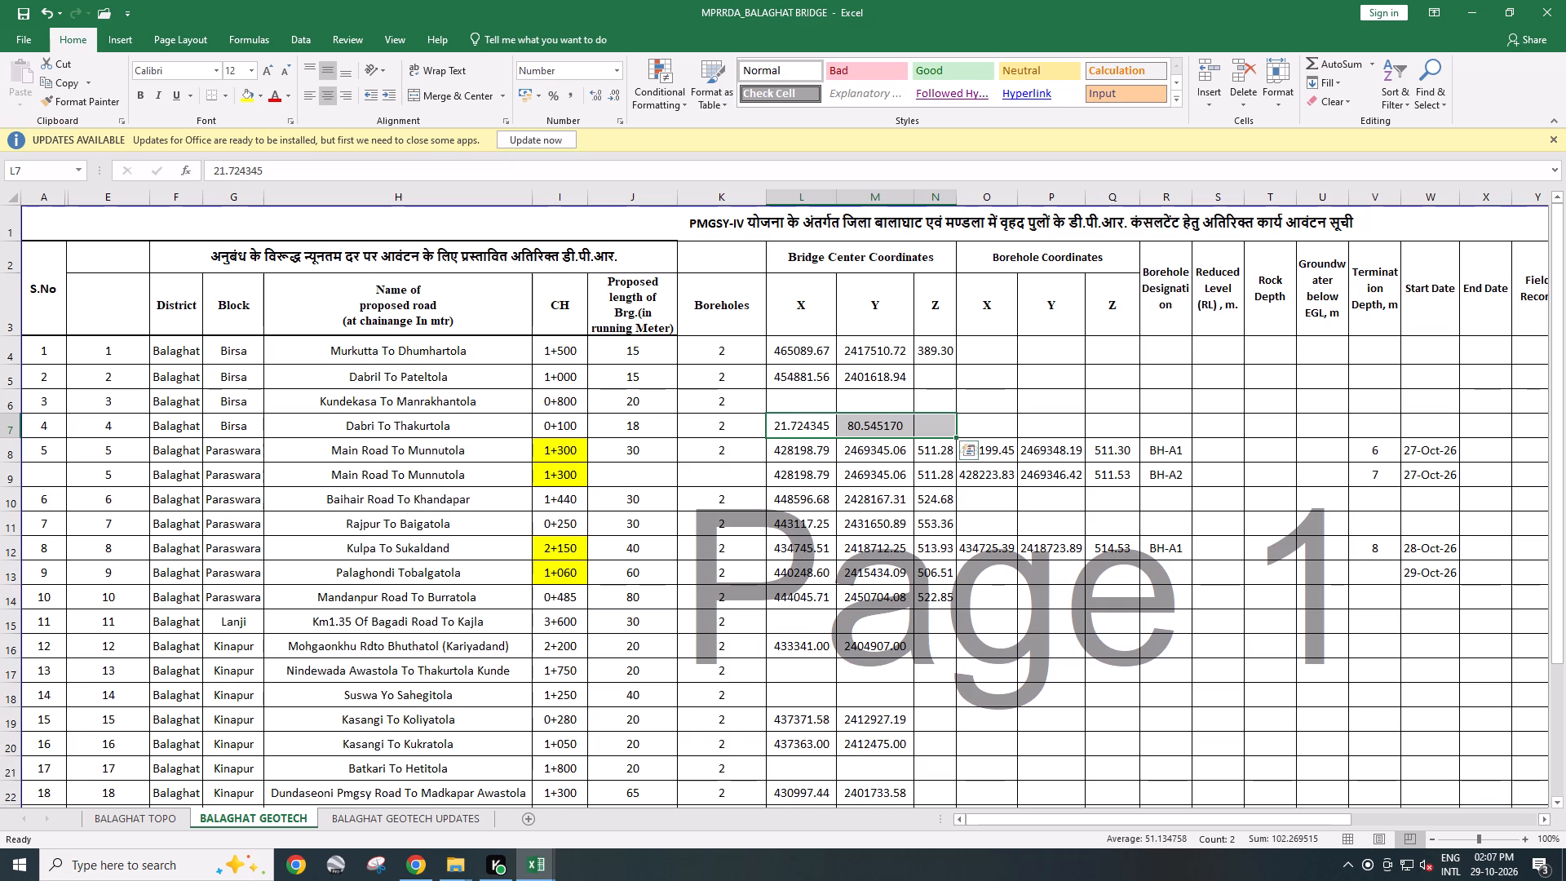
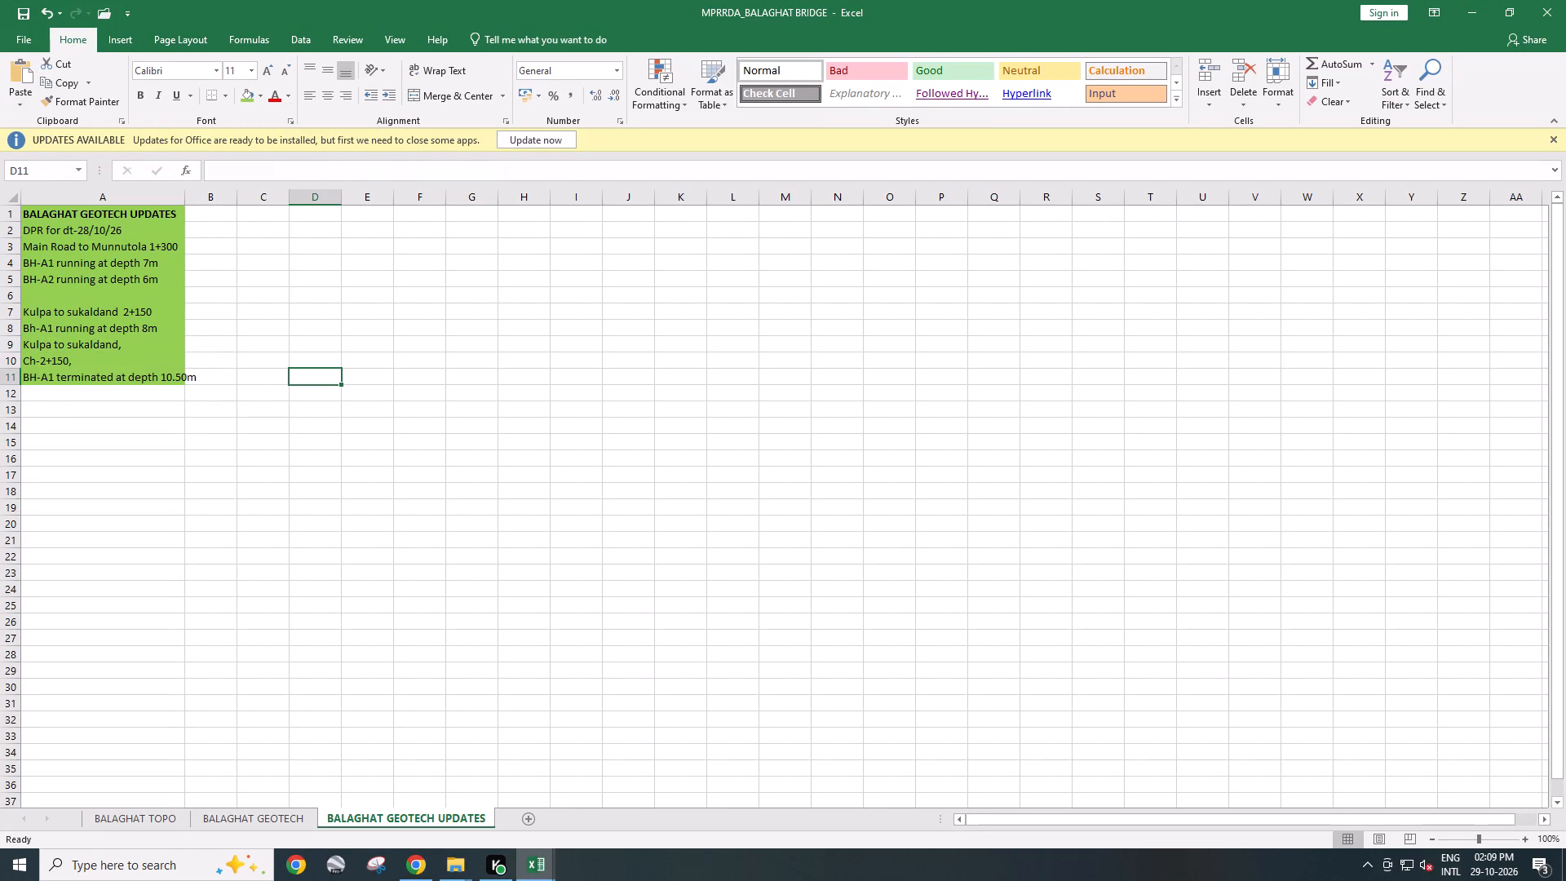
Save the MPRRDA_BALAGHAT BRIDGE workbook with its current BALAGHAT GEOTECH UPDATES entries.
{"action": "key", "text": "ctrl+s"}
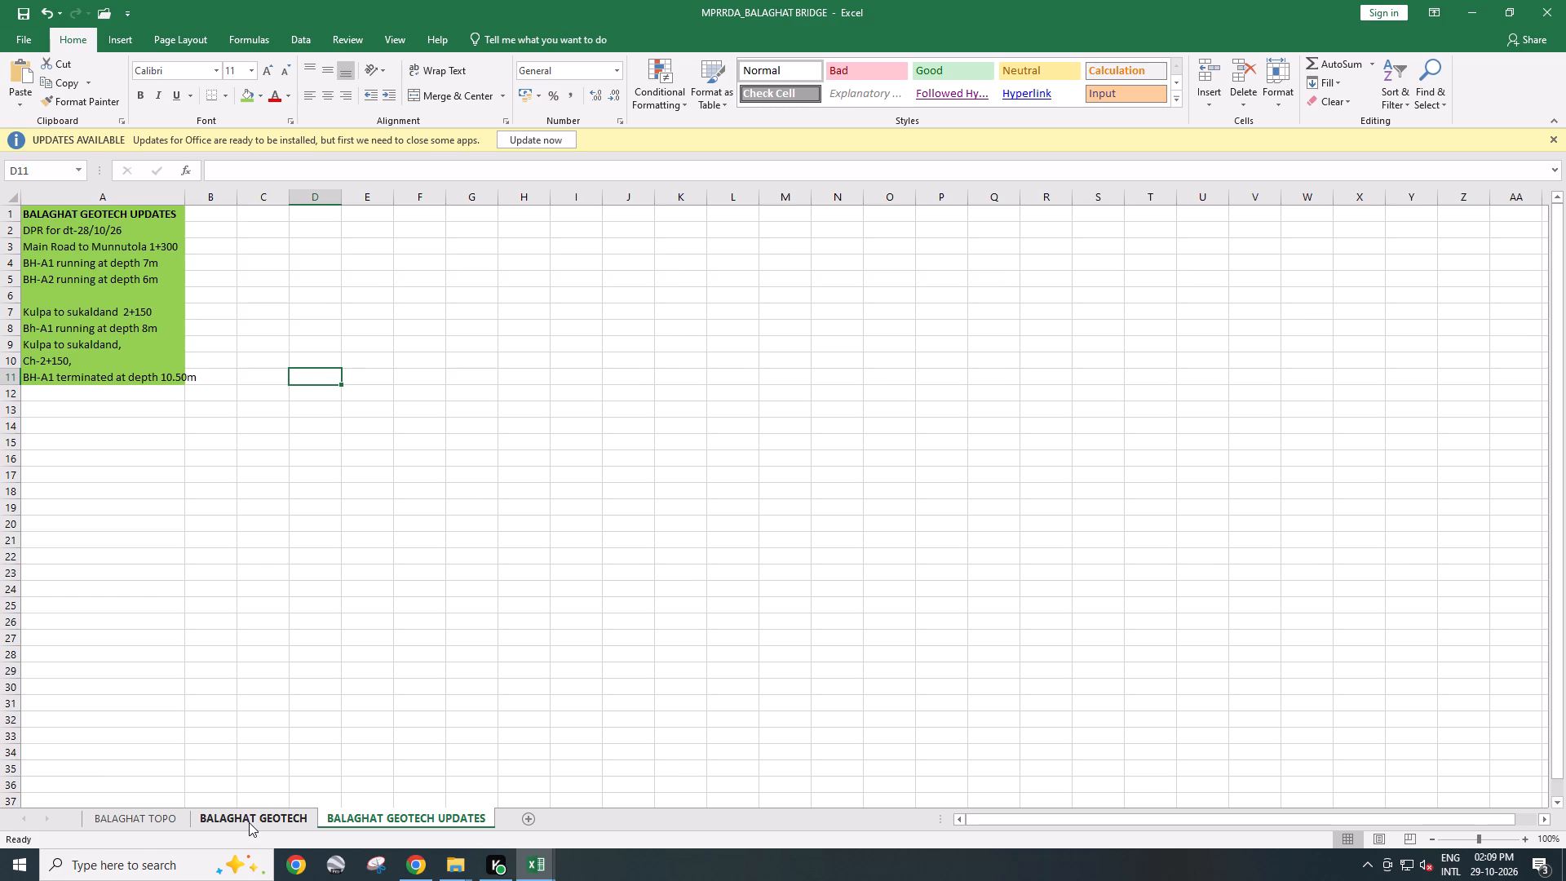
On the BALAGHAT GEOTECH sheet, give the Kulpa To Sukaldand borehole a termination depth of 10.50 m and end date 29-OCT-2026, and save the workbook.
{"action": "left_click", "coordinate": [249, 822]}
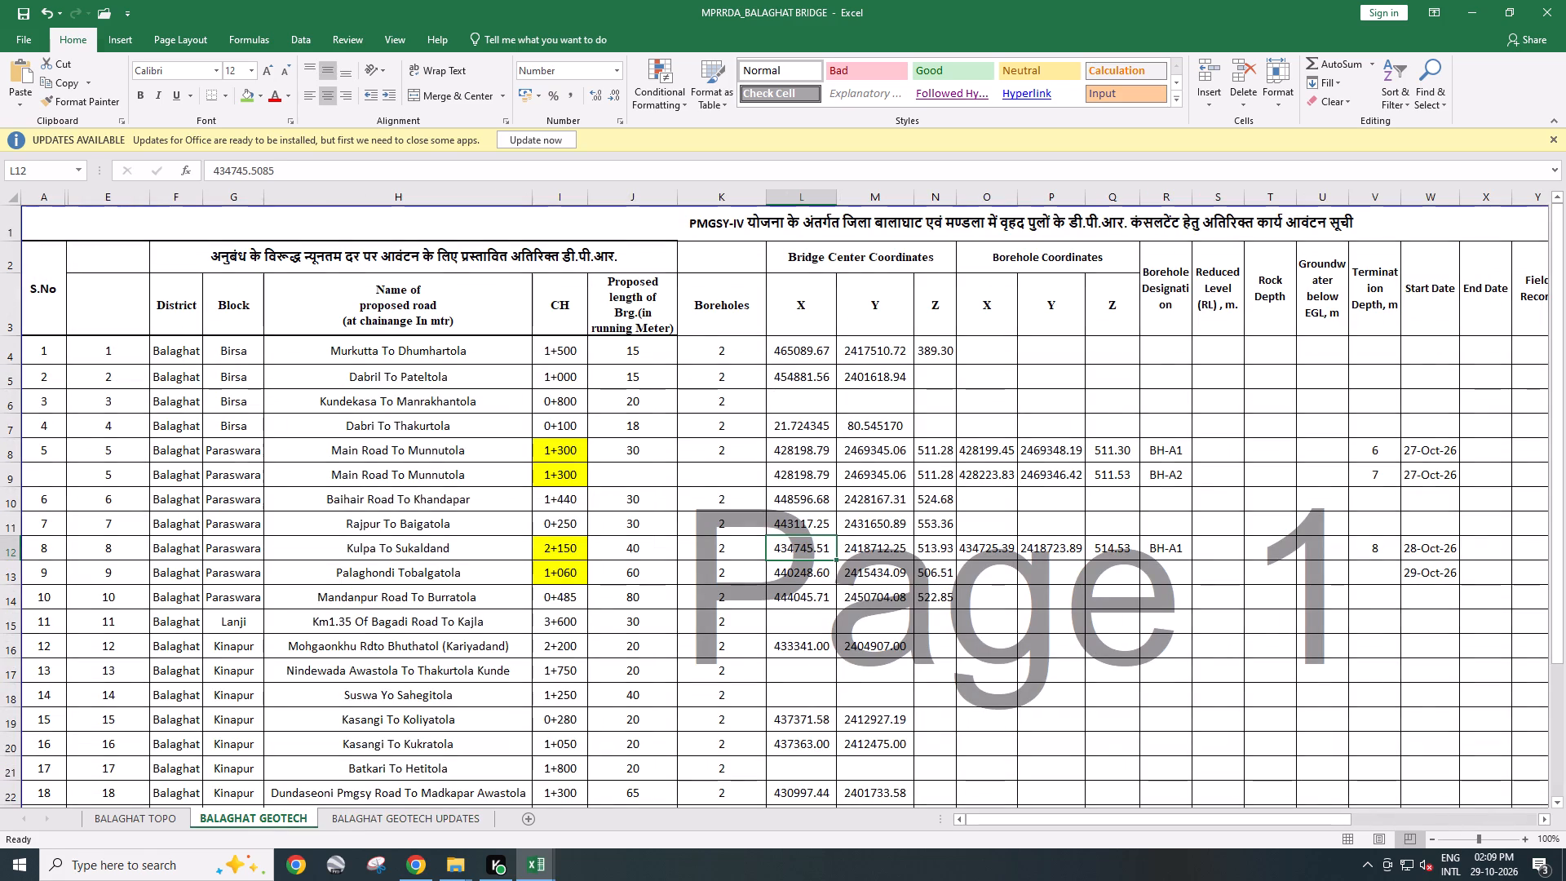
{"action": "left_click", "coordinate": [1360, 551]}
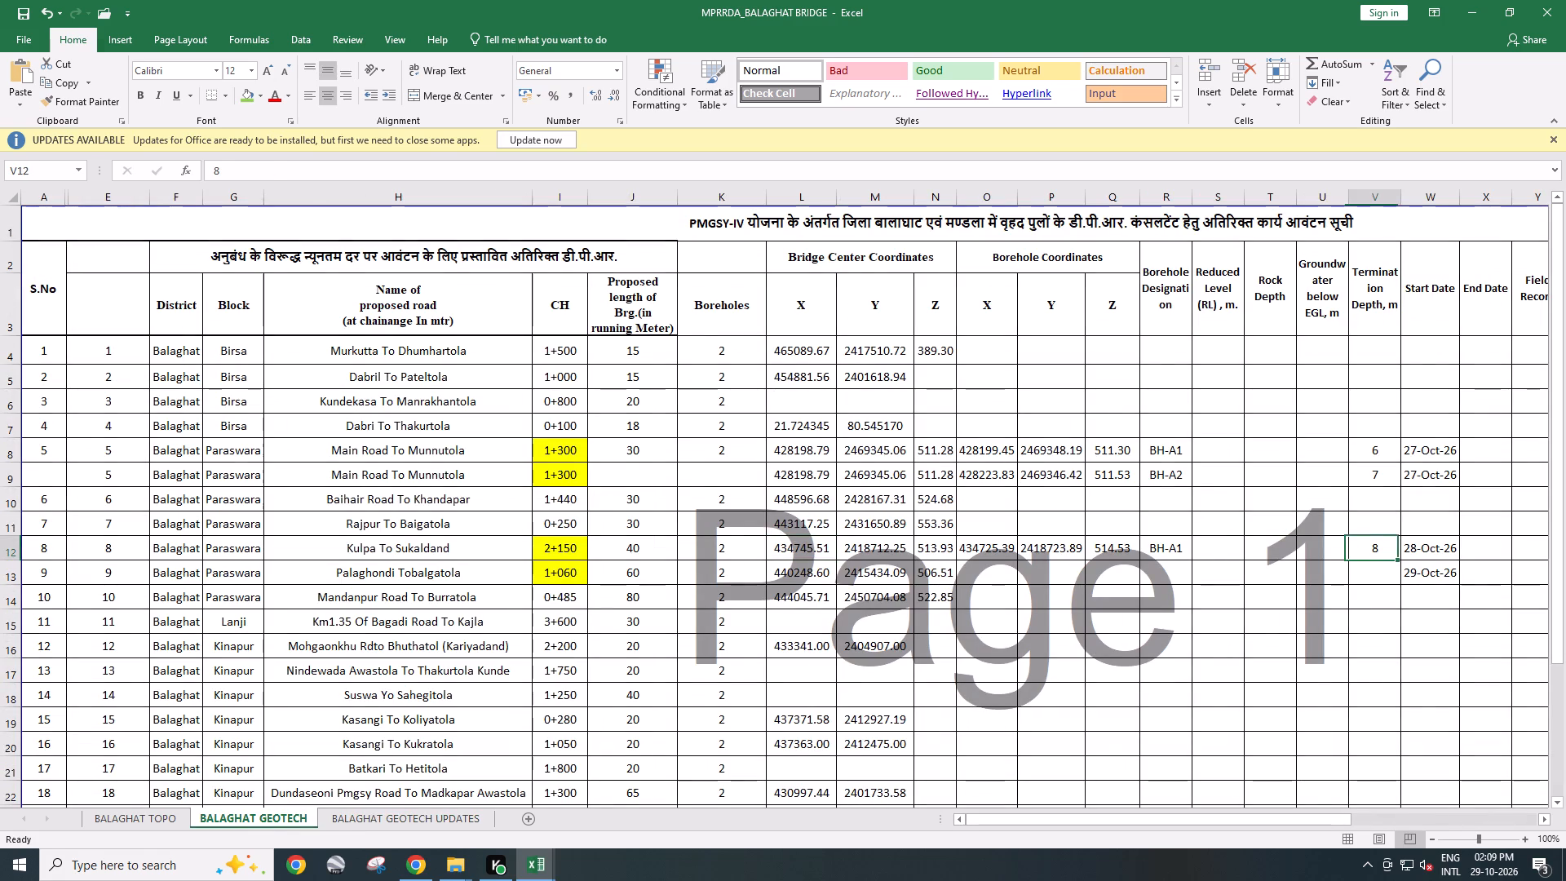
{"action": "type", "text": "10.50"}
{"action": "key", "text": "Right"}
{"action": "key", "text": "Right"}
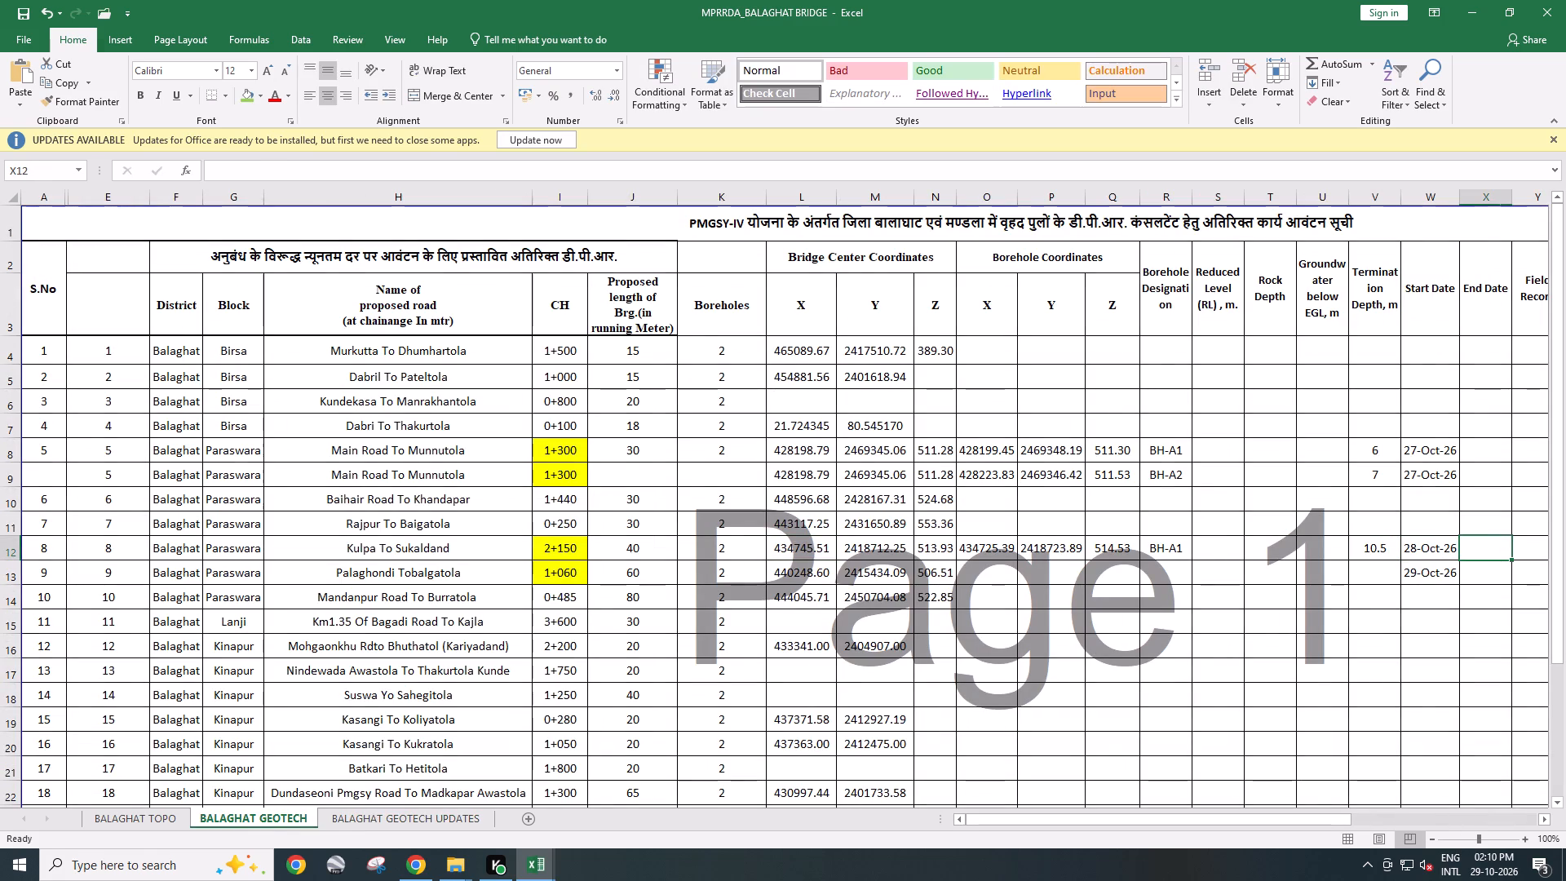
{"action": "type", "text": "29-"}
{"action": "type", "text": "OCT-2026"}
{"action": "key", "text": "Return"}
{"action": "key", "text": "ctrl+s"}
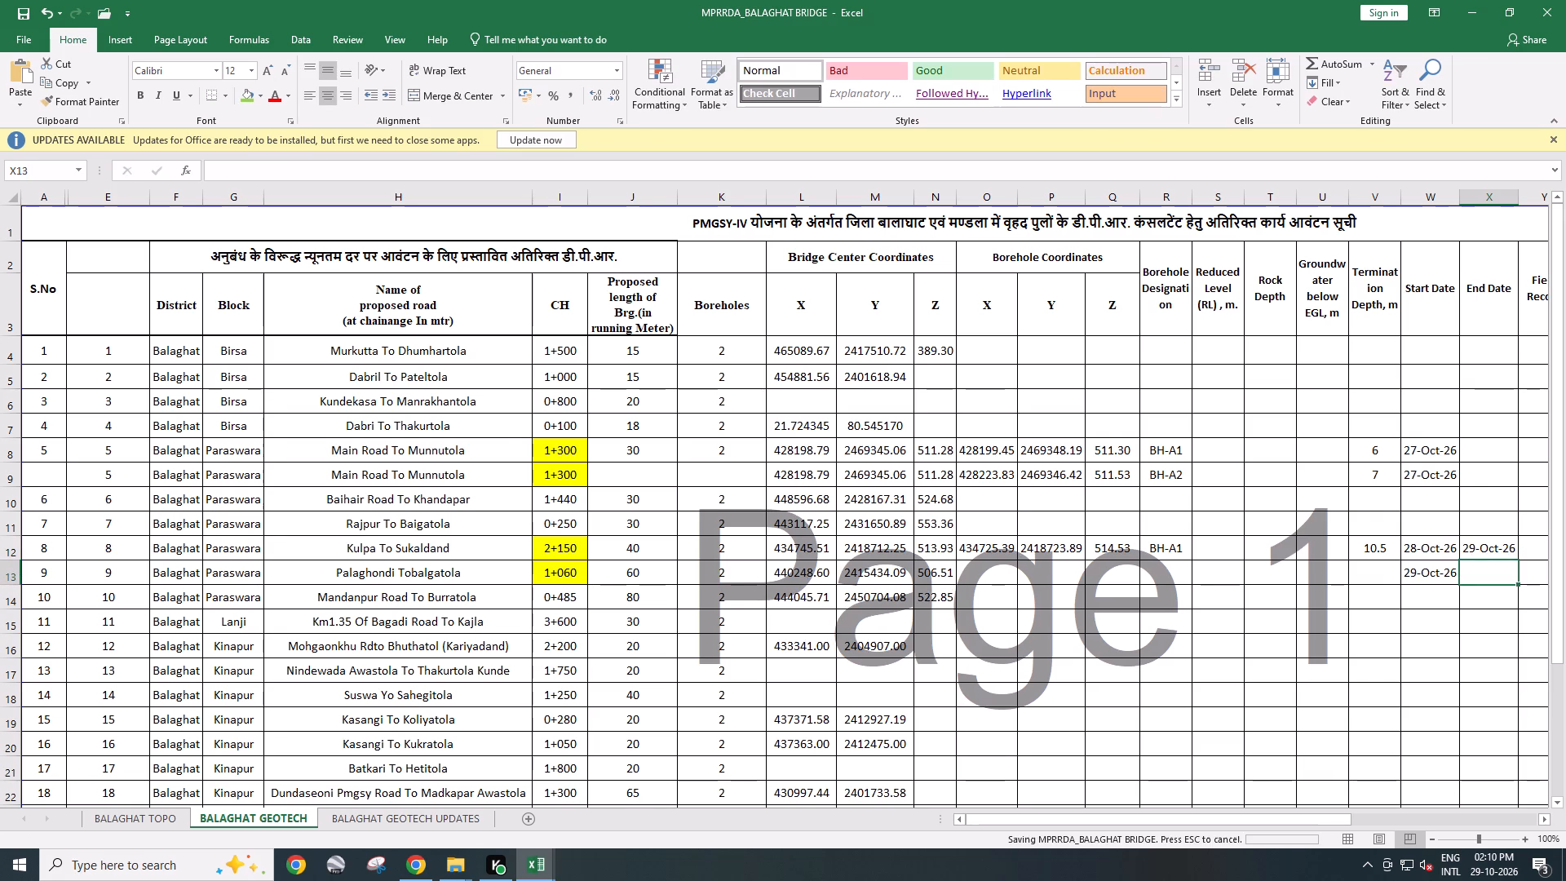
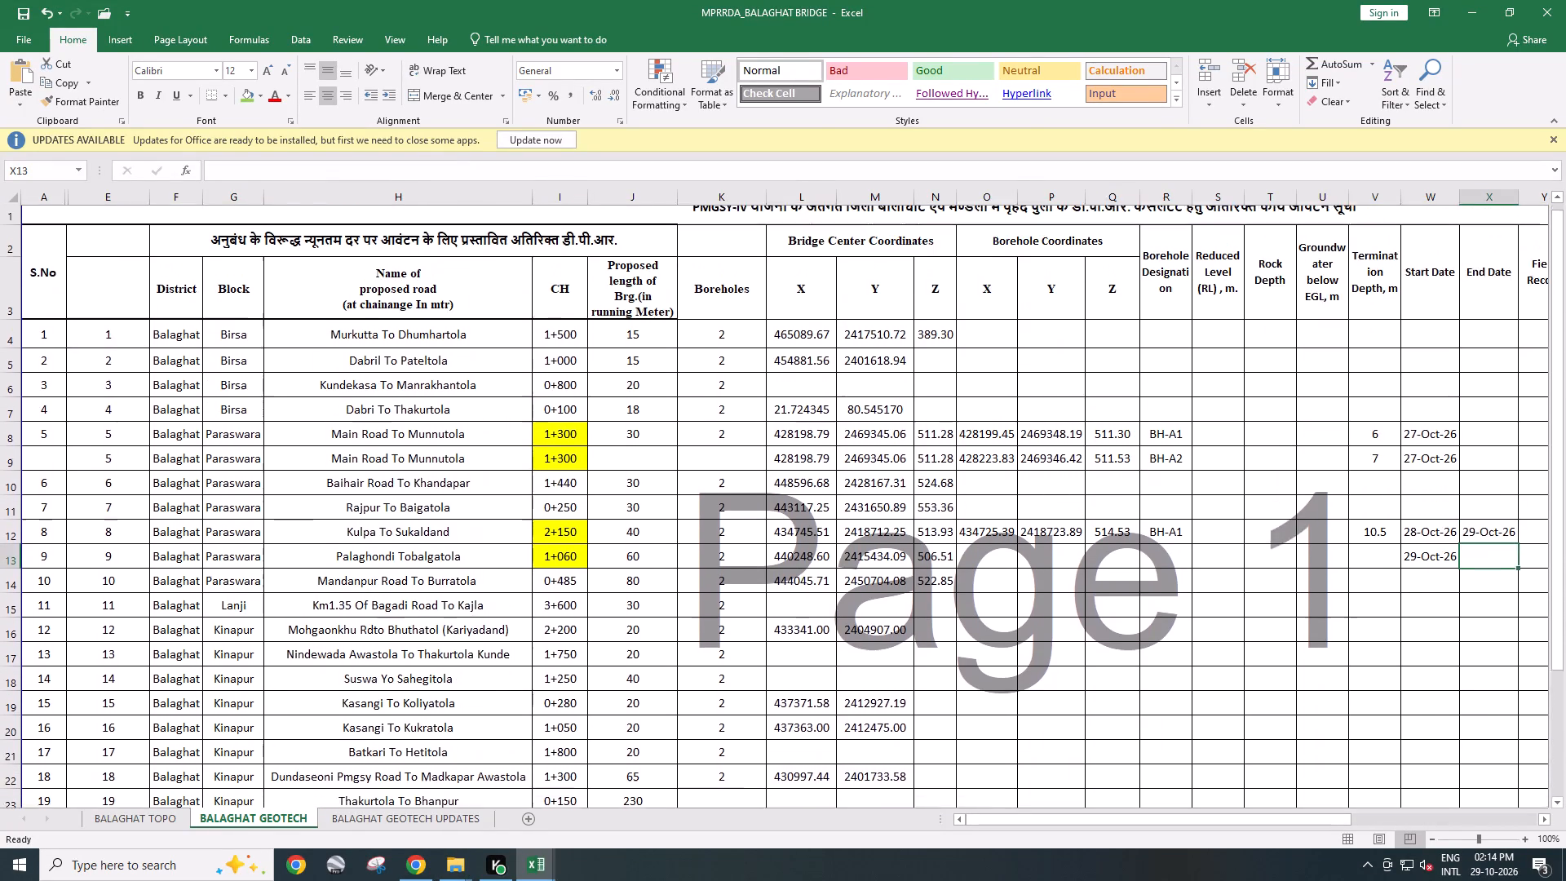
Review the BALAGHAT GEOTECH sheet and select the bridge center X and Y coordinates for the roads numbered 1 through 18.
{"action": "scroll", "coordinate": [890, 482], "scroll_direction": "down", "scroll_amount": 1}
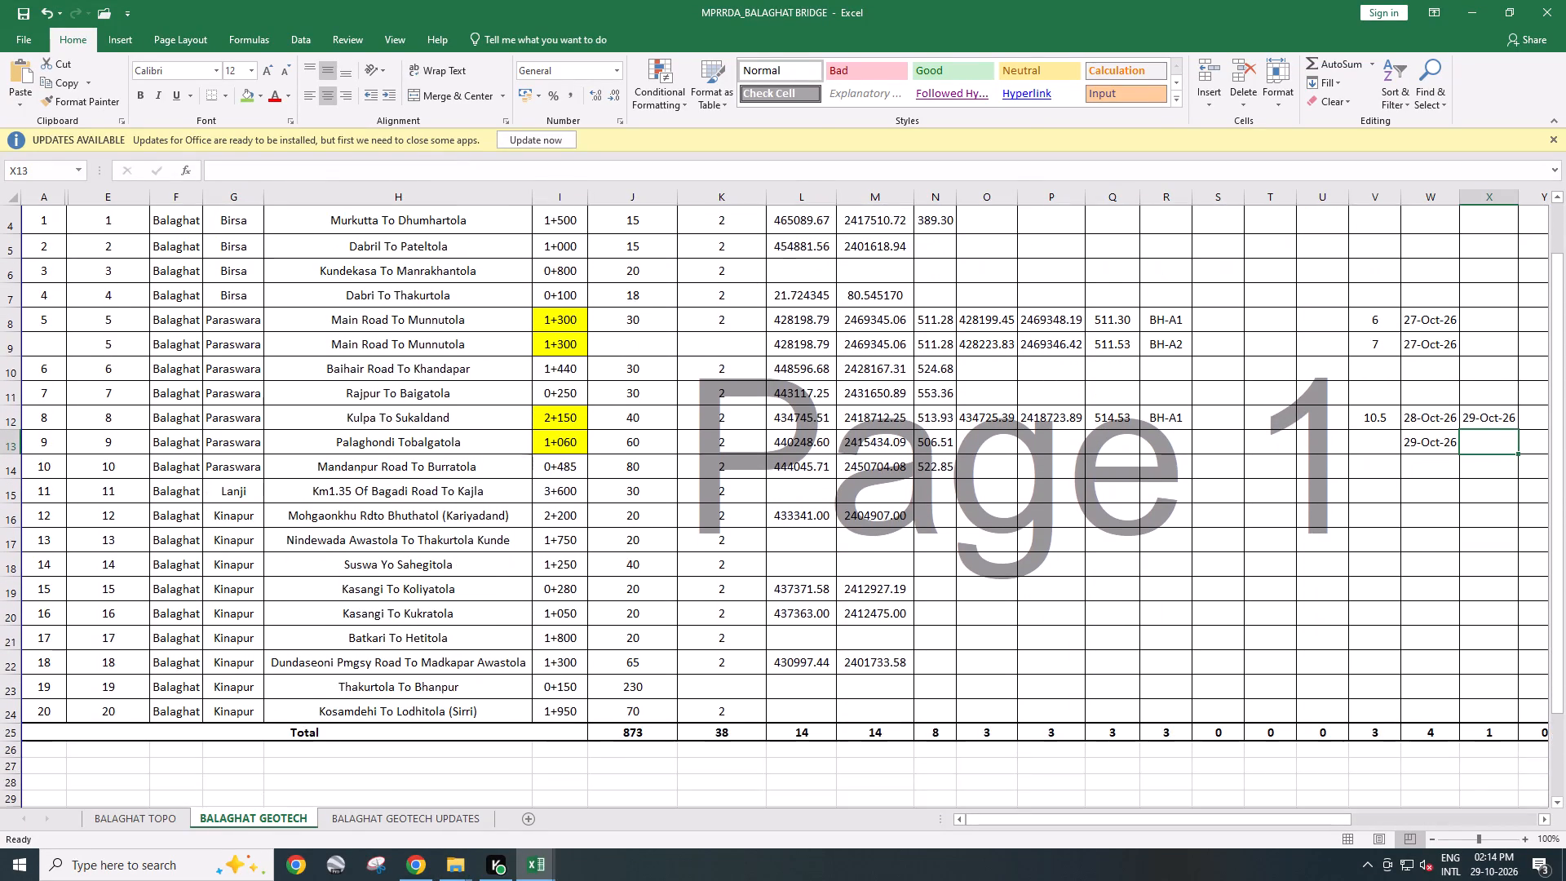
{"action": "scroll", "coordinate": [821, 621], "scroll_direction": "up", "scroll_amount": 1}
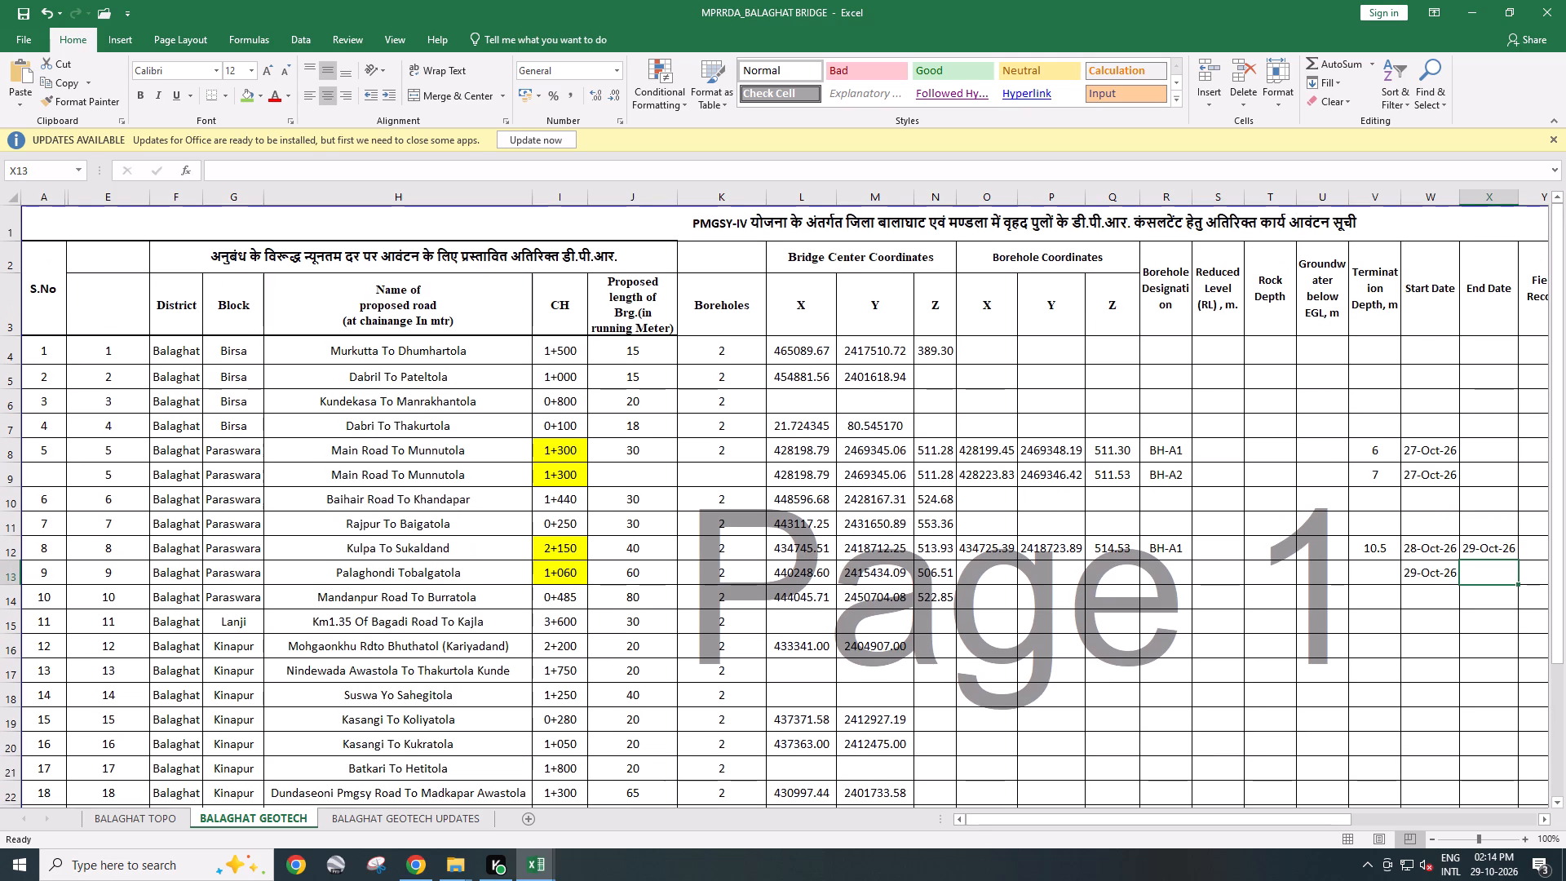
{"action": "scroll", "coordinate": [708, 648], "scroll_direction": "down", "scroll_amount": 1}
{"action": "scroll", "coordinate": [891, 666], "scroll_direction": "up", "scroll_amount": 1}
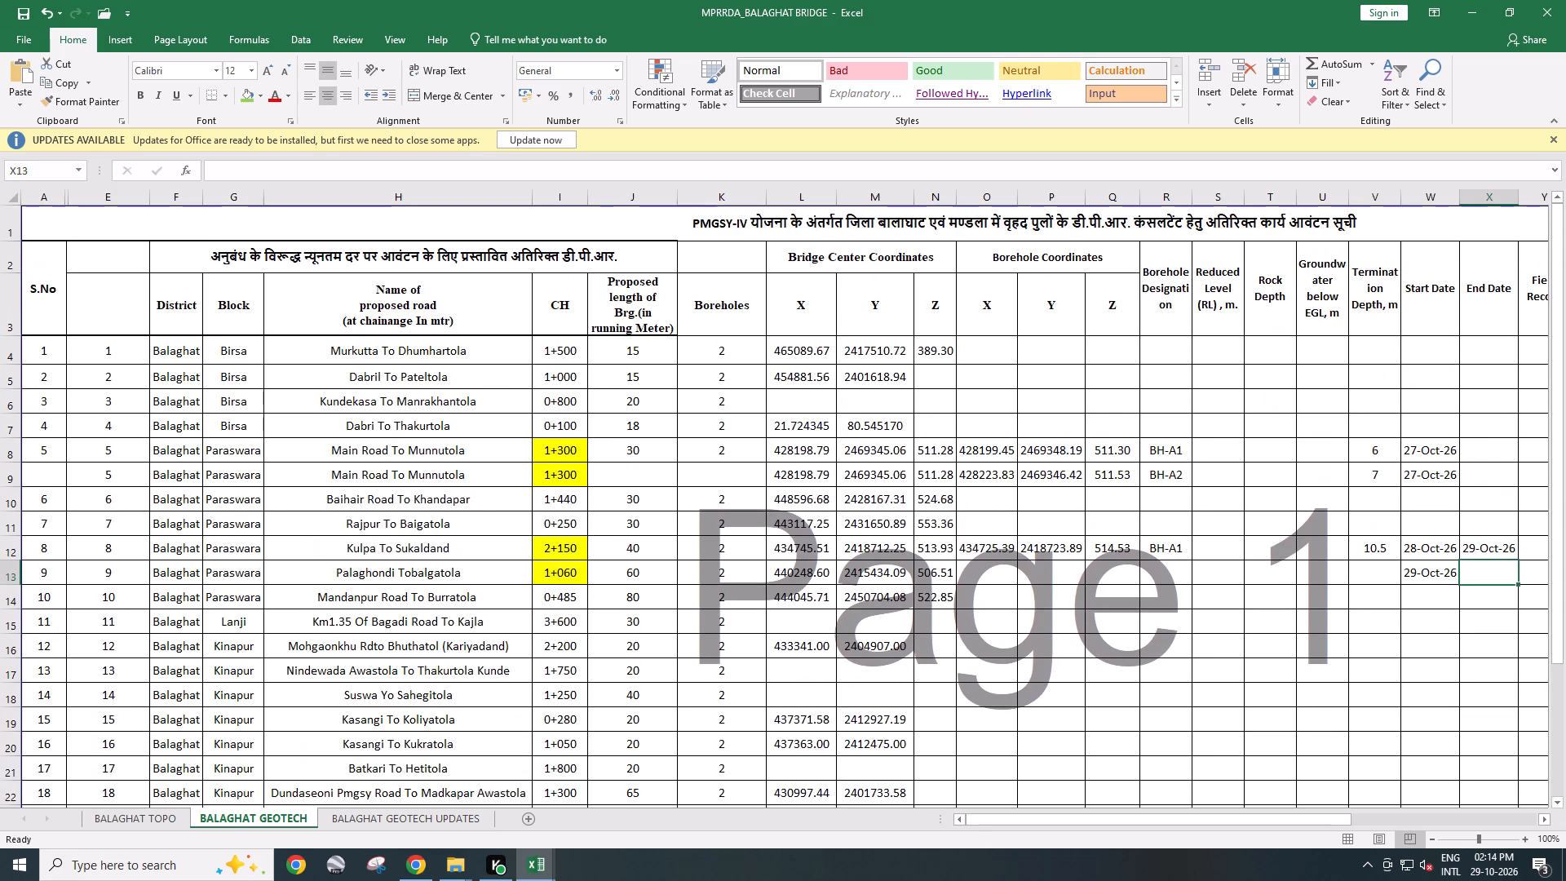
{"action": "left_click_drag", "start_coordinate": [805, 351], "coordinate": [909, 761]}
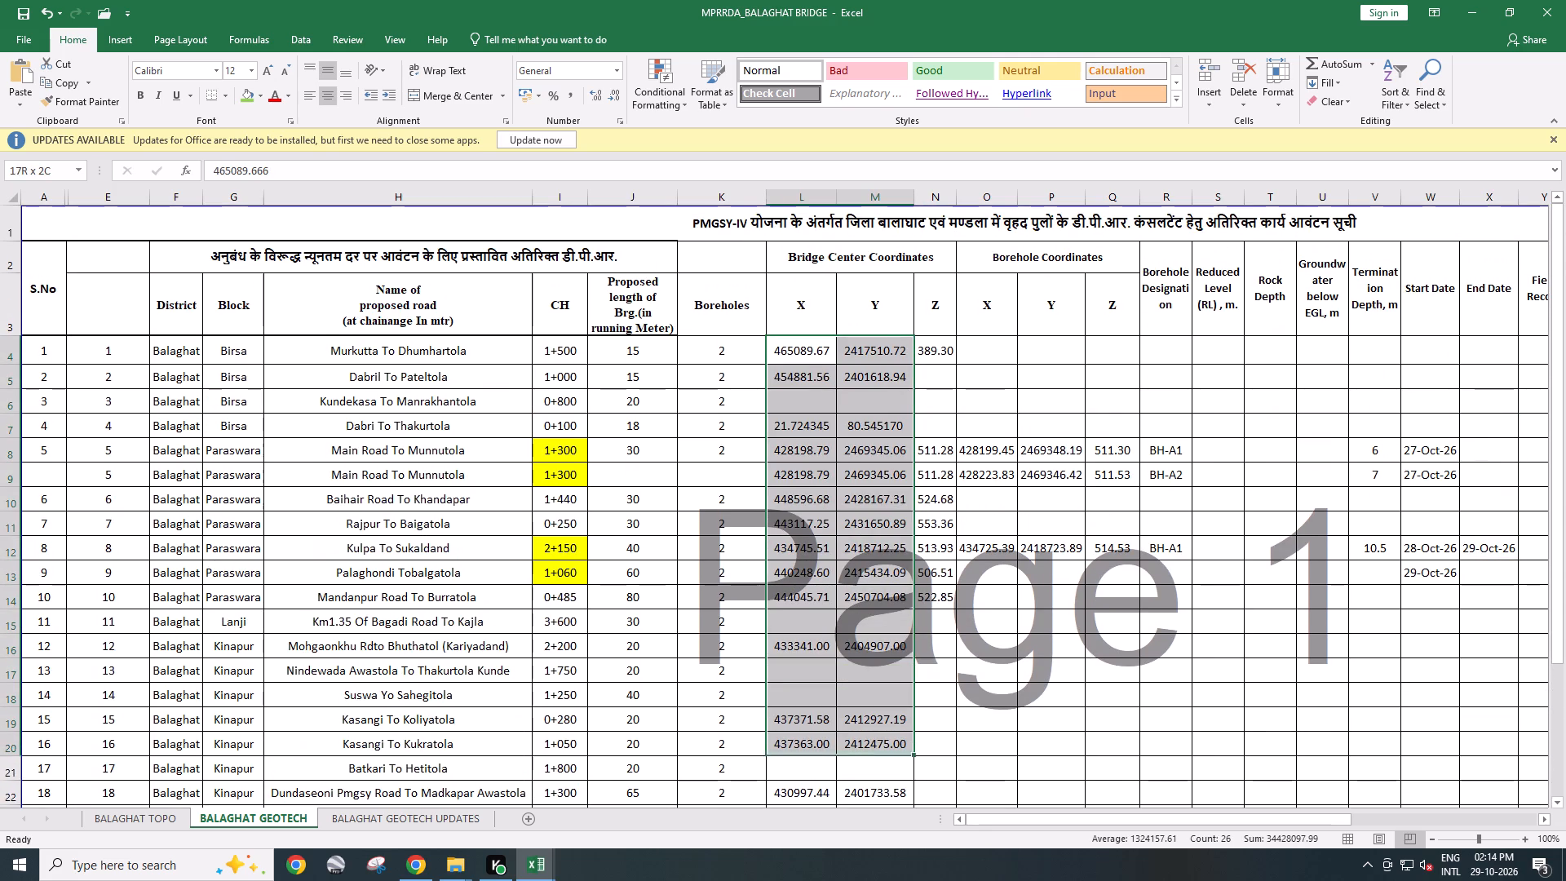
{"action": "left_click_drag", "start_coordinate": [909, 761], "coordinate": [909, 793]}
{"action": "scroll", "coordinate": [915, 745], "scroll_direction": "down", "scroll_amount": 2}
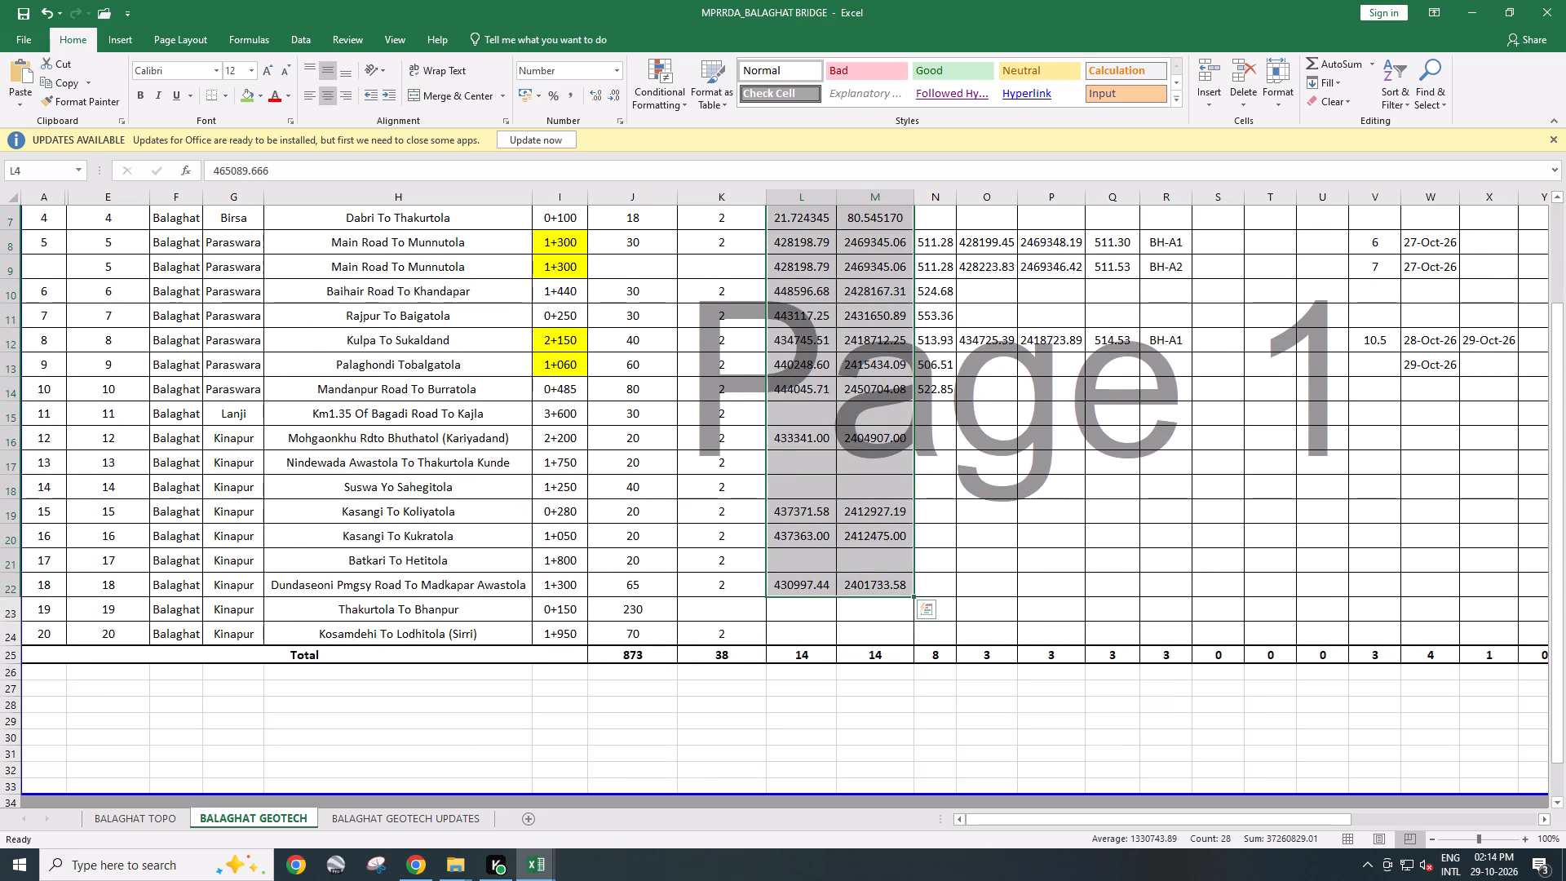
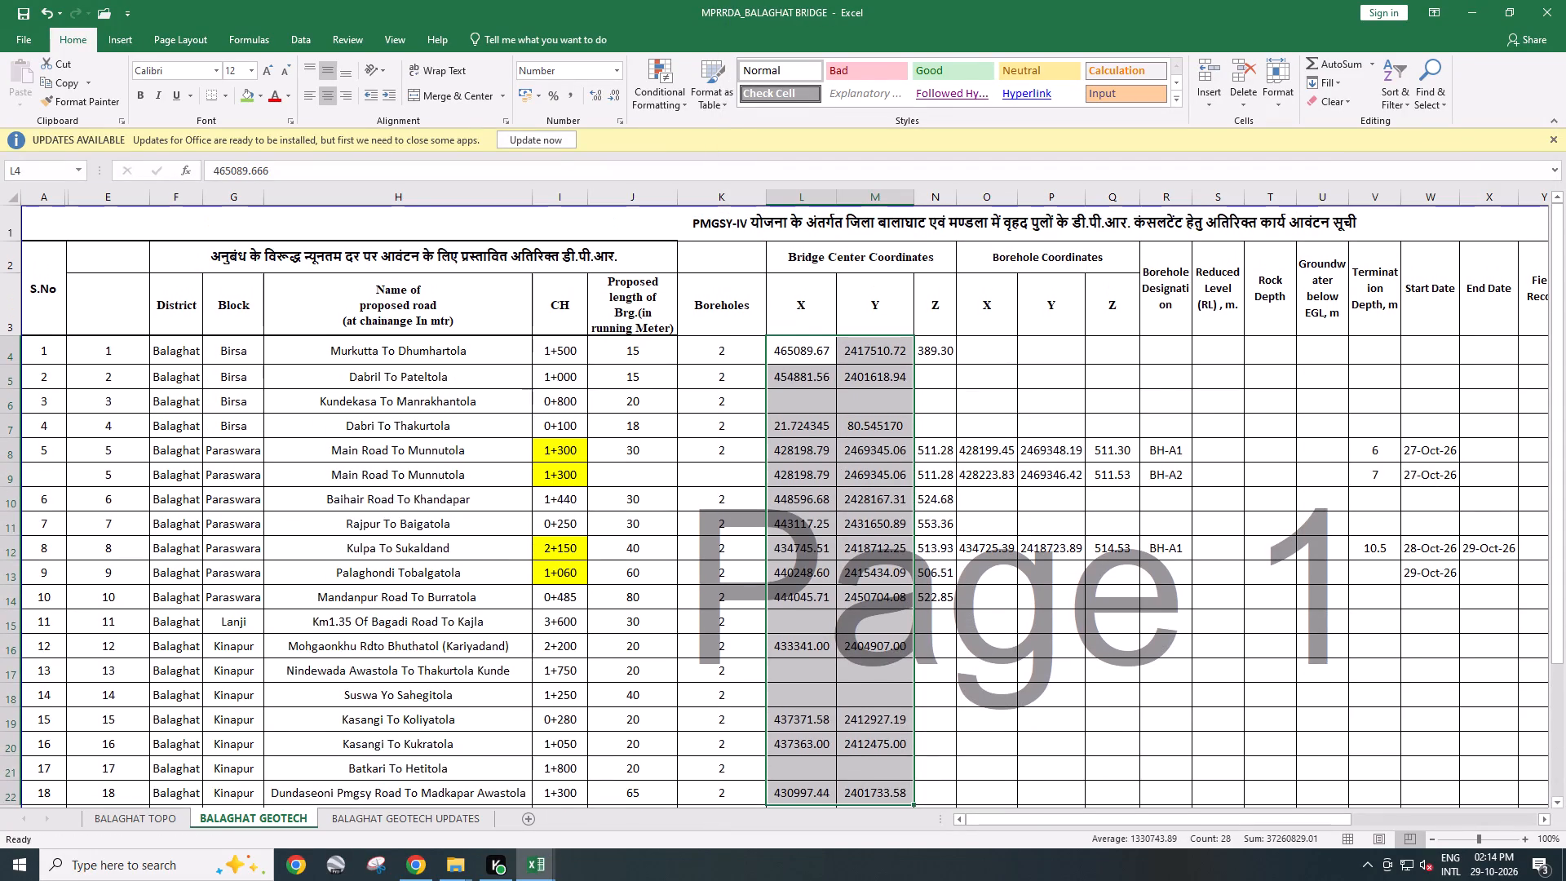
Insert two blank columns before the Bridge Center Coordinates columns on the BALAGHAT GEOTECH sheet.
{"action": "left_click", "coordinate": [785, 203]}
{"action": "key", "text": "ctrl+shift+equal"}
{"action": "key", "text": "ctrl+shift+equal"}
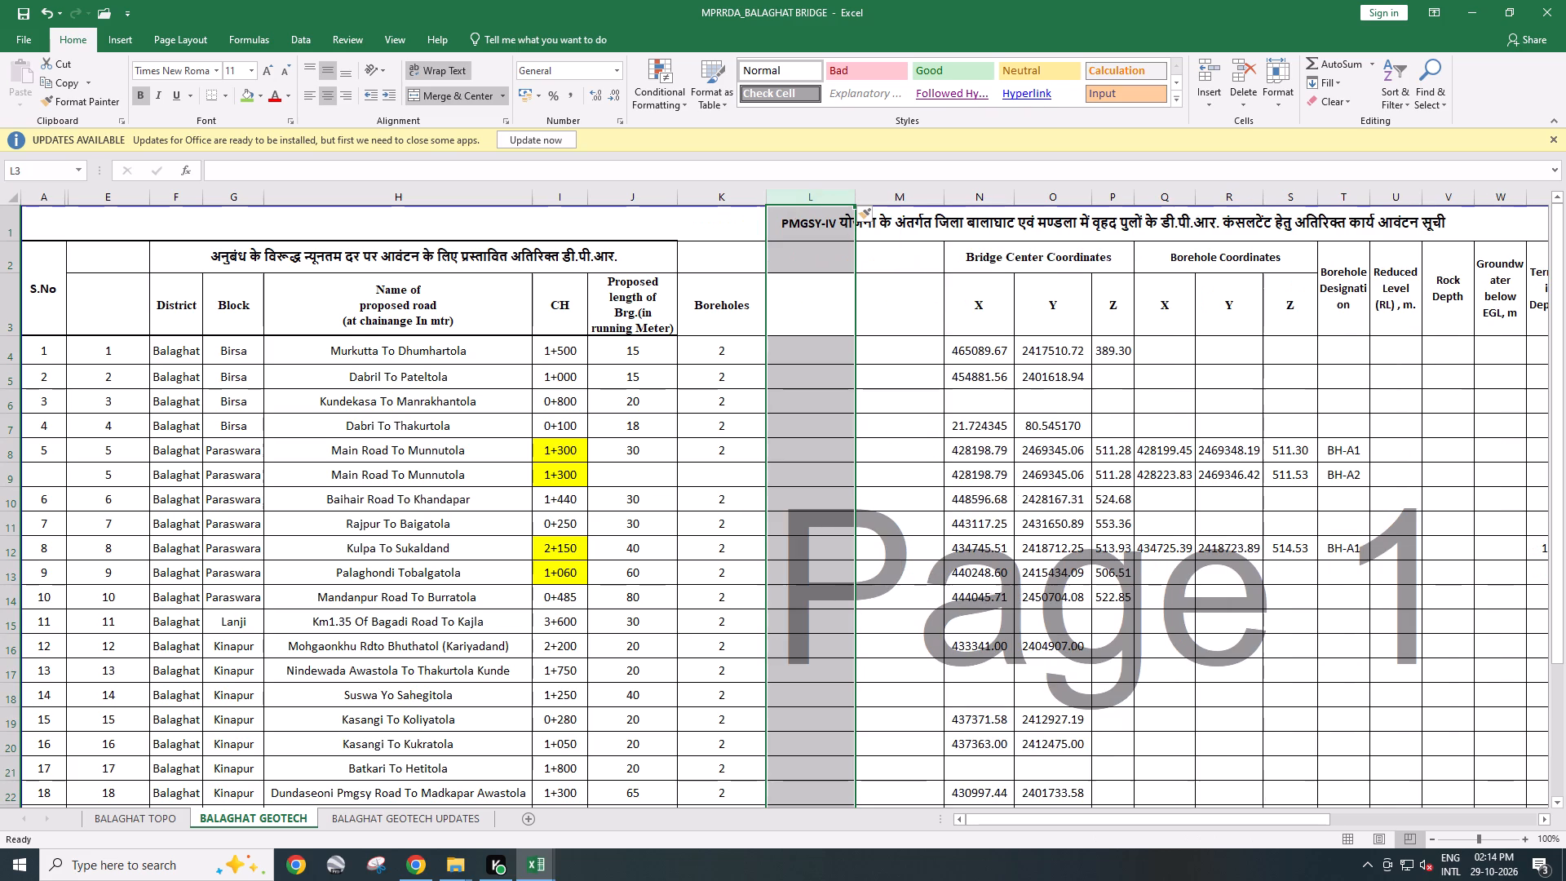
{"action": "left_click", "coordinate": [847, 493]}
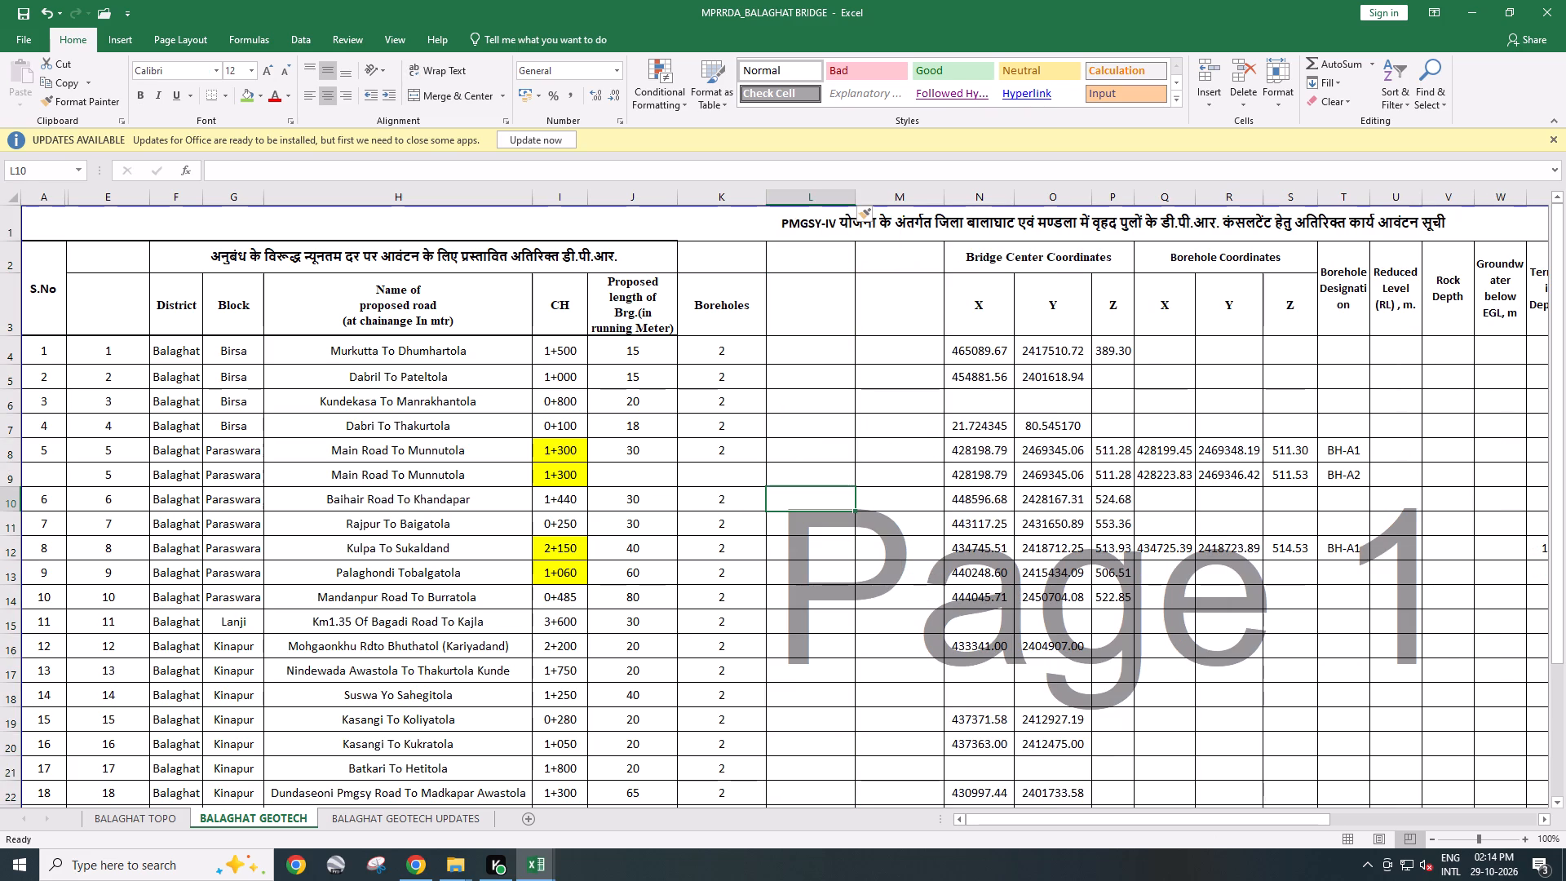
Head the two blank columns Latitude and Longitude in the row of the X, Y and Z headings.
{"action": "left_click", "coordinate": [835, 306]}
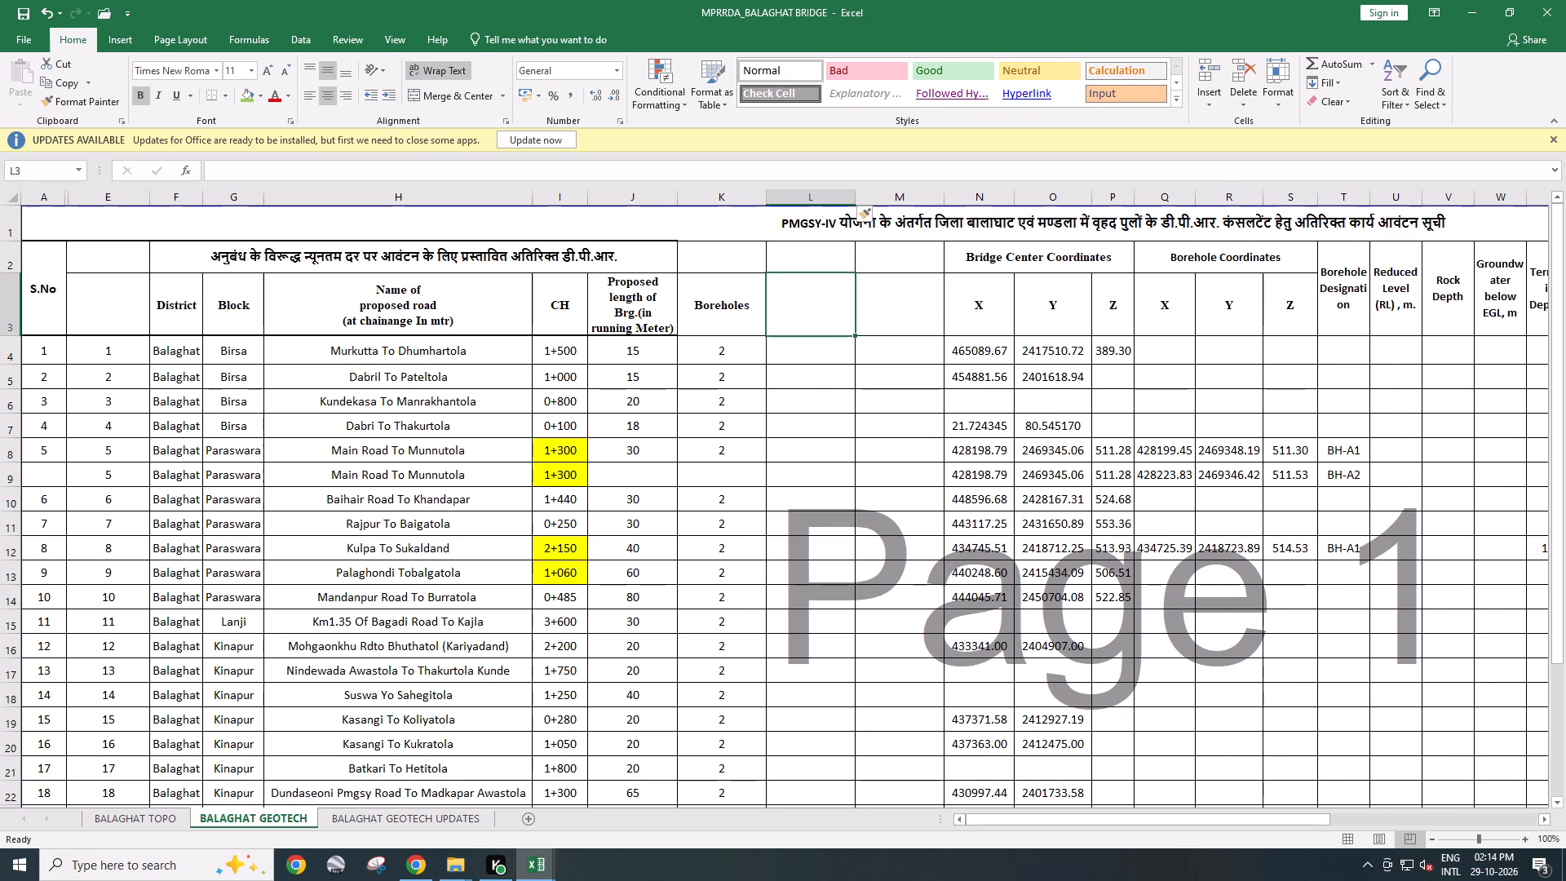
{"action": "key", "text": "l"}
{"action": "type", "text": "atituse"}
{"action": "key", "text": "shift+BackSpace"}
{"action": "key", "text": "shift+BackSpace"}
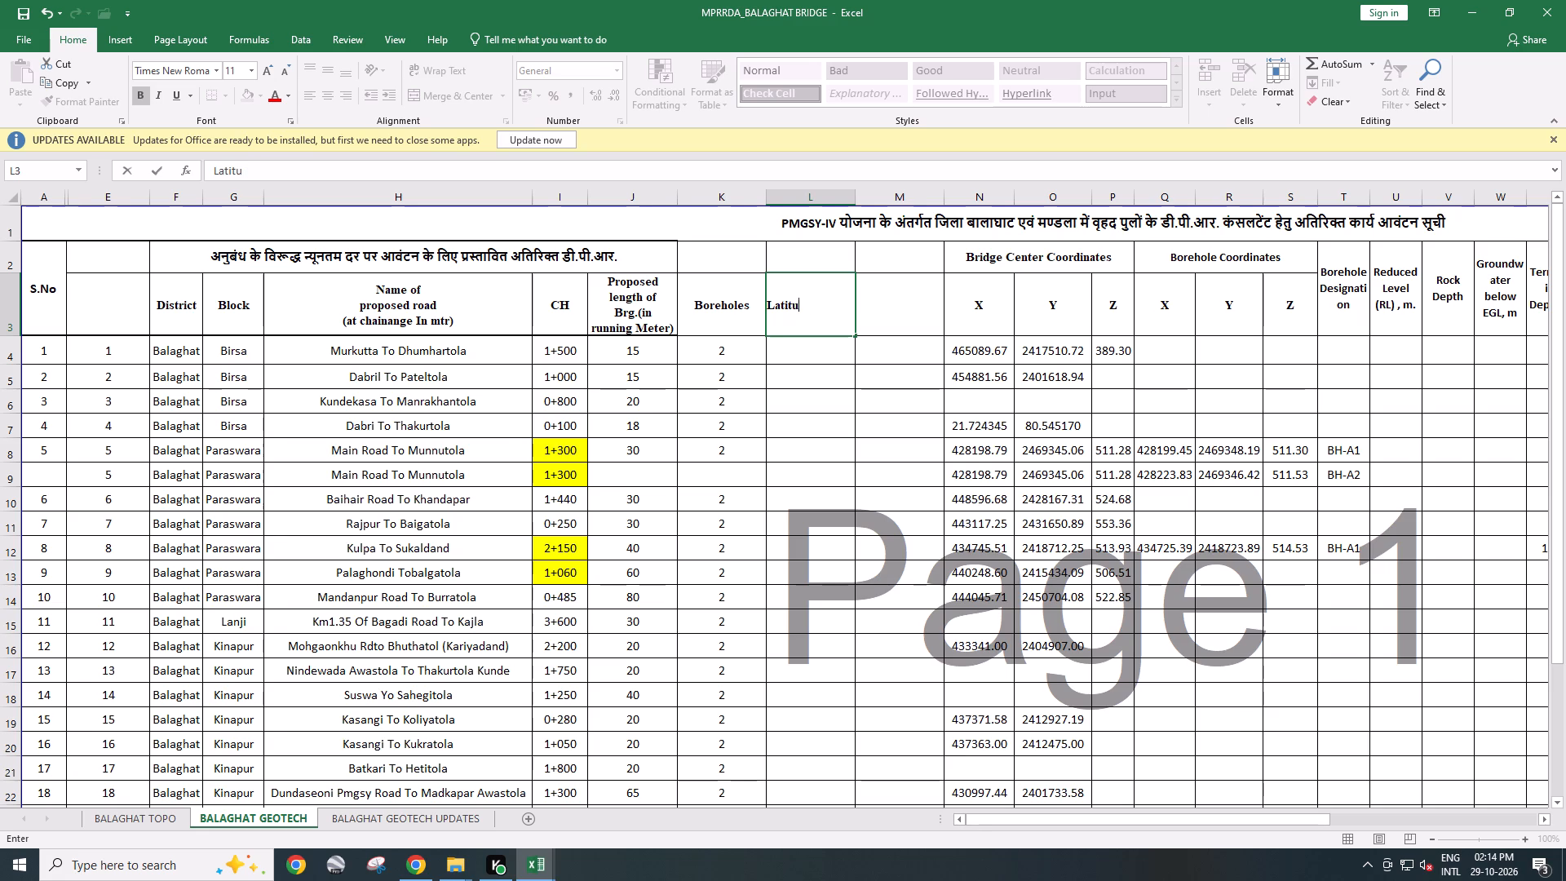
{"action": "type", "text": "de"}
{"action": "key", "text": "Right"}
{"action": "type", "text": "lo"}
{"action": "key", "text": "BackSpace"}
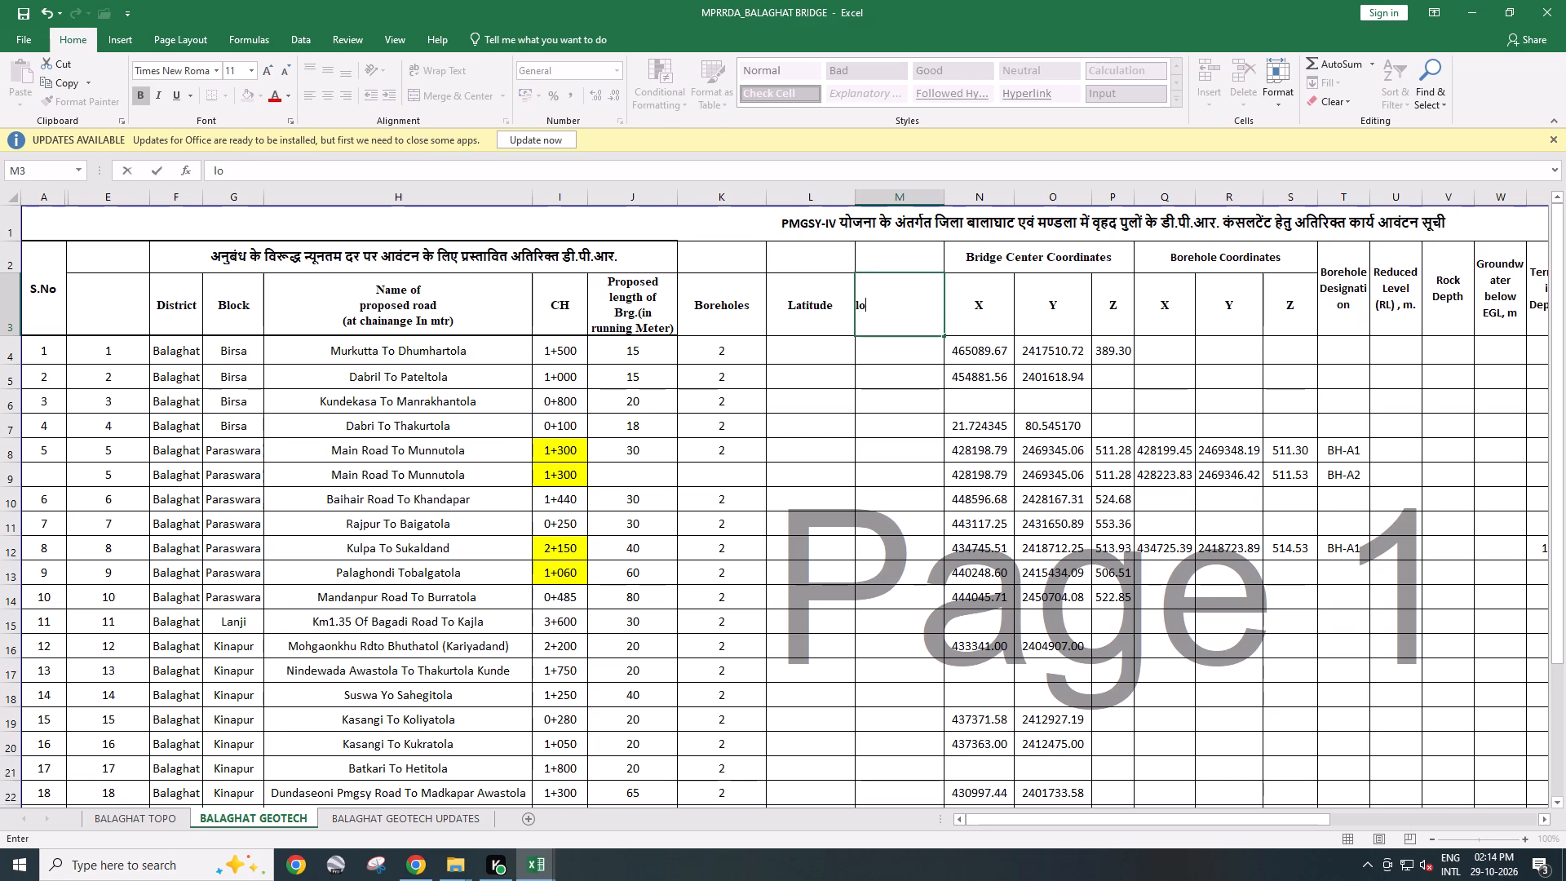
{"action": "key", "text": "BackSpace"}
{"action": "type", "text": "Lo"}
{"action": "type", "text": "ngitudw"}
{"action": "key", "text": "shift+BackSpace"}
{"action": "key", "text": "shift+e"}
{"action": "left_click", "coordinate": [830, 450]}
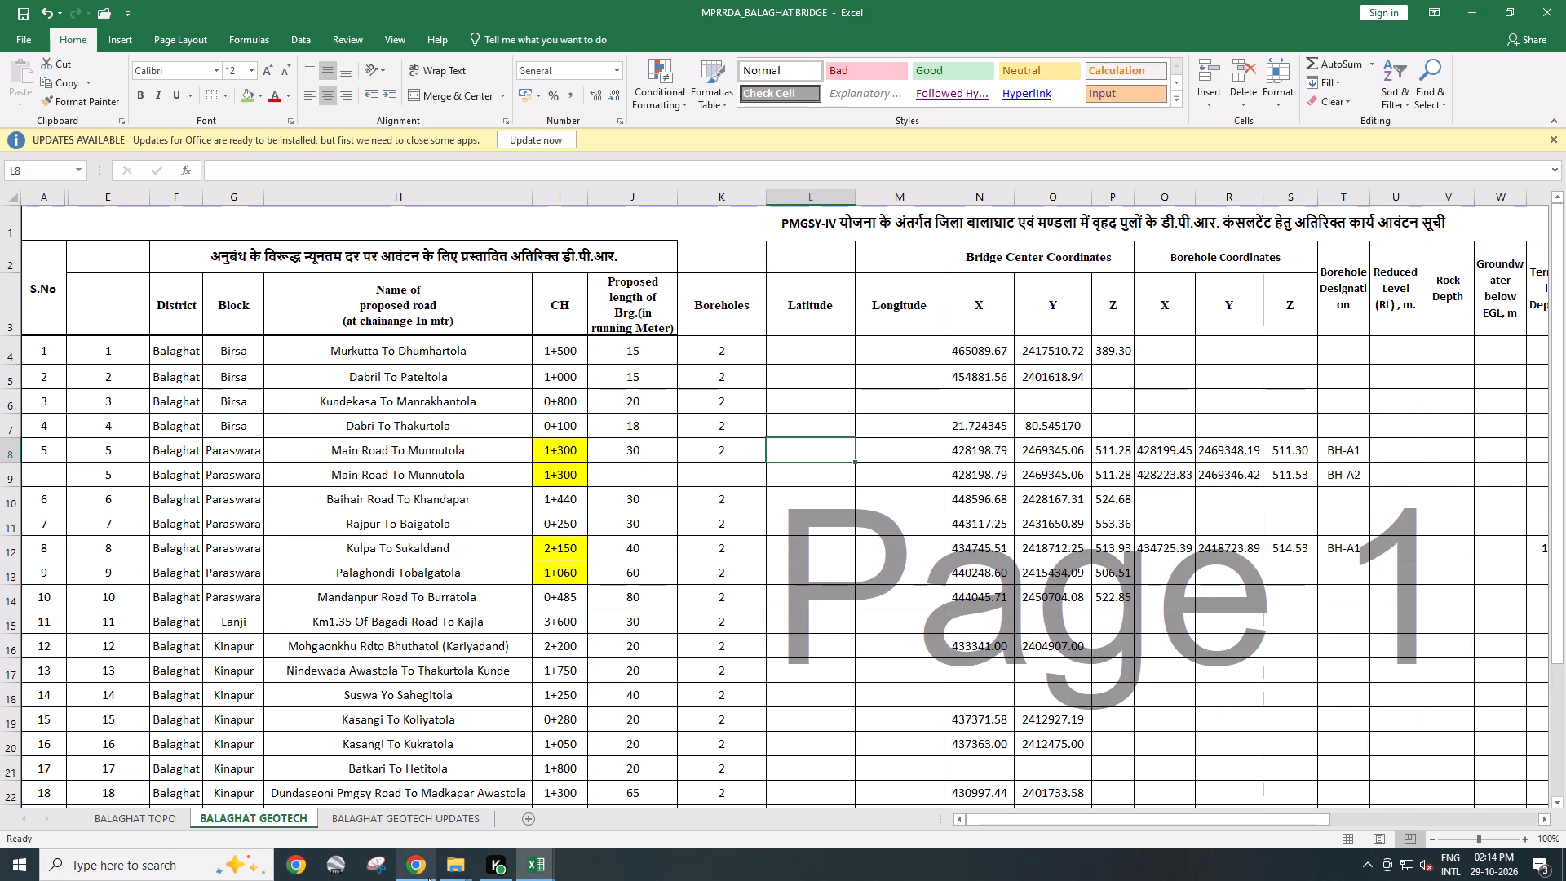
Switch to Chrome and search Google for "latitude and longitude".
{"action": "left_click", "coordinate": [414, 873]}
{"action": "left_click", "coordinate": [891, 333]}
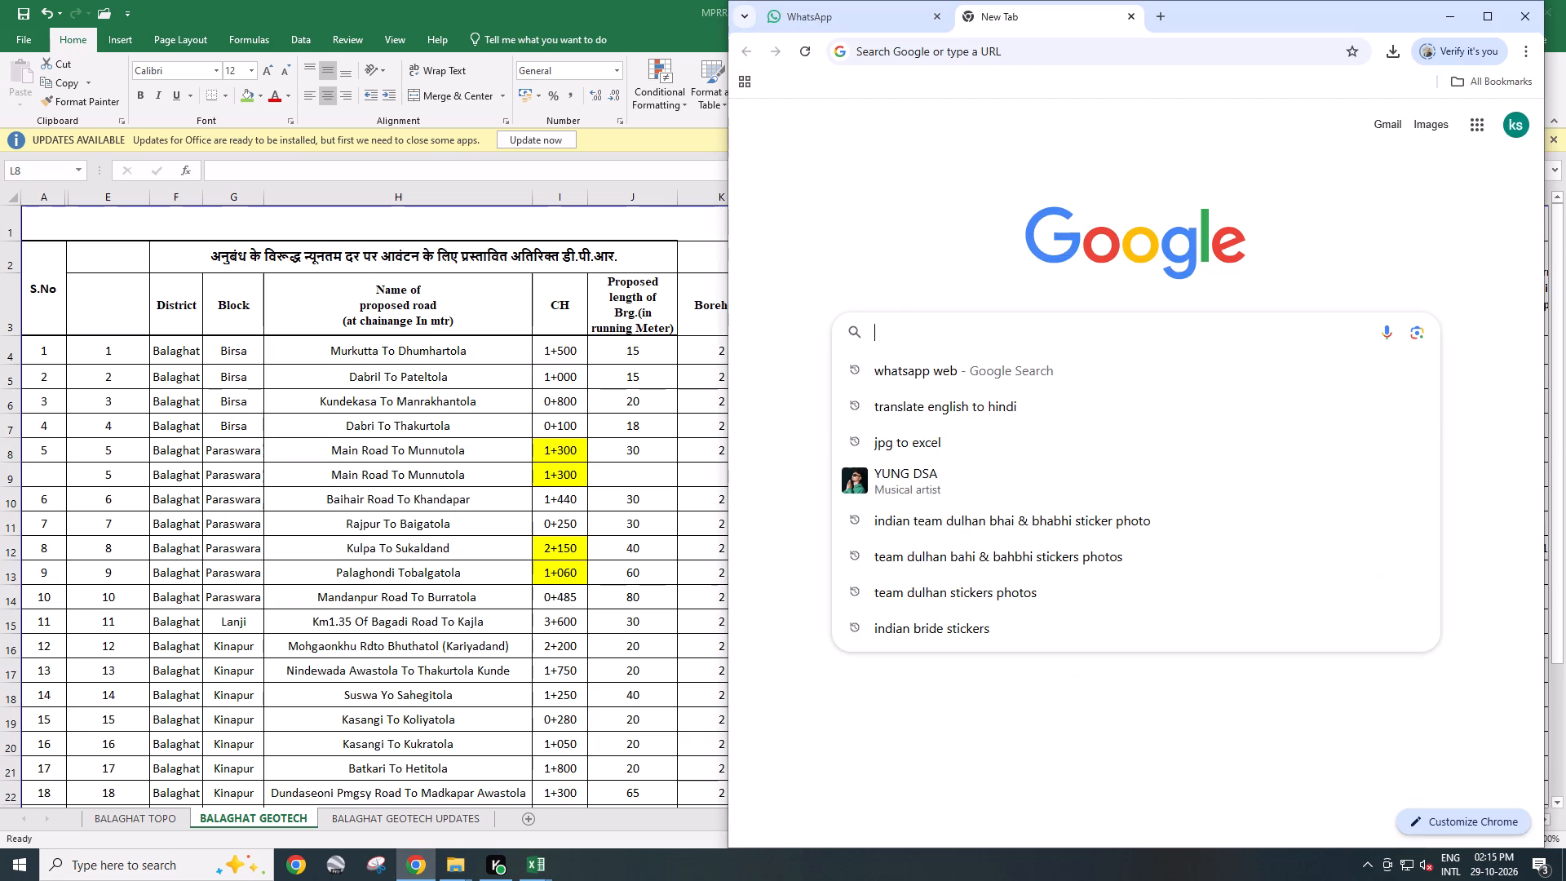
{"action": "type", "text": "LA"}
{"action": "key", "text": "space"}
{"action": "key", "text": "BackSpace"}
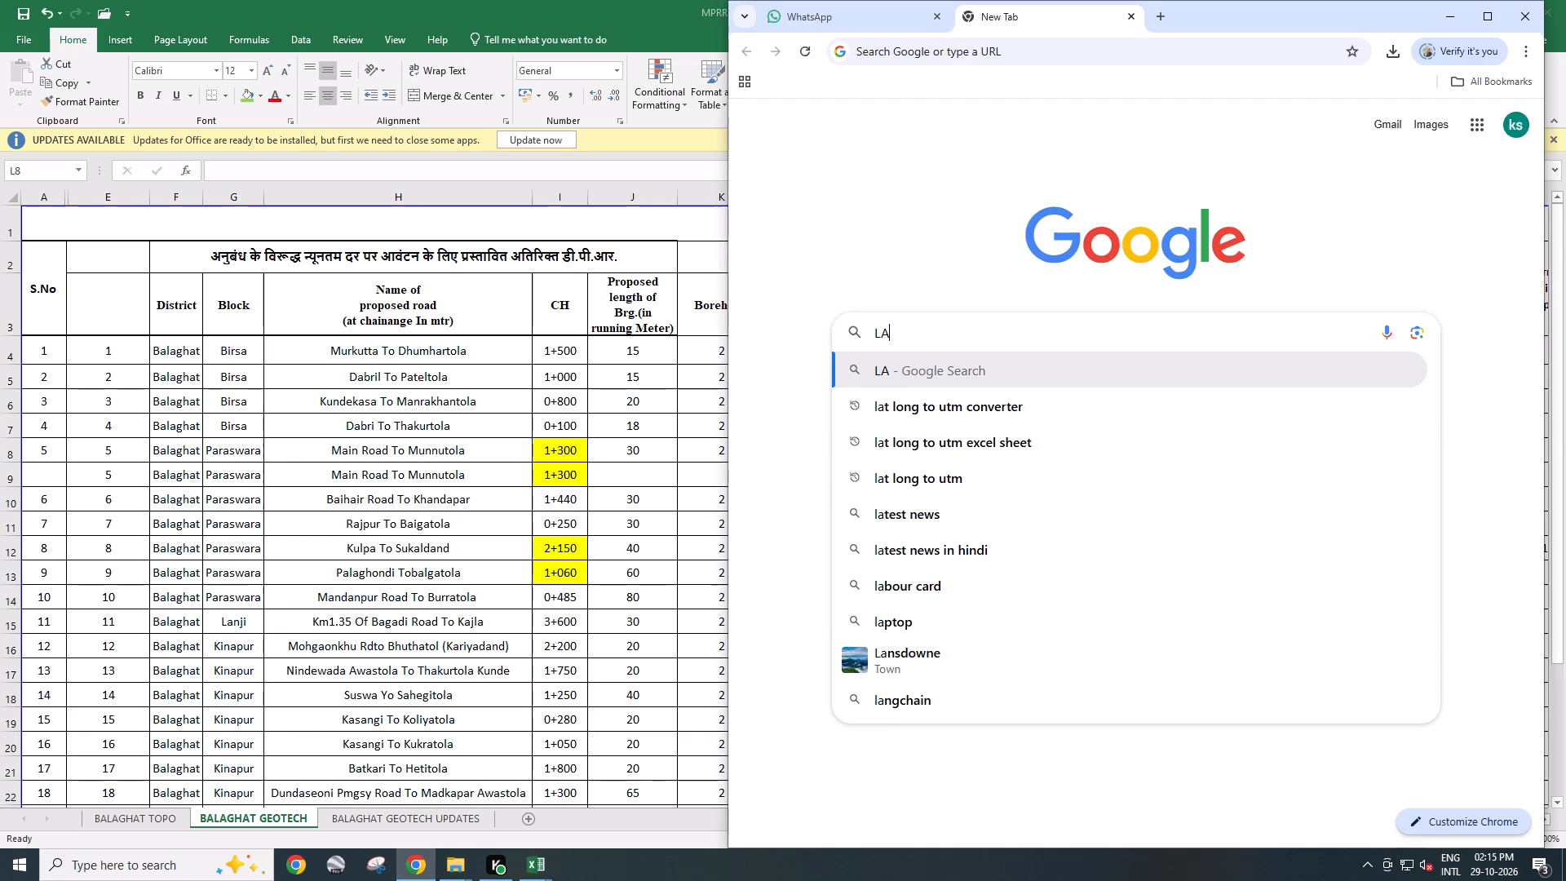
{"action": "type", "text": "TI"}
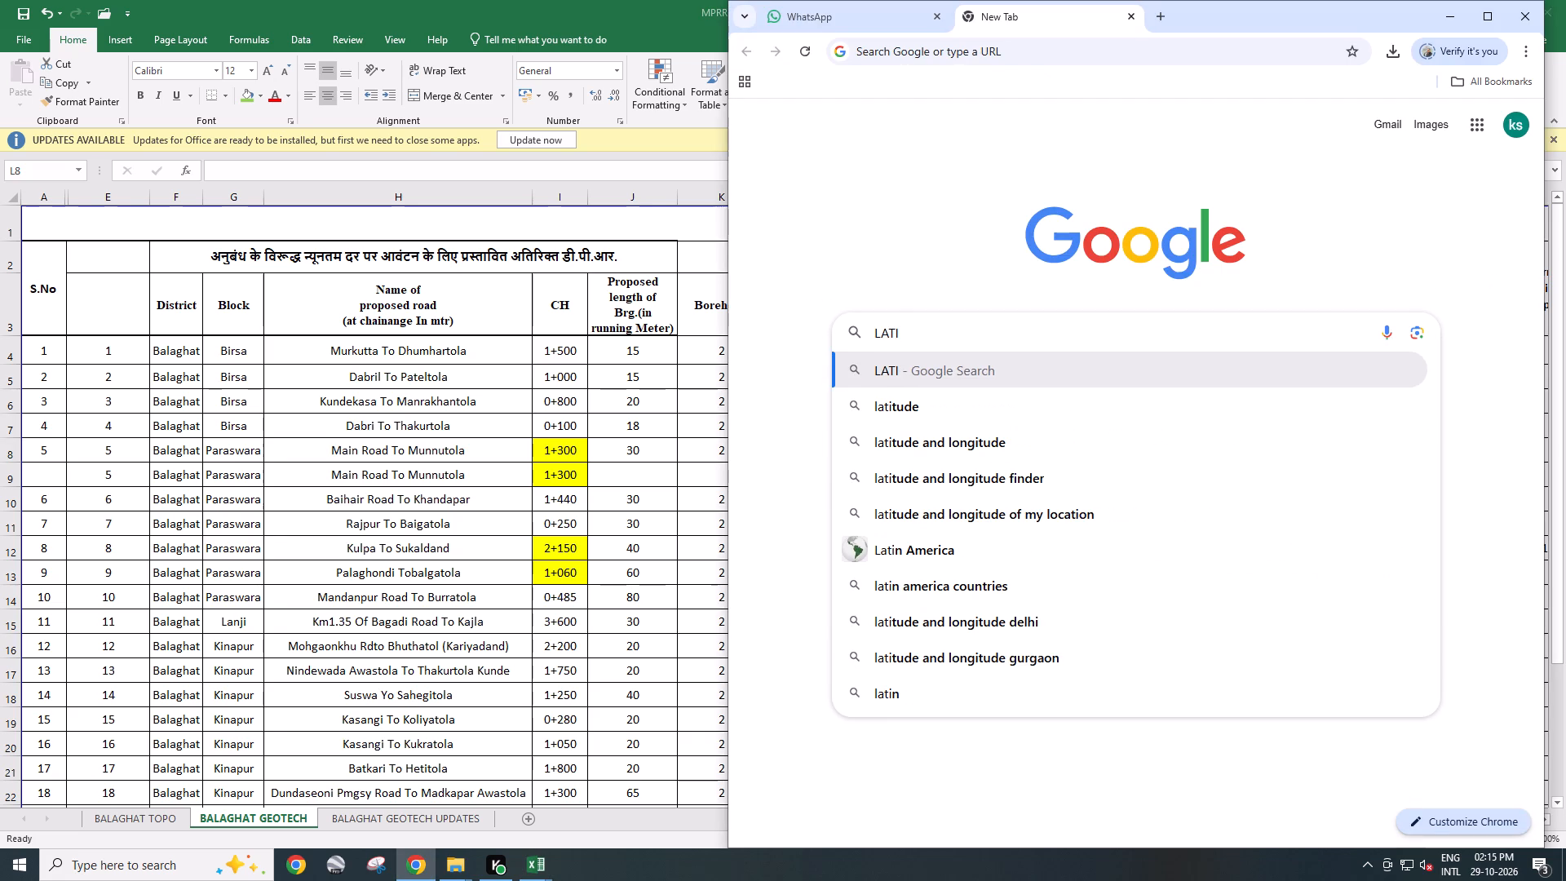
{"action": "left_click", "coordinate": [988, 453]}
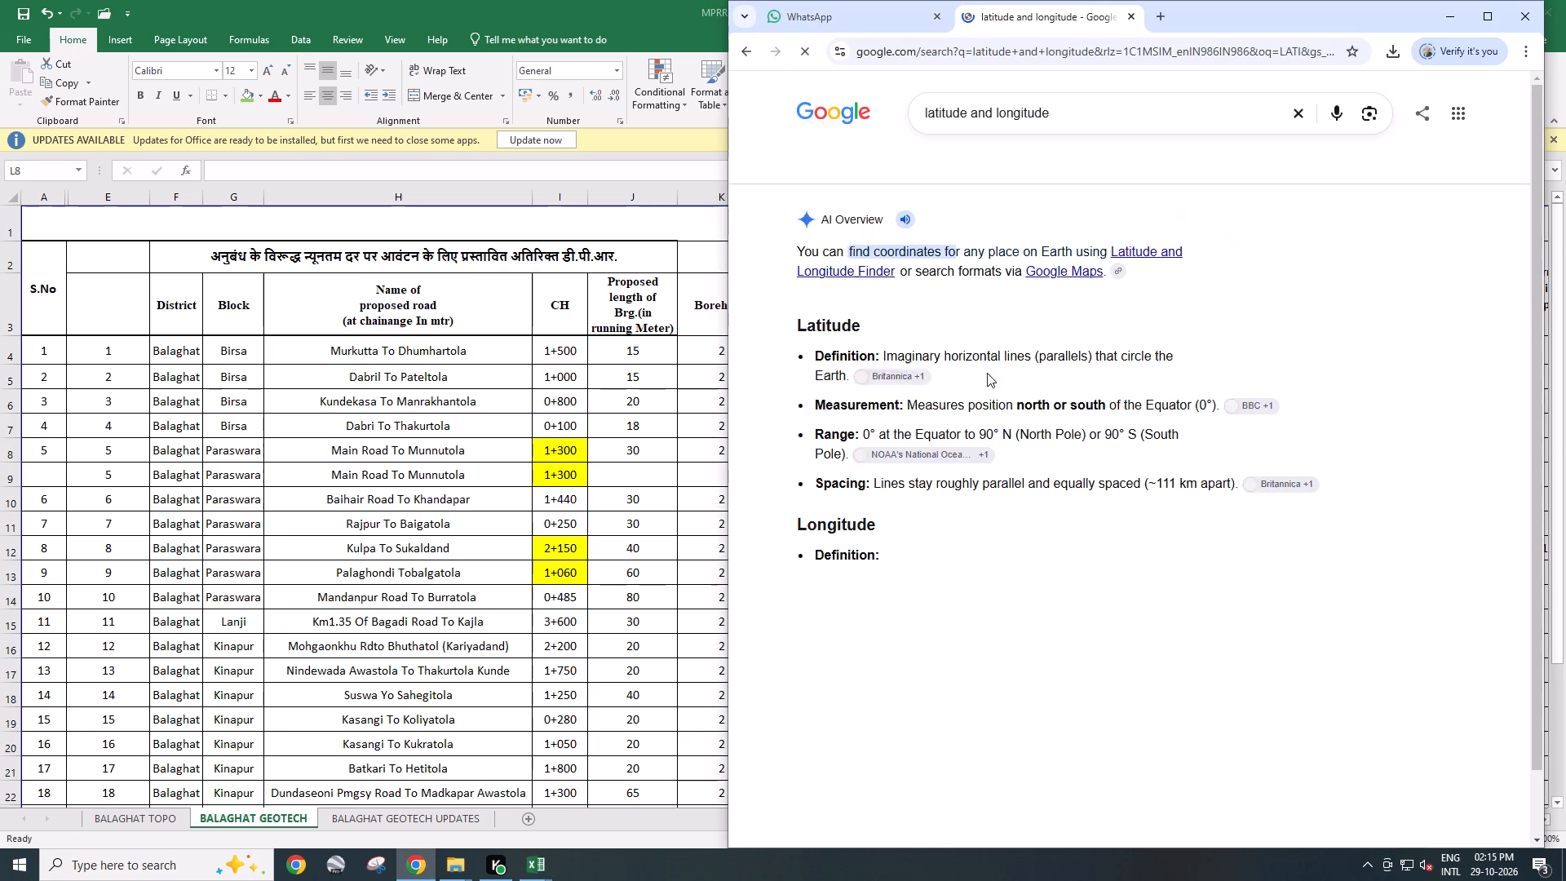
Return to the MPRRDA_BALAGHAT BRIDGE workbook in Excel and save it.
{"action": "left_click", "coordinate": [599, 475]}
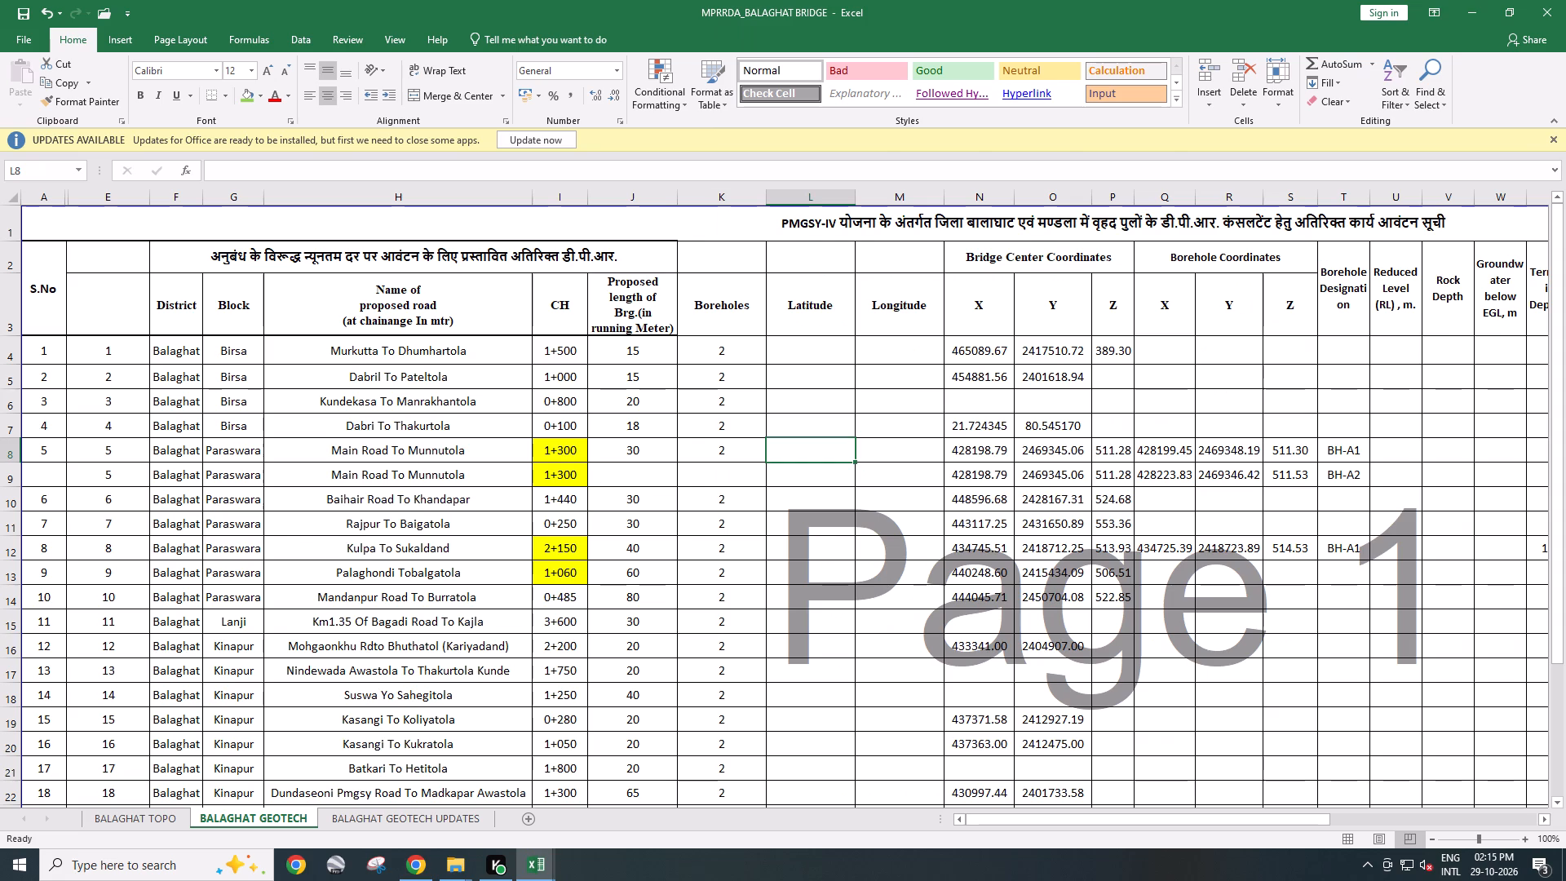
{"action": "key", "text": "alt+Tab"}
{"action": "key", "text": "alt+Tab"}
{"action": "key", "text": "alt+Tab"}
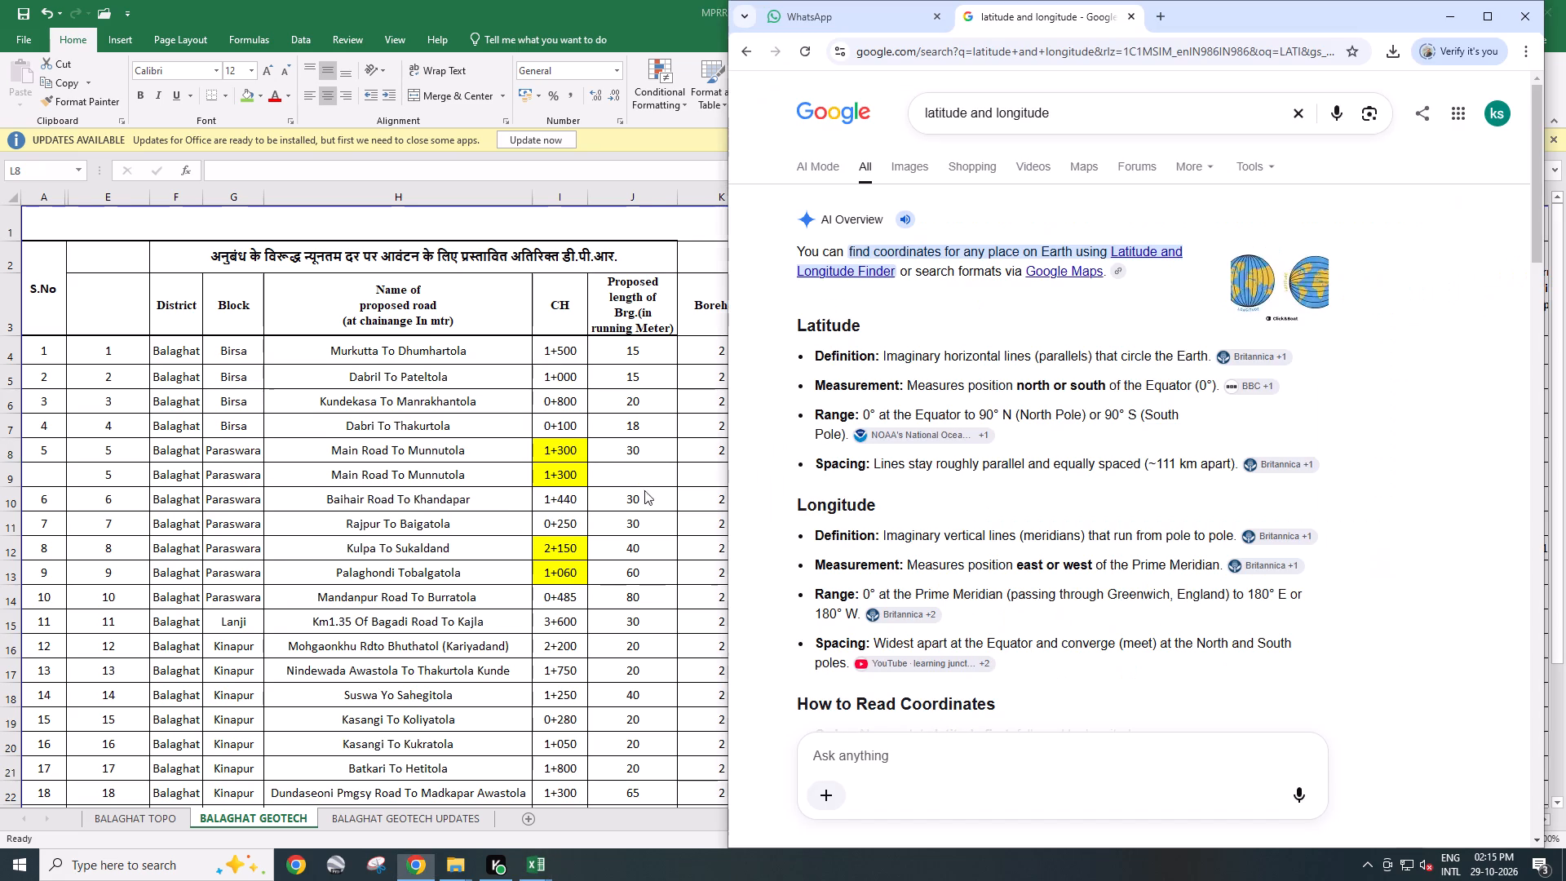
{"action": "key", "text": "alt+Tab"}
{"action": "key", "text": "ctrl+s"}
{"action": "left_click", "coordinate": [820, 410]}
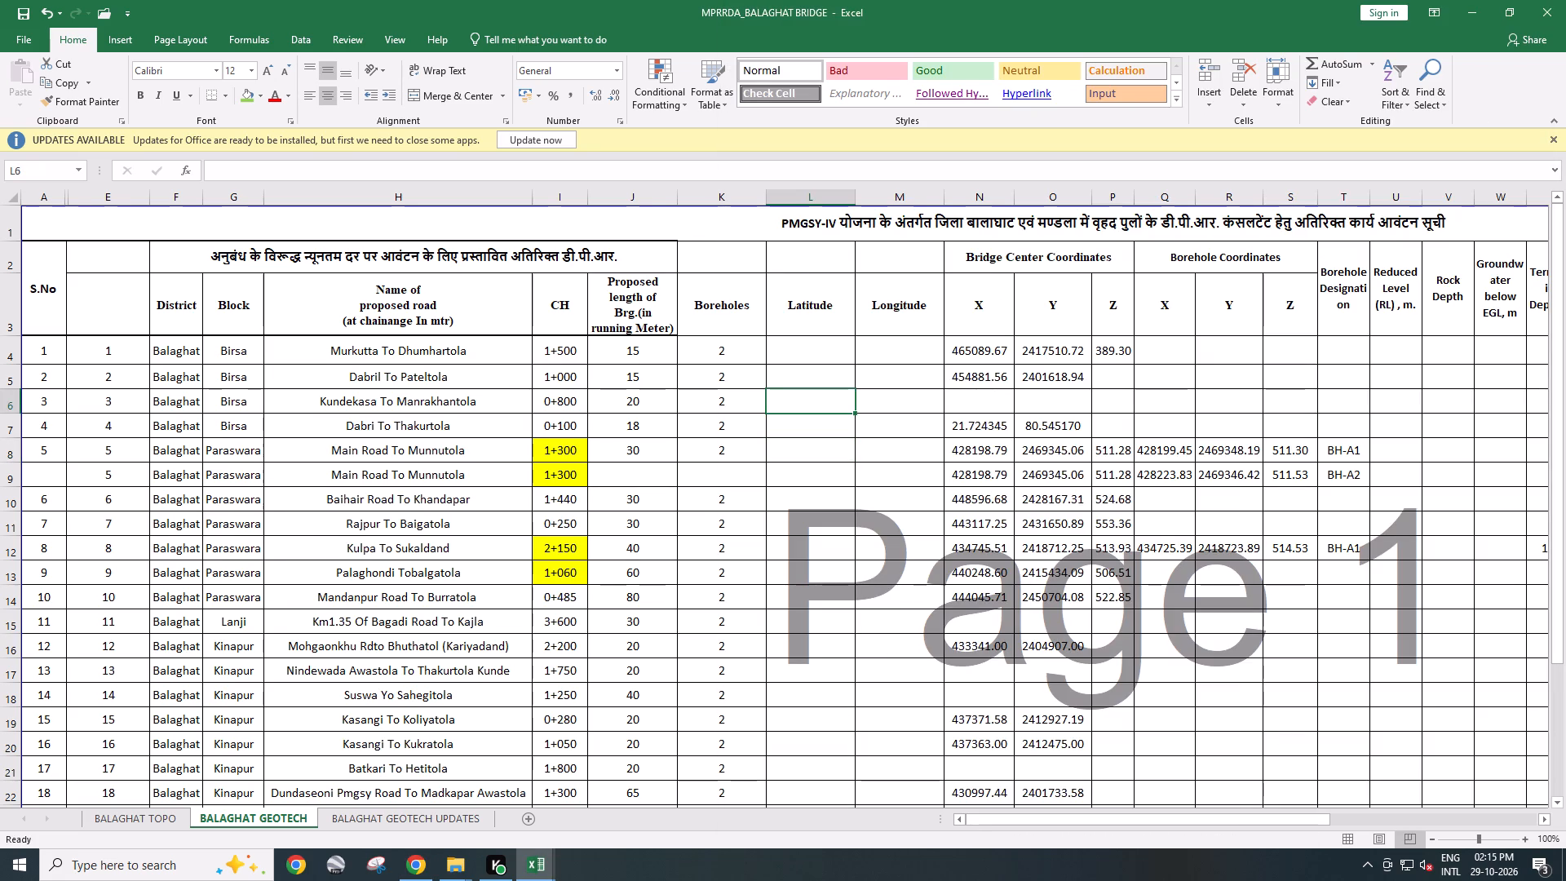
Switch to Chrome, shift its window aside and search Google for "utm to latitude and longitude converter".
{"action": "key", "text": "alt+Tab"}
{"action": "key", "text": "alt+Tab"}
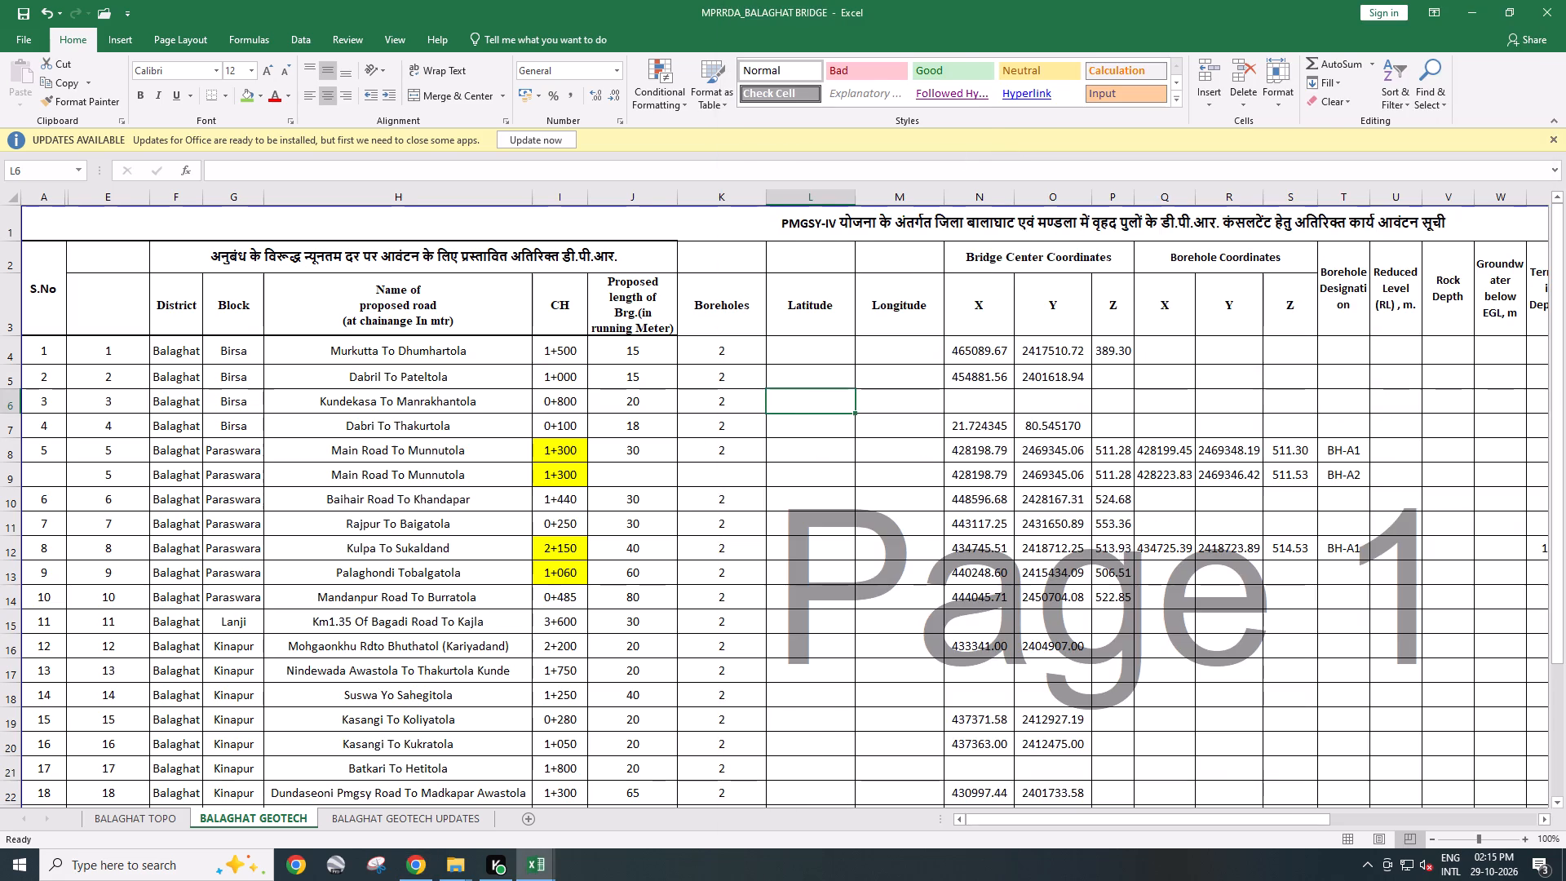
{"action": "key", "text": "alt+Tab"}
{"action": "left_click_drag", "start_coordinate": [1272, 10], "coordinate": [1363, 23]}
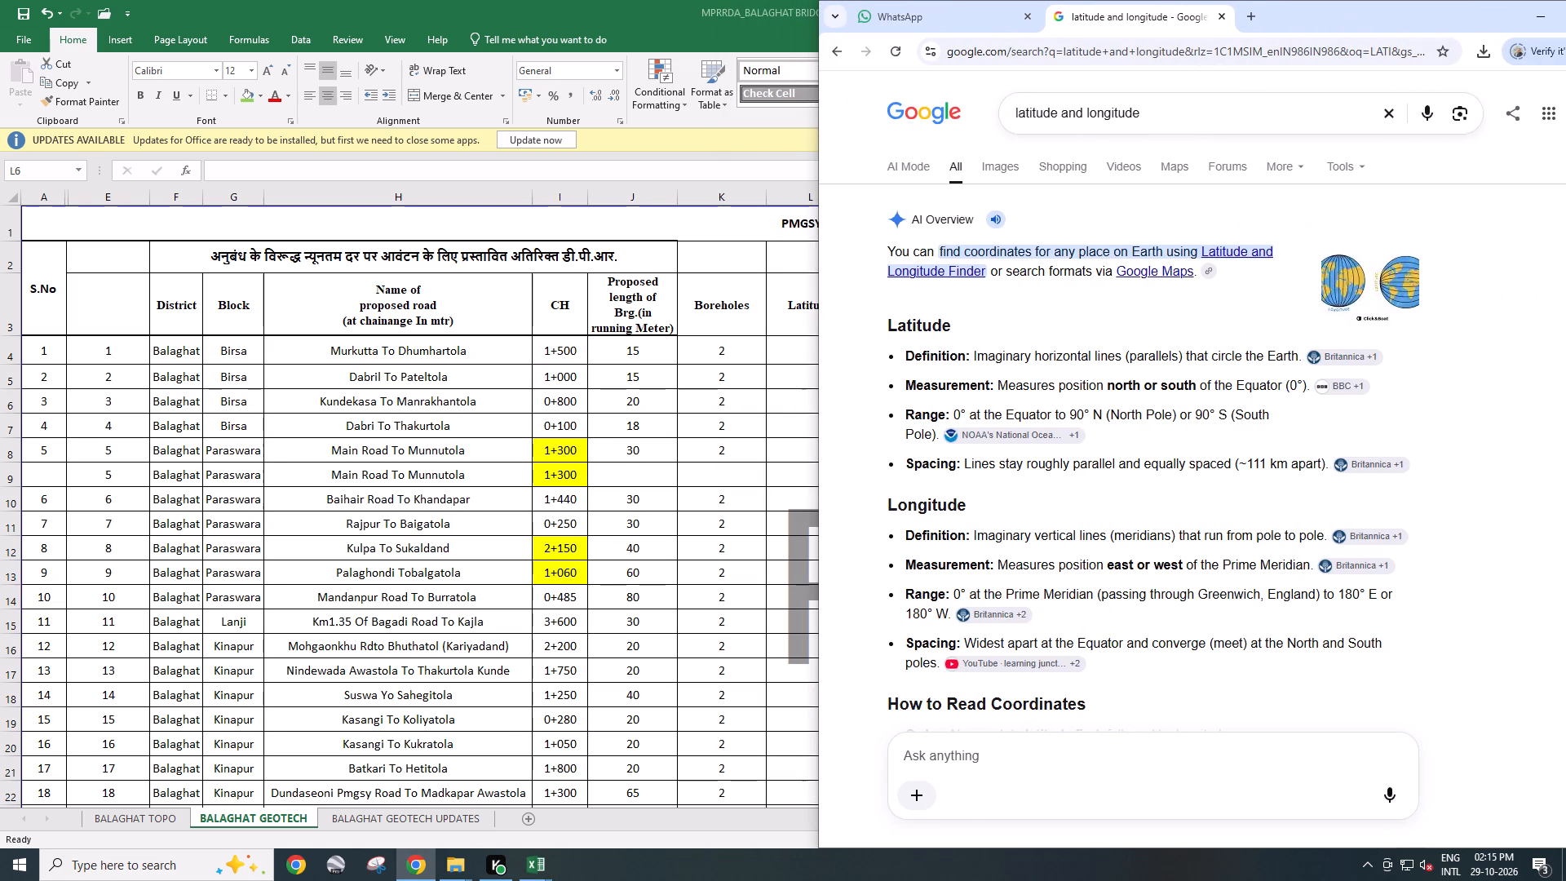
{"action": "left_click_drag", "start_coordinate": [1156, 110], "coordinate": [852, 107]}
{"action": "type", "text": "LAT"}
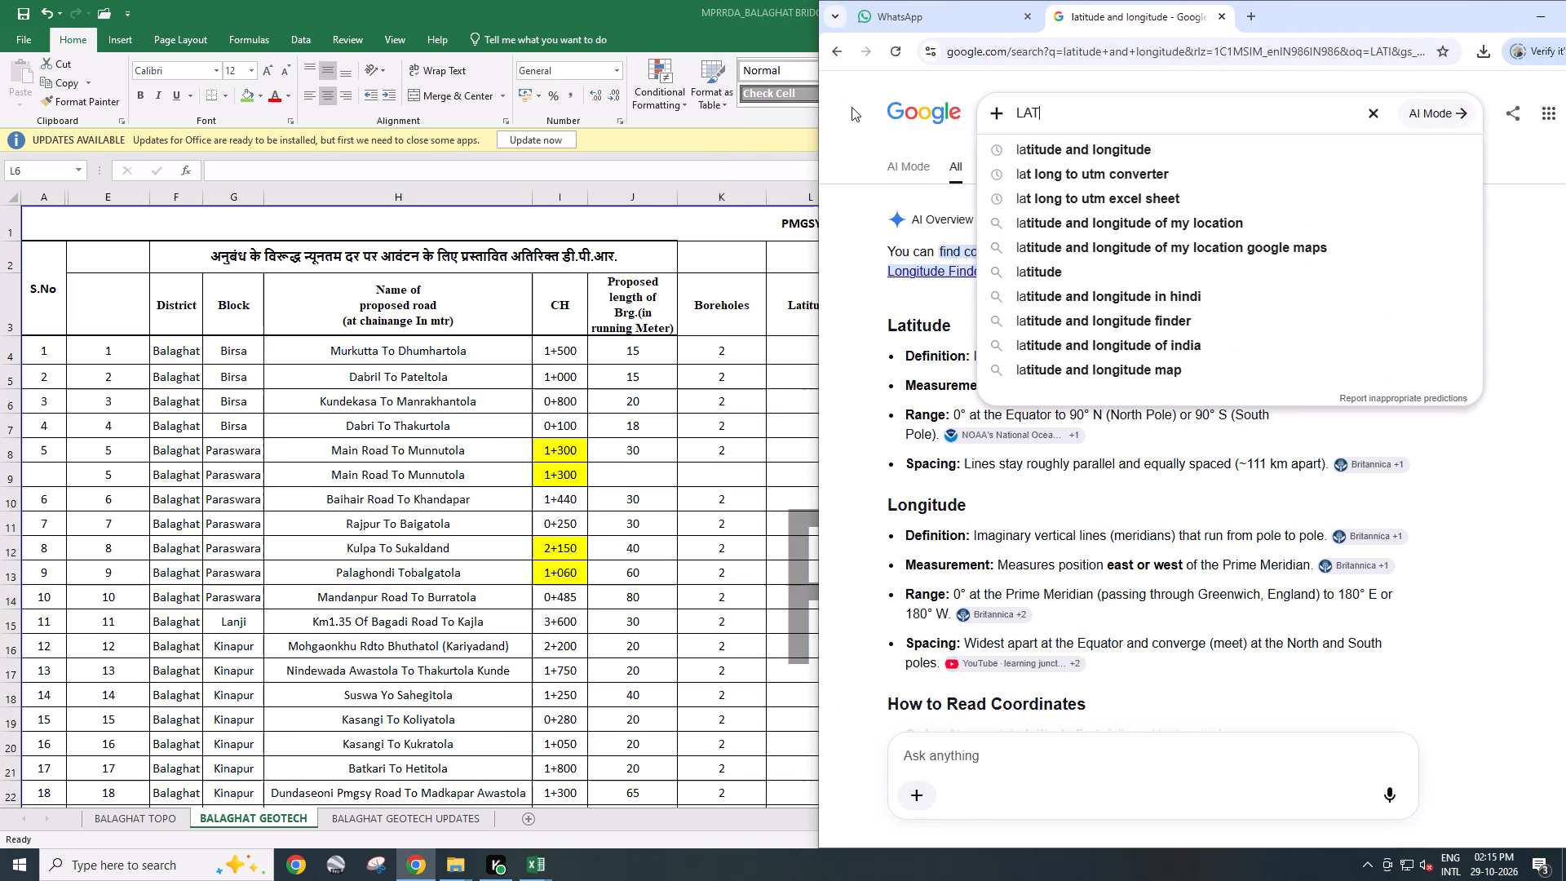
{"action": "key", "text": "space"}
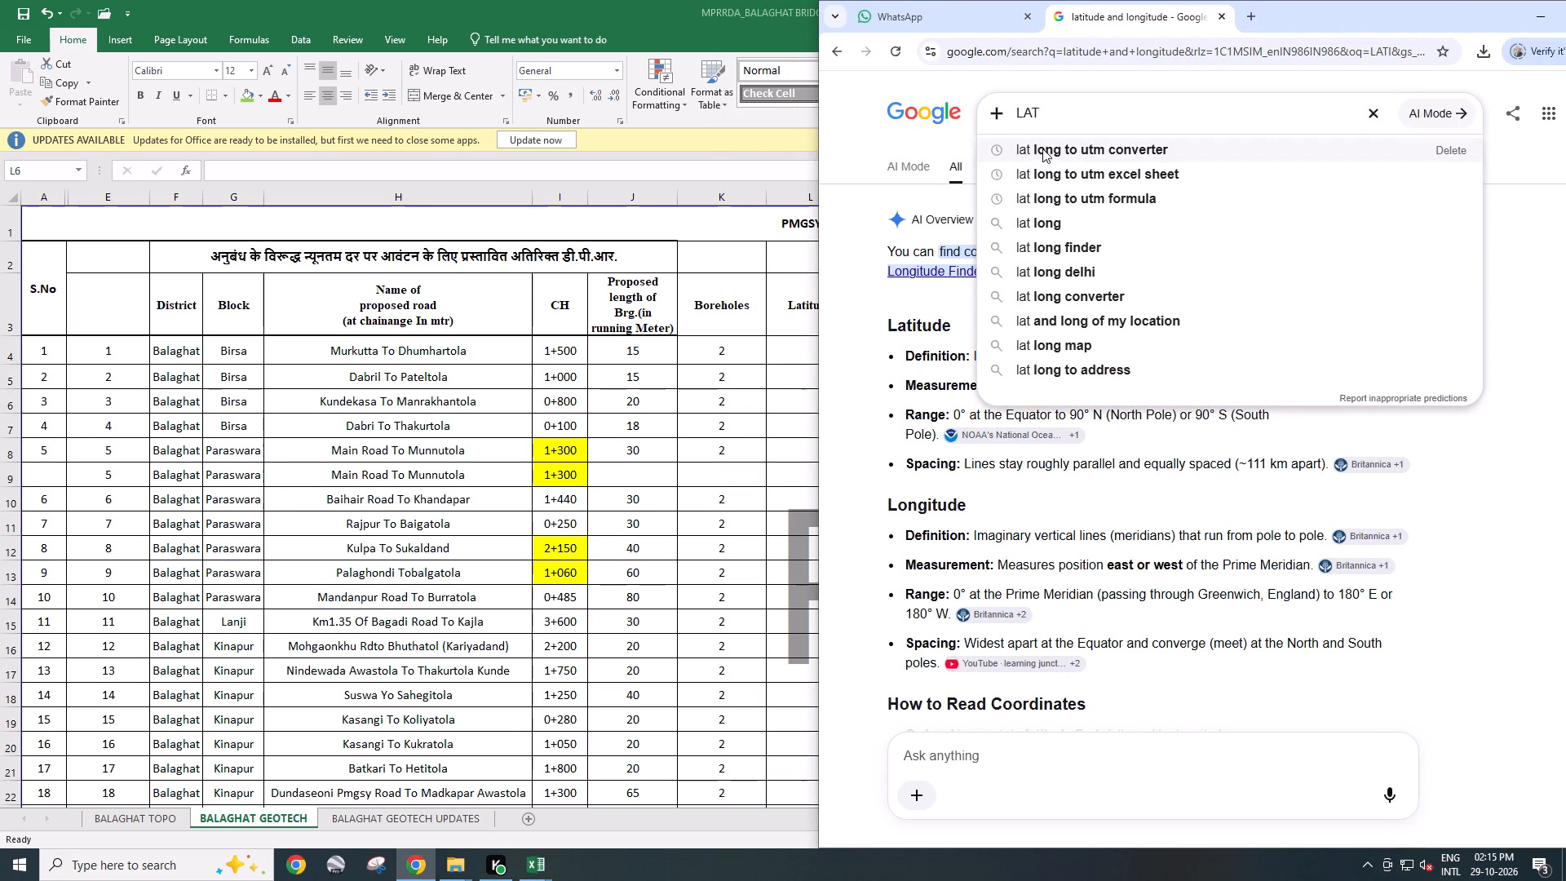
{"action": "left_click_drag", "start_coordinate": [1059, 122], "coordinate": [933, 121]}
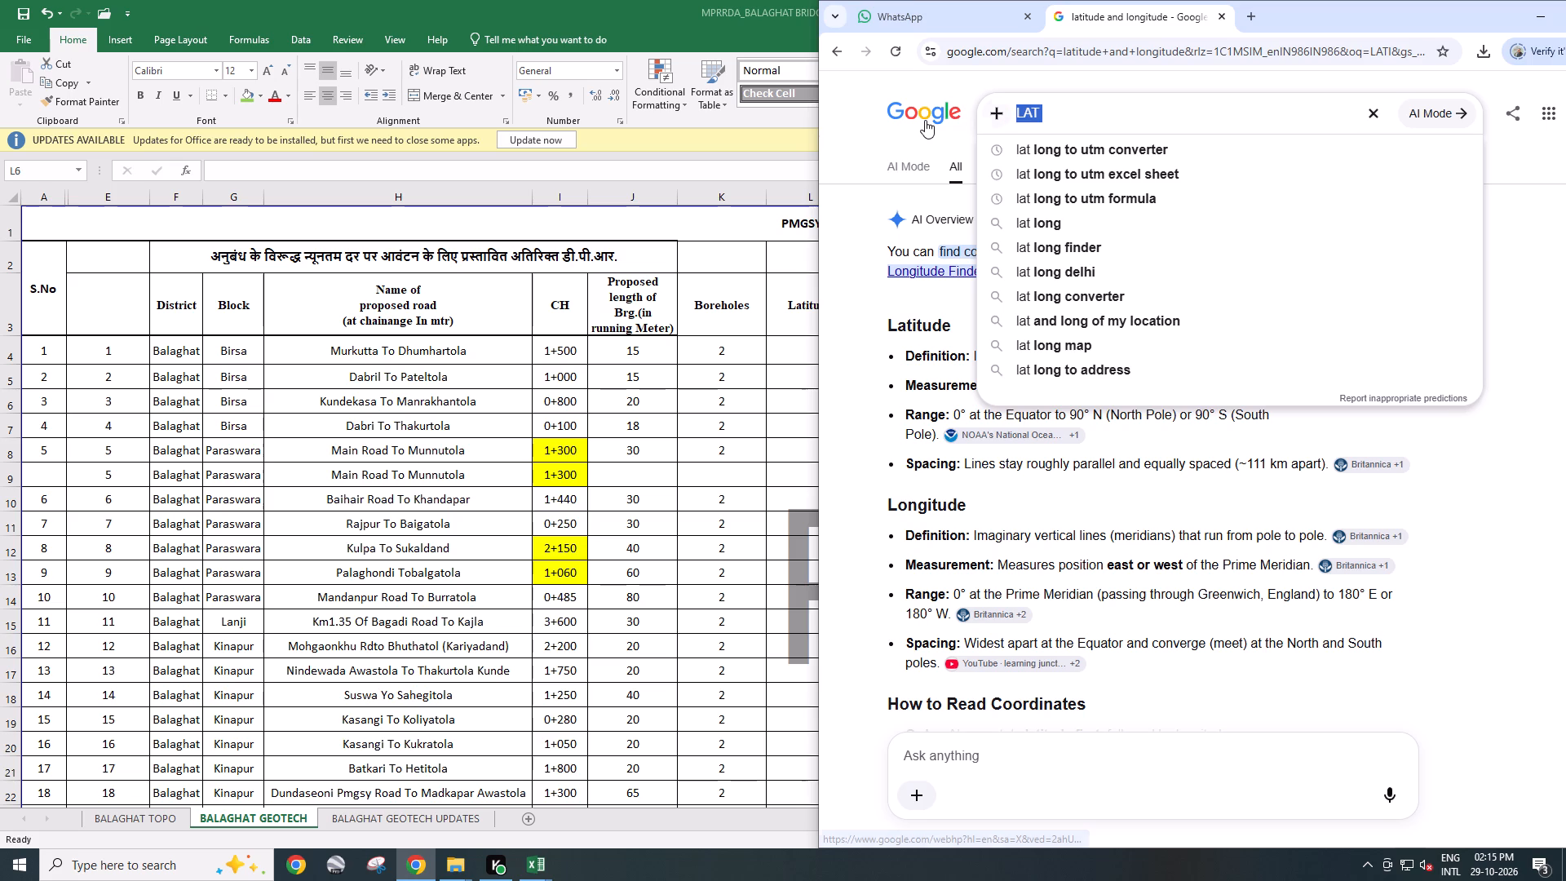
{"action": "type", "text": "UTM"}
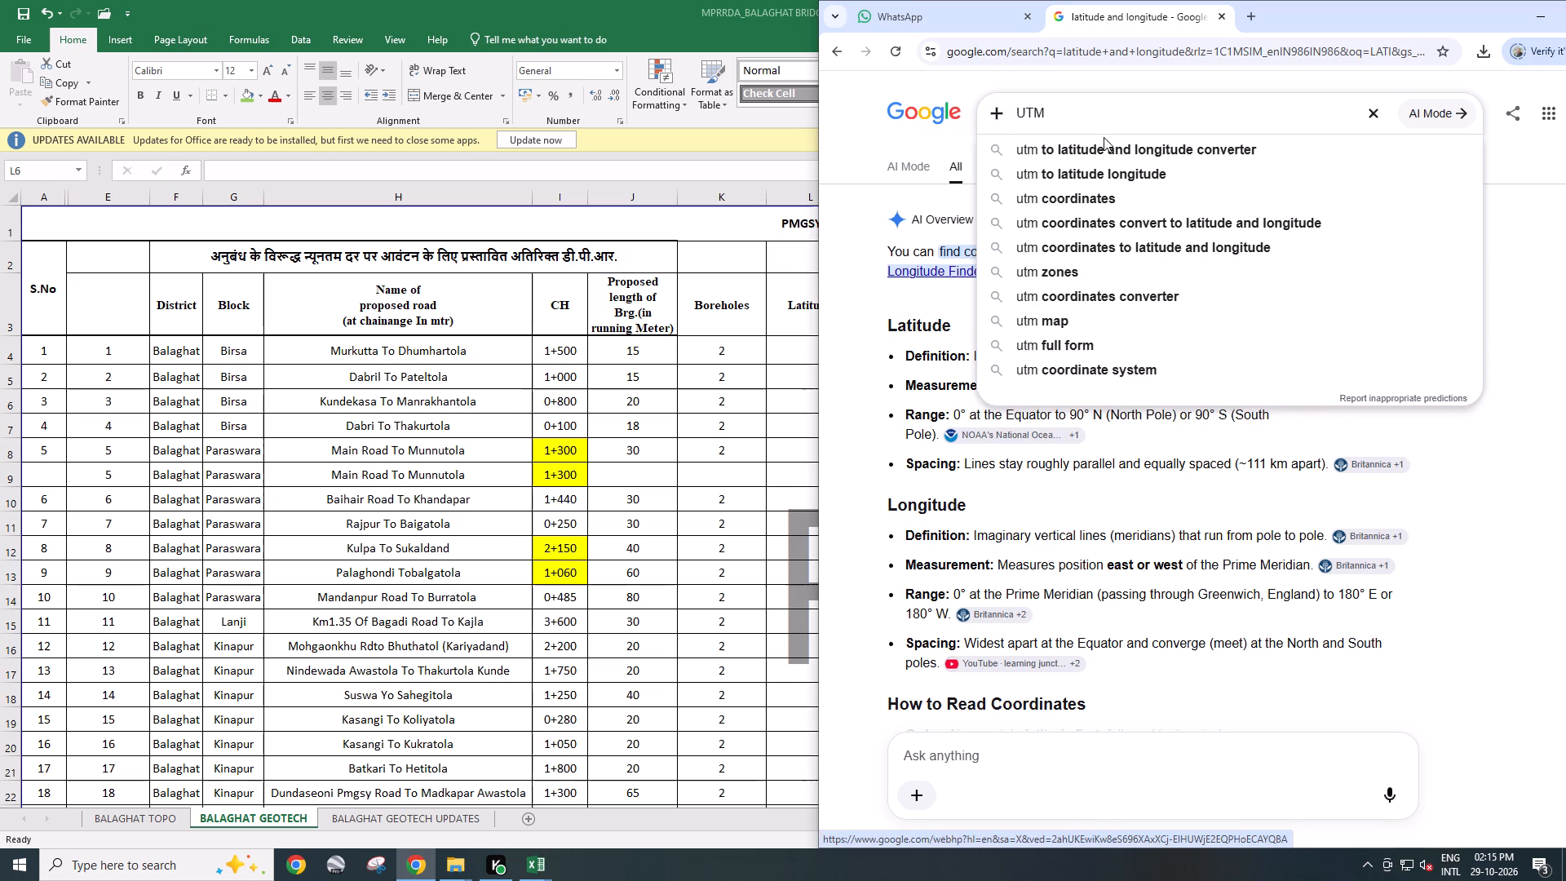
{"action": "left_click", "coordinate": [1129, 153]}
Examine the Engineering ToolBox and Lat Long Data converters from the search results as options for converting UTM coordinates.
{"action": "left_click", "coordinate": [978, 262]}
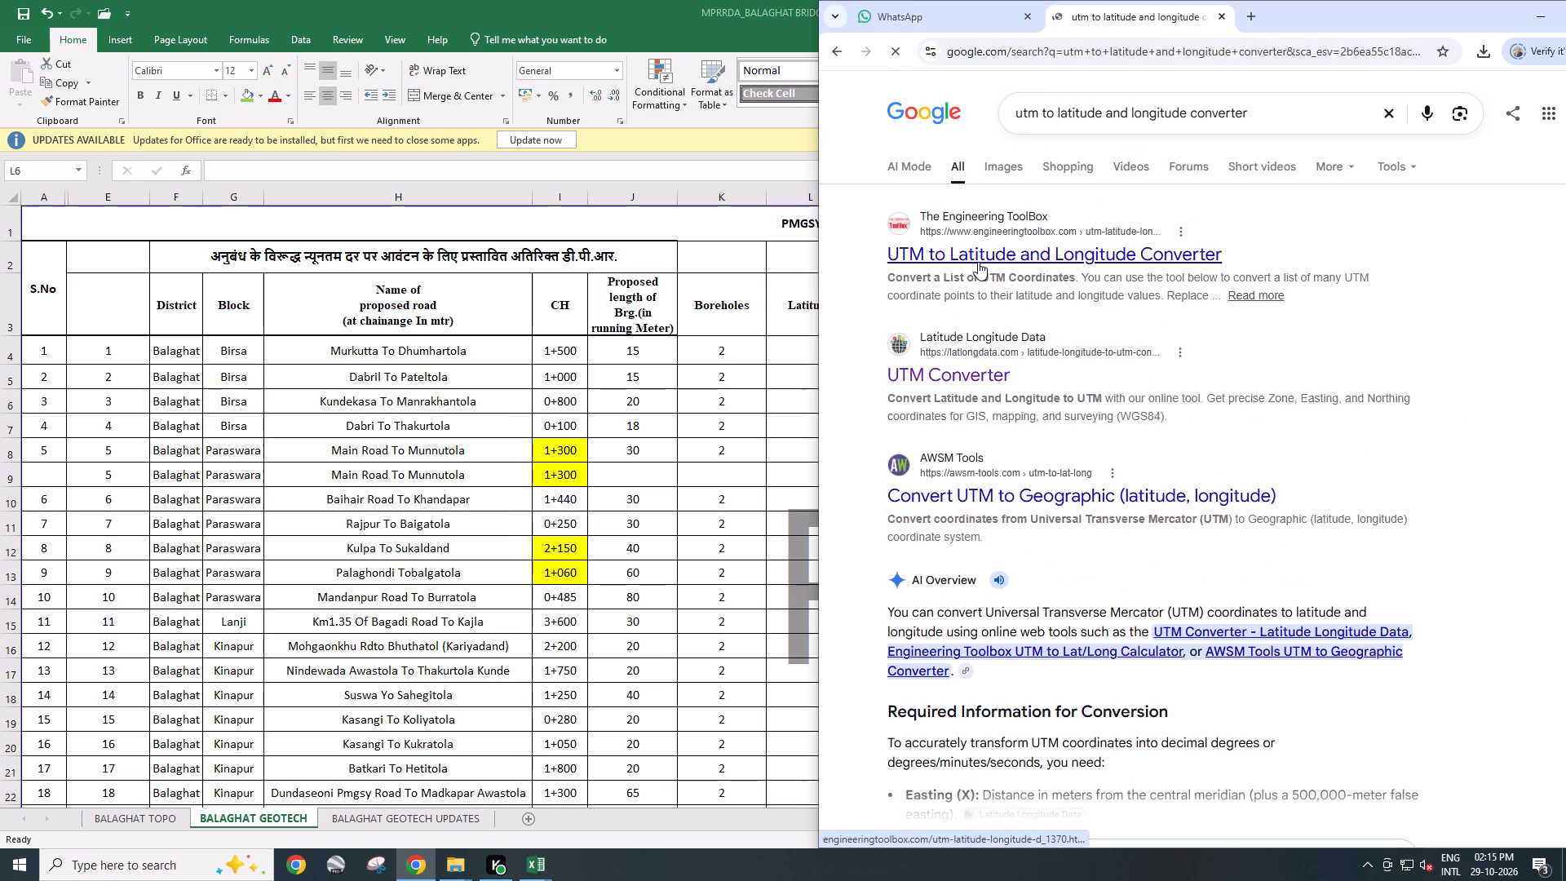
{"action": "scroll", "coordinate": [1054, 527], "scroll_direction": "down", "scroll_amount": 2}
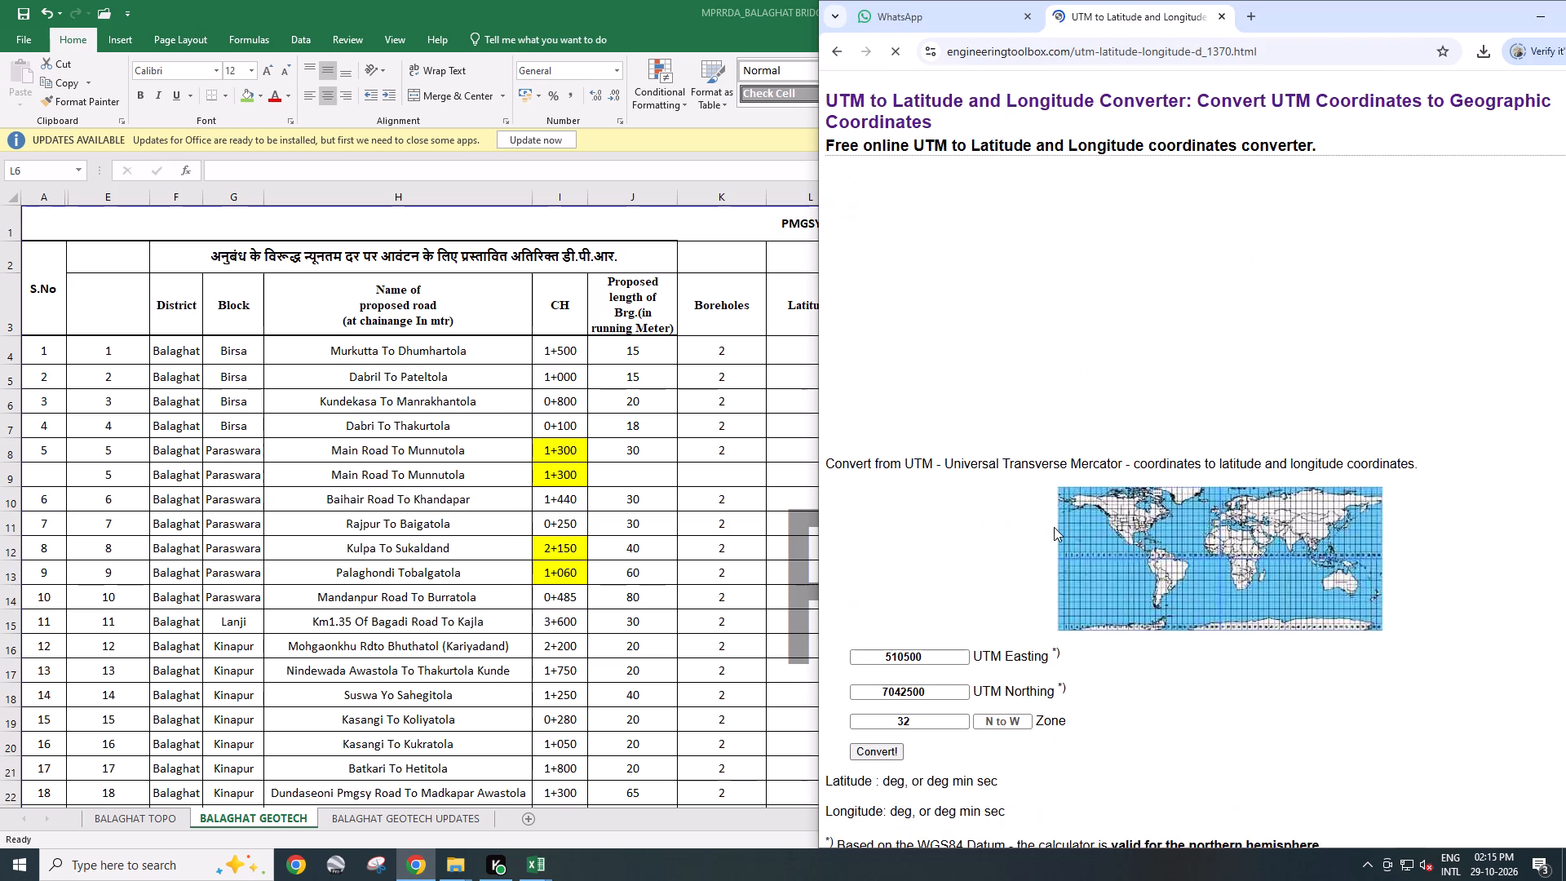
{"action": "left_click", "coordinate": [837, 60]}
{"action": "left_click", "coordinate": [953, 383]}
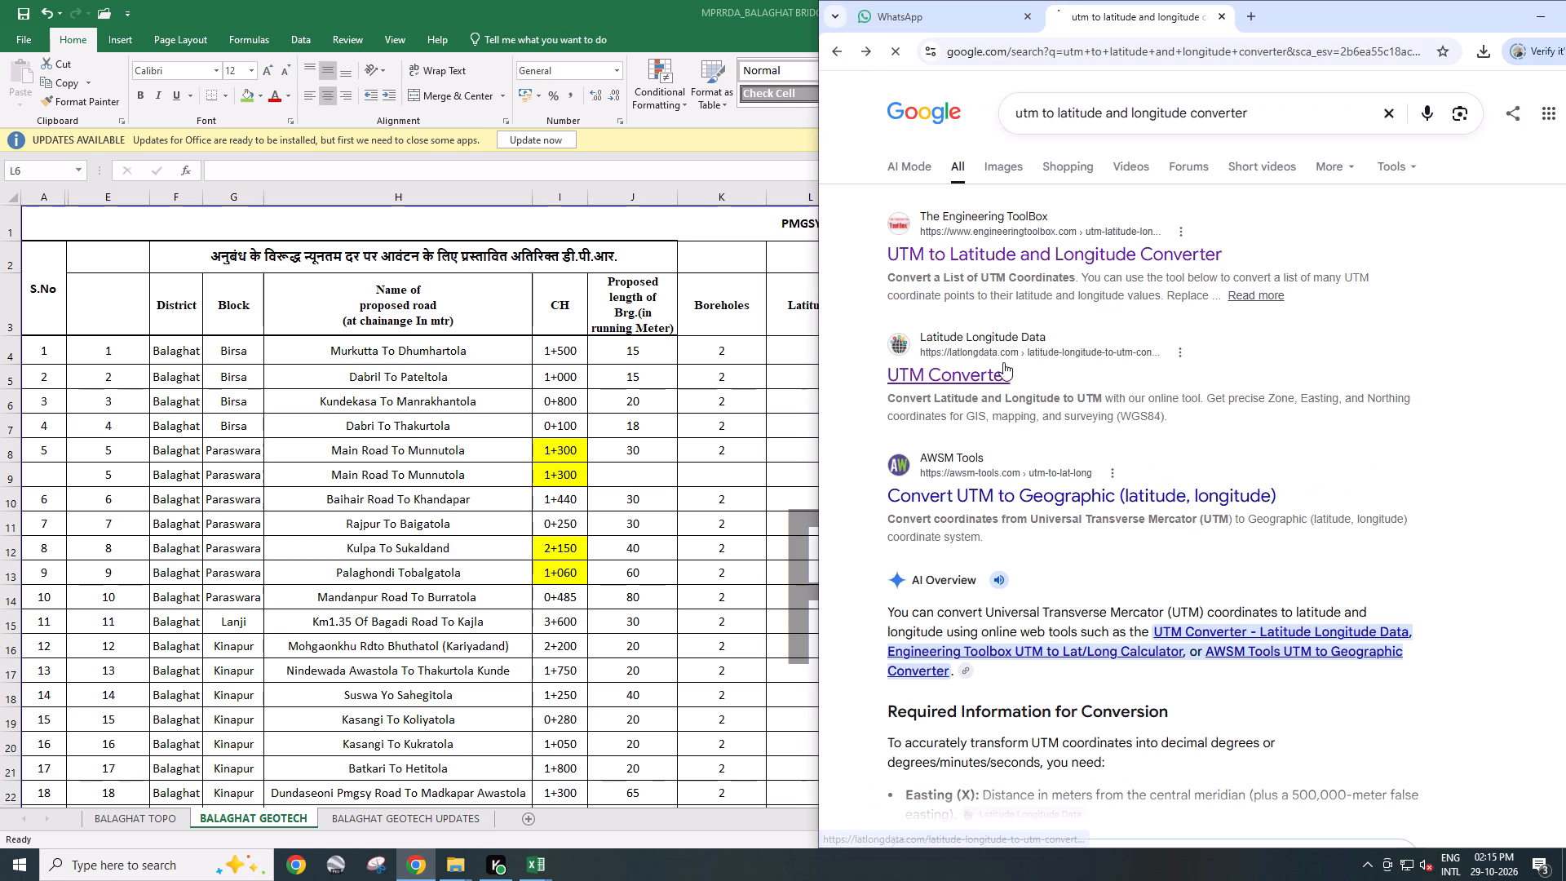
{"action": "scroll", "coordinate": [1140, 340], "scroll_direction": "down", "scroll_amount": 3}
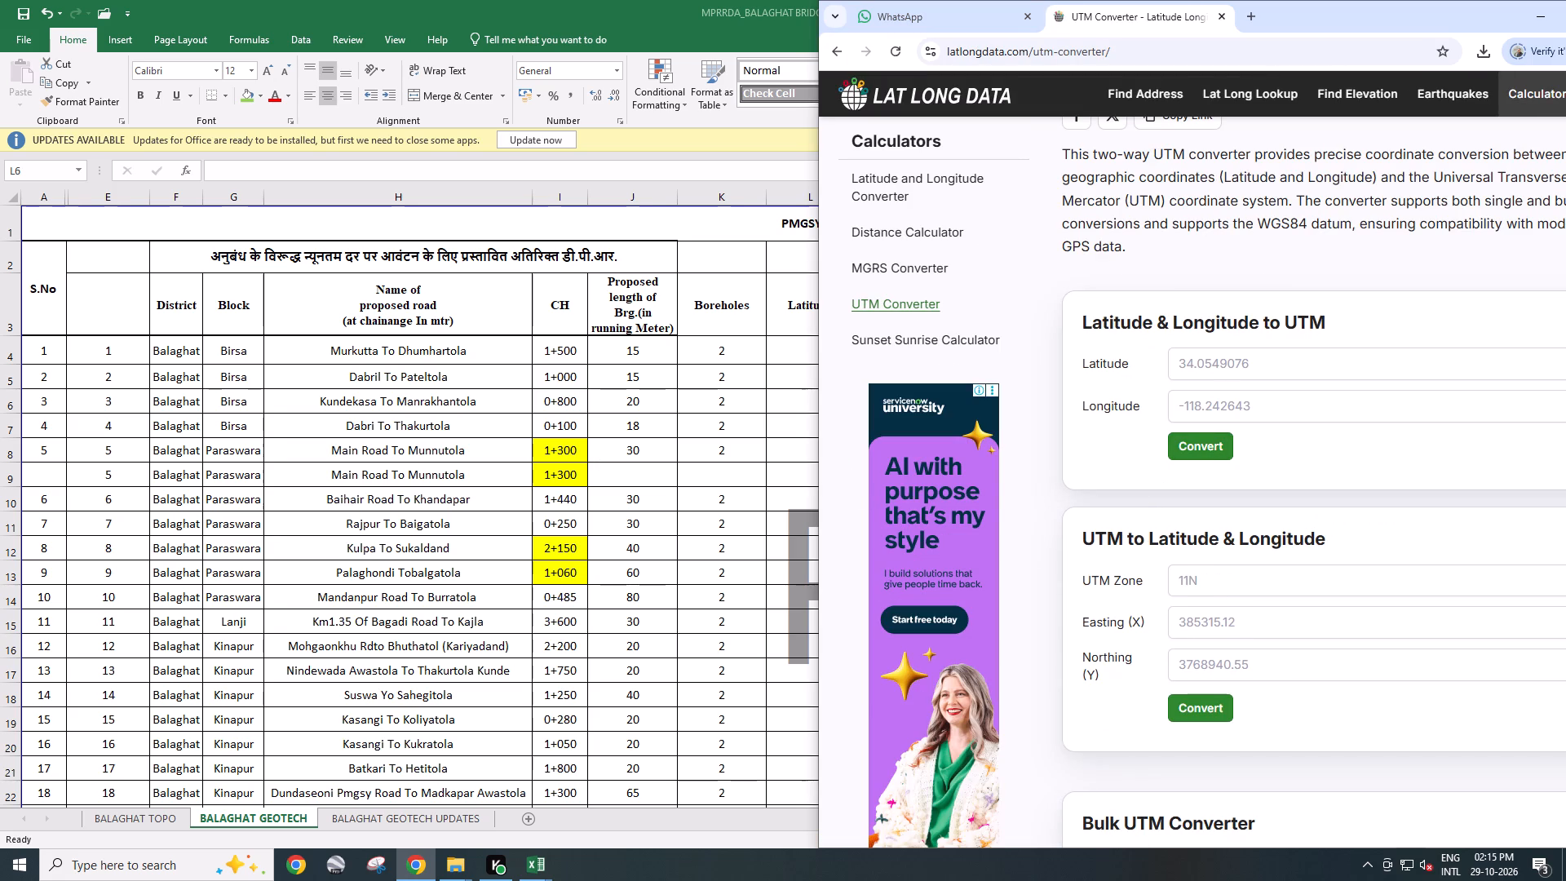
{"action": "scroll", "coordinate": [1208, 397], "scroll_direction": "up", "scroll_amount": 5}
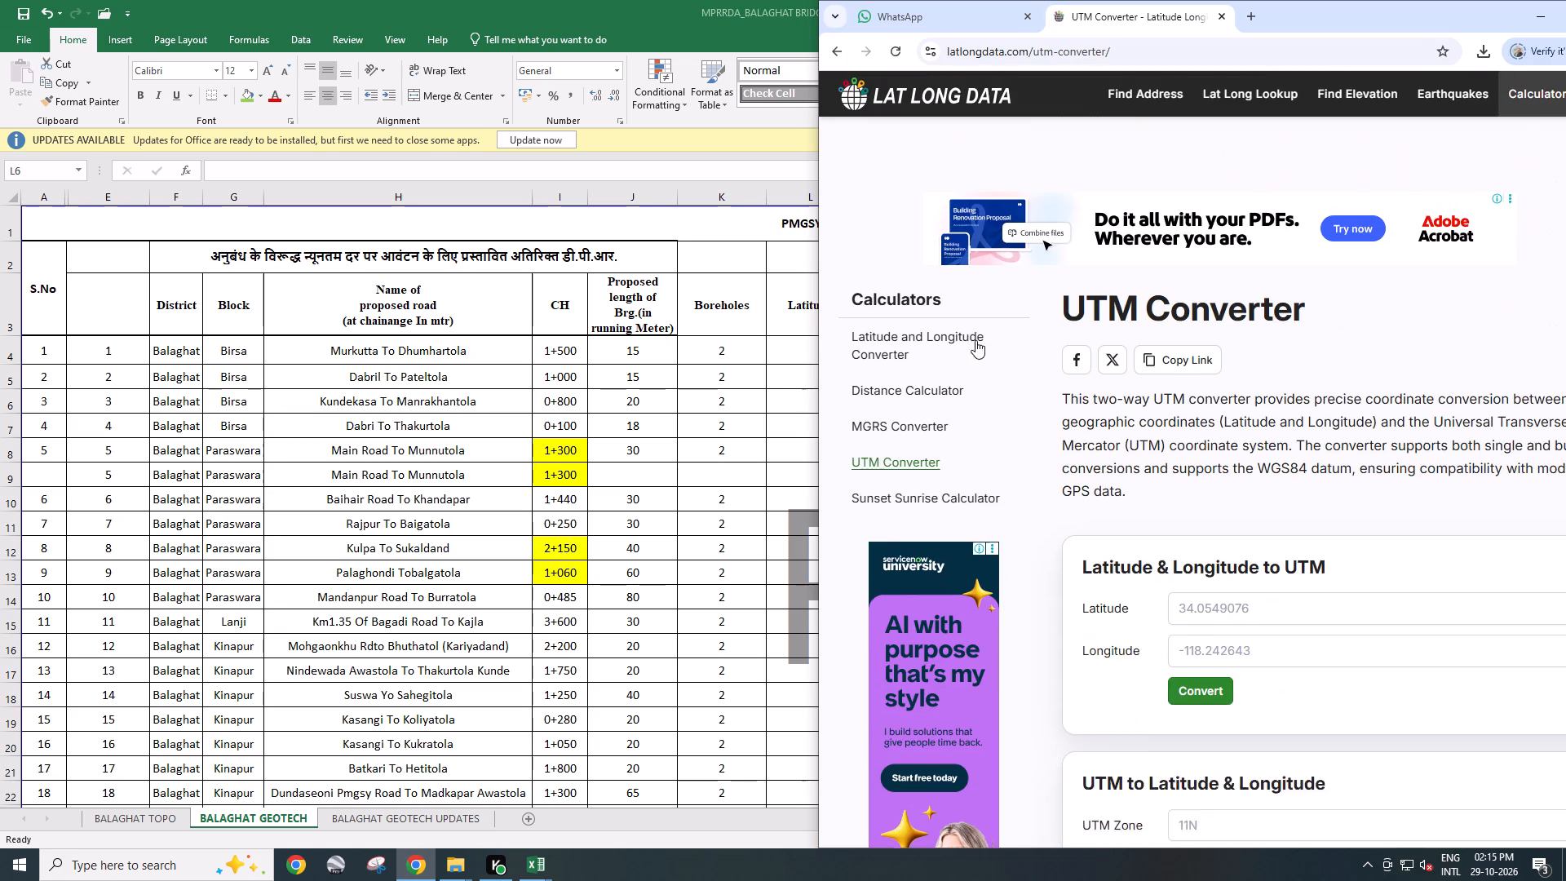
{"action": "scroll", "coordinate": [975, 340], "scroll_direction": "up", "scroll_amount": 2}
Go back to the search results, open the AWSM Tools UTM to latitude longitude converter and review its page.
{"action": "left_click", "coordinate": [830, 55]}
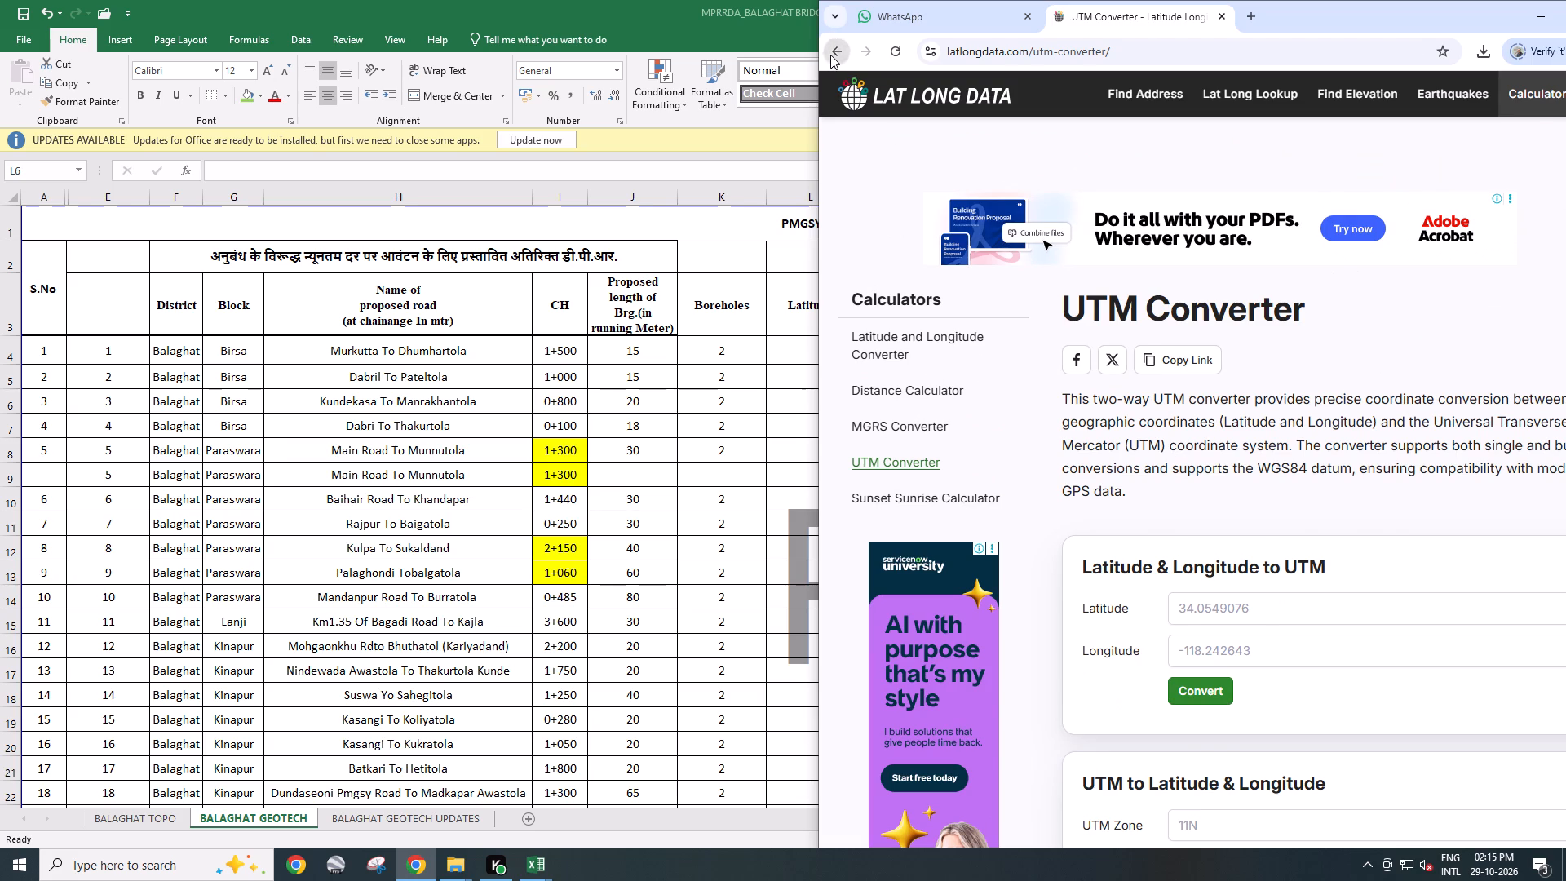
{"action": "scroll", "coordinate": [1099, 438], "scroll_direction": "down", "scroll_amount": 3}
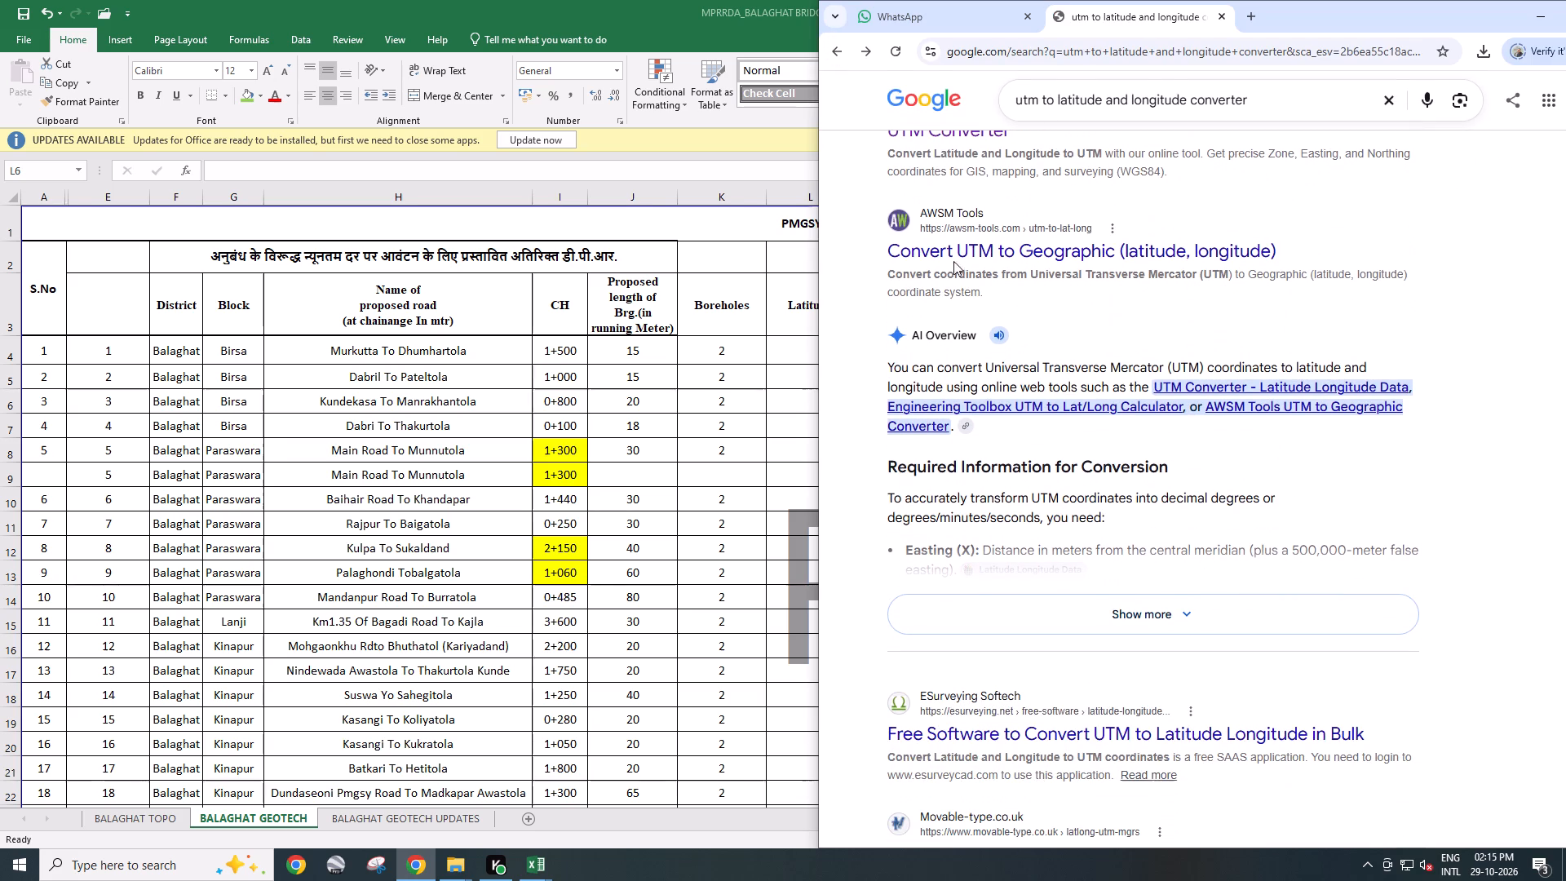
{"action": "left_click", "coordinate": [981, 258]}
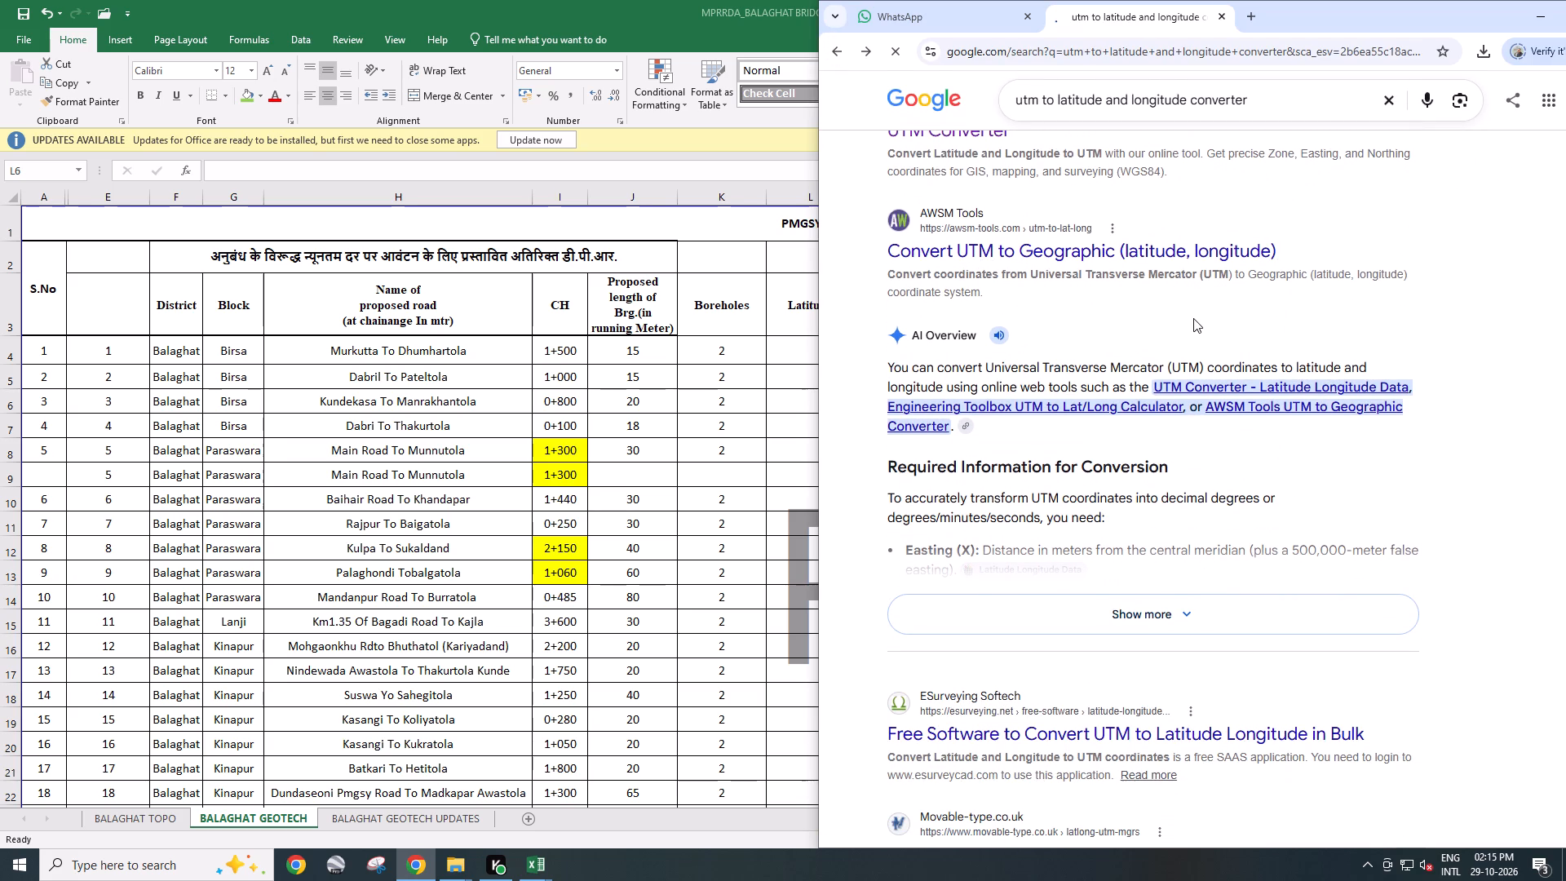
{"action": "scroll", "coordinate": [1051, 256], "scroll_direction": "down", "scroll_amount": 4}
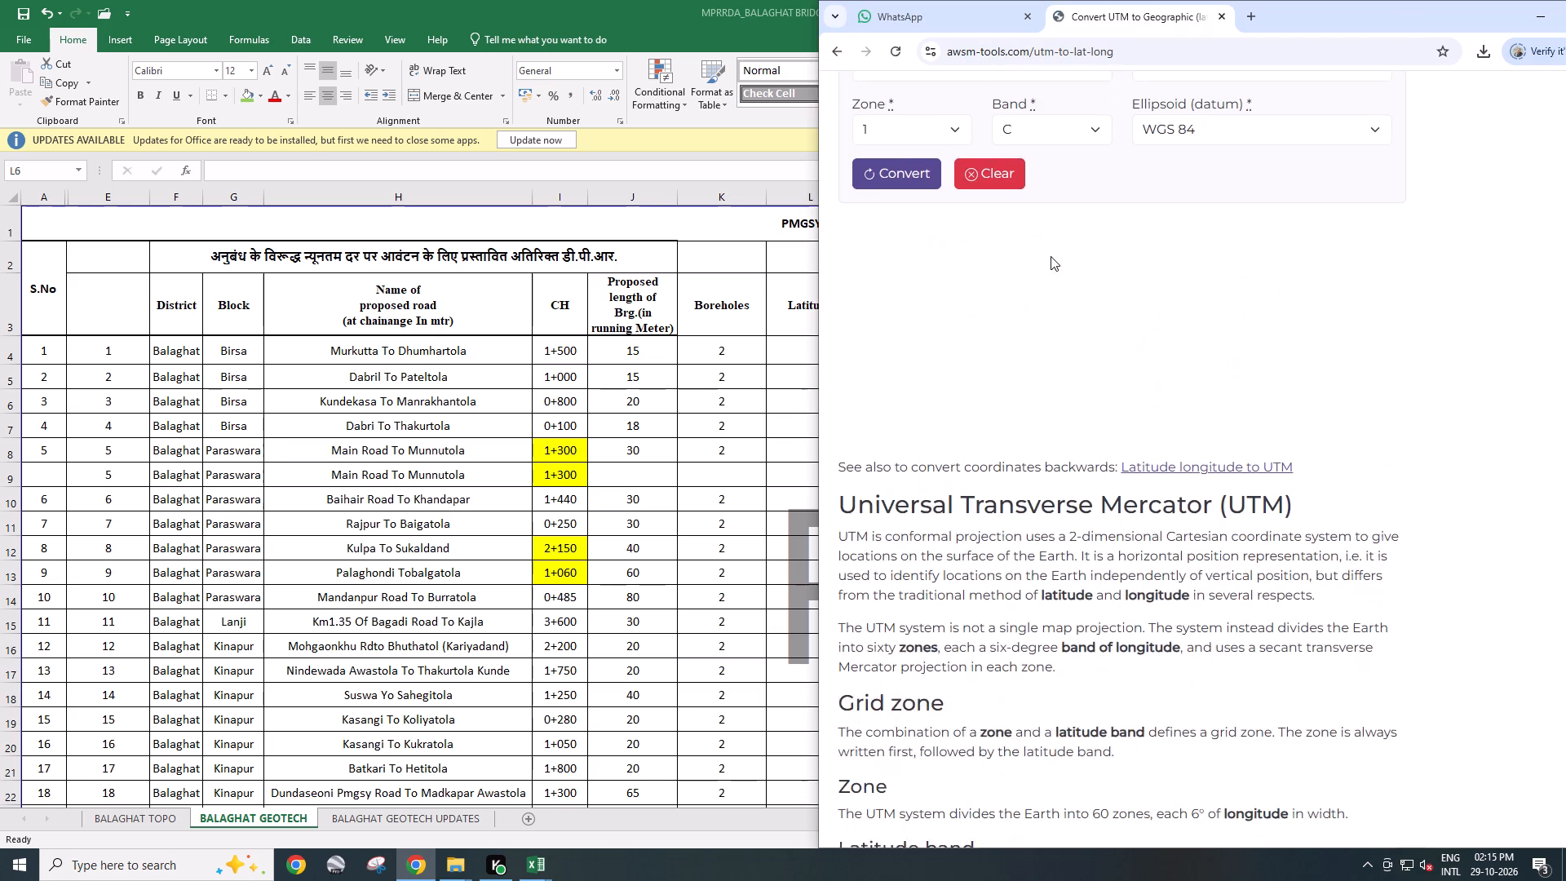
{"action": "scroll", "coordinate": [1051, 256], "scroll_direction": "down", "scroll_amount": 15}
{"action": "scroll", "coordinate": [1051, 256], "scroll_direction": "up", "scroll_amount": 2}
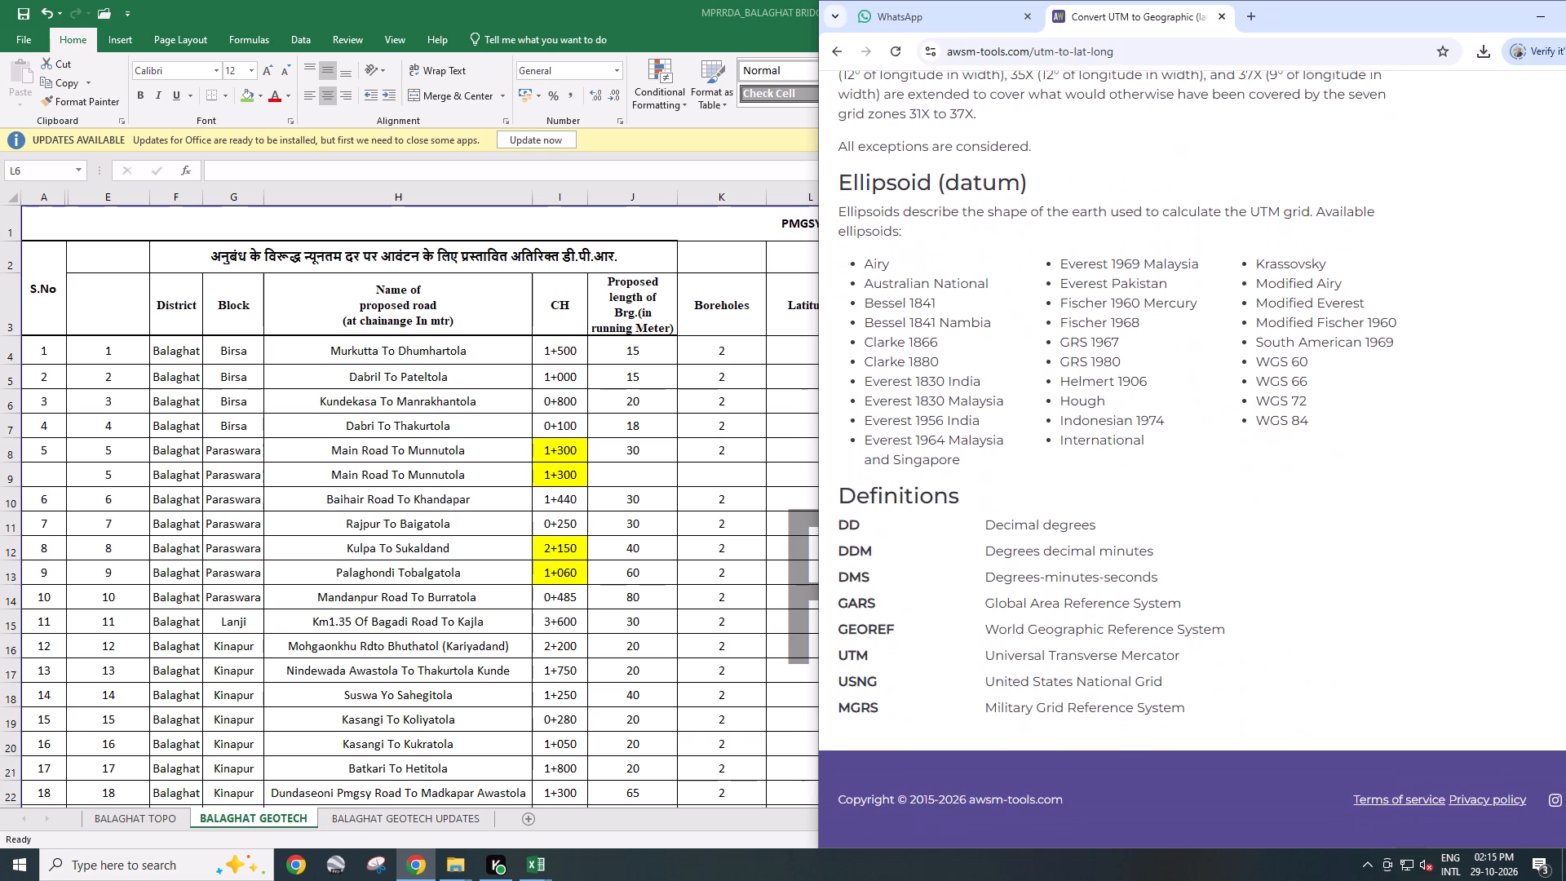
{"action": "scroll", "coordinate": [1051, 256], "scroll_direction": "up", "scroll_amount": 14}
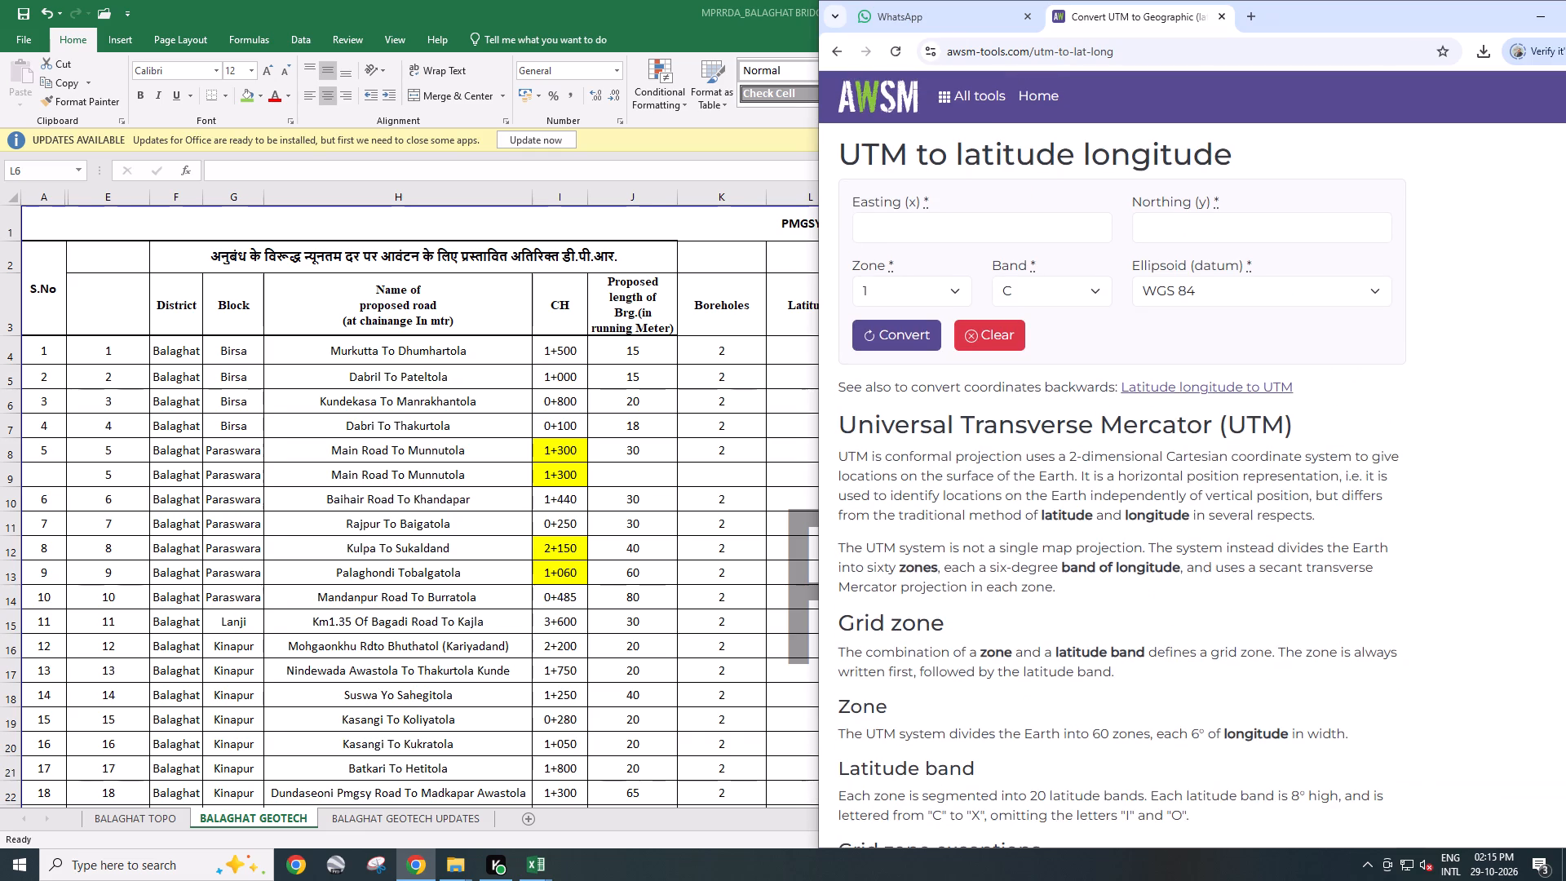
Copy the Murkutta To Dhumhartola bridge centre X and Y from Excel into the AWSM converter as easting 465089.67, northing 2417510.72, and convert them.
{"action": "left_click", "coordinate": [714, 474]}
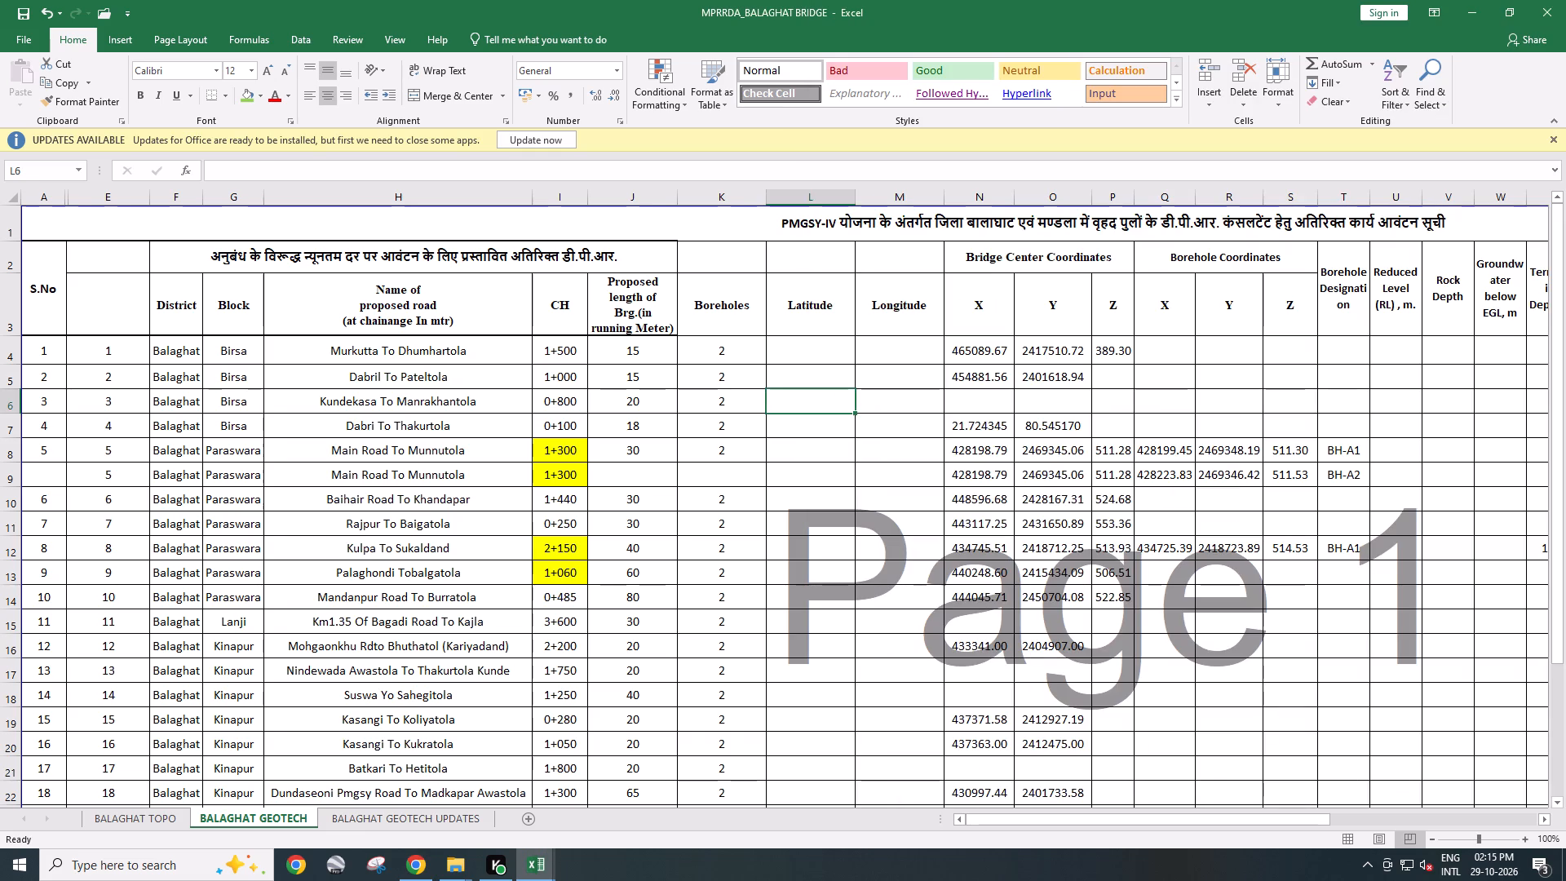
{"action": "left_click", "coordinate": [979, 352]}
{"action": "left_click_drag", "start_coordinate": [986, 348], "coordinate": [1052, 350]}
{"action": "key", "text": "ctrl+c"}
{"action": "key", "text": "alt+Tab"}
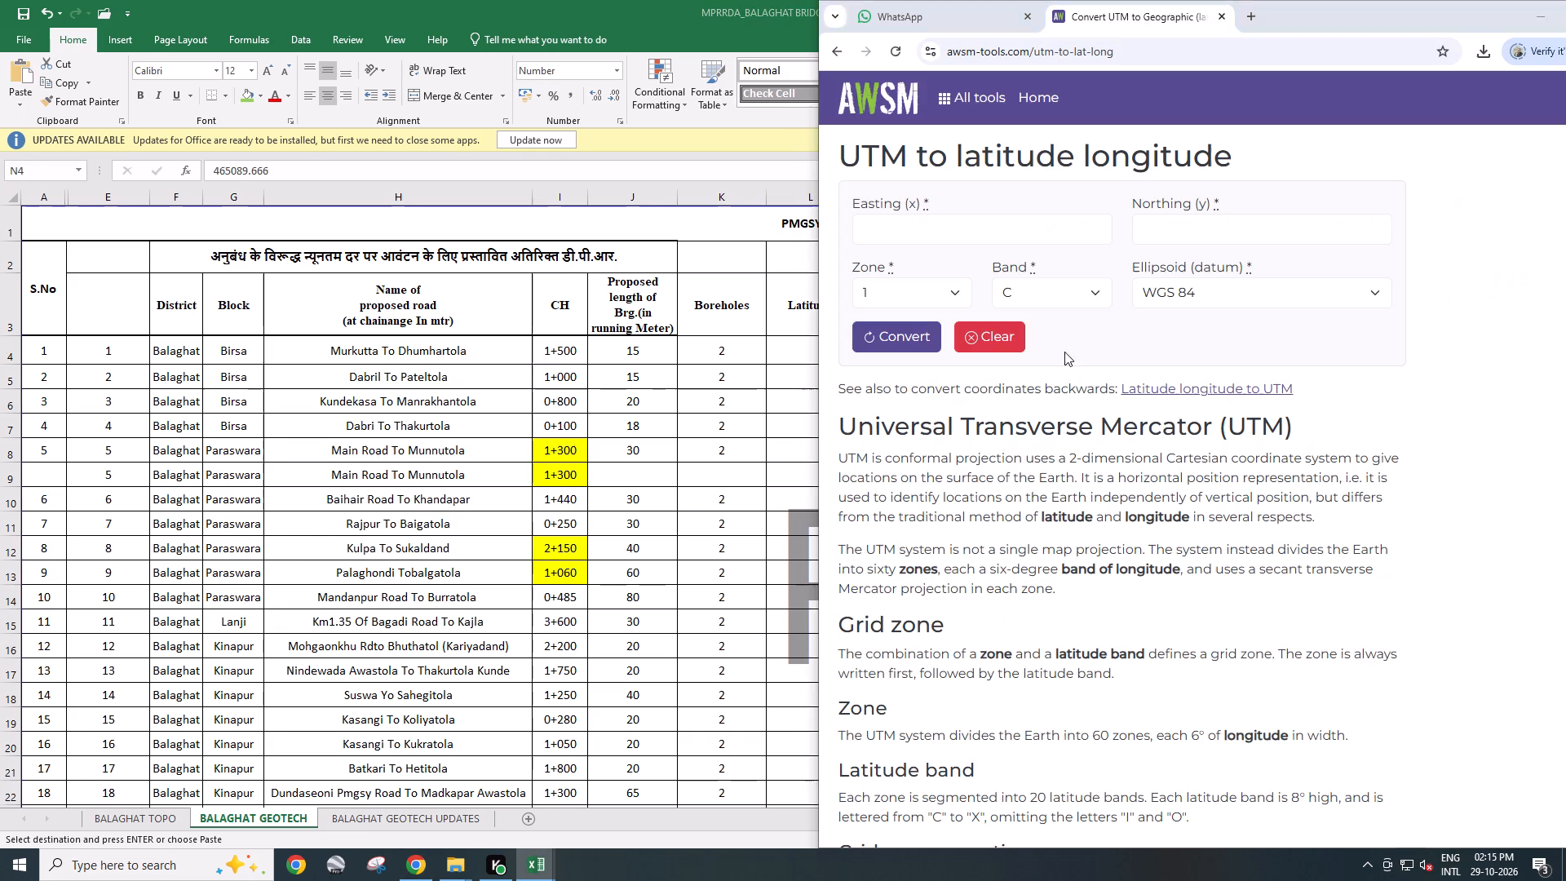
{"action": "left_click", "coordinate": [997, 224]}
{"action": "key", "text": "ctrl+v"}
{"action": "left_click_drag", "start_coordinate": [941, 232], "coordinate": [1090, 215]}
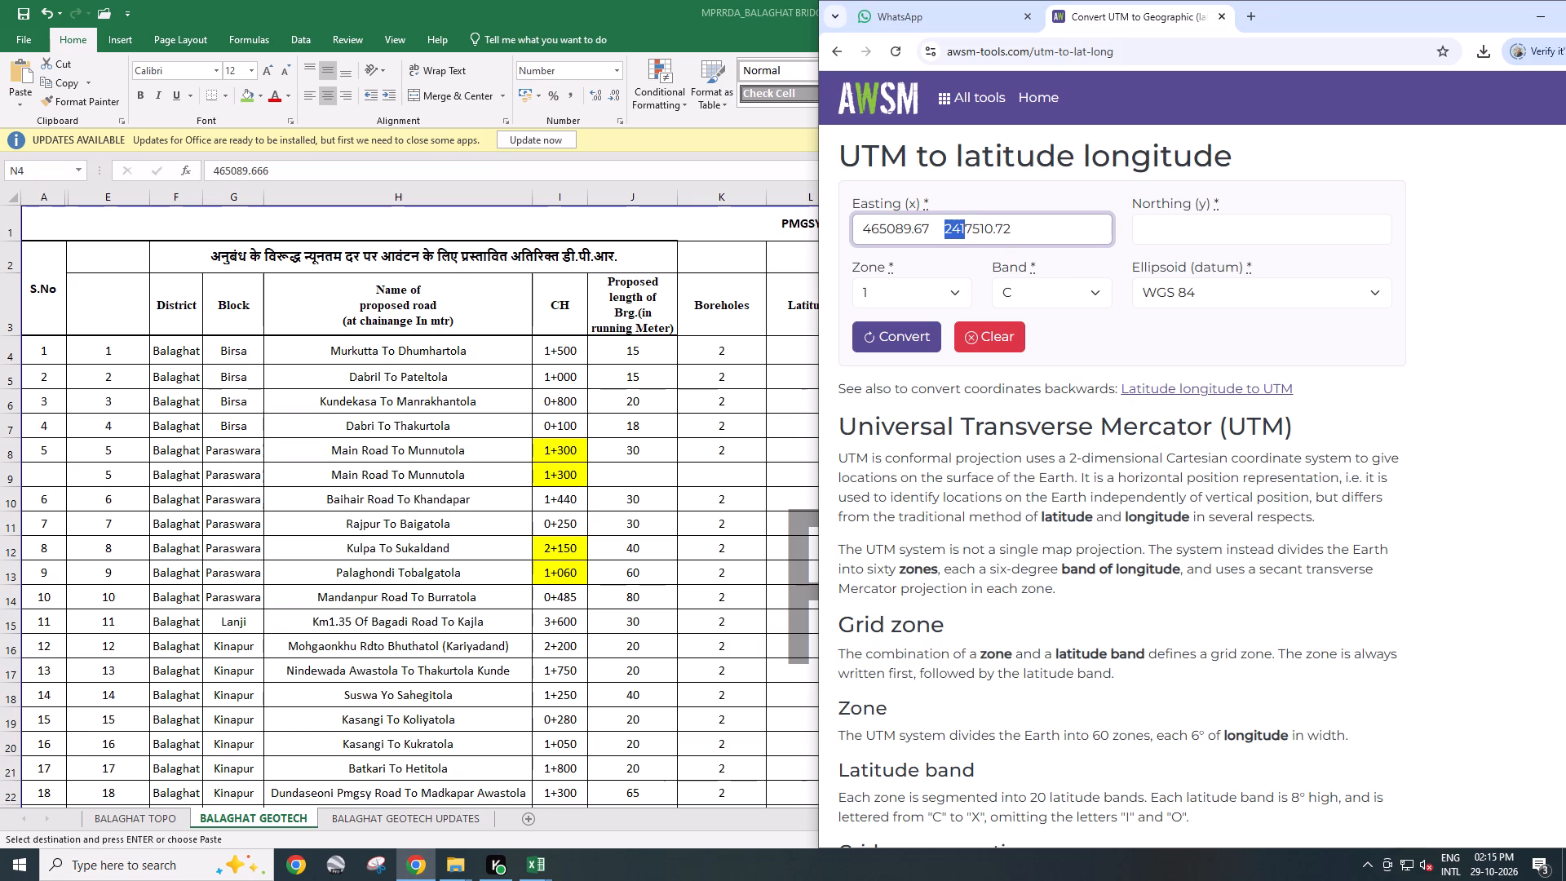
{"action": "left_click_drag", "start_coordinate": [1090, 215], "coordinate": [1091, 215]}
{"action": "key", "text": "ctrl+x"}
{"action": "left_click", "coordinate": [1206, 222]}
{"action": "key", "text": "ctrl+v"}
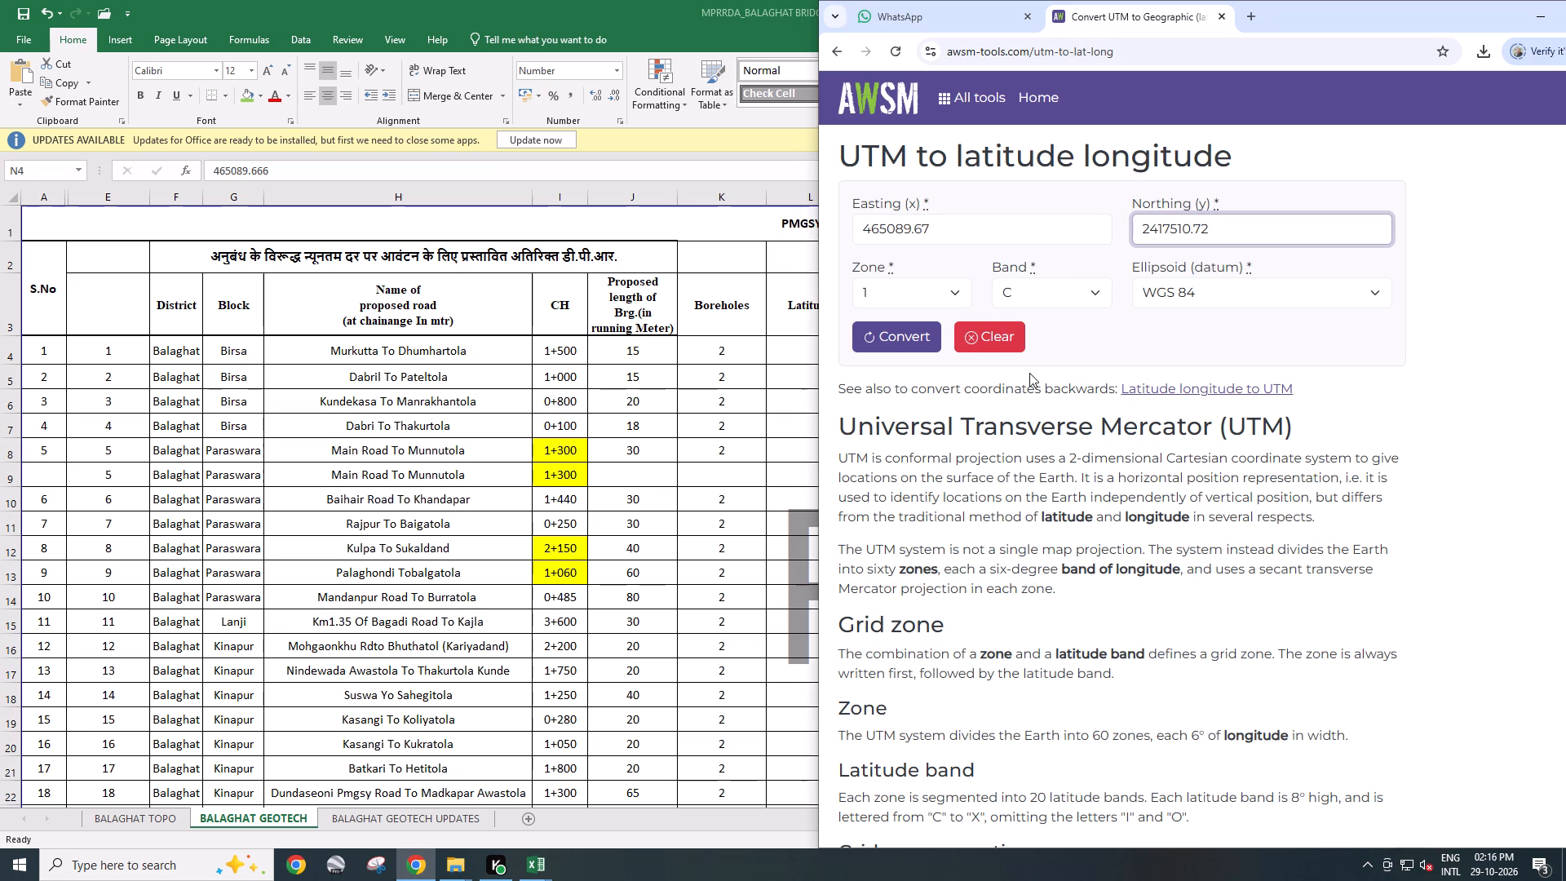
{"action": "left_click", "coordinate": [911, 345]}
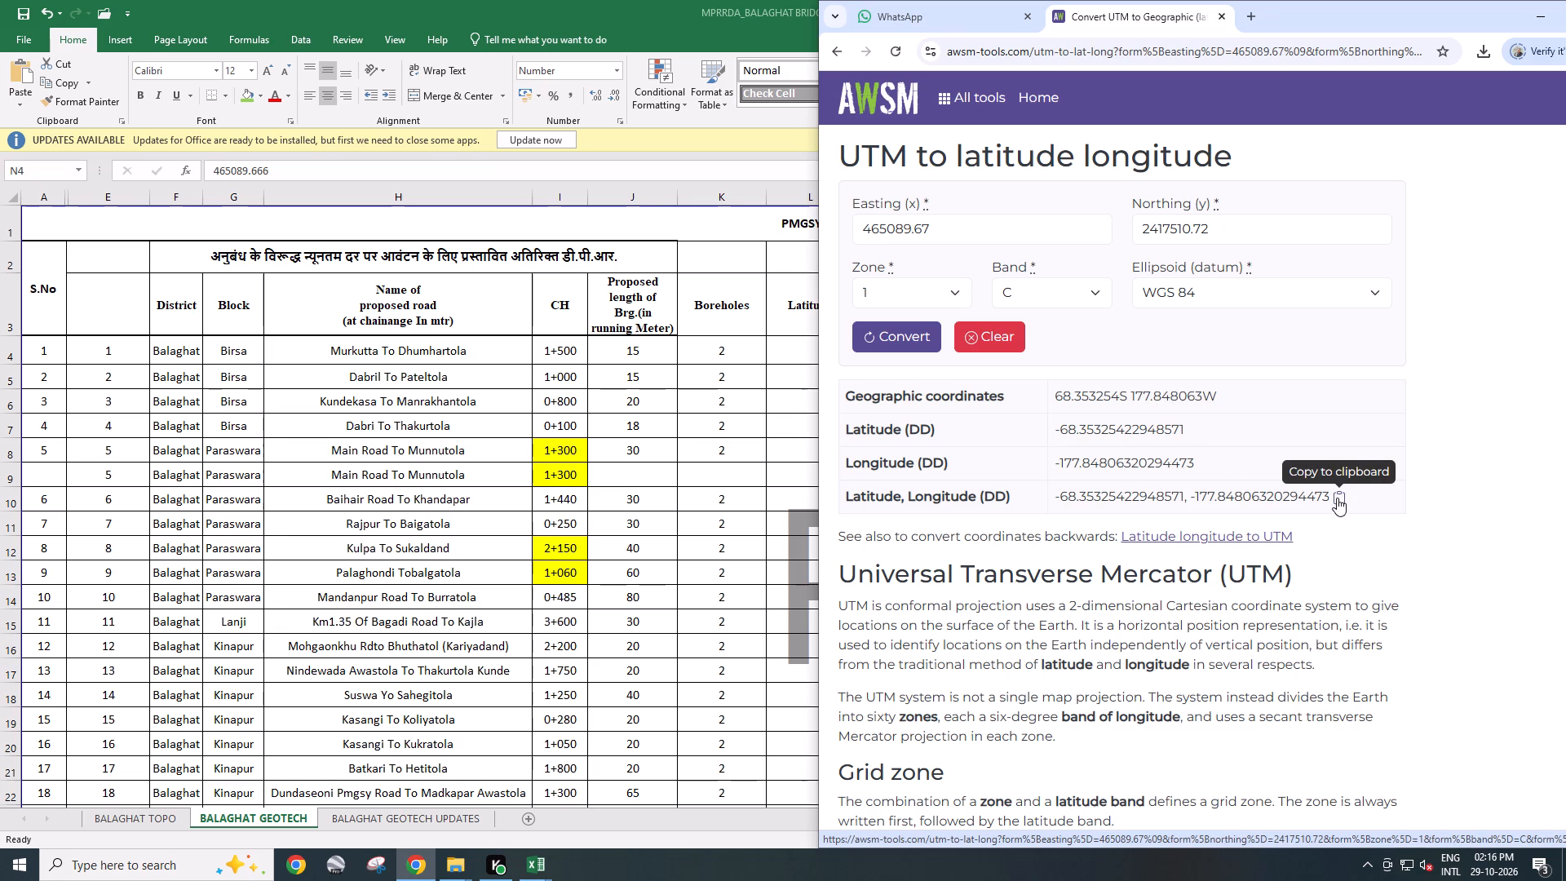
Copy the combined decimal latitude and longitude result and paste it into the Murkutta To Dhumhartola row's Latitude cell (L4) in Excel.
{"action": "left_click", "coordinate": [1337, 498]}
{"action": "left_click", "coordinate": [636, 459]}
{"action": "left_click", "coordinate": [835, 362]}
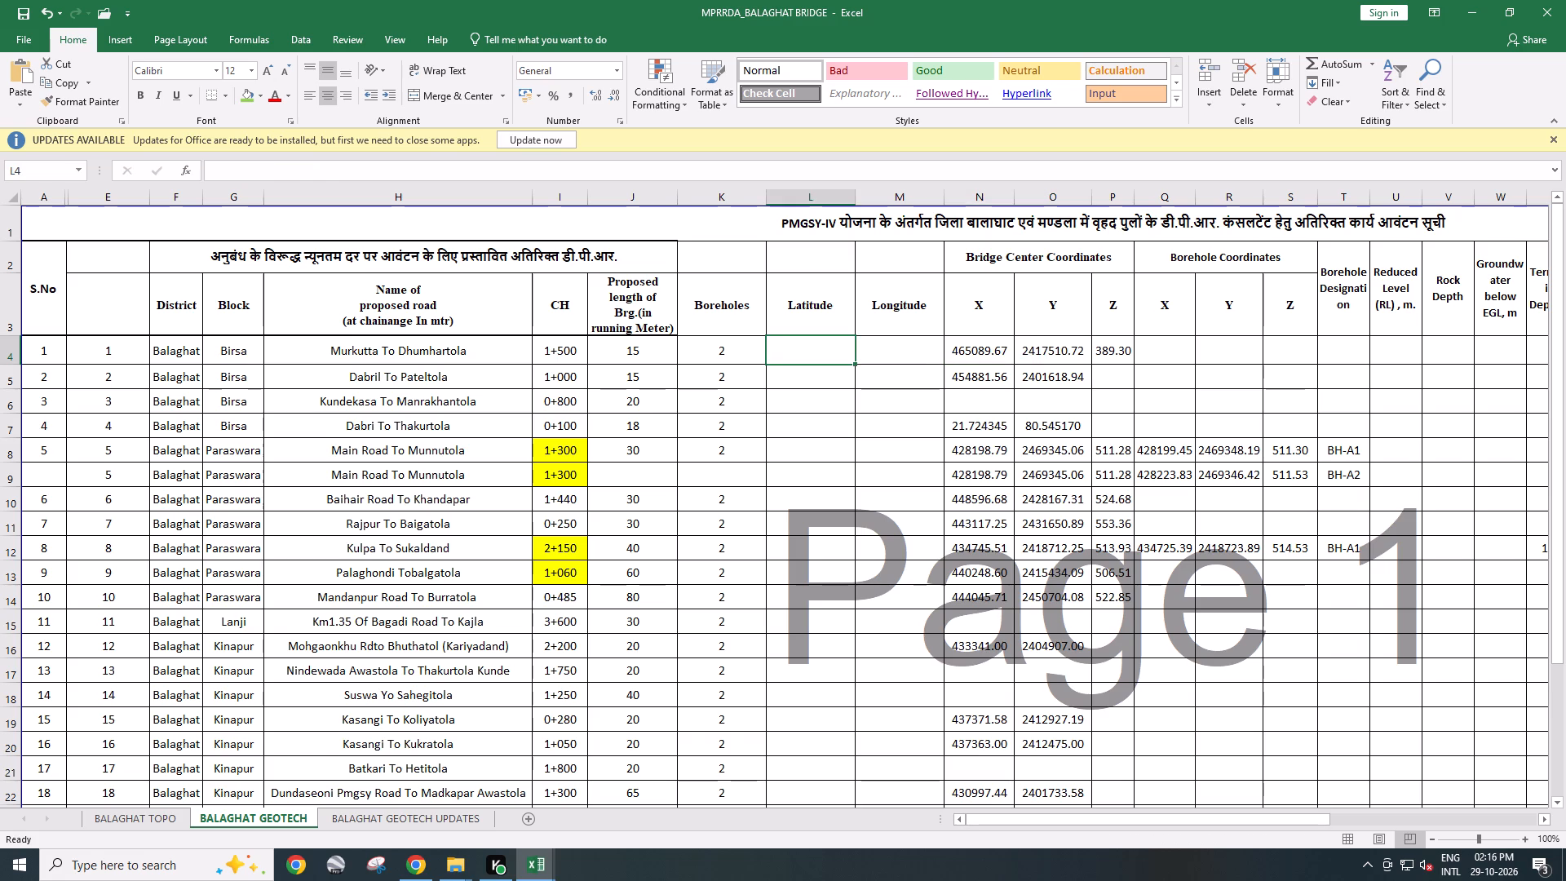
{"action": "key", "text": "ctrl+v"}
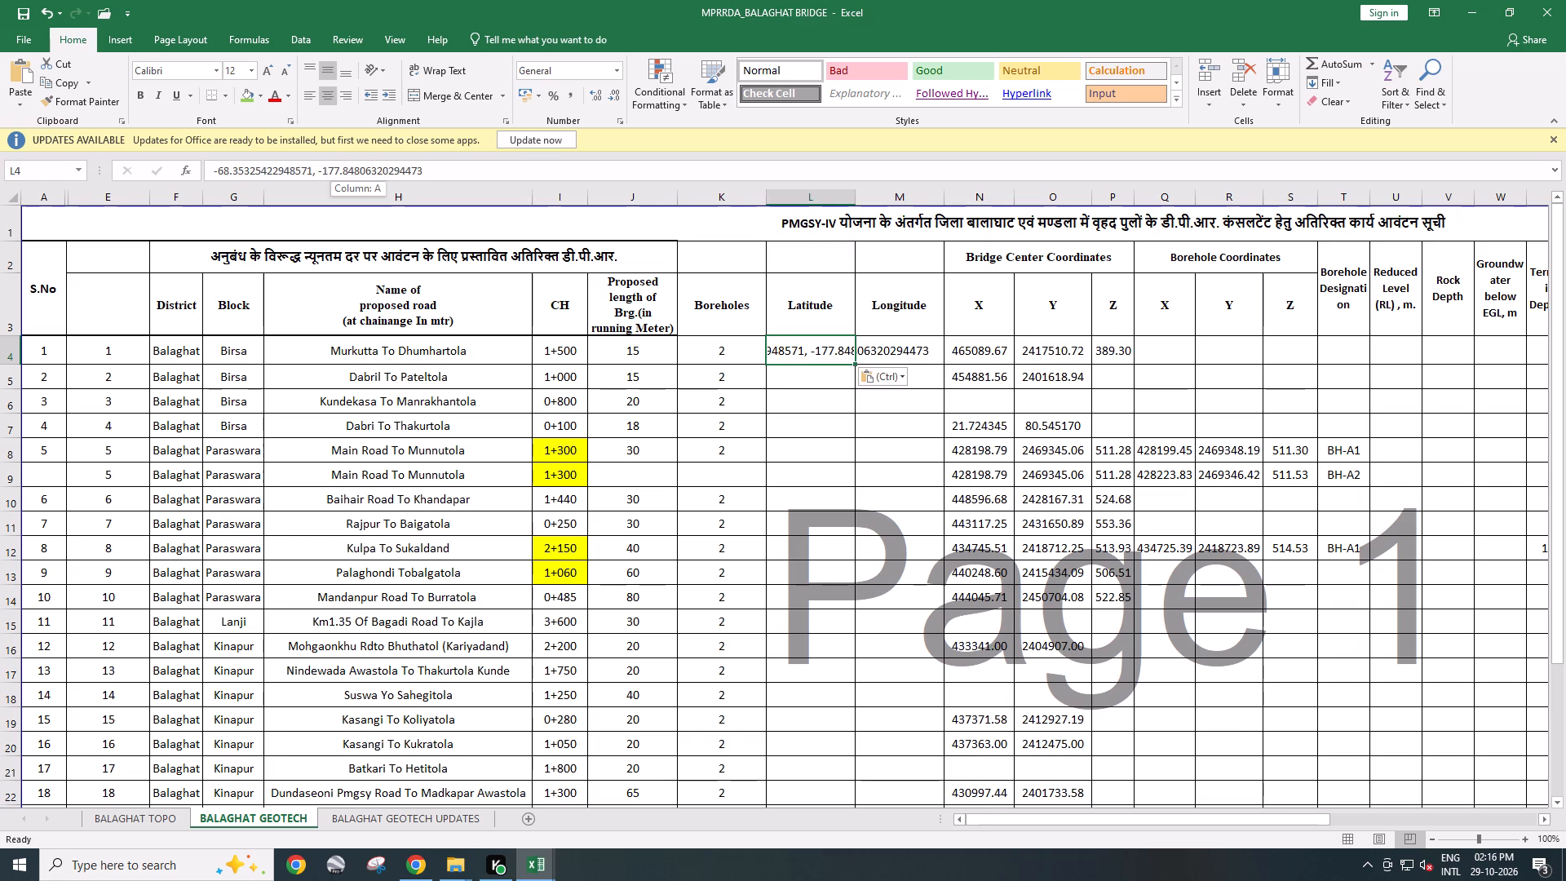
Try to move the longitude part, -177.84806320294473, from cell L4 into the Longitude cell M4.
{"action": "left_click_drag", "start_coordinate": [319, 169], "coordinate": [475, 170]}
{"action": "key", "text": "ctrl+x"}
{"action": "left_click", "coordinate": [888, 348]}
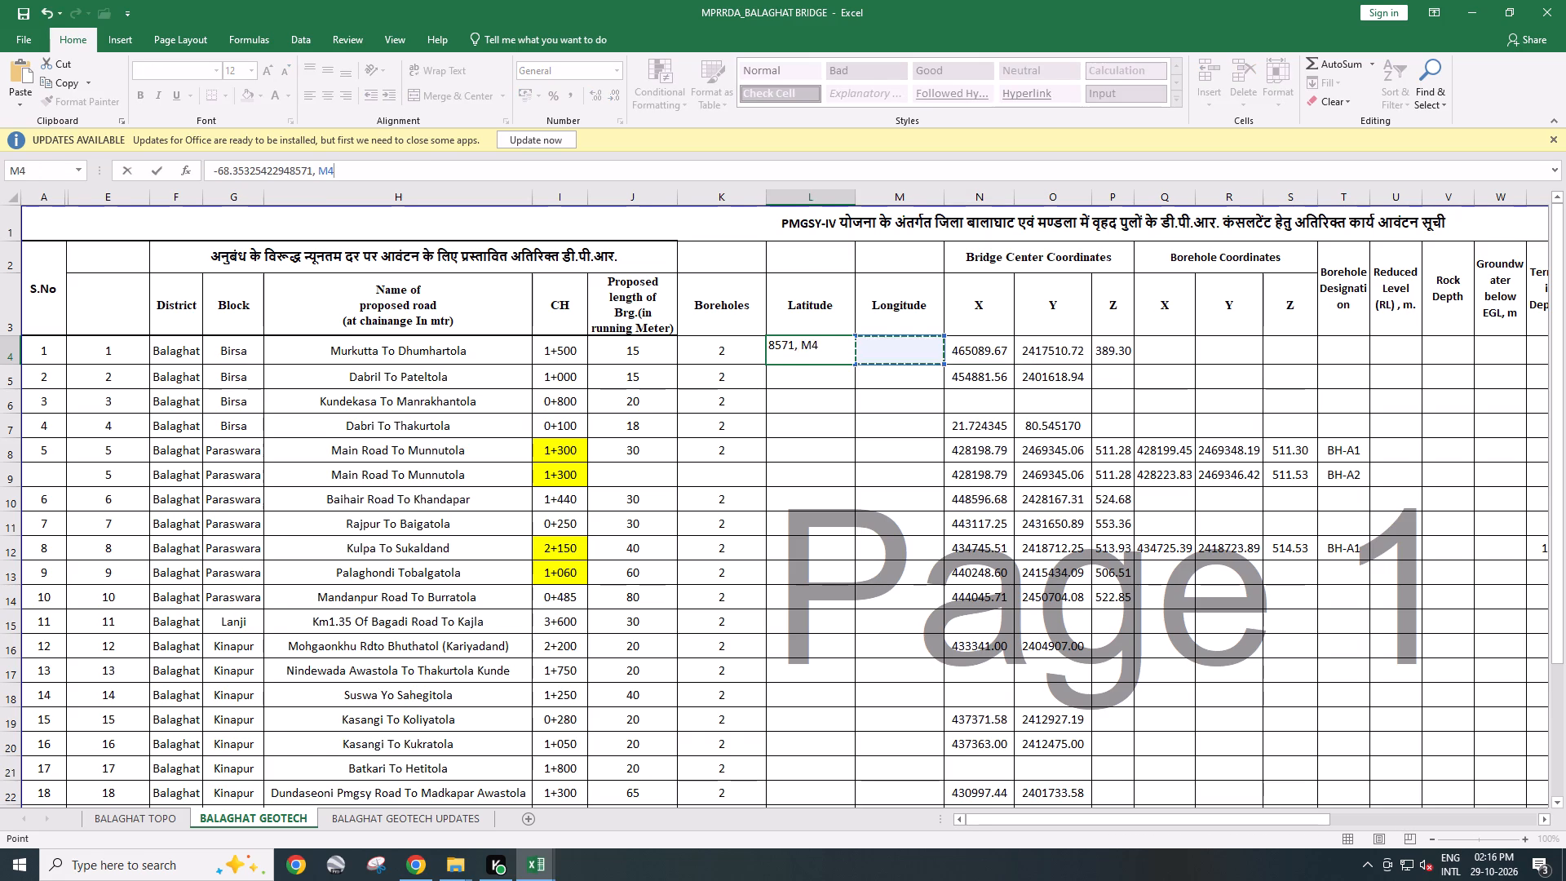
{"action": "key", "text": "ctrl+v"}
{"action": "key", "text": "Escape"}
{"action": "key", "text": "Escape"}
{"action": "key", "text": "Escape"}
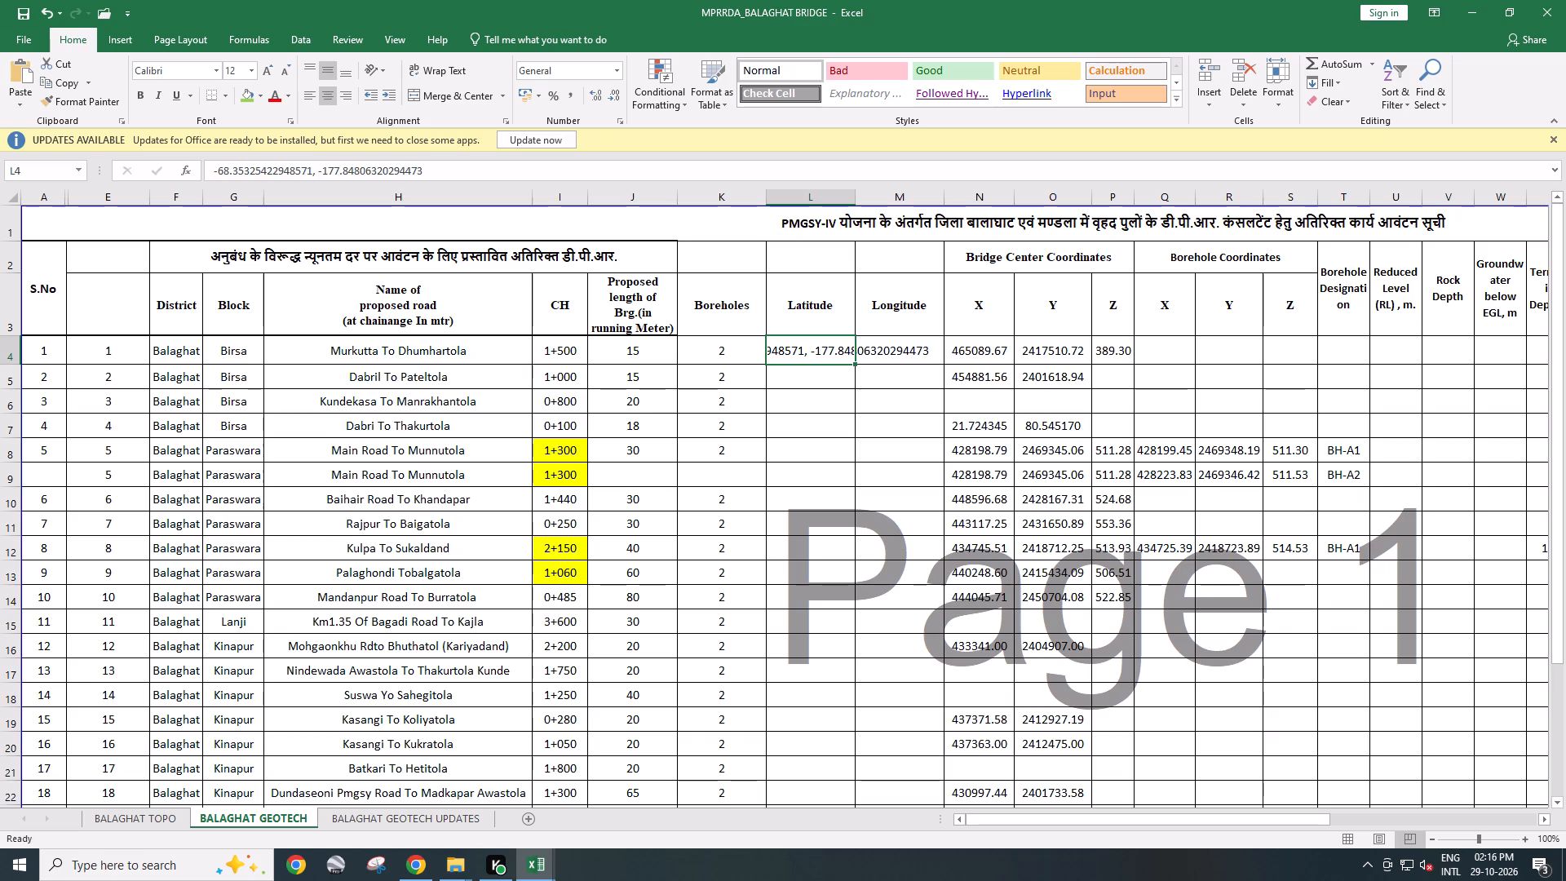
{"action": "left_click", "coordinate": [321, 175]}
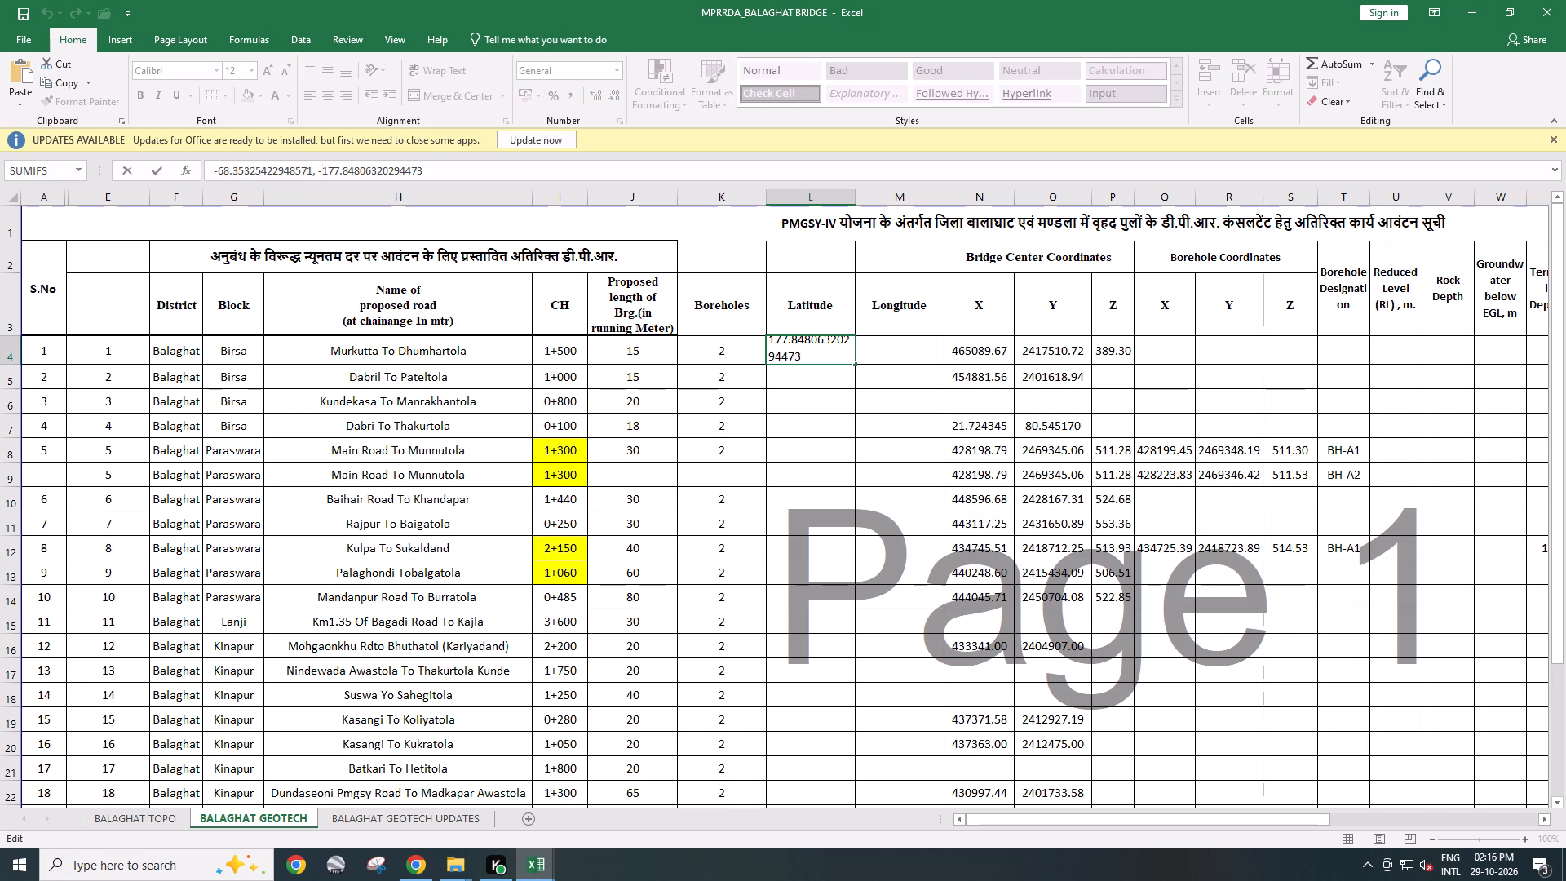
Switch back to the AWSM converter in Chrome and move its window fully into view over the worksheet.
{"action": "key", "text": "alt+Tab"}
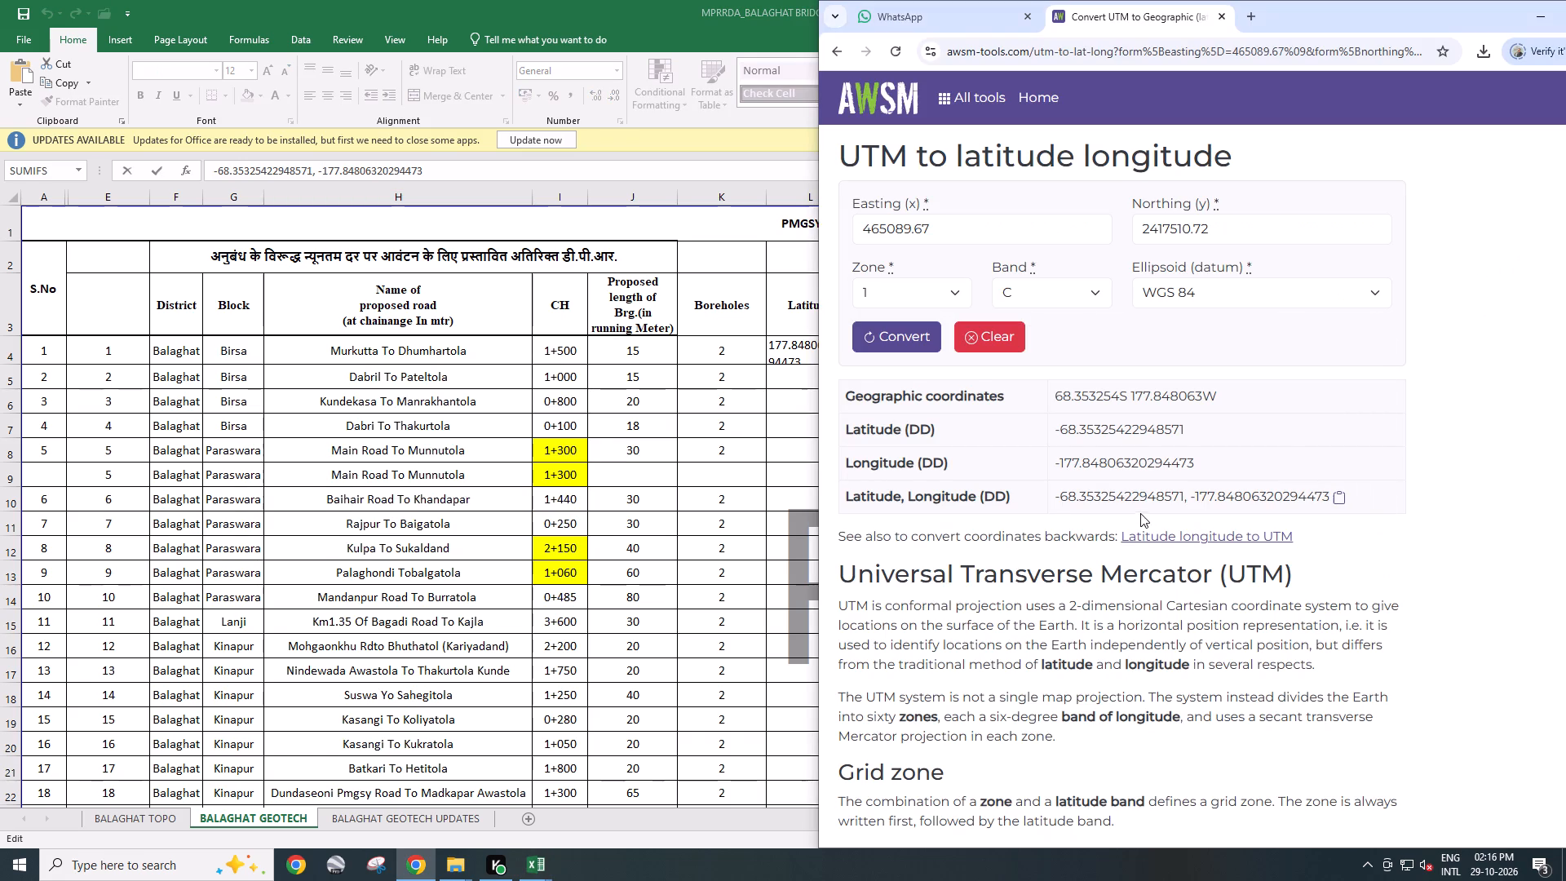
{"action": "key", "text": "Escape"}
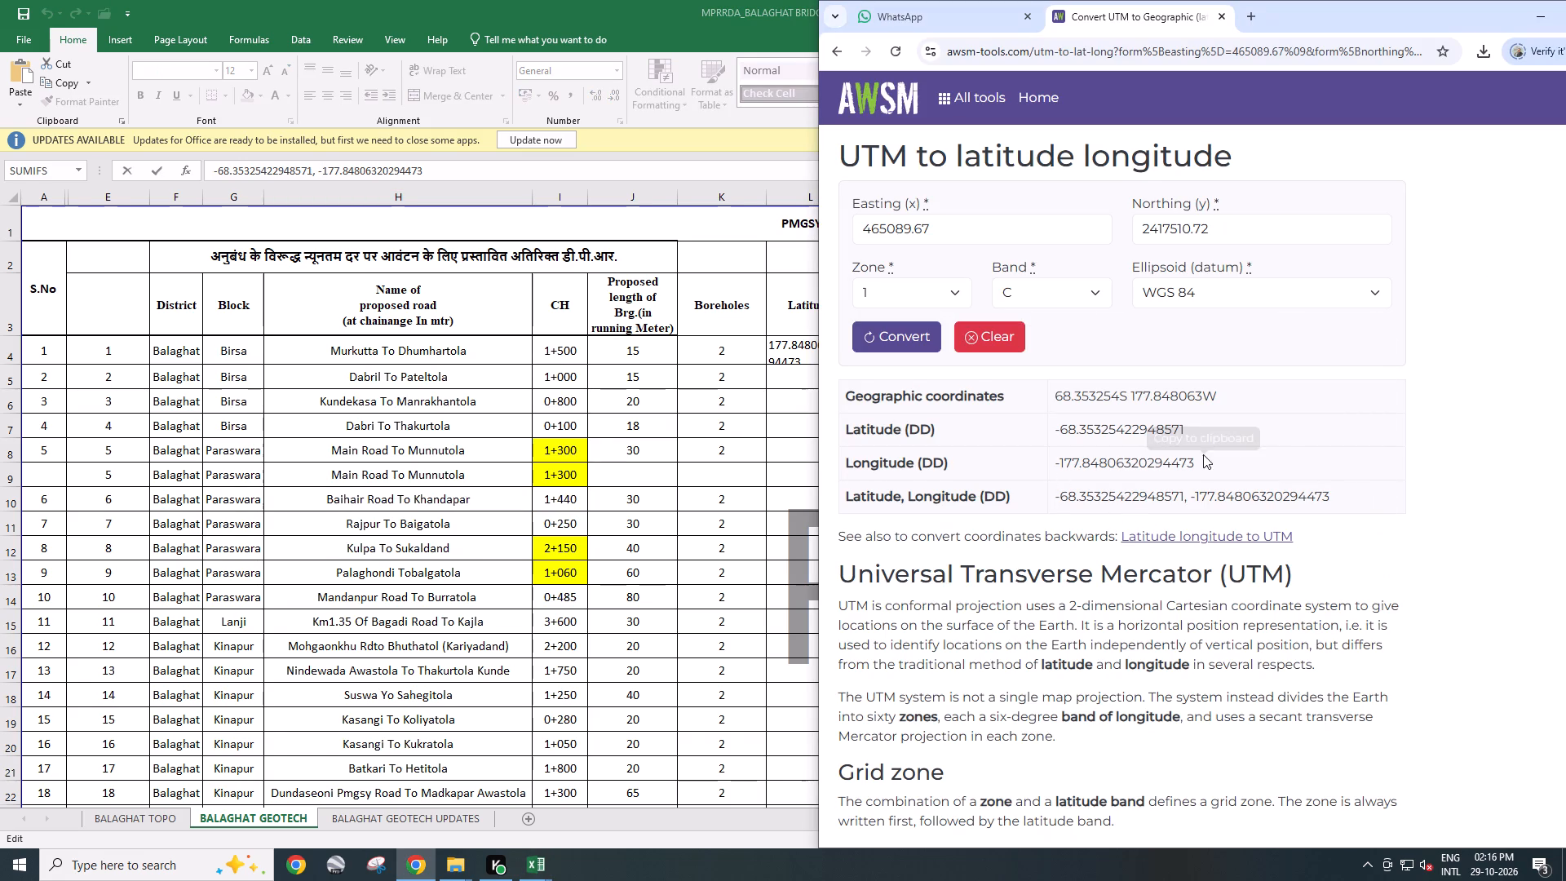
{"action": "key", "text": "Escape"}
{"action": "key", "text": "Escape"}
{"action": "key", "text": "Escape"}
{"action": "key", "text": "Escape"}
{"action": "key", "text": "Escape"}
{"action": "key", "text": "Escape"}
{"action": "left_click_drag", "start_coordinate": [1452, 16], "coordinate": [1242, 41]}
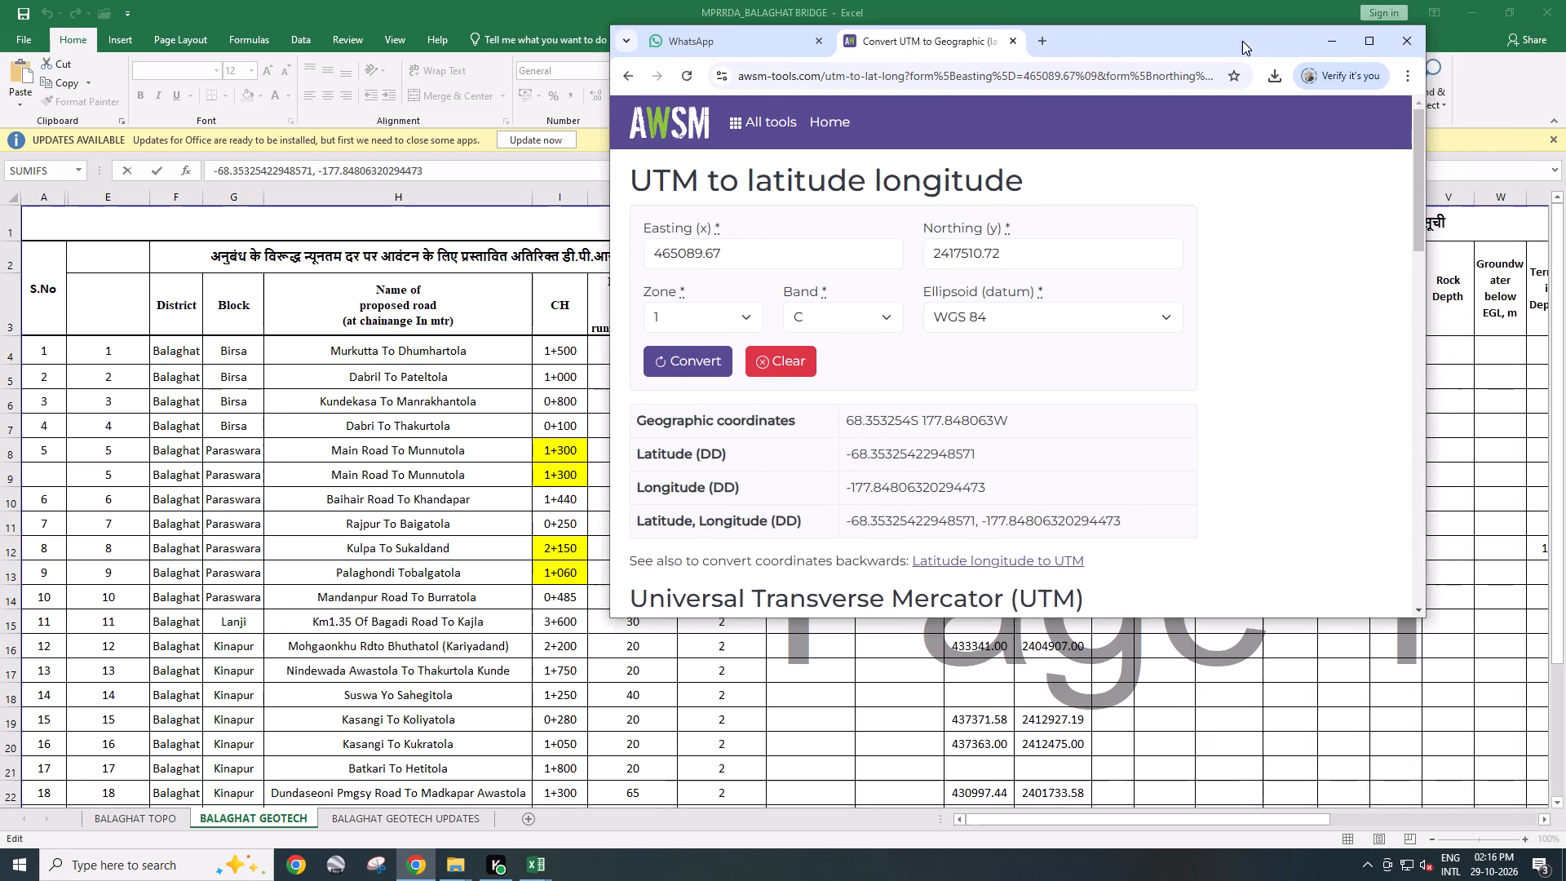
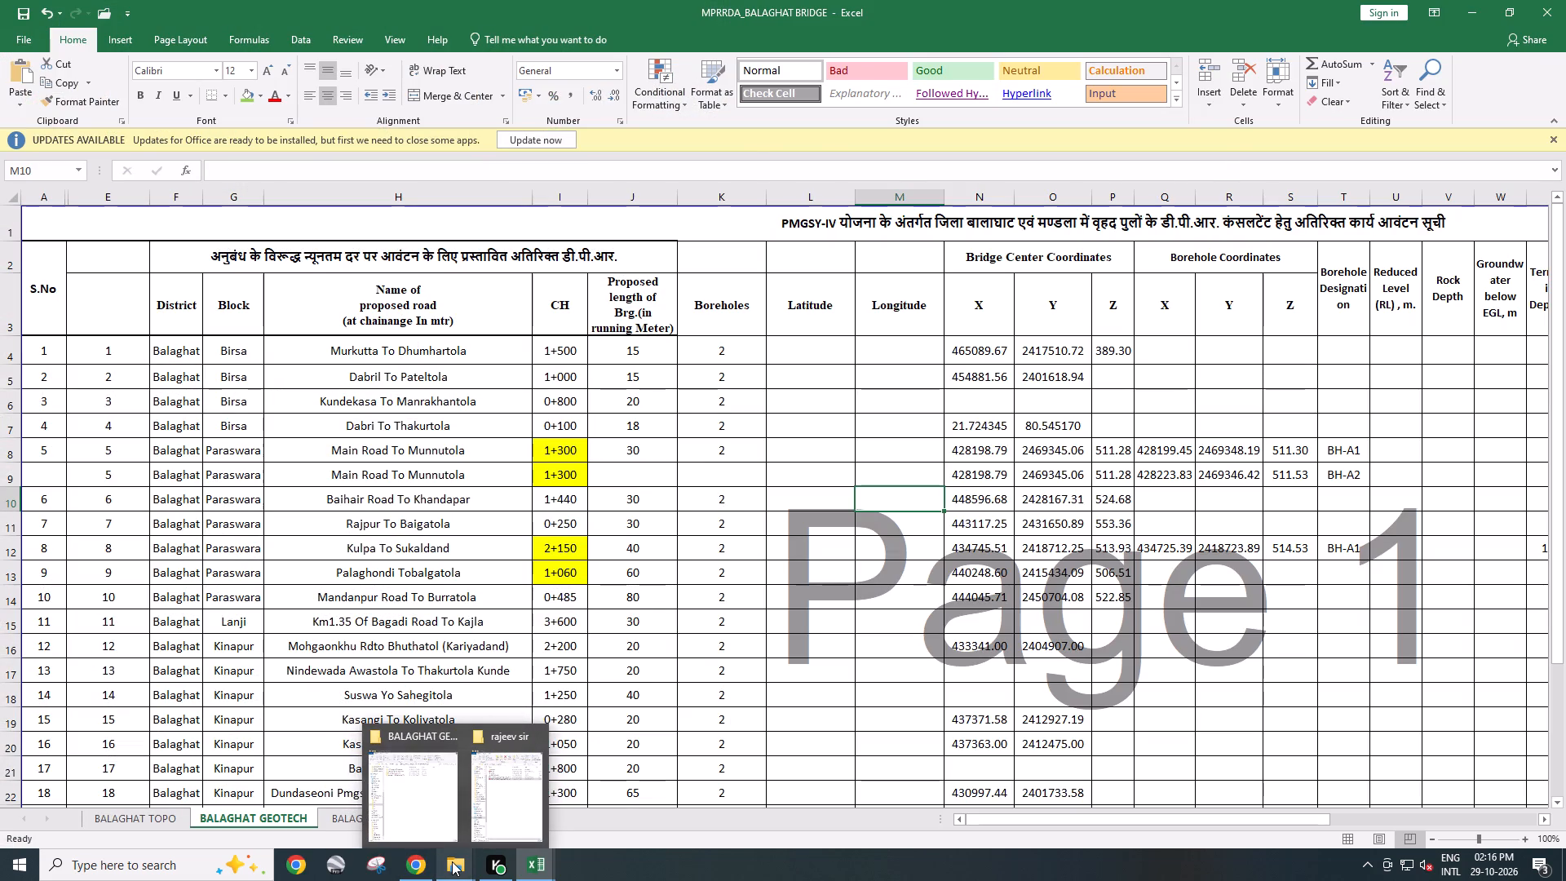
In File Explorer, open the topo photos folder of 0+100_Dabri To Thakurtola within BALAGHAT TOPO DATA.
{"action": "left_click", "coordinate": [448, 783]}
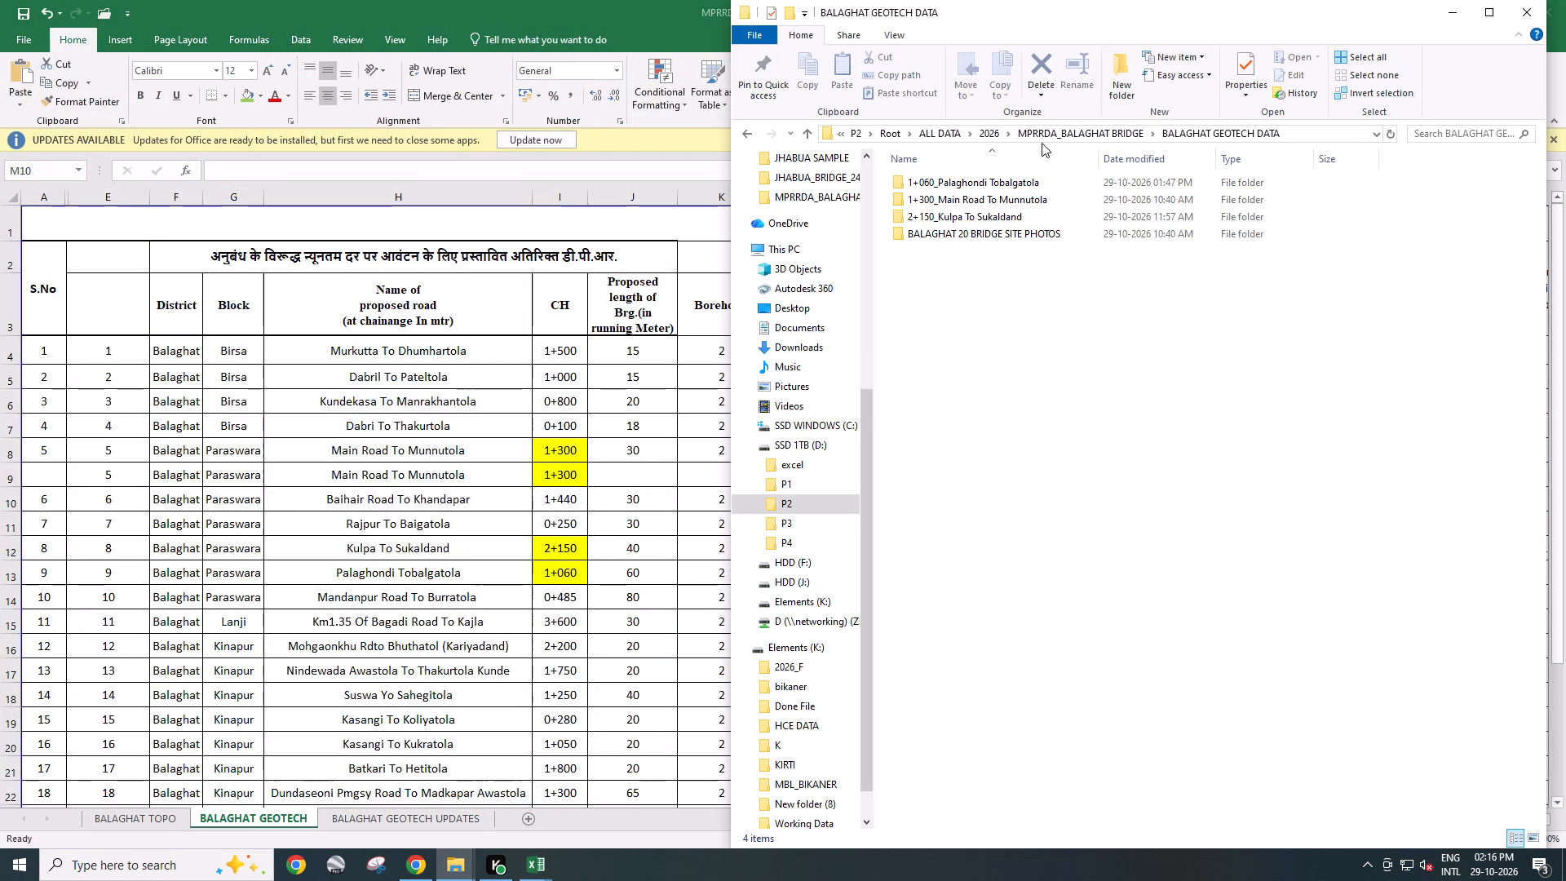
{"action": "left_click", "coordinate": [1057, 137]}
{"action": "double_click", "coordinate": [974, 193]}
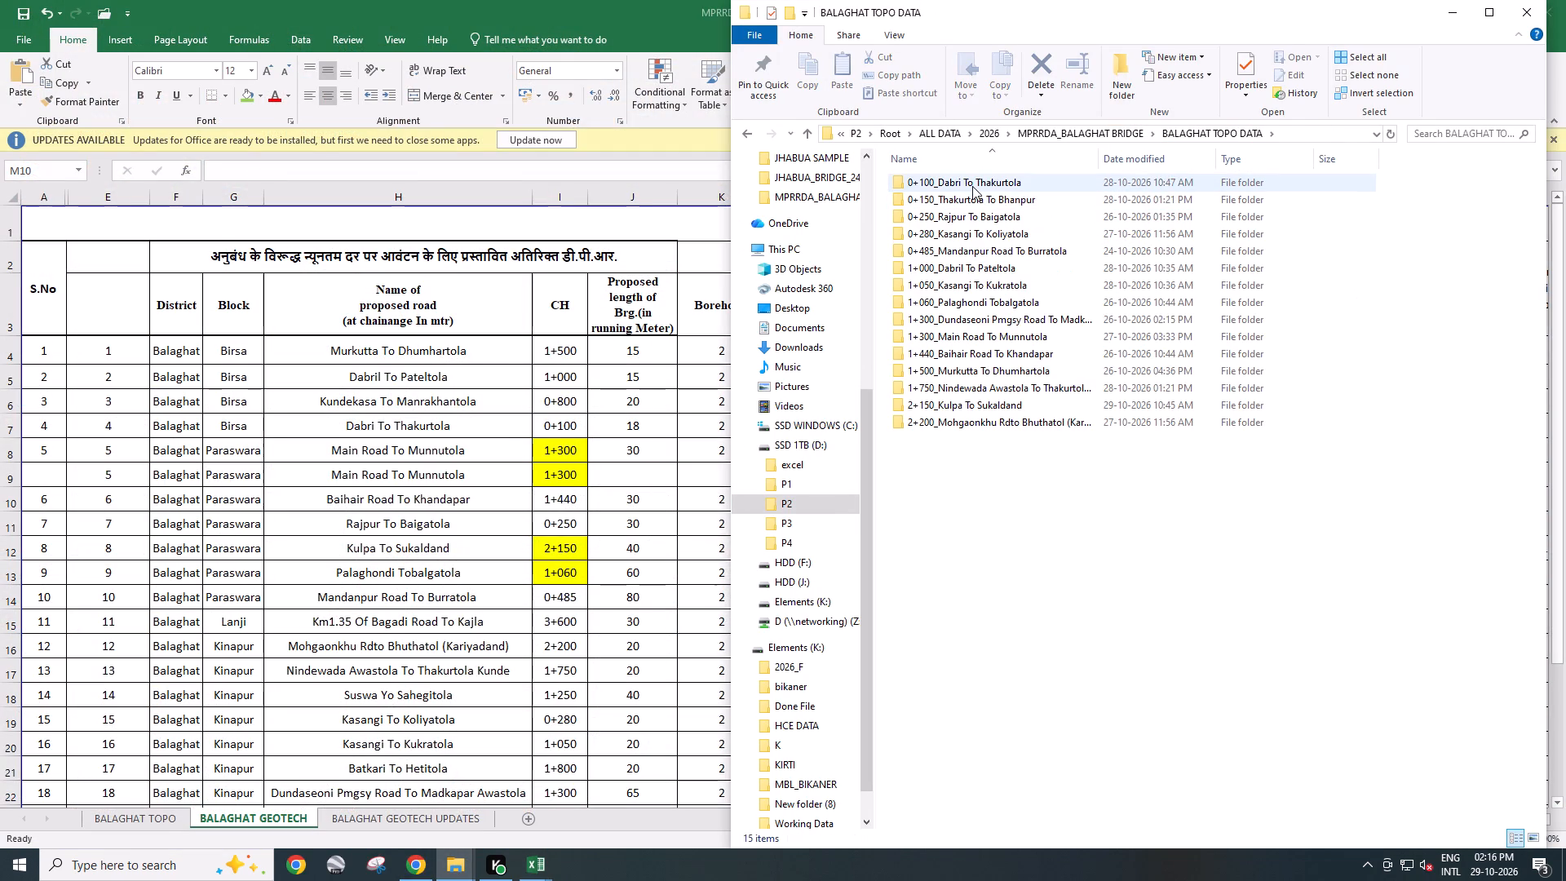
{"action": "double_click", "coordinate": [972, 186]}
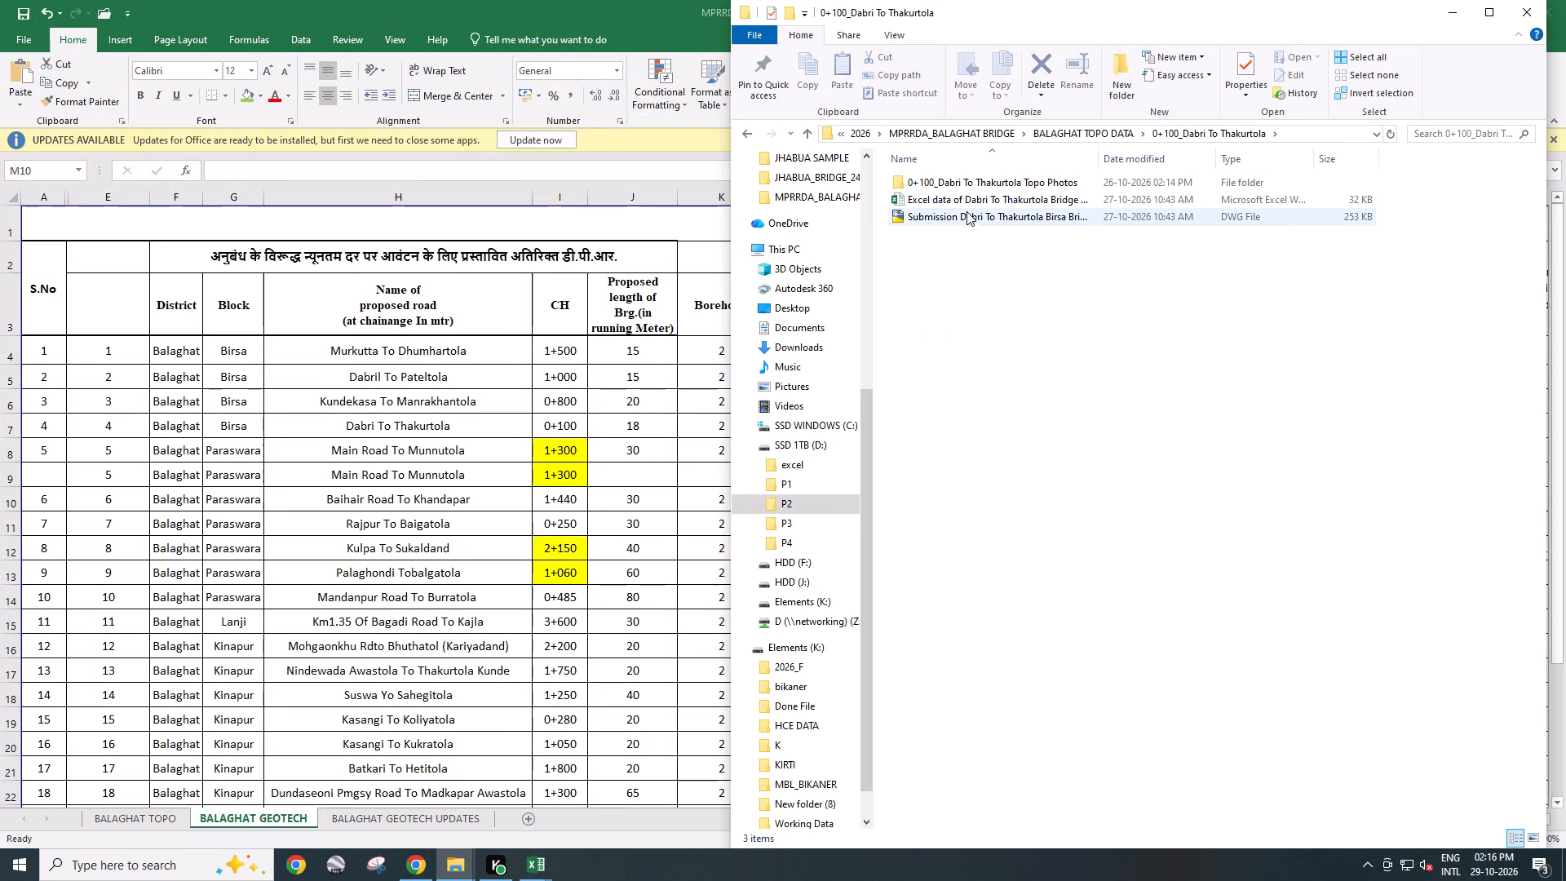
{"action": "double_click", "coordinate": [1004, 189]}
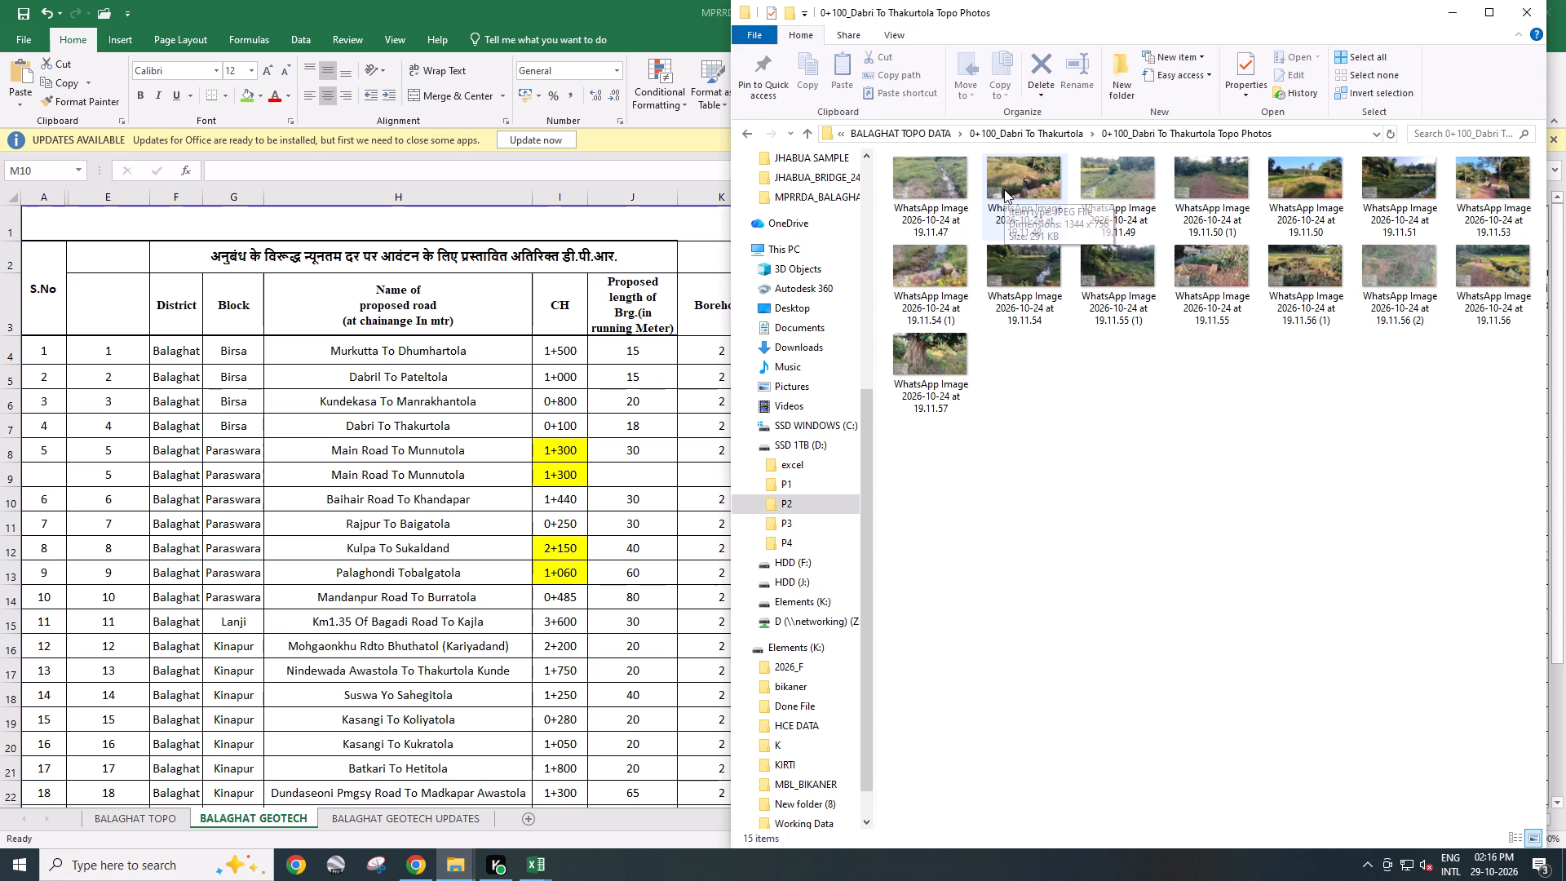
Launch Google Earth Pro to work with the bridge locations.
{"action": "double_click", "coordinate": [325, 866]}
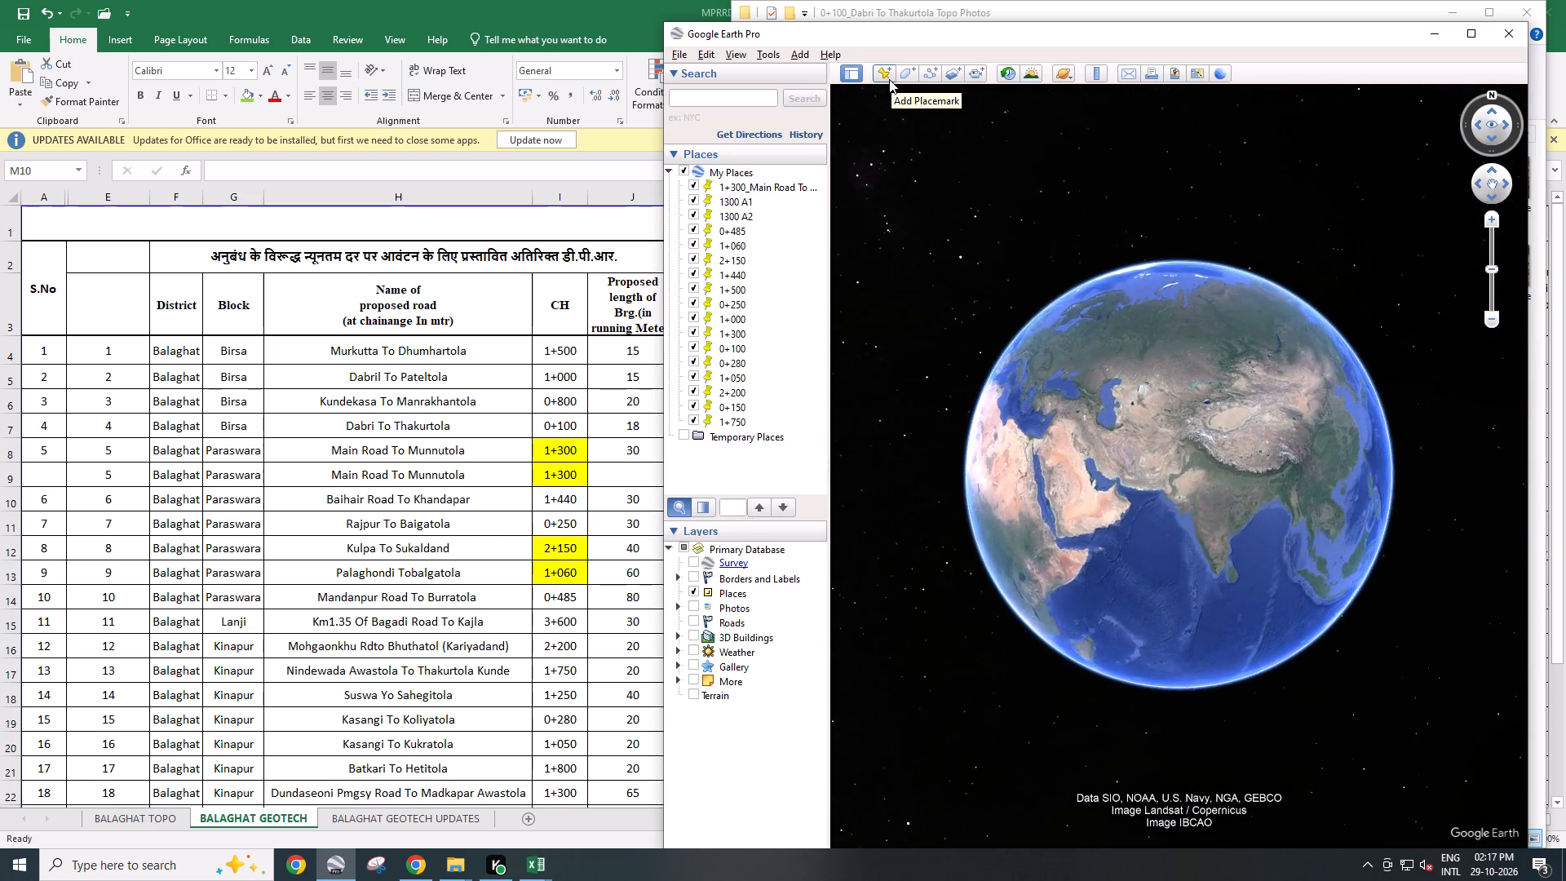
Set the latitude and longitude display in the Google Earth options to Decimal Degrees.
{"action": "left_click", "coordinate": [769, 55]}
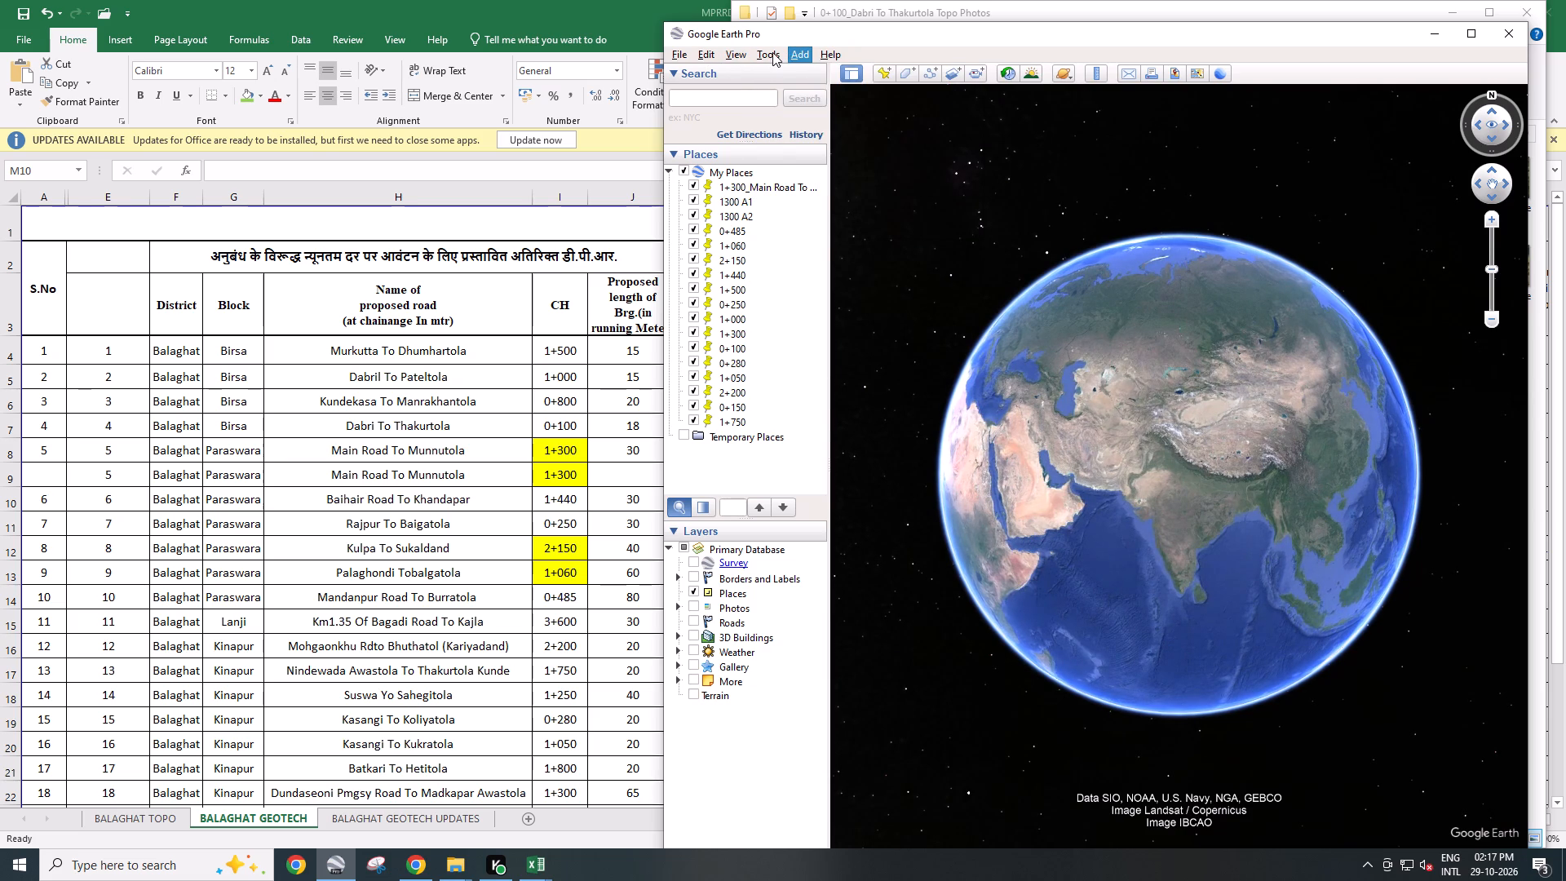
{"action": "left_click", "coordinate": [794, 196]}
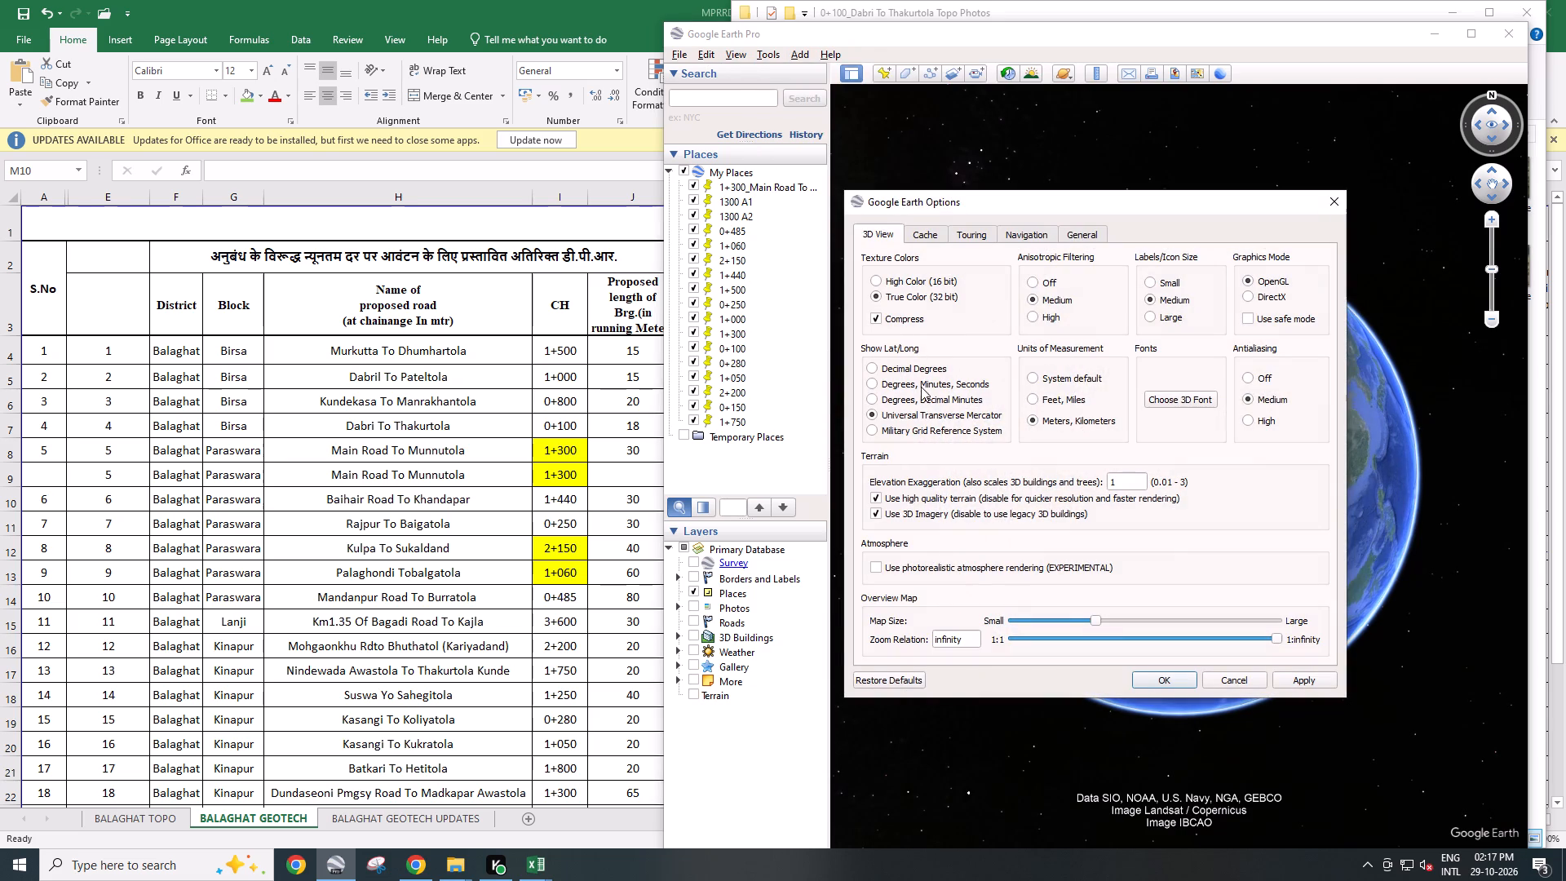
{"action": "left_click", "coordinate": [878, 374]}
{"action": "left_click", "coordinate": [1152, 681]}
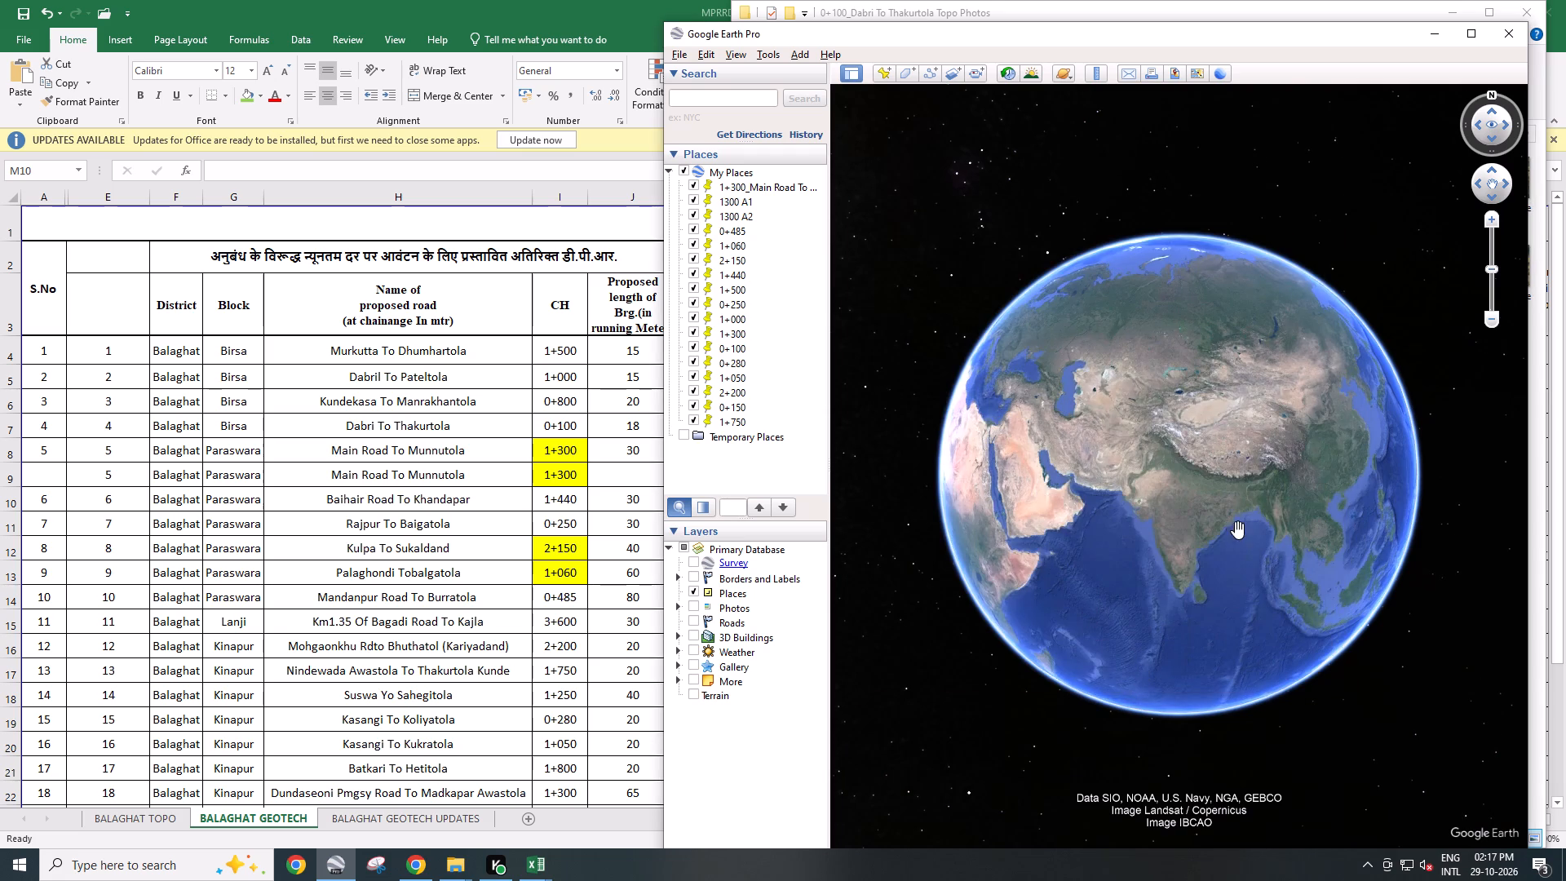
Find the 1+300_Main Road To Munnutola placemark and examine its position beside the 1300 A1 and 1300 A2 pins.
{"action": "scroll", "coordinate": [1237, 530], "scroll_direction": "up", "scroll_amount": 20}
{"action": "scroll", "coordinate": [1237, 530], "scroll_direction": "up", "scroll_amount": 10}
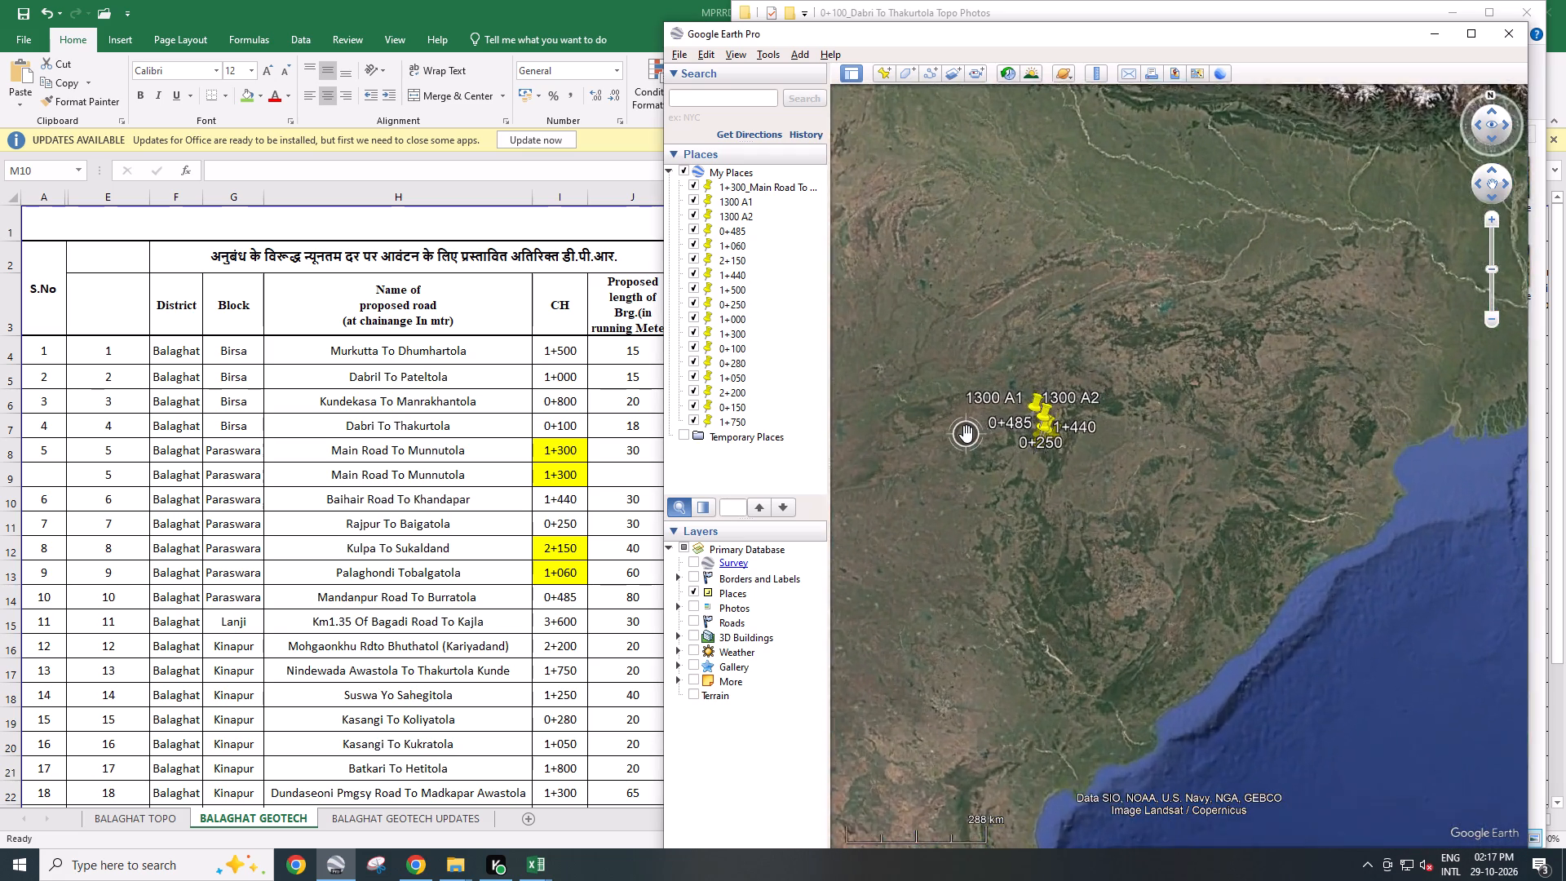
{"action": "scroll", "coordinate": [967, 434], "scroll_direction": "up", "scroll_amount": 7}
{"action": "scroll", "coordinate": [966, 428], "scroll_direction": "down", "scroll_amount": 1}
{"action": "scroll", "coordinate": [966, 428], "scroll_direction": "up", "scroll_amount": 7}
{"action": "double_click", "coordinate": [776, 188]}
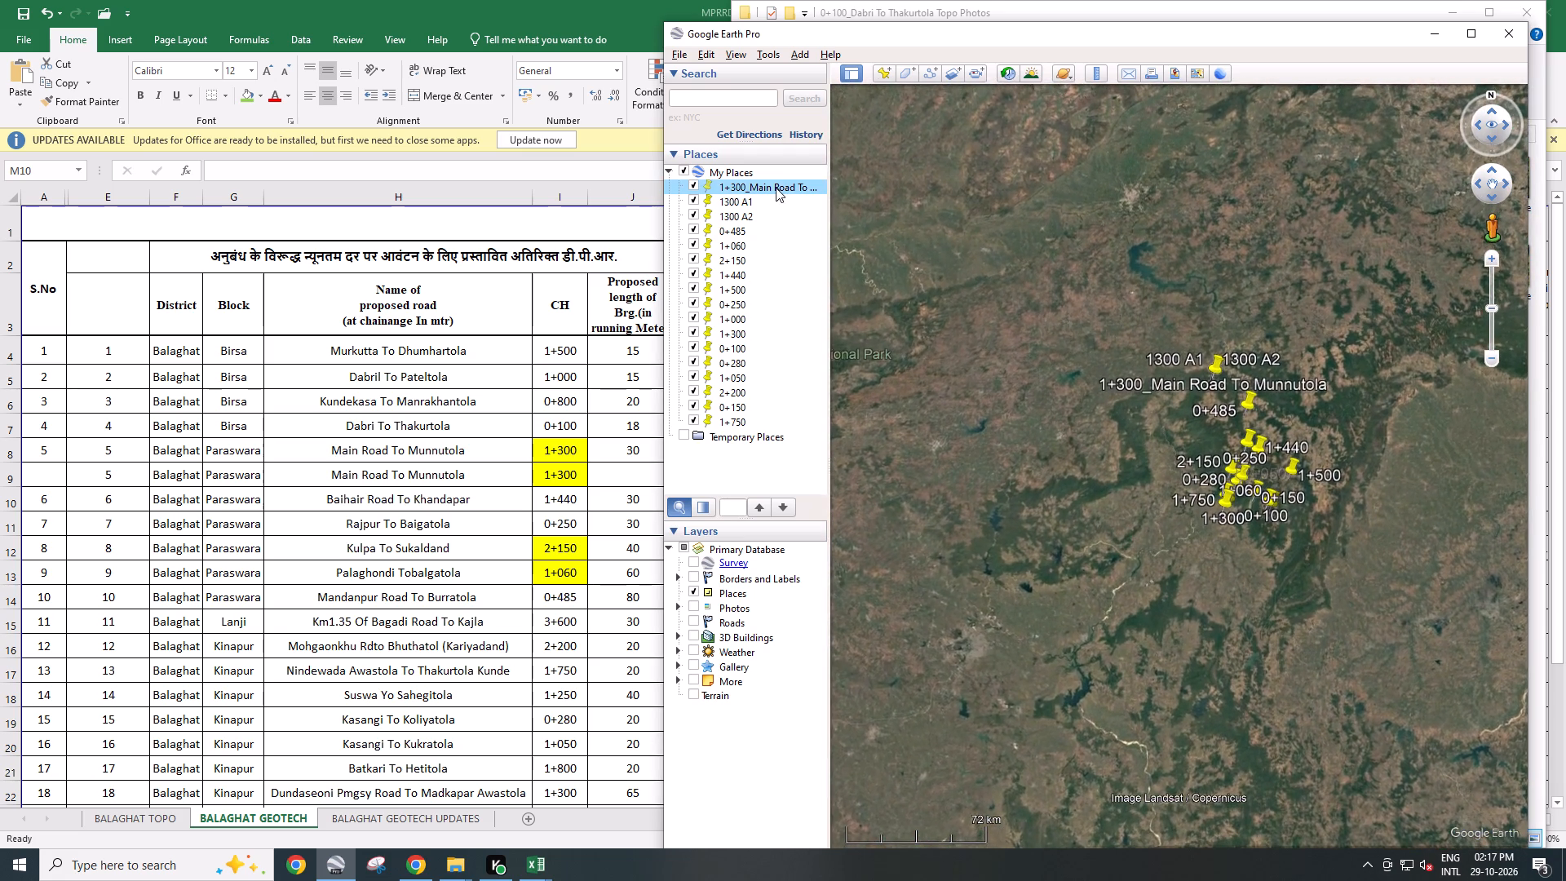
{"action": "scroll", "coordinate": [1201, 455], "scroll_direction": "up", "scroll_amount": 17}
{"action": "left_click_drag", "start_coordinate": [1227, 287], "coordinate": [1049, 566]}
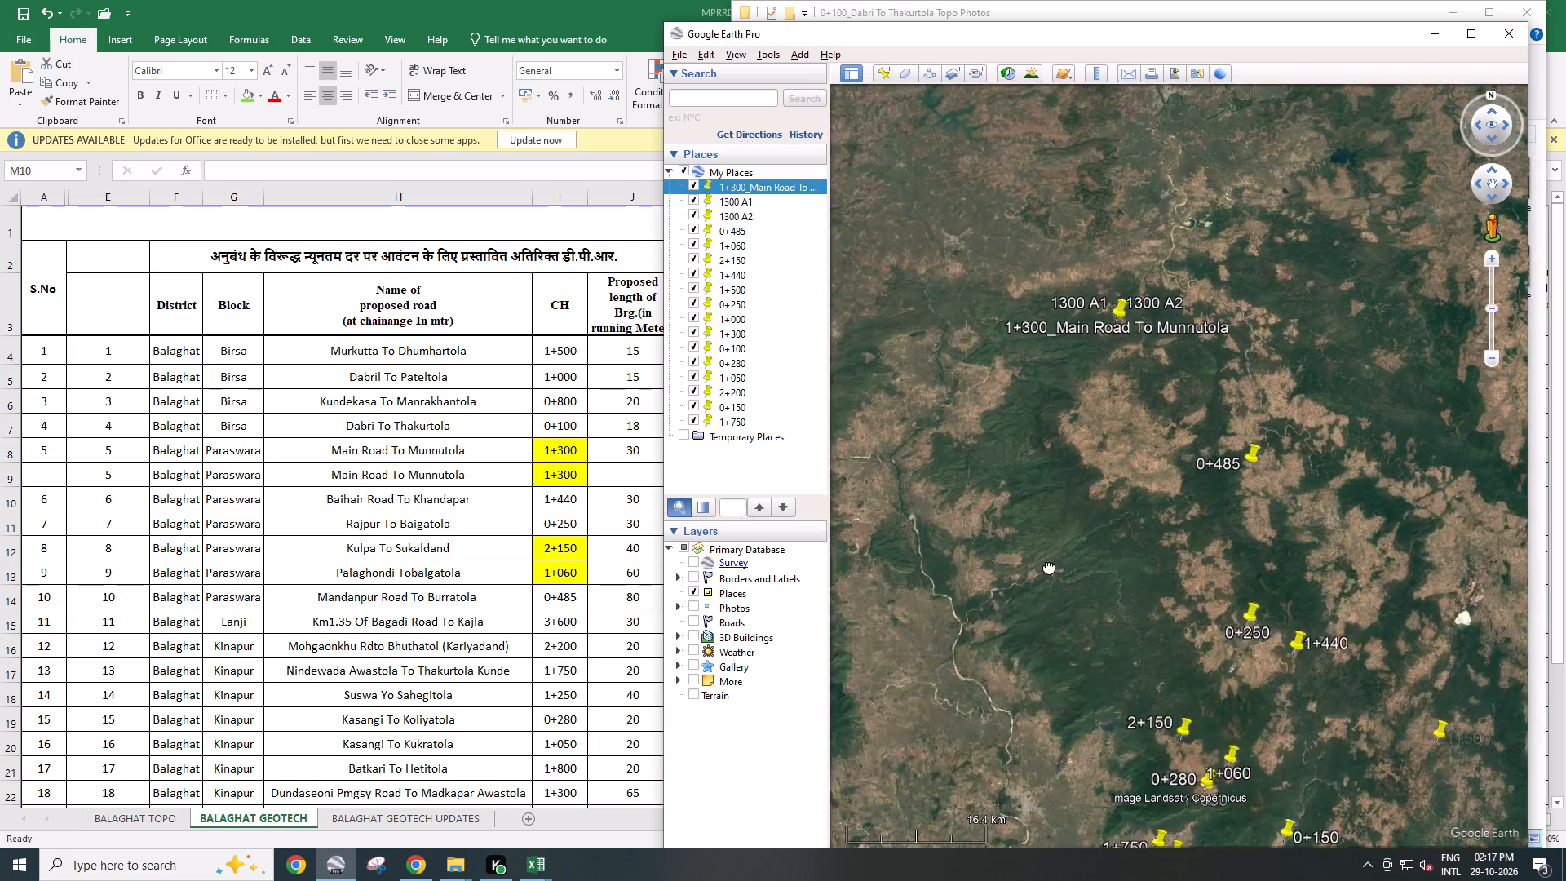
{"action": "left_click_drag", "start_coordinate": [1049, 566], "coordinate": [1049, 573]}
{"action": "scroll", "coordinate": [1062, 480], "scroll_direction": "up", "scroll_amount": 16}
{"action": "left_click_drag", "start_coordinate": [1246, 406], "coordinate": [1126, 720]}
{"action": "scroll", "coordinate": [1008, 662], "scroll_direction": "up", "scroll_amount": 7}
{"action": "scroll", "coordinate": [986, 742], "scroll_direction": "down", "scroll_amount": 1}
{"action": "scroll", "coordinate": [986, 741], "scroll_direction": "up", "scroll_amount": 20}
{"action": "scroll", "coordinate": [986, 741], "scroll_direction": "up", "scroll_amount": 6}
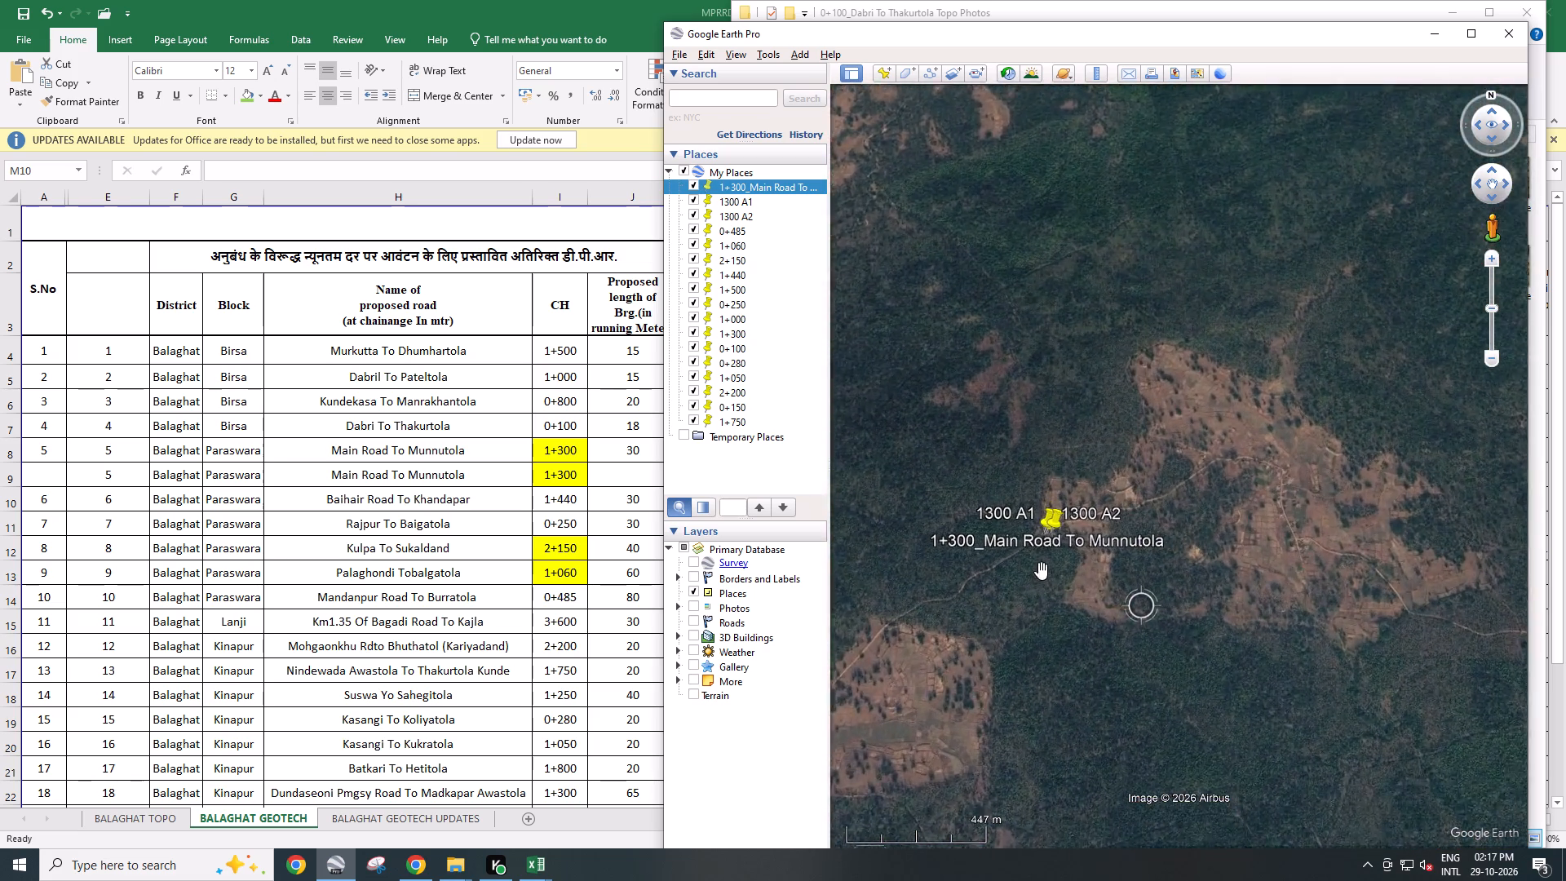
{"action": "scroll", "coordinate": [1042, 571], "scroll_direction": "up", "scroll_amount": 20}
{"action": "scroll", "coordinate": [1042, 571], "scroll_direction": "up", "scroll_amount": 10}
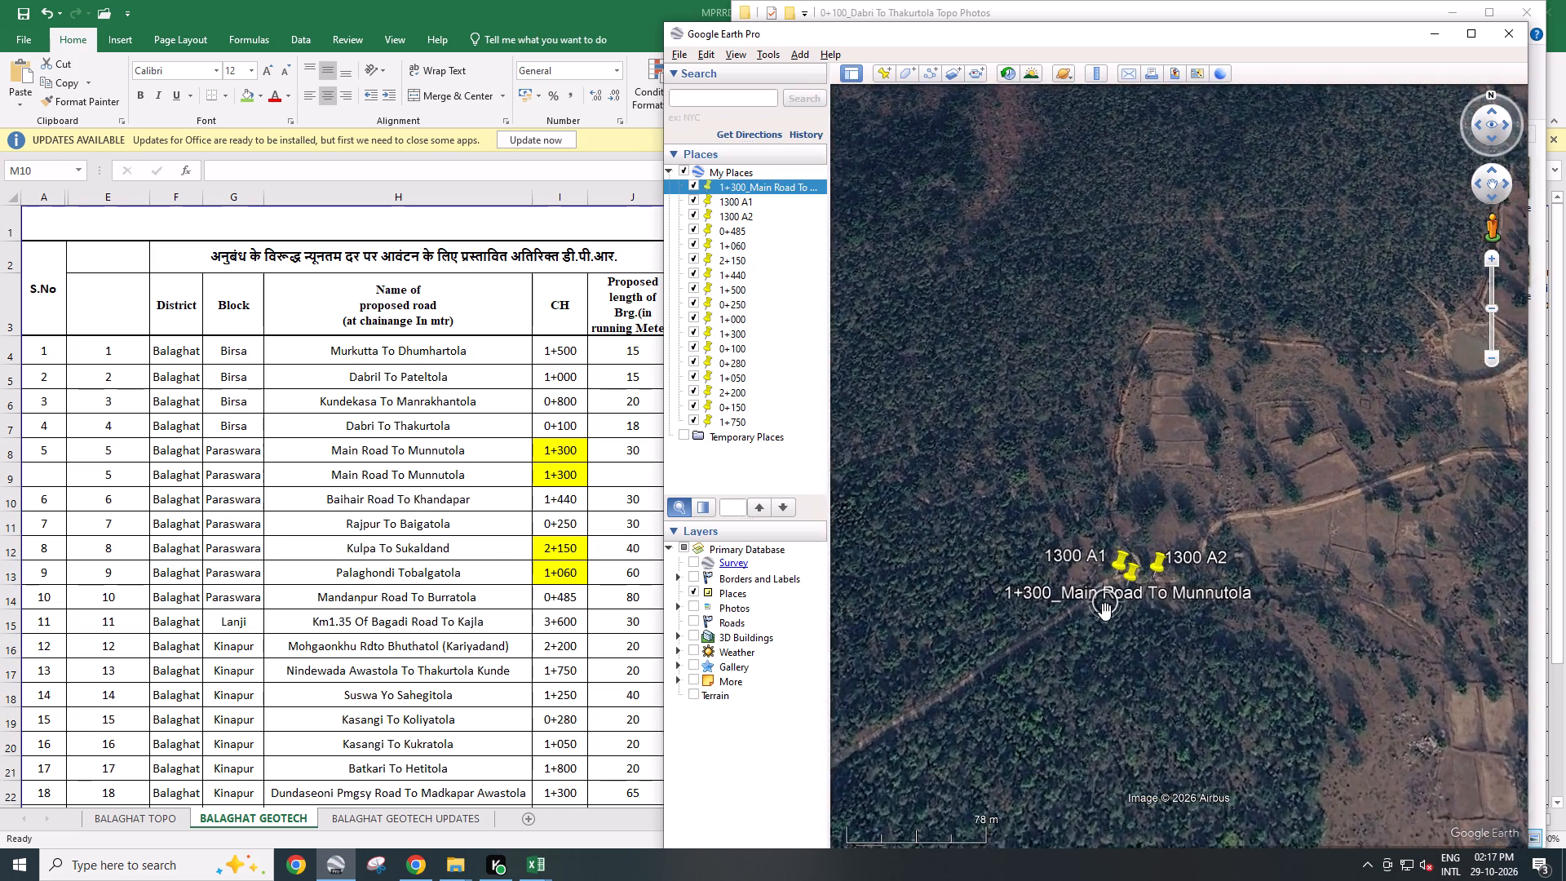
{"action": "scroll", "coordinate": [1105, 612], "scroll_direction": "up", "scroll_amount": 20}
{"action": "scroll", "coordinate": [1105, 612], "scroll_direction": "up", "scroll_amount": 4}
{"action": "left_click_drag", "start_coordinate": [1214, 613], "coordinate": [1186, 675]}
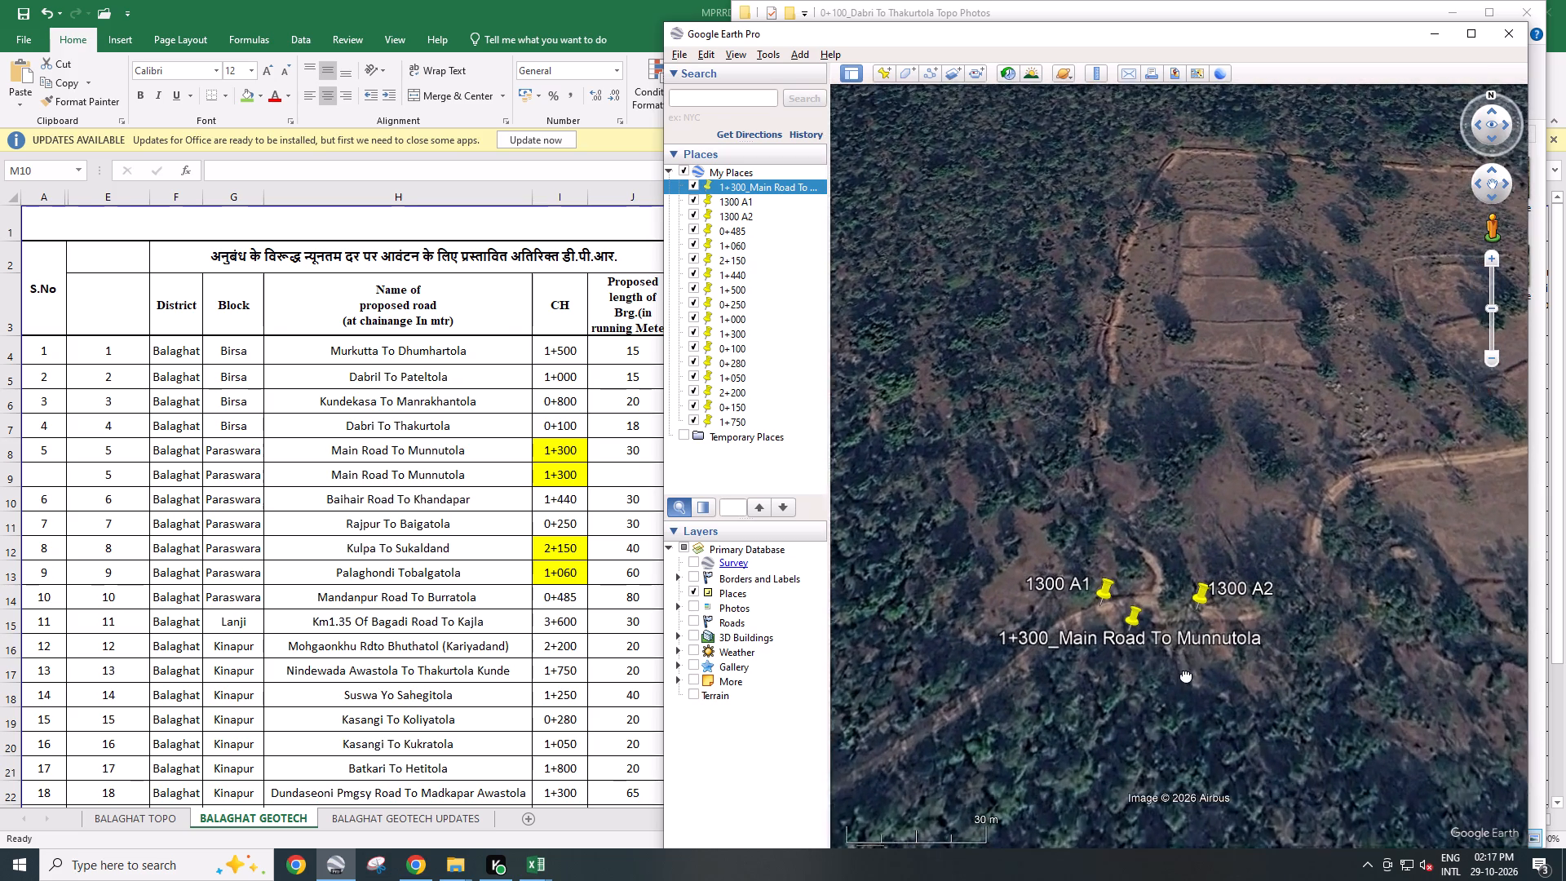
{"action": "left_click_drag", "start_coordinate": [1186, 675], "coordinate": [1186, 677]}
{"action": "scroll", "coordinate": [1166, 641], "scroll_direction": "up", "scroll_amount": 3}
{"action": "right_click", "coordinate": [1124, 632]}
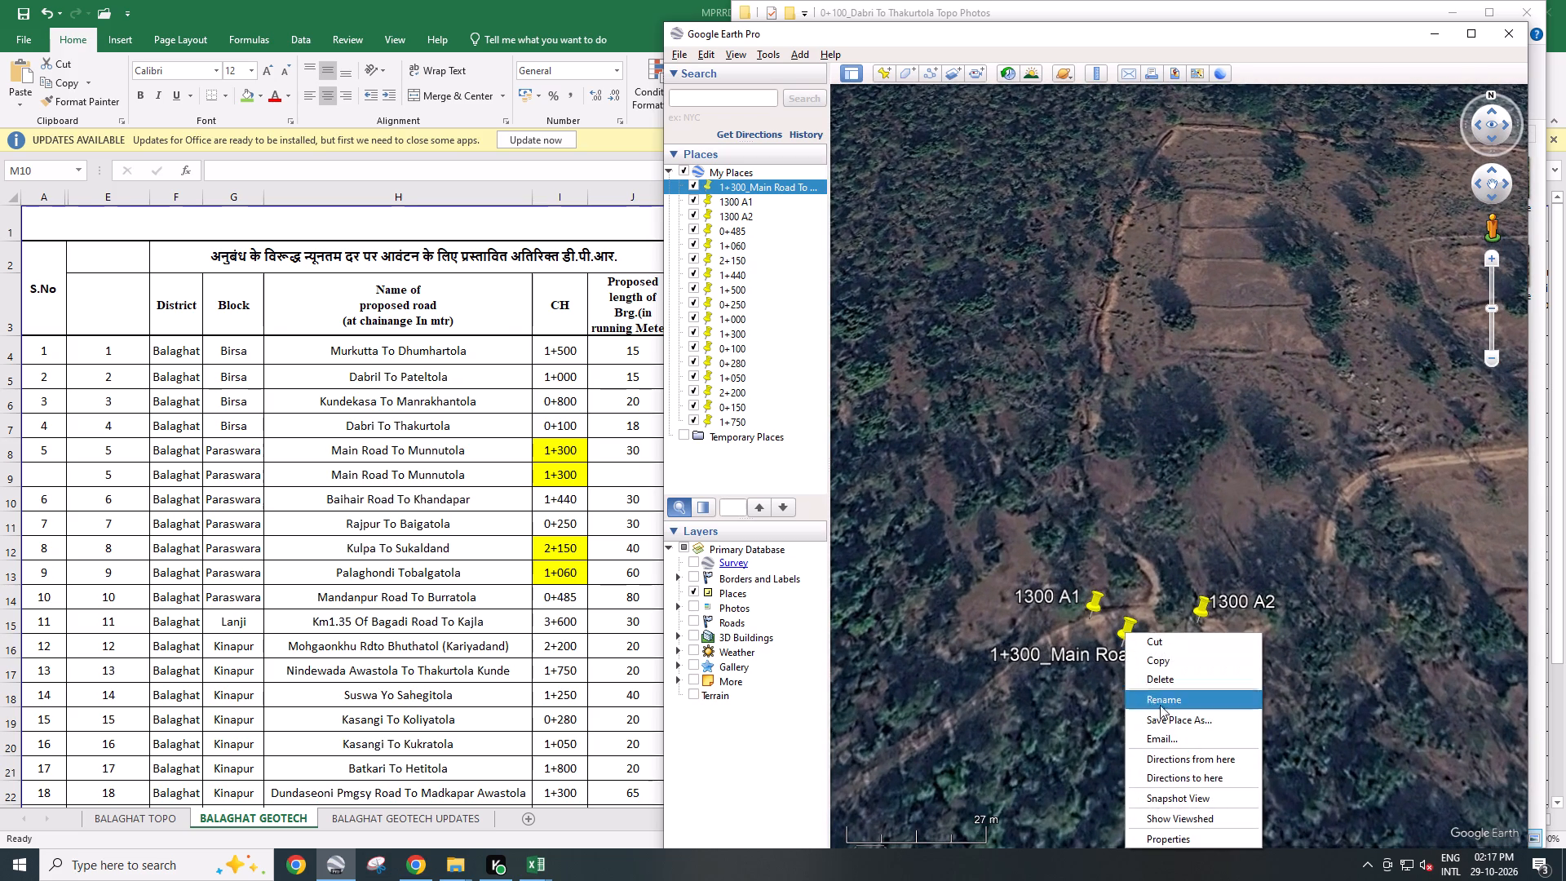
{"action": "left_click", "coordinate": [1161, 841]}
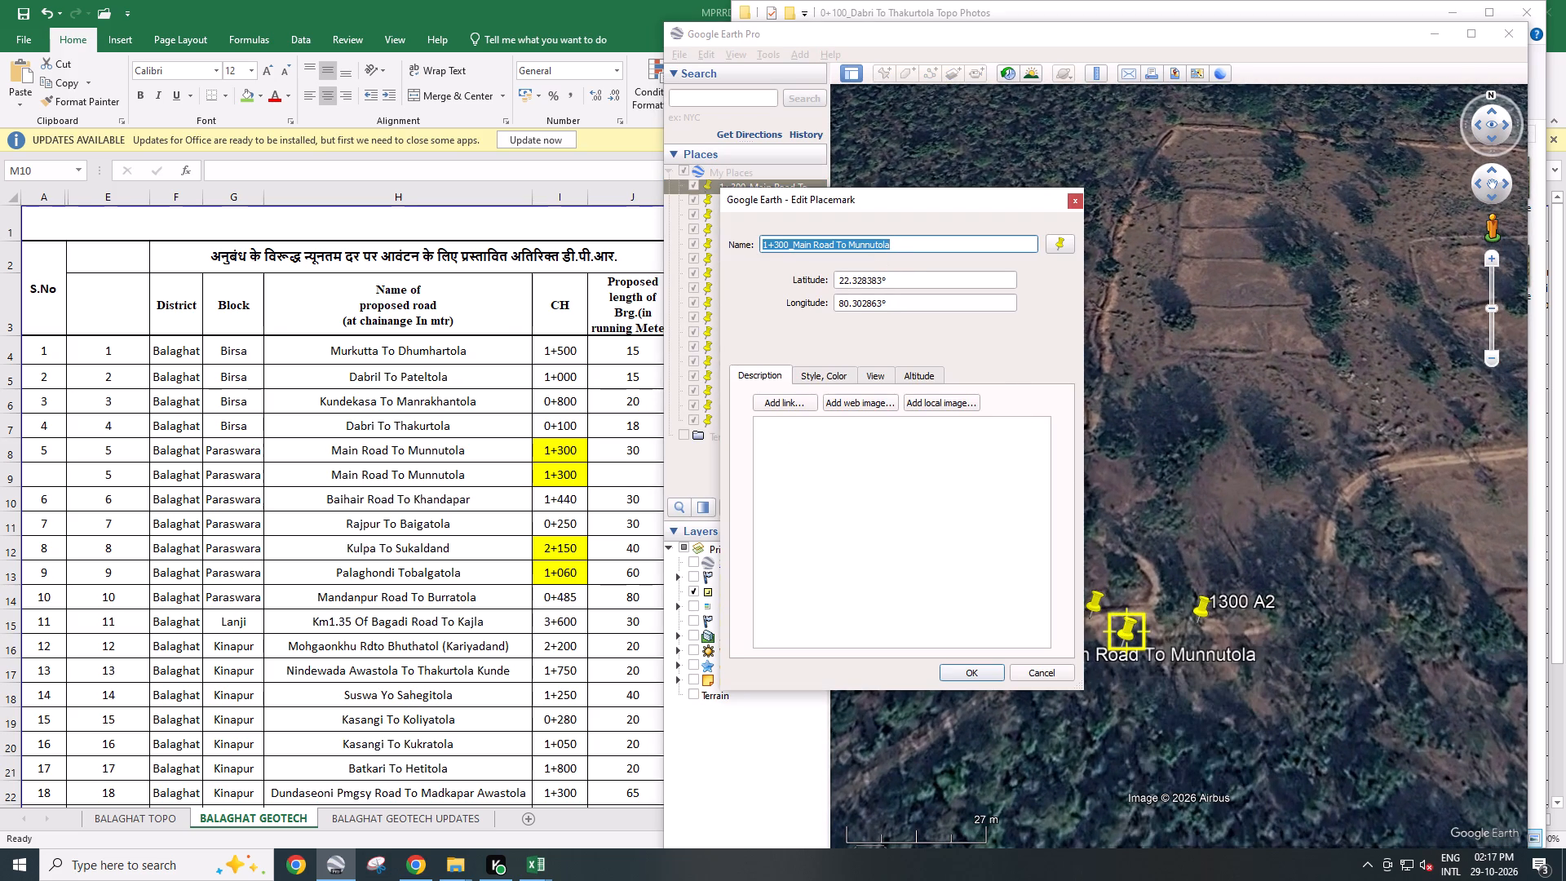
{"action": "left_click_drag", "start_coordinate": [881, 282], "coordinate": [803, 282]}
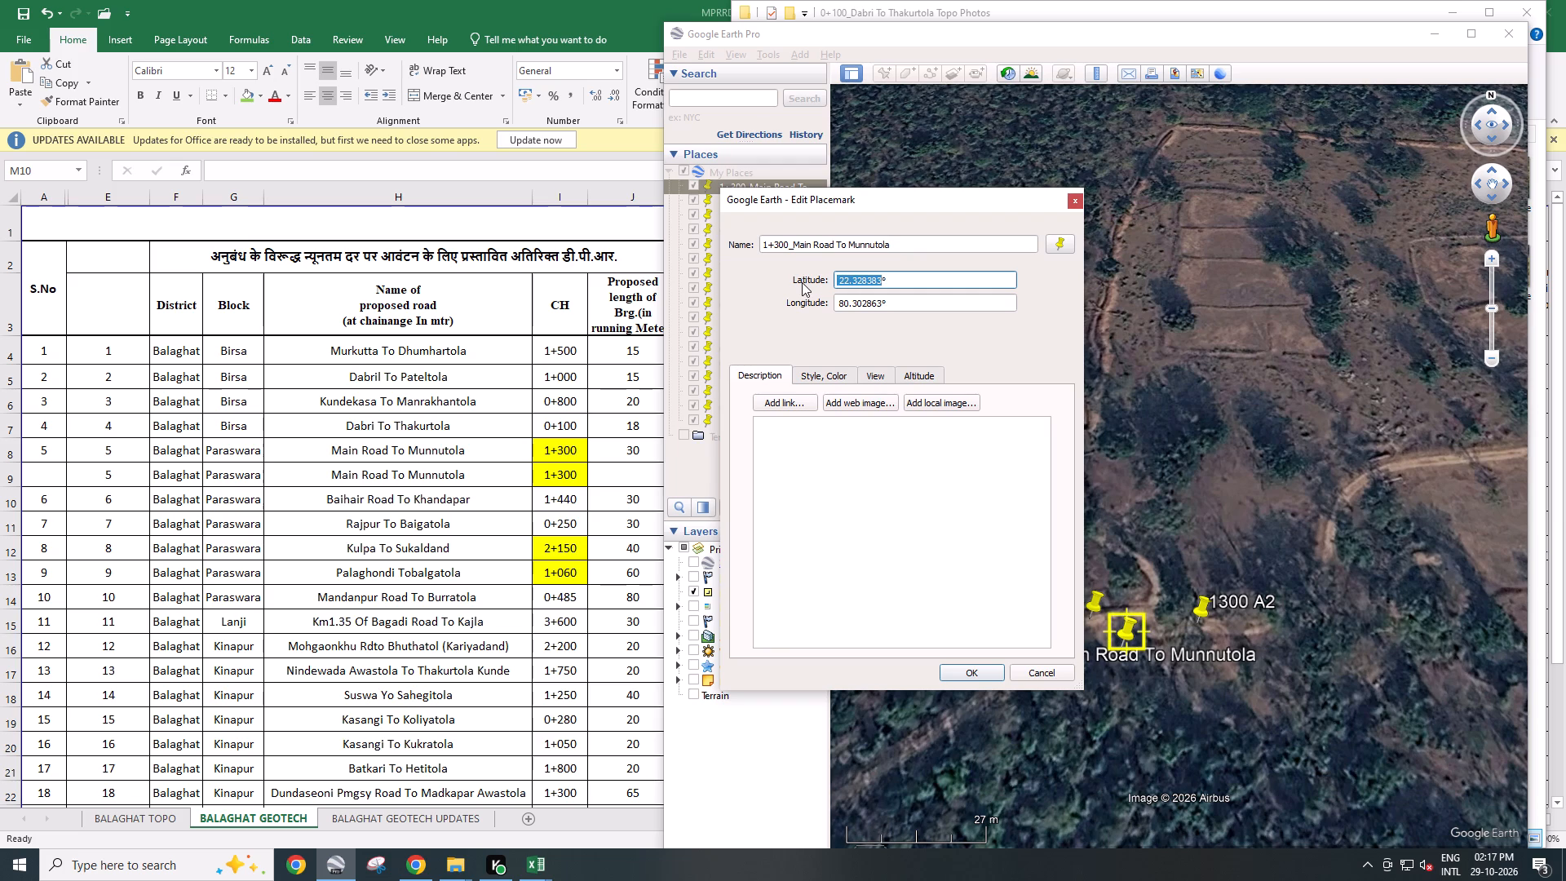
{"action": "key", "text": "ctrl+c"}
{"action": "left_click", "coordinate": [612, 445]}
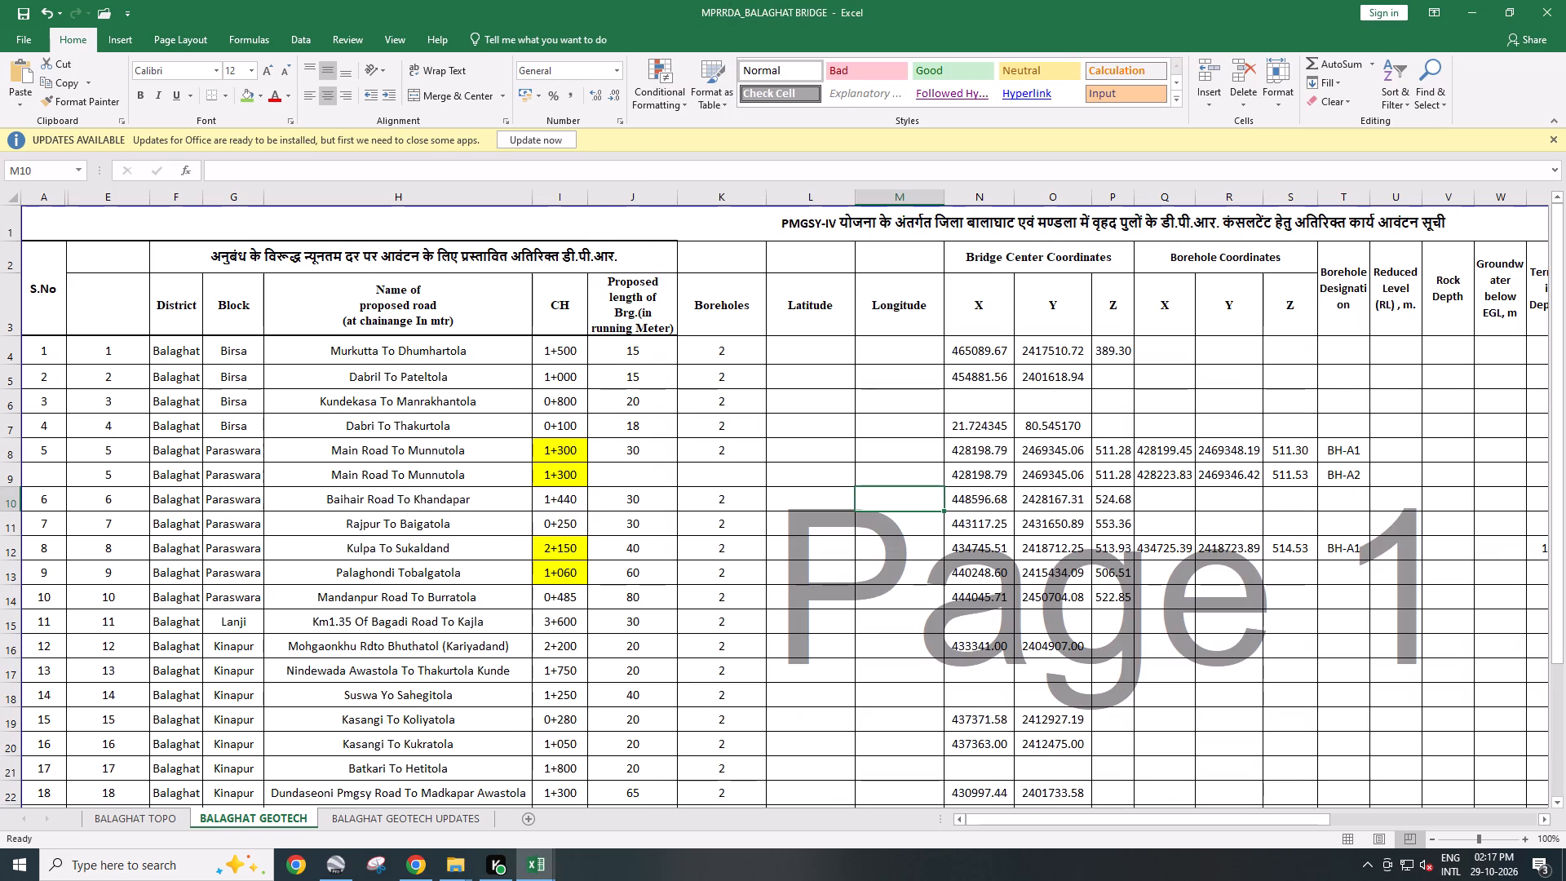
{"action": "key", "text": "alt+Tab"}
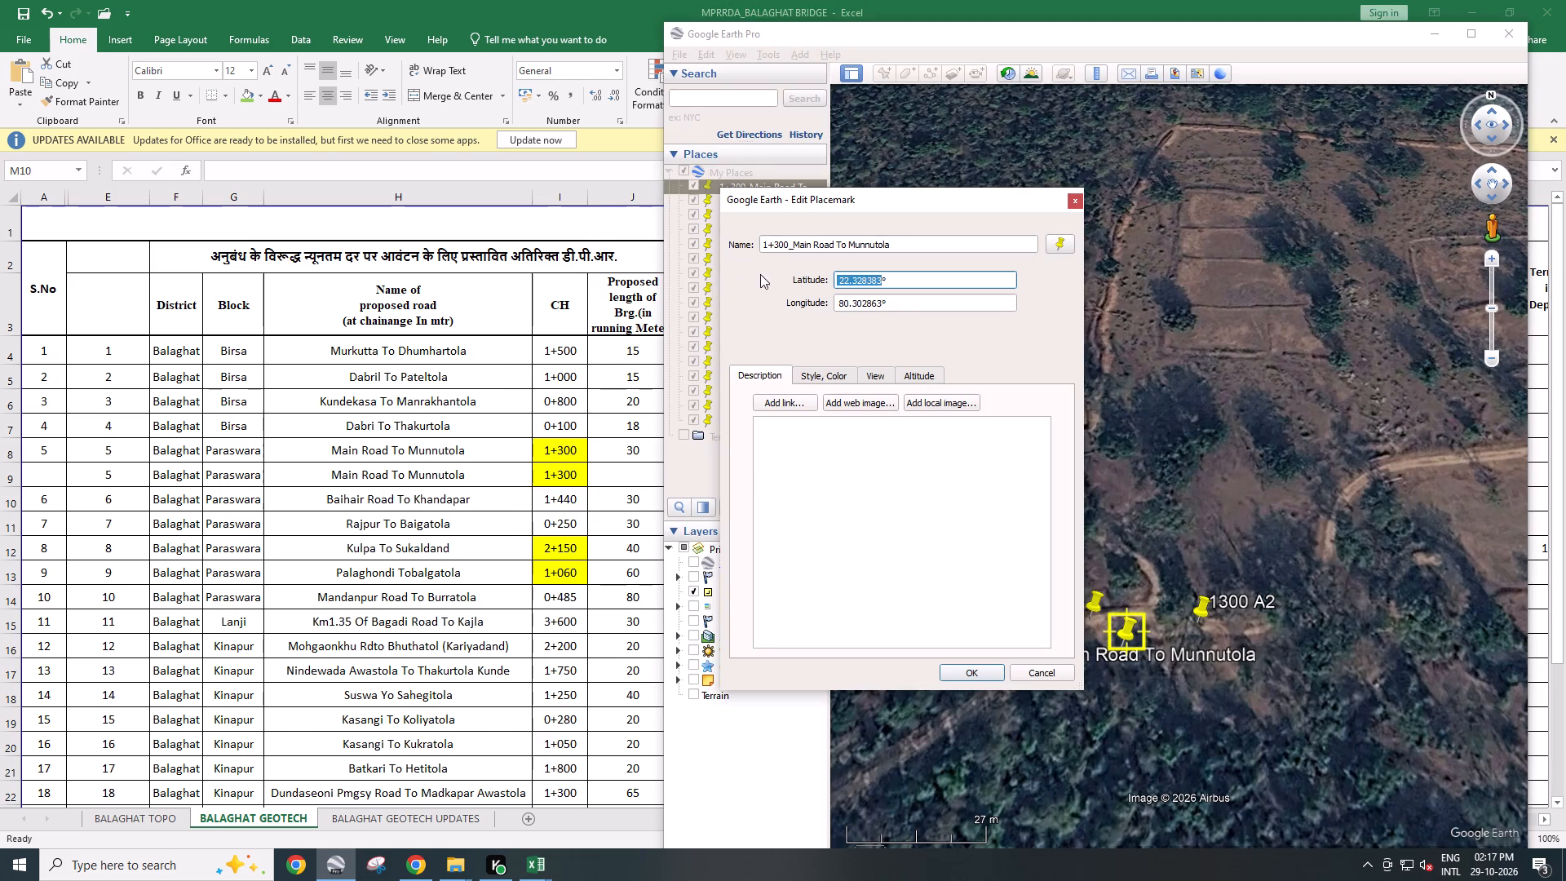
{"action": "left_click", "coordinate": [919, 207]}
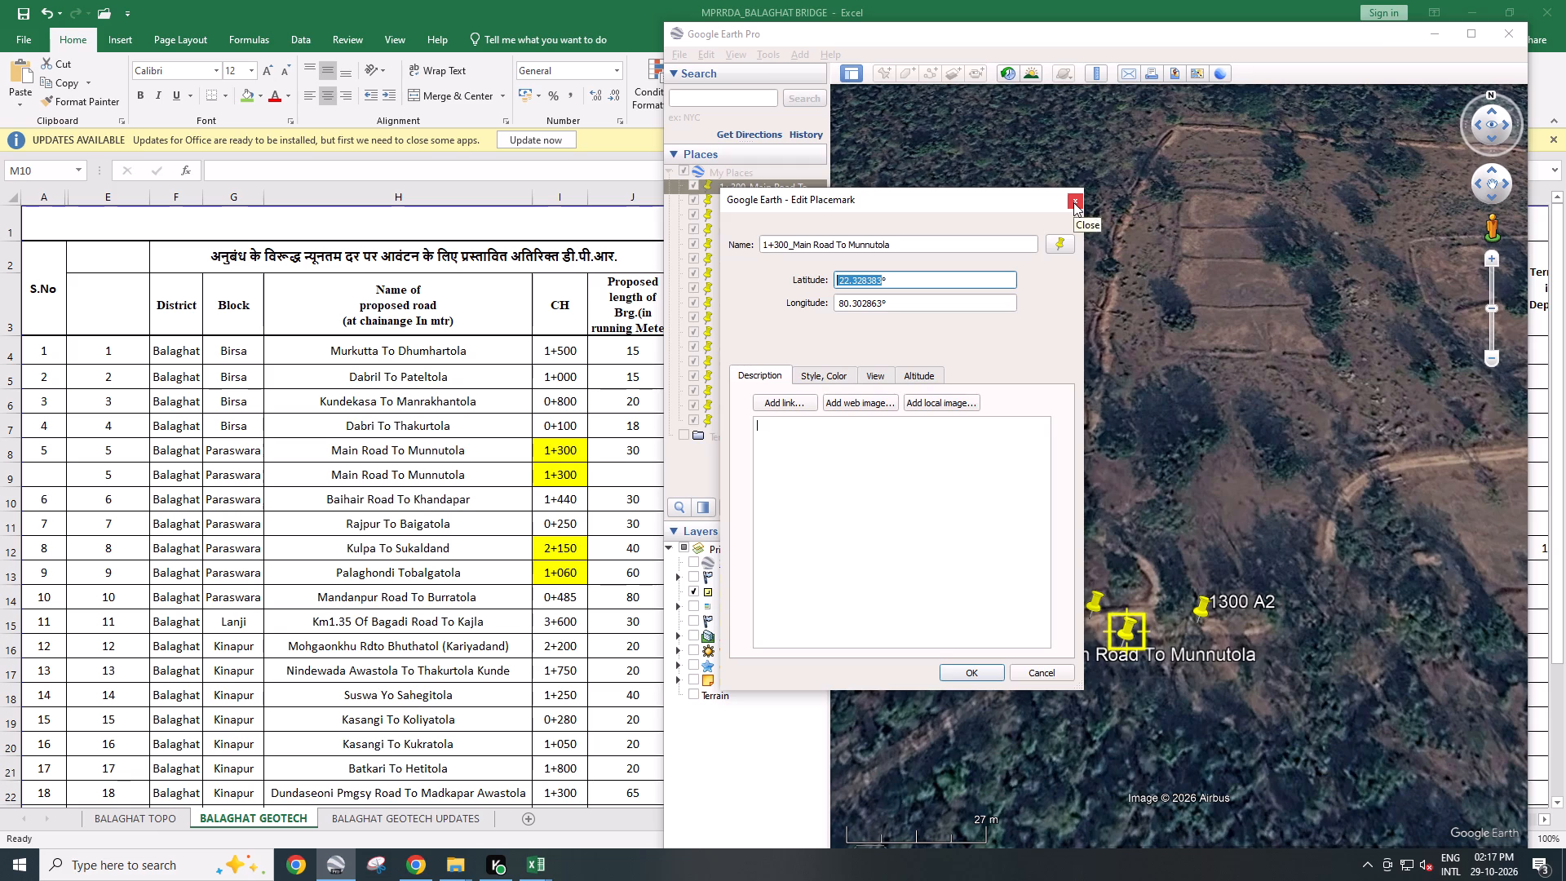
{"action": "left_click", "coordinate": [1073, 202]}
Add a temporary placemark on the road between the 1300 A1 and 1300 A2 pins, at about 22.328430°, 80.302901°.
{"action": "left_click", "coordinate": [884, 73]}
{"action": "left_click_drag", "start_coordinate": [1190, 478], "coordinate": [1295, 507]}
{"action": "left_click_drag", "start_coordinate": [1288, 490], "coordinate": [1241, 633]}
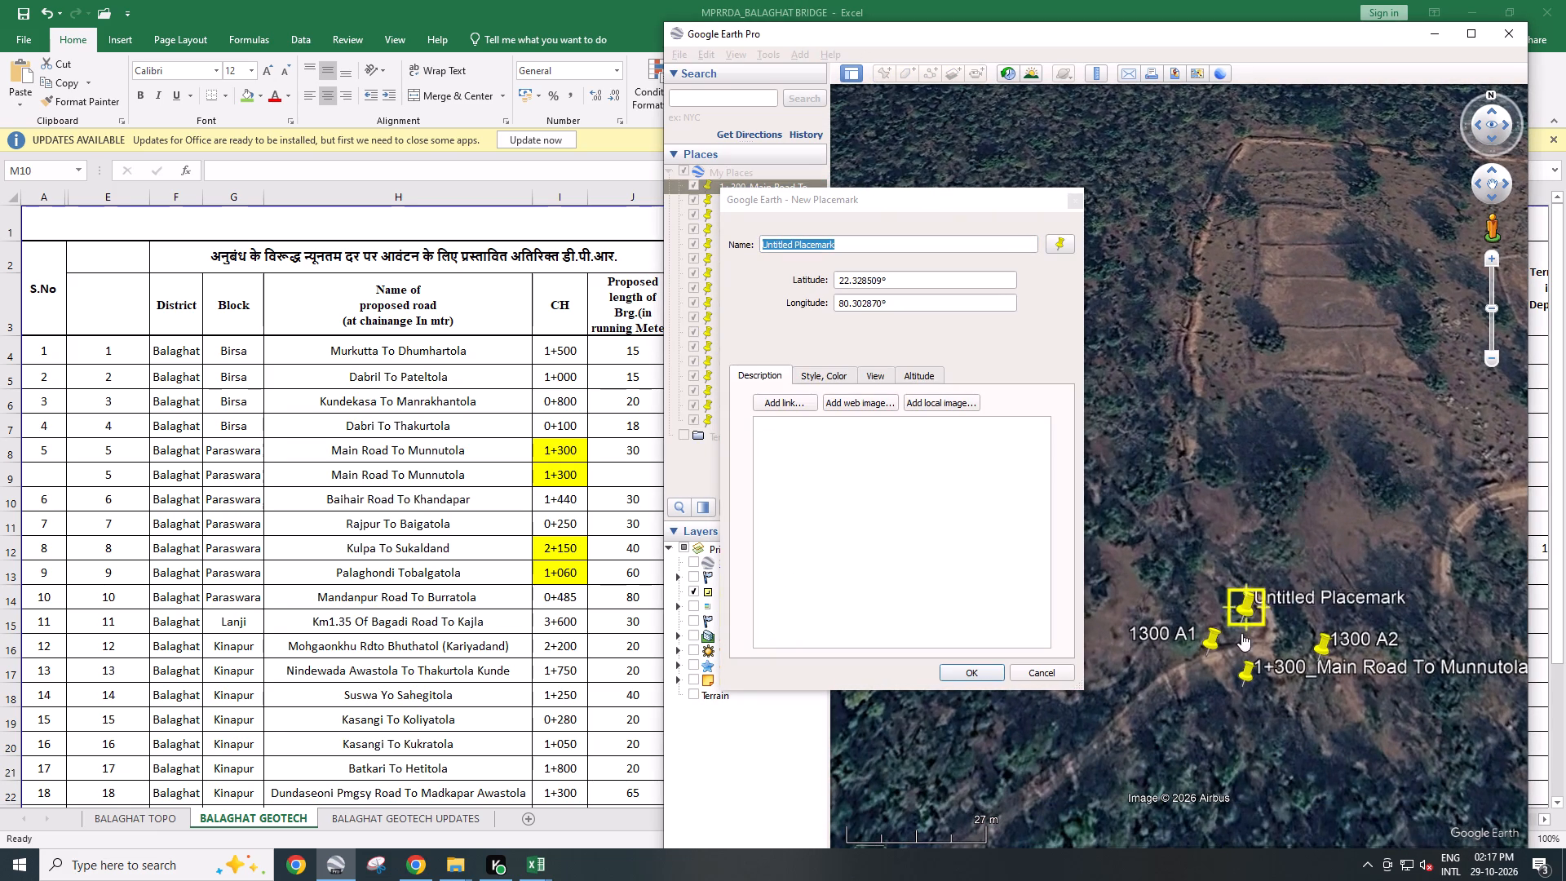
{"action": "left_click_drag", "start_coordinate": [1241, 633], "coordinate": [1258, 663]}
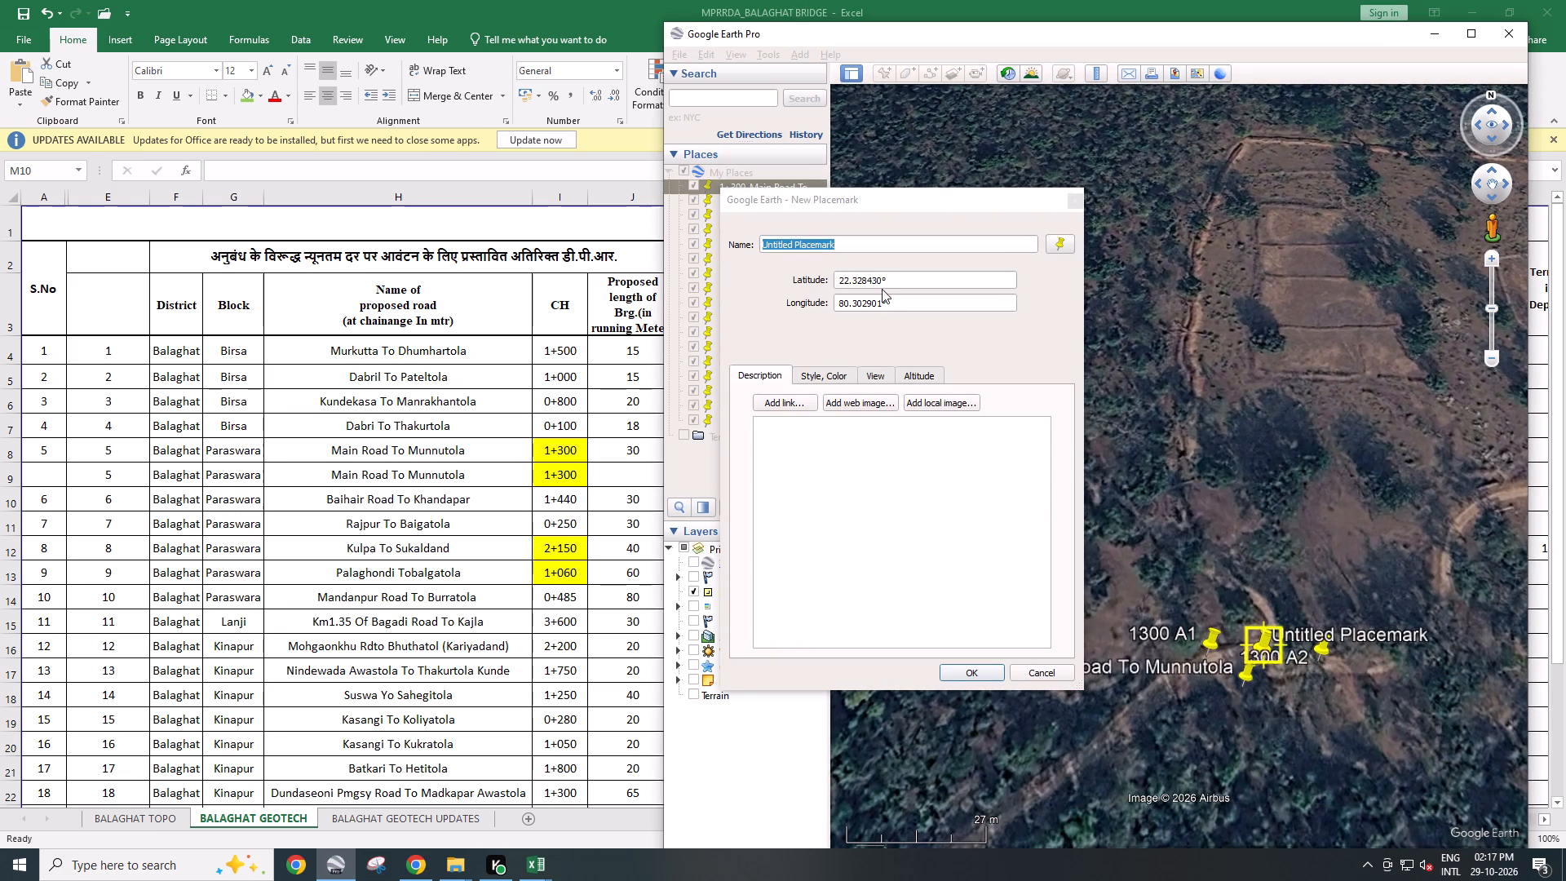
Copy the new placemark's latitude, 22.328430, into the Latitude cell (L8) of the first Main Road To Munnutola row in Excel.
{"action": "left_click_drag", "start_coordinate": [882, 284], "coordinate": [806, 273]}
{"action": "key", "text": "ctrl+c"}
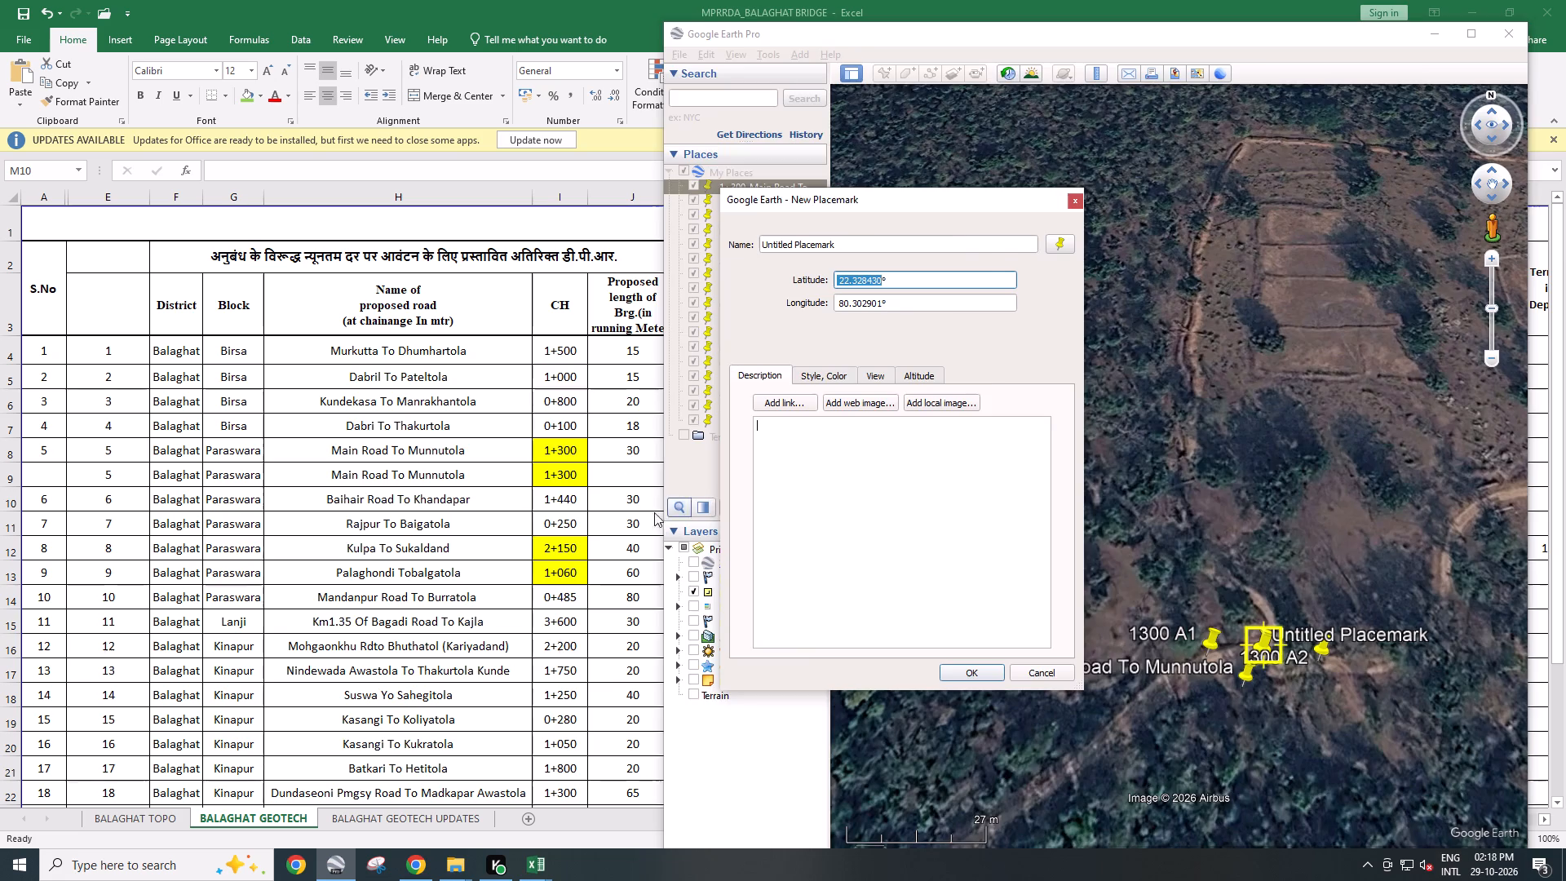
{"action": "left_click", "coordinate": [580, 520]}
{"action": "left_click", "coordinate": [804, 451]}
{"action": "key", "text": "ctrl+v"}
Copy the placemark's longitude, 80.302901, from Google Earth into Longitude cell M8 of the Munnutola row and save the workbook.
{"action": "key", "text": "alt+Tab"}
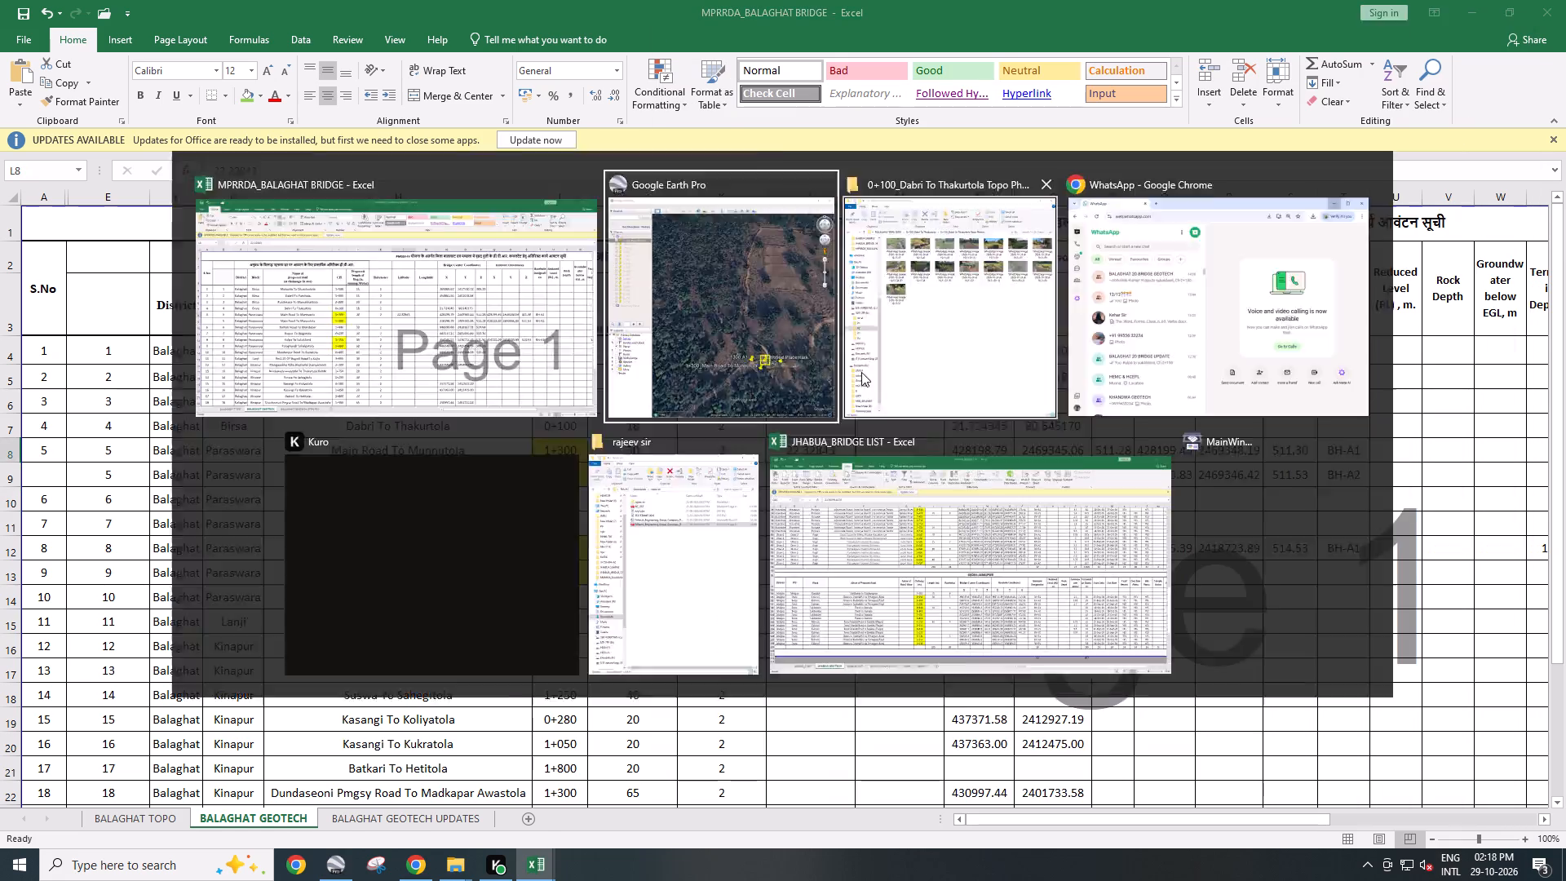
{"action": "left_click_drag", "start_coordinate": [882, 306], "coordinate": [797, 306]}
{"action": "key", "text": "ctrl+c"}
{"action": "left_click", "coordinate": [585, 452]}
{"action": "left_click", "coordinate": [932, 453]}
{"action": "key", "text": "ctrl+v"}
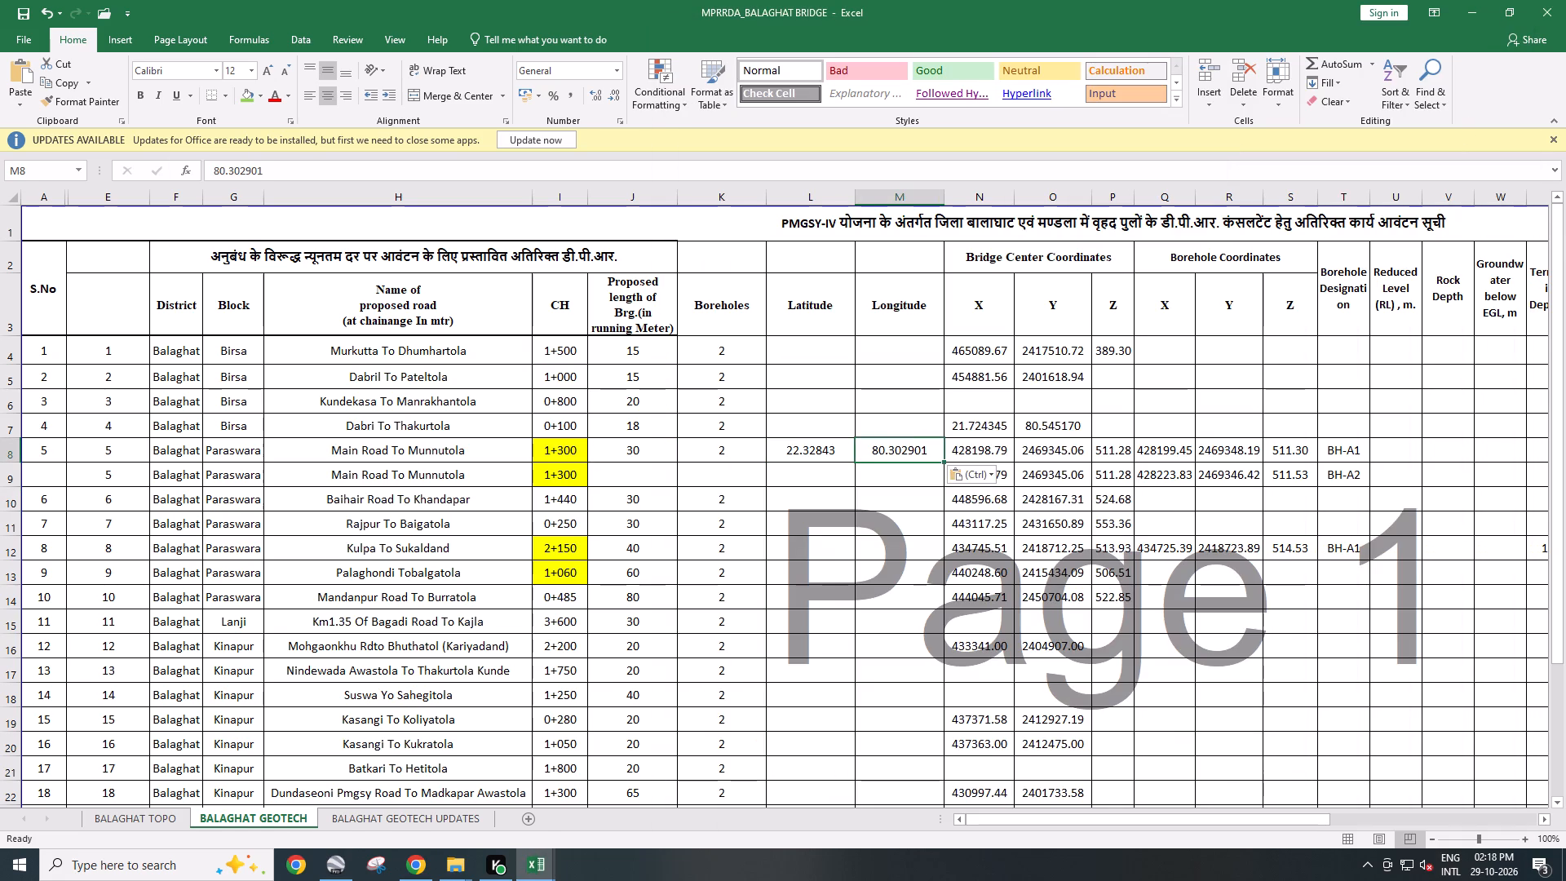
{"action": "key", "text": "ctrl+s"}
Switch back to Google Earth and discard the untitled placemark without saving it.
{"action": "key", "text": "alt+Tab"}
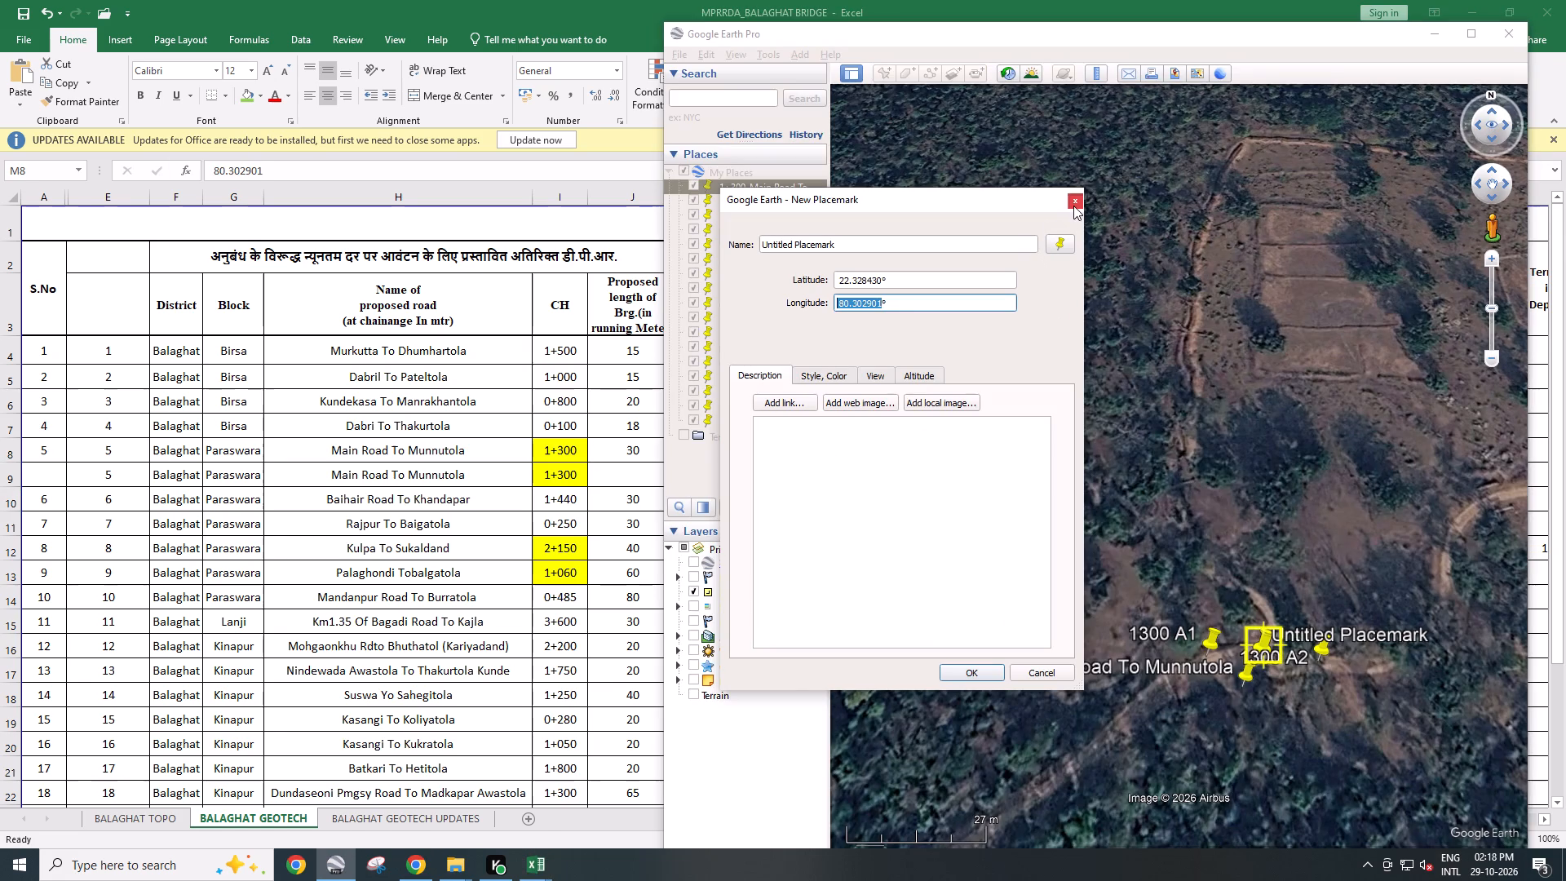
{"action": "left_click", "coordinate": [1073, 206]}
Locate the 0+485 placemark in Google Earth and open its properties.
{"action": "double_click", "coordinate": [733, 231]}
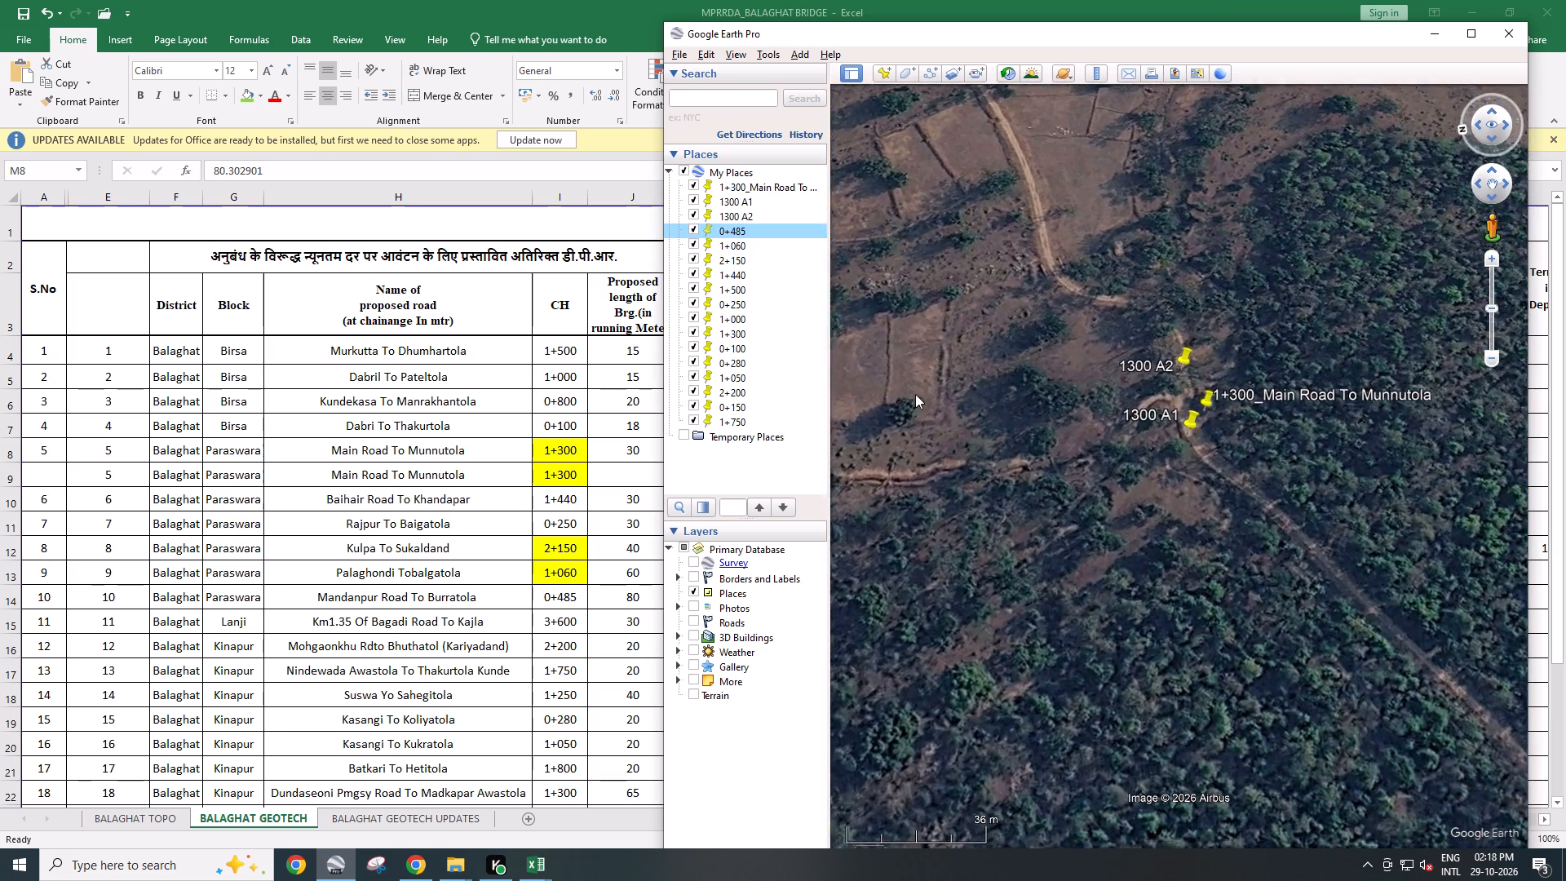
{"action": "scroll", "coordinate": [971, 459], "scroll_direction": "down", "scroll_amount": 20}
{"action": "scroll", "coordinate": [971, 459], "scroll_direction": "down", "scroll_amount": 4}
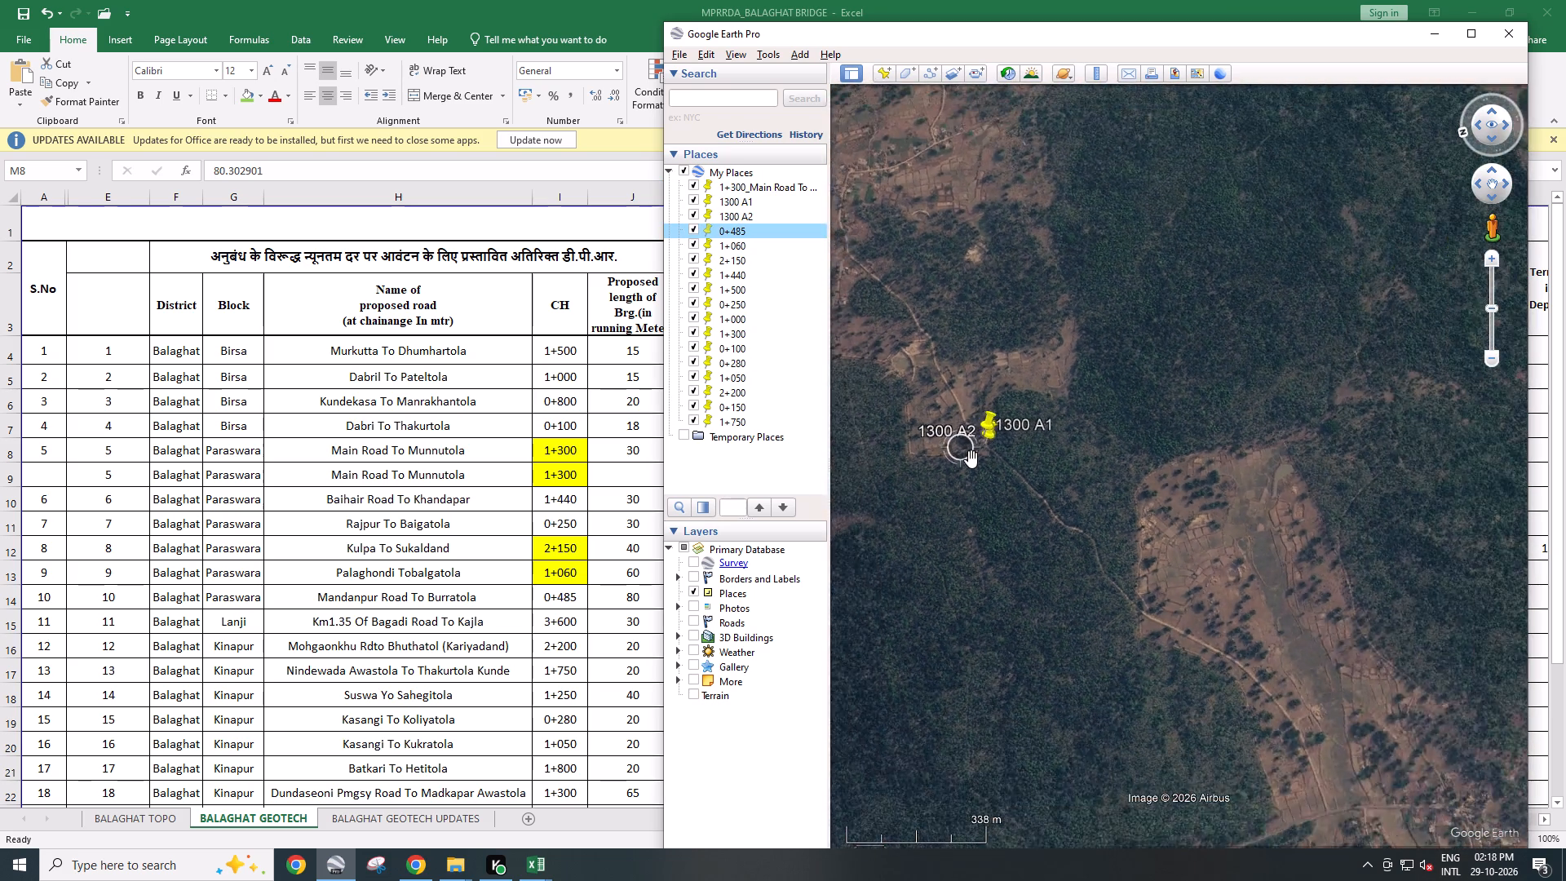
{"action": "scroll", "coordinate": [971, 459], "scroll_direction": "down", "scroll_amount": 20}
{"action": "scroll", "coordinate": [971, 459], "scroll_direction": "down", "scroll_amount": 7}
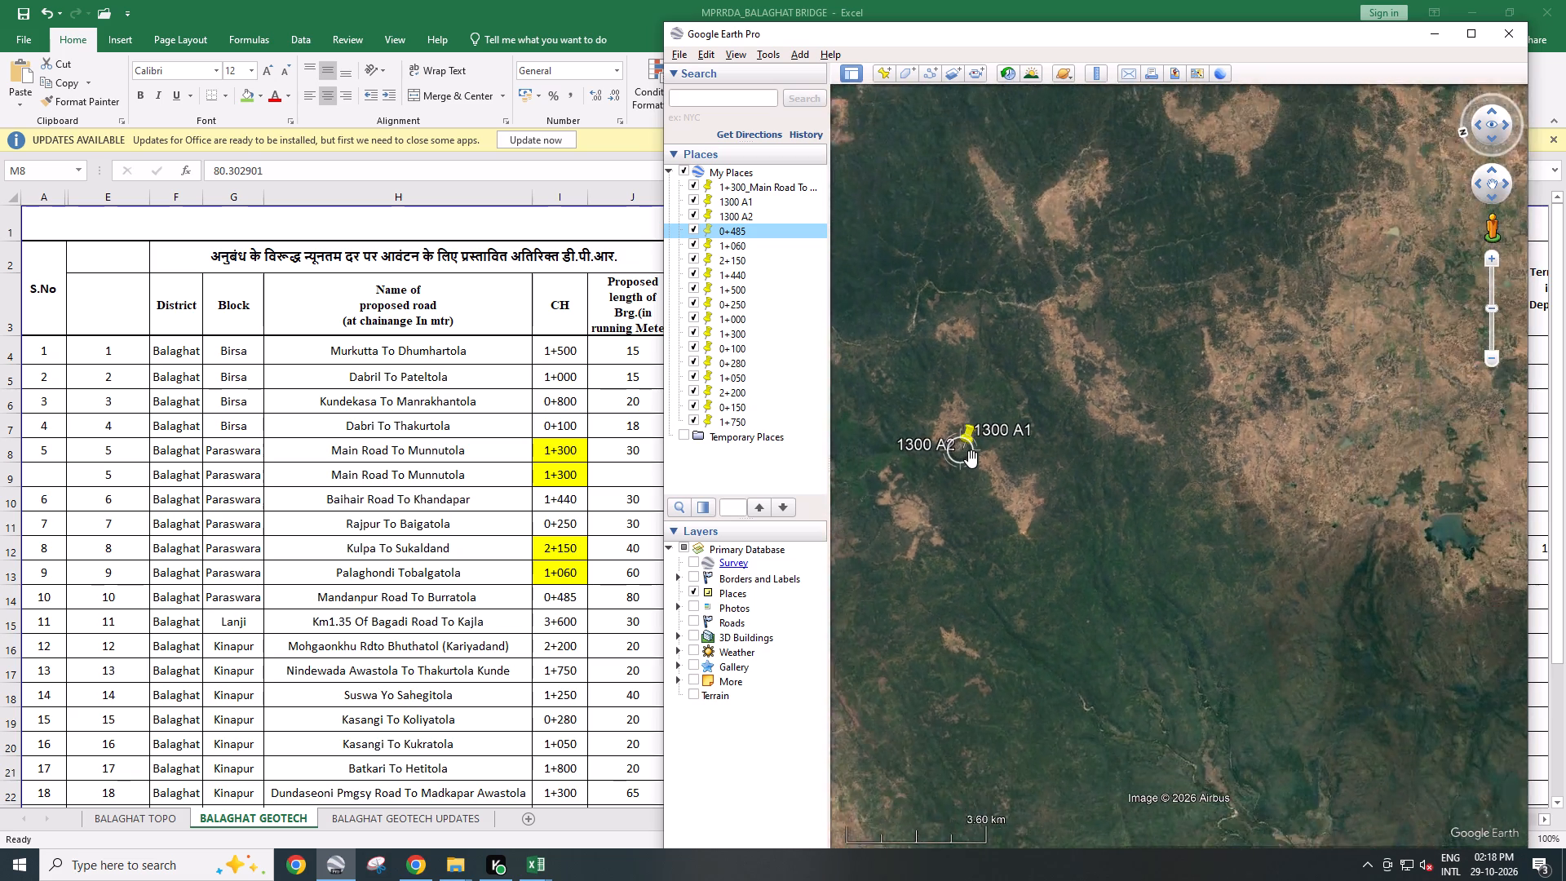
{"action": "scroll", "coordinate": [971, 459], "scroll_direction": "down", "scroll_amount": 14}
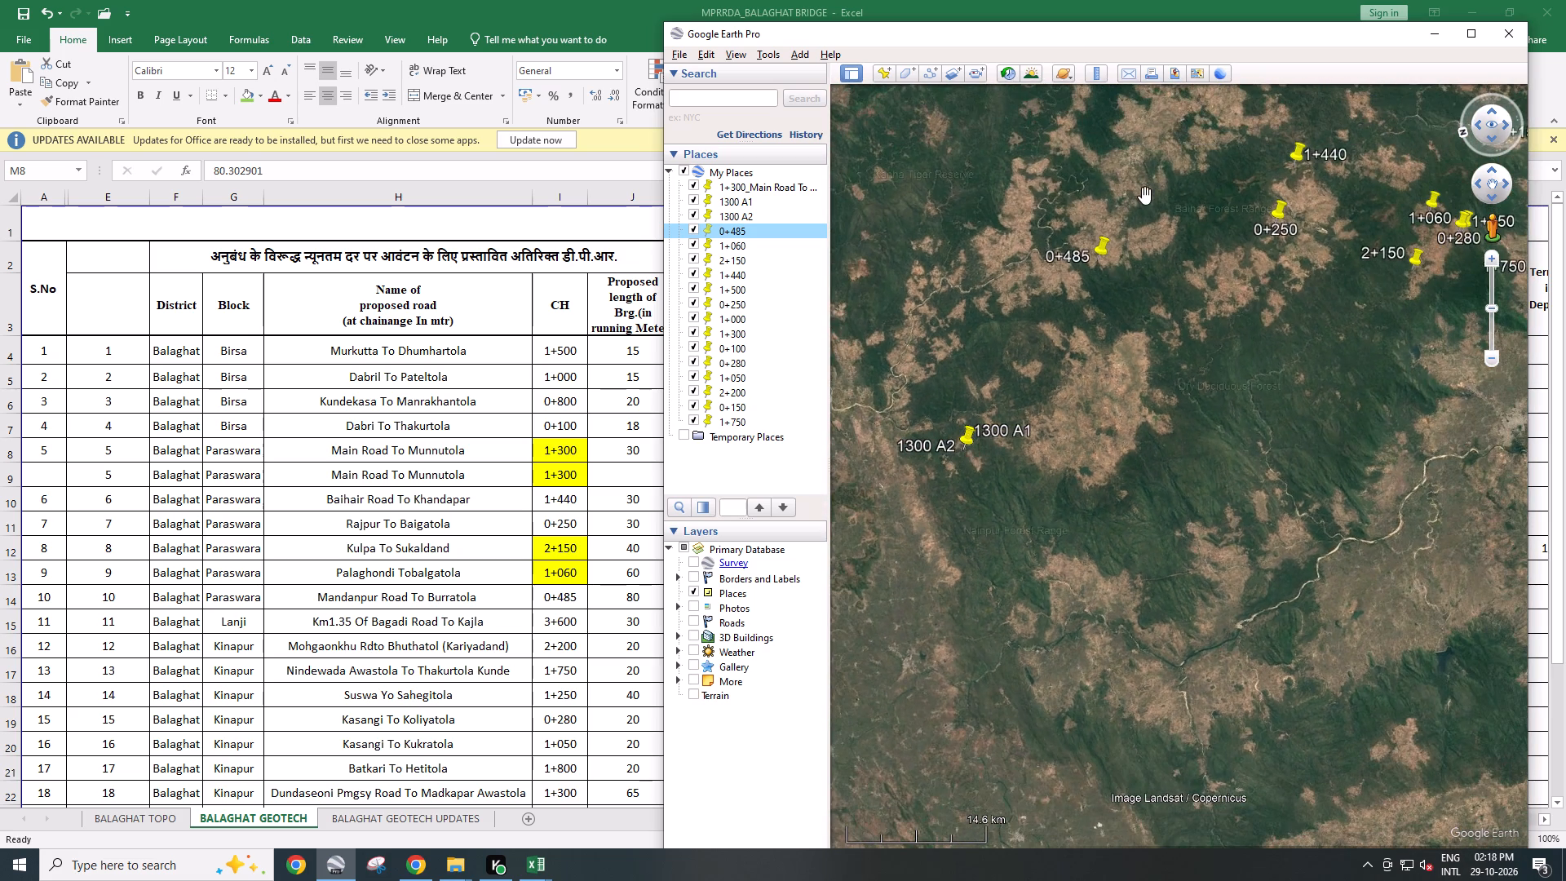
{"action": "scroll", "coordinate": [1145, 196], "scroll_direction": "up", "scroll_amount": 20}
{"action": "scroll", "coordinate": [1145, 196], "scroll_direction": "up", "scroll_amount": 9}
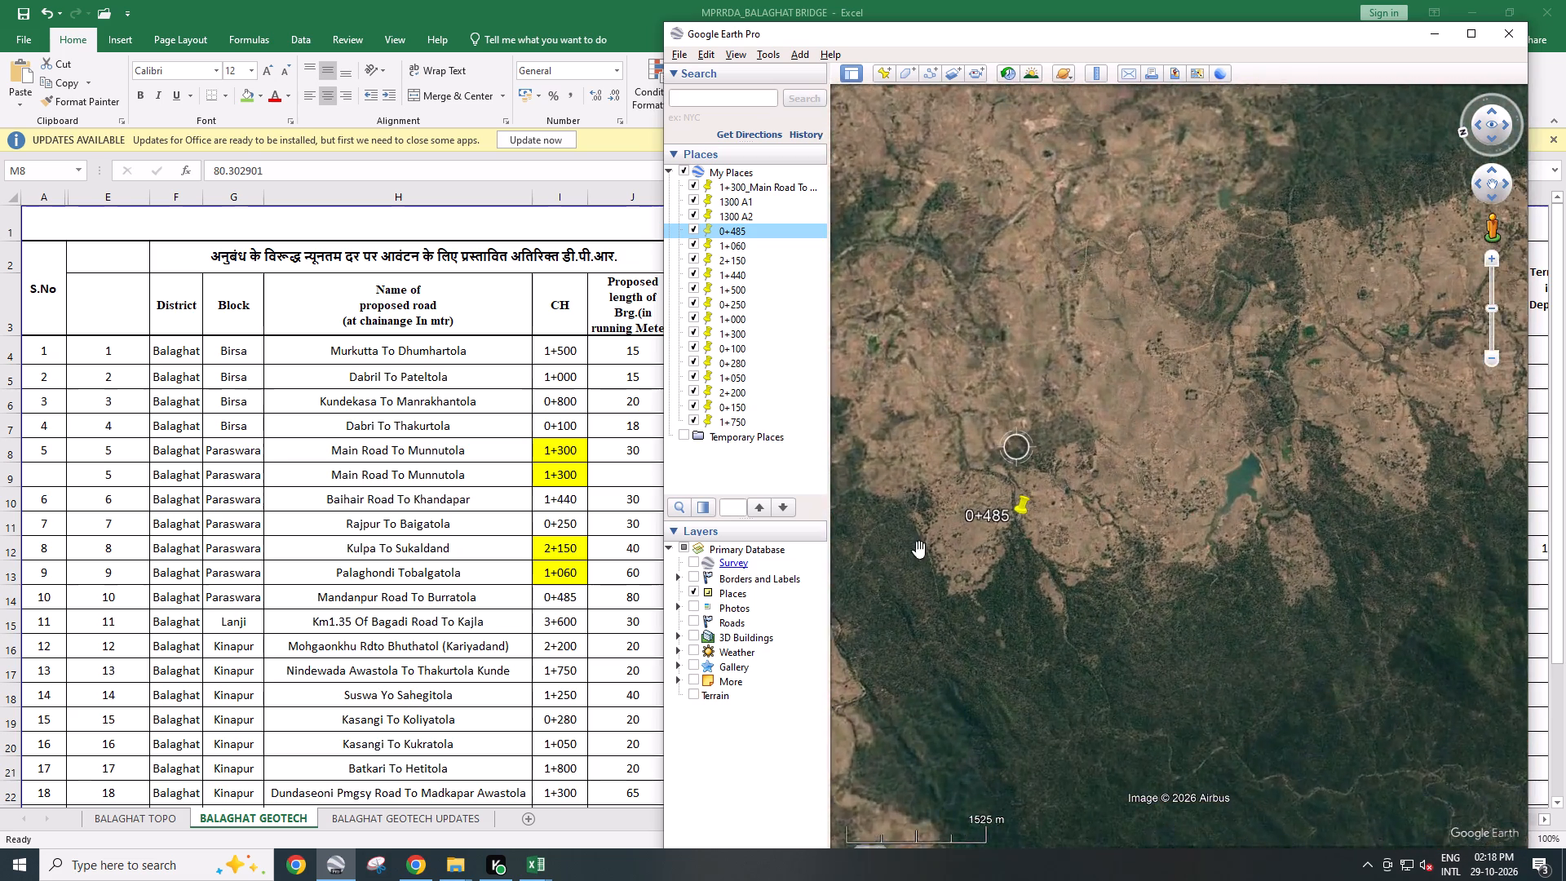
{"action": "scroll", "coordinate": [919, 550], "scroll_direction": "up", "scroll_amount": 1}
{"action": "scroll", "coordinate": [991, 576], "scroll_direction": "up", "scroll_amount": 20}
{"action": "scroll", "coordinate": [991, 576], "scroll_direction": "up", "scroll_amount": 12}
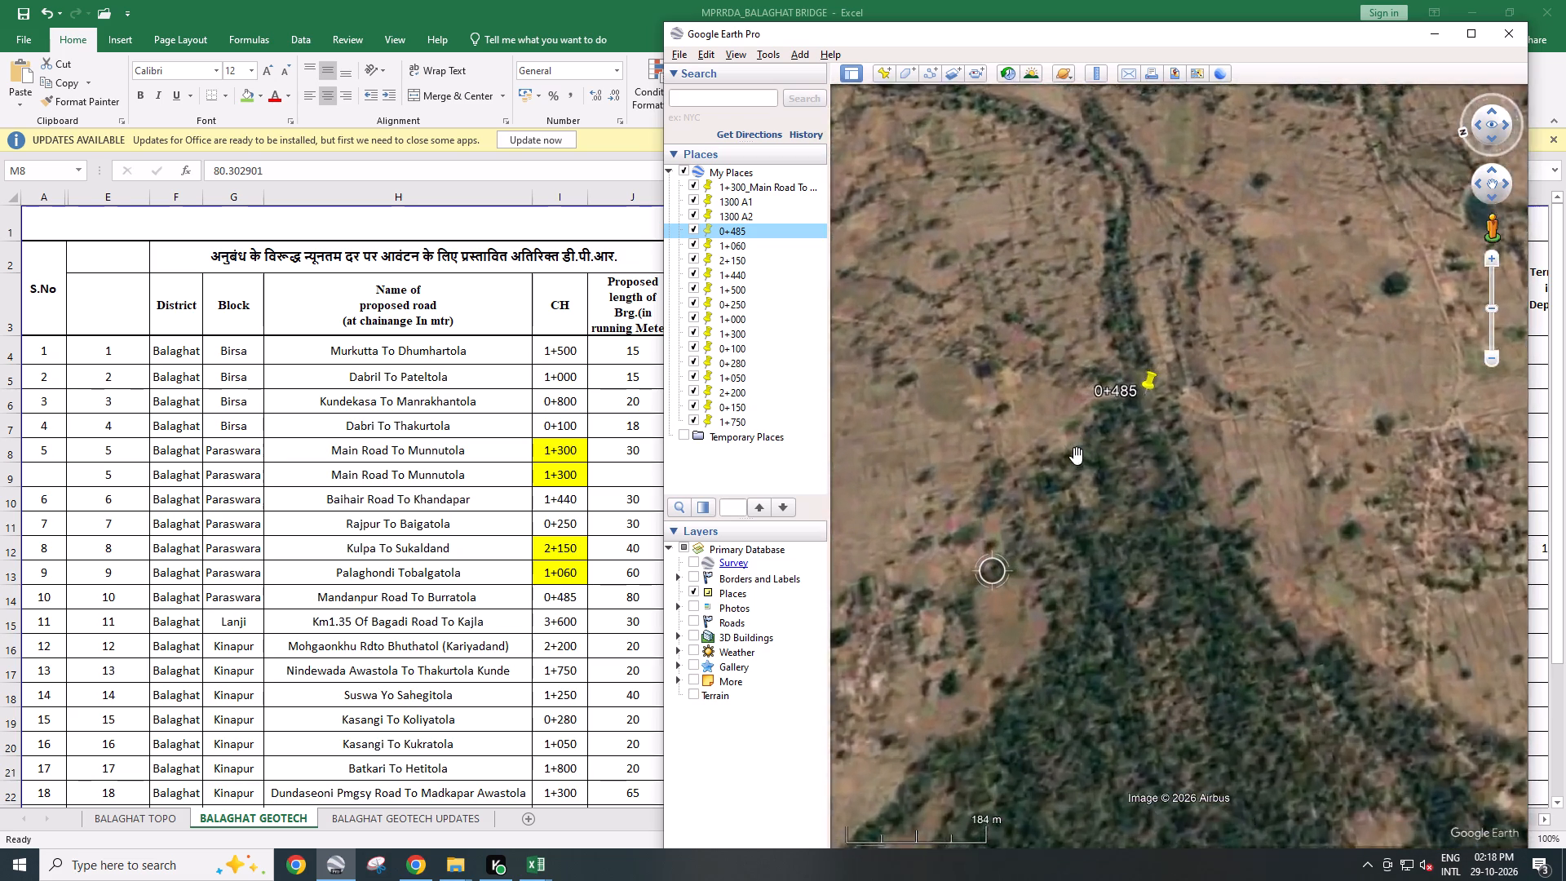
{"action": "scroll", "coordinate": [1077, 456], "scroll_direction": "up", "scroll_amount": 7}
{"action": "left_click_drag", "start_coordinate": [1277, 303], "coordinate": [1205, 644]}
{"action": "scroll", "coordinate": [1192, 663], "scroll_direction": "up", "scroll_amount": 12}
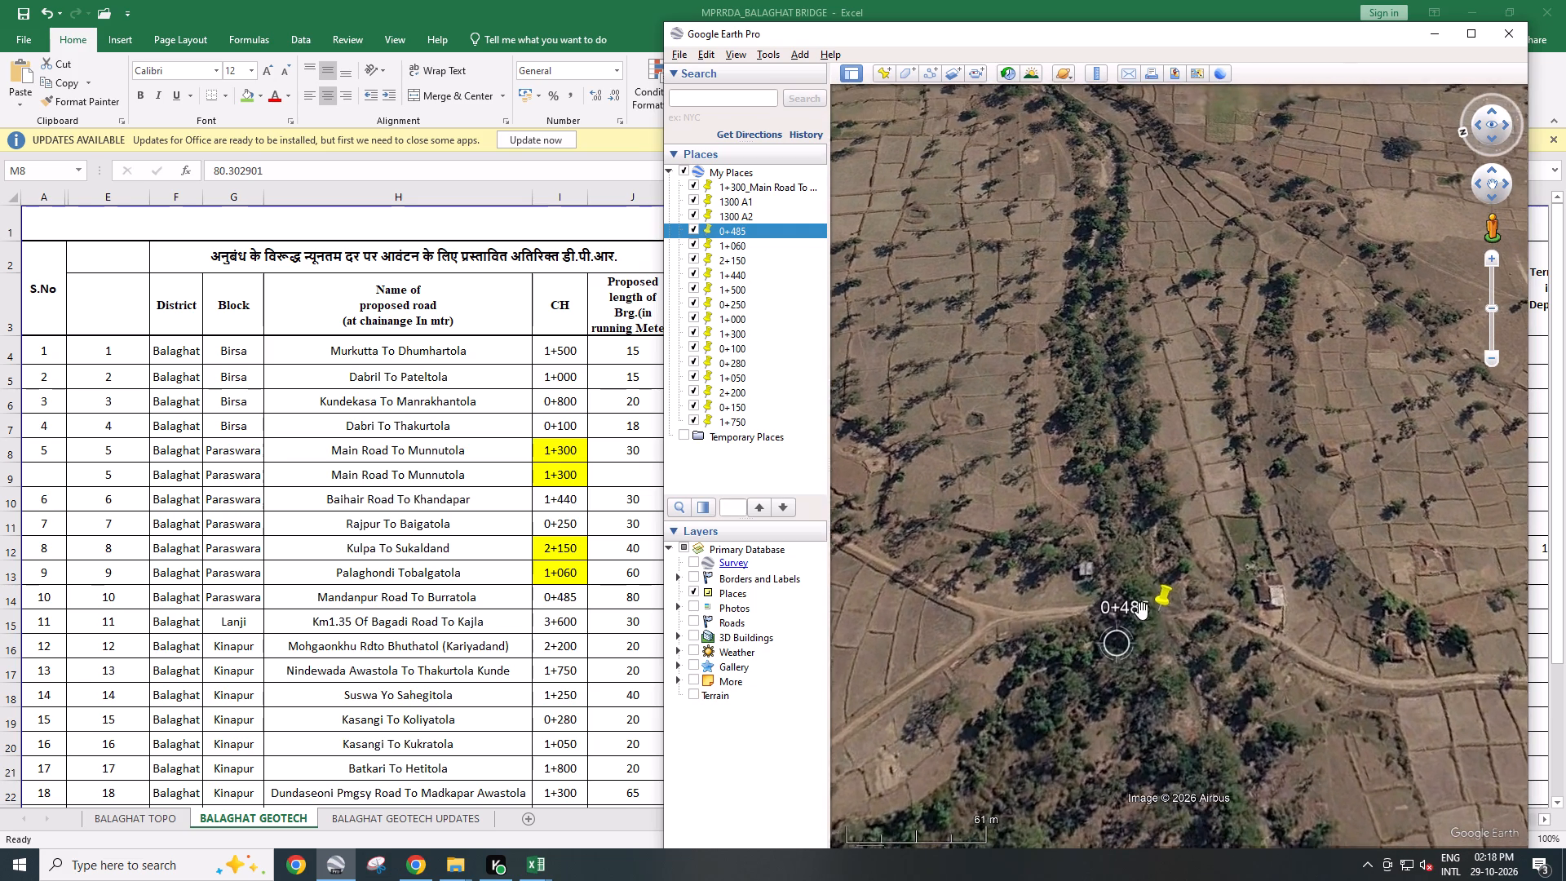
{"action": "right_click", "coordinate": [1166, 596]}
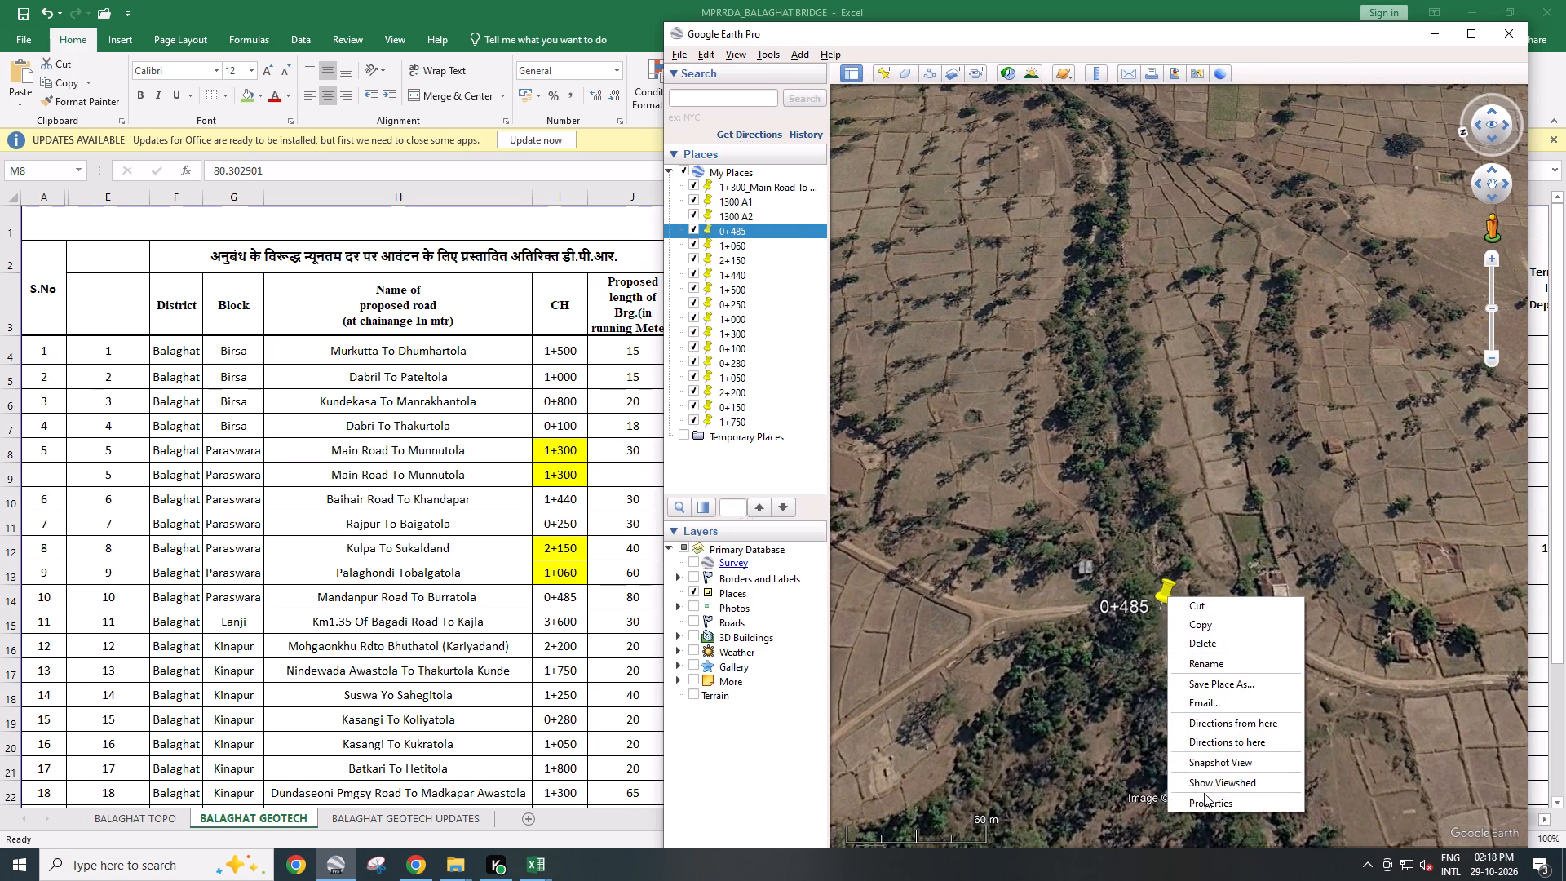
{"action": "left_click", "coordinate": [1200, 807]}
Copy the 0+485 placemark's latitude and paste it into the Mandanpur Road To Burratola row's Latitude cell (L14) in Excel.
{"action": "left_click_drag", "start_coordinate": [883, 282], "coordinate": [810, 273]}
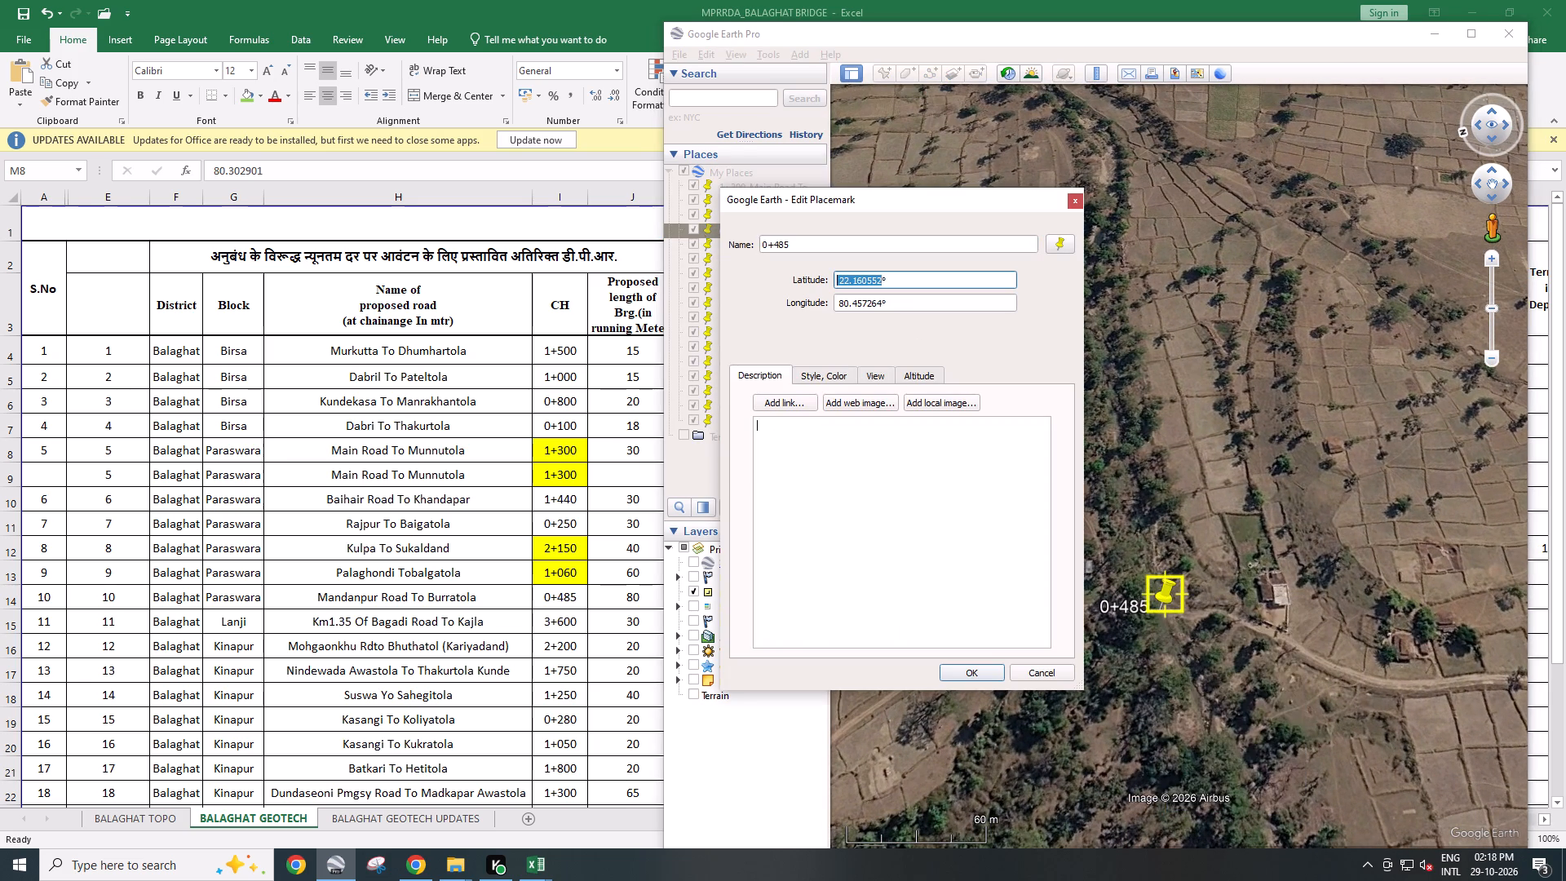
{"action": "left_click_drag", "start_coordinate": [810, 273], "coordinate": [809, 273]}
{"action": "key", "text": "ctrl+c"}
{"action": "left_click", "coordinate": [578, 648]}
{"action": "scroll", "coordinate": [588, 657], "scroll_direction": "down", "scroll_amount": 2}
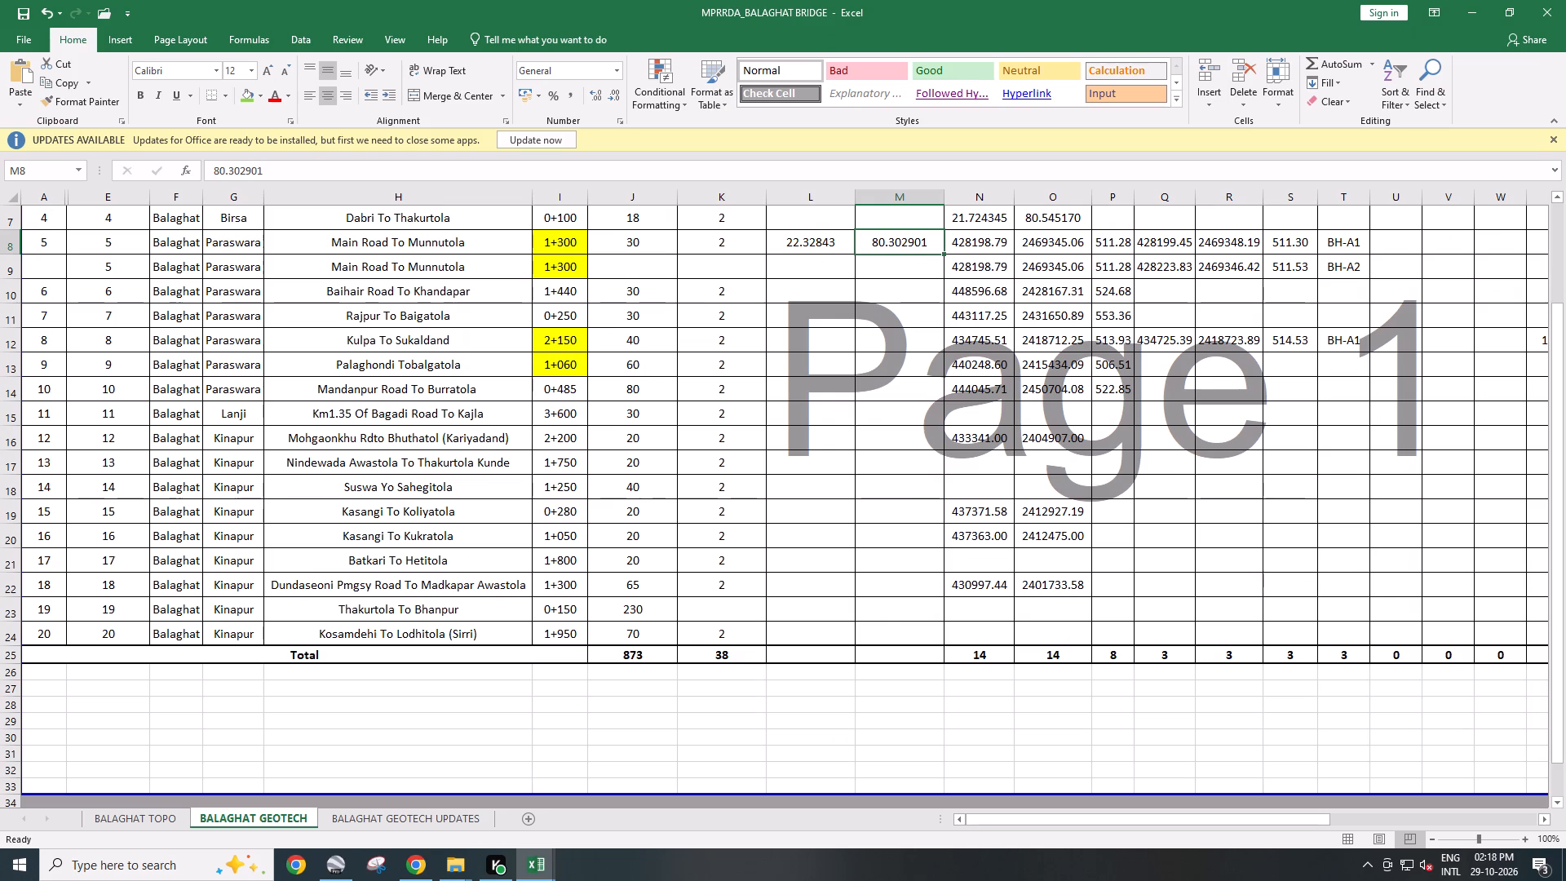
{"action": "scroll", "coordinate": [574, 614], "scroll_direction": "up", "scroll_amount": 3}
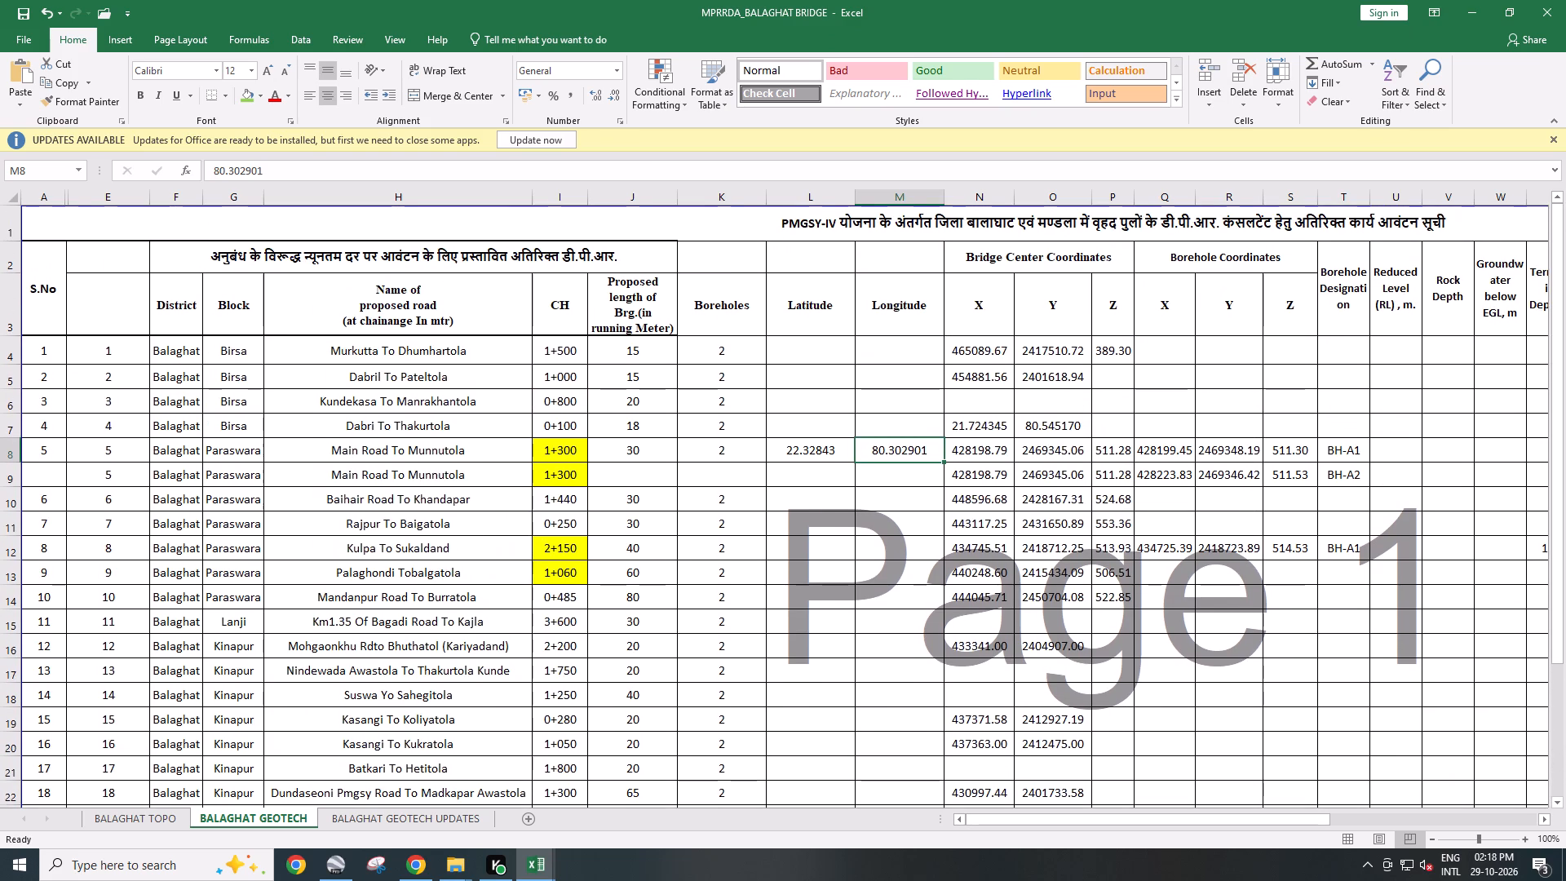
{"action": "left_click", "coordinate": [799, 600]}
{"action": "key", "text": "ctrl+v"}
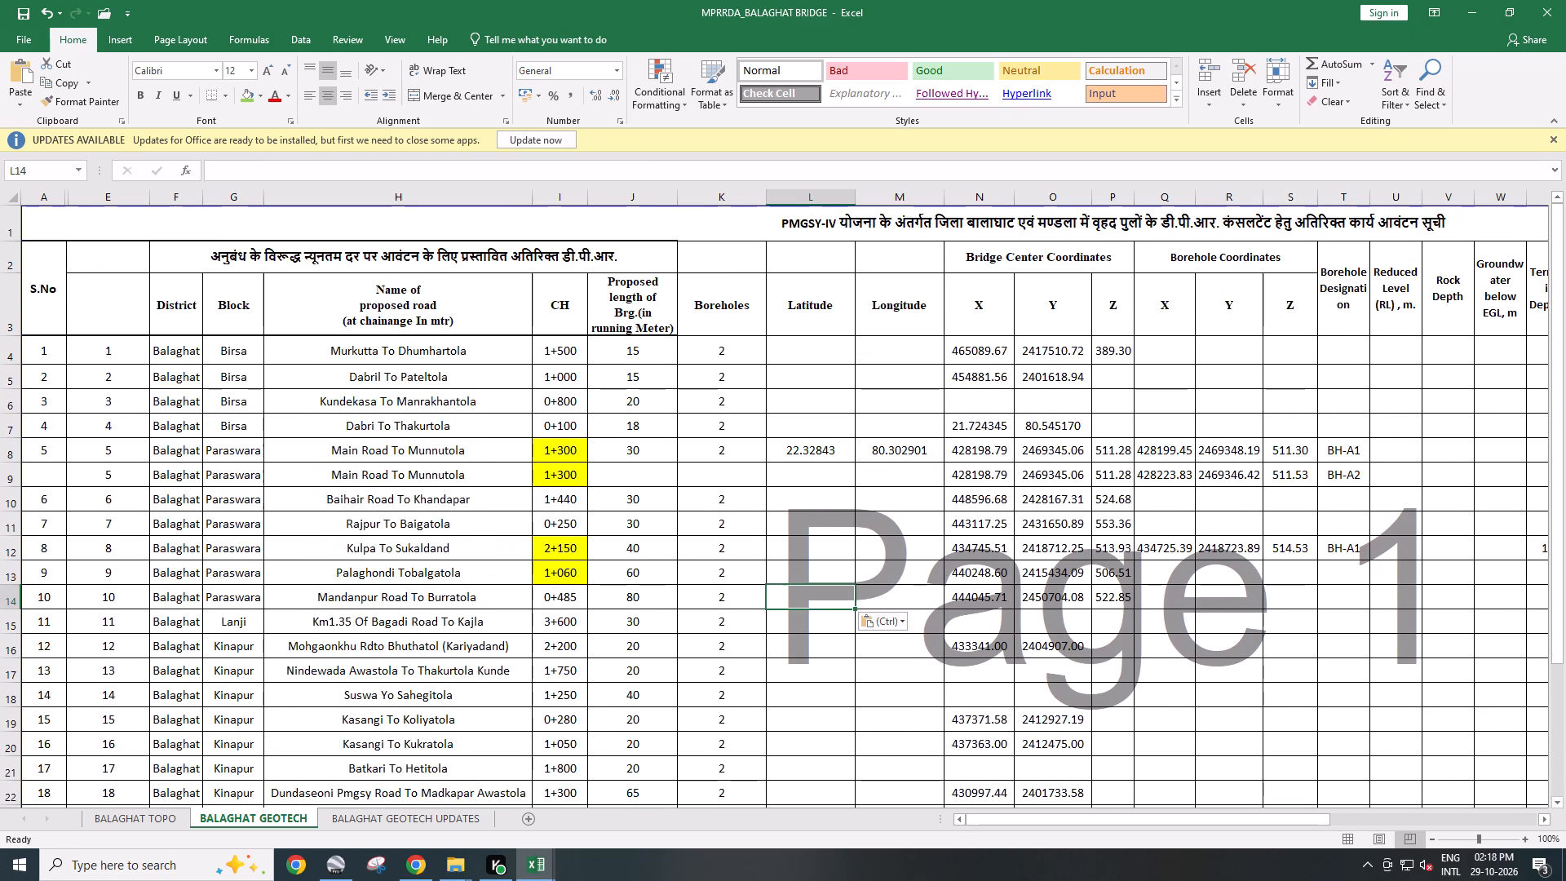
Copy the 0+485 placemark's longitude, 80.457264, from Google Earth into Excel cell M14 of the Mandanpur Road row, and close the placemark's properties.
{"action": "key", "text": "alt+Tab"}
{"action": "left_click_drag", "start_coordinate": [881, 302], "coordinate": [758, 302]}
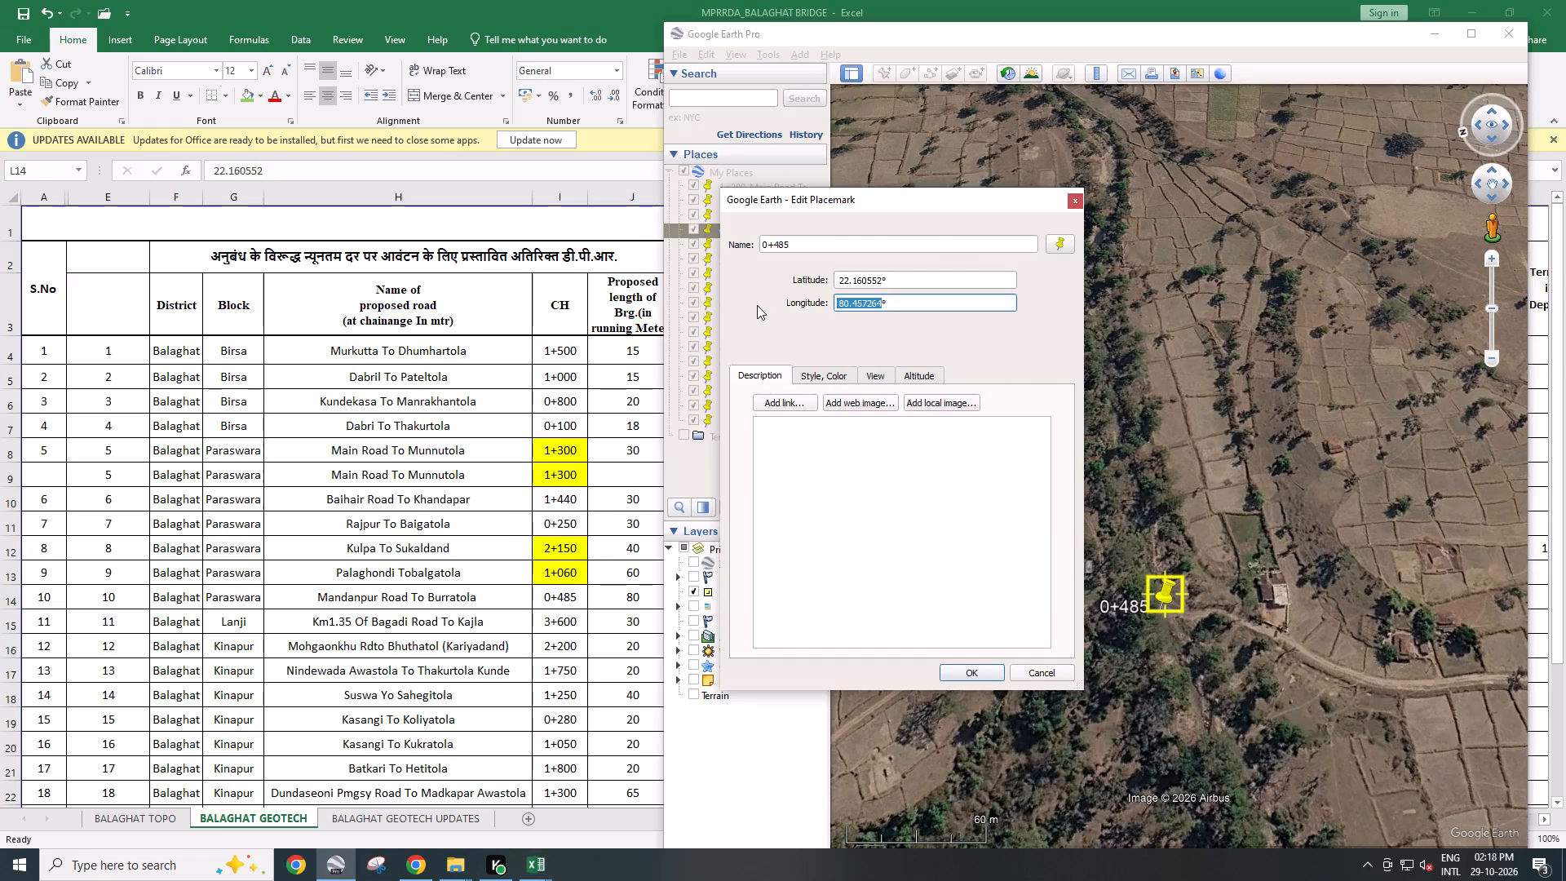
{"action": "key", "text": "ctrl+c"}
{"action": "left_click", "coordinate": [436, 565]}
{"action": "left_click", "coordinate": [897, 603]}
{"action": "key", "text": "ctrl+v"}
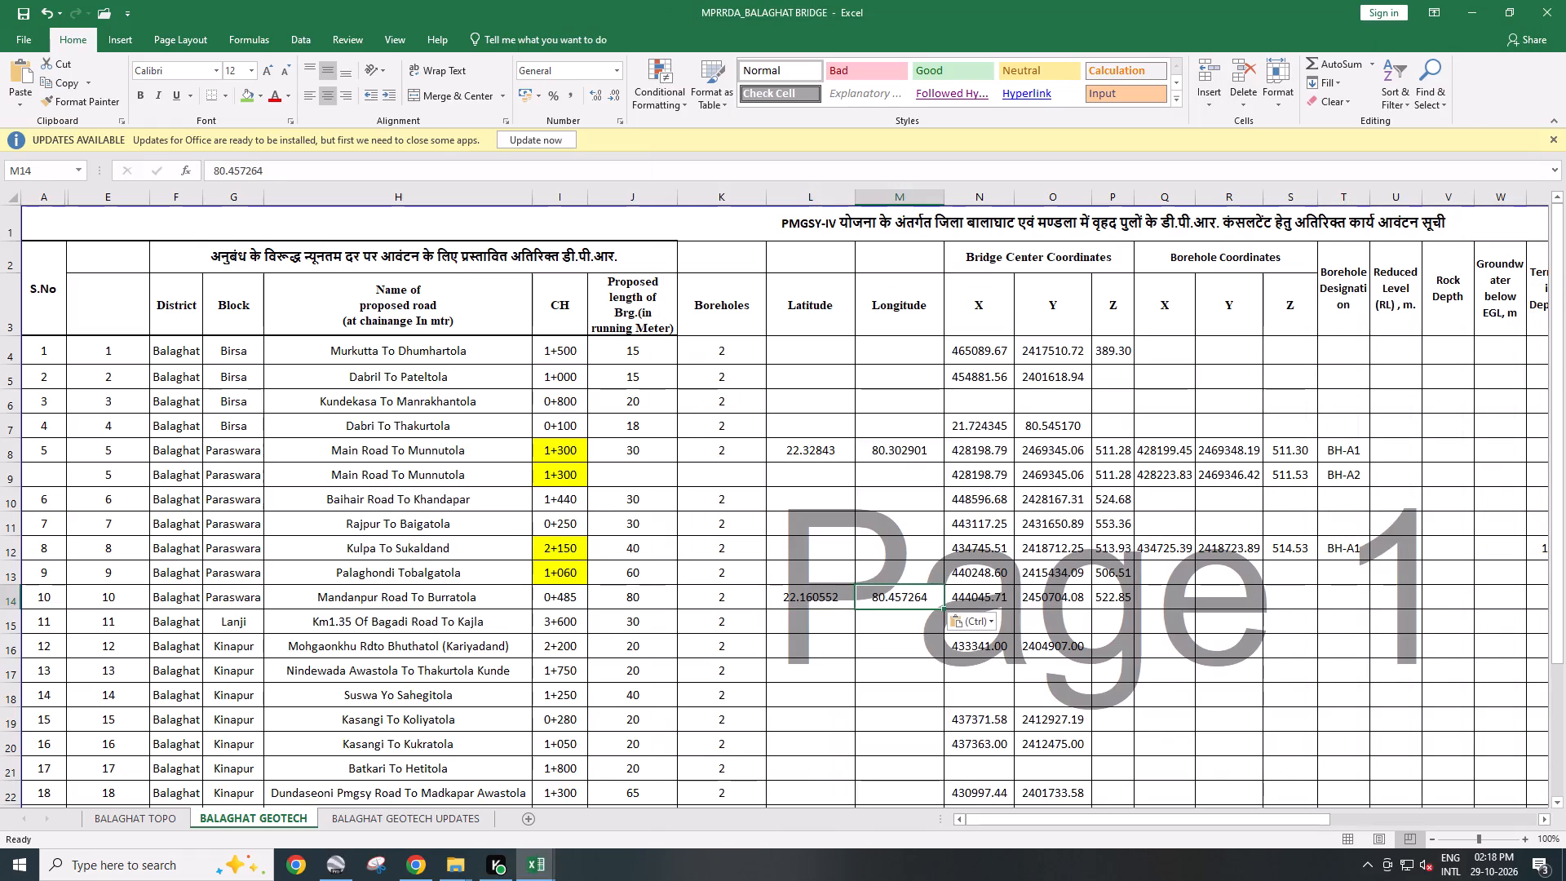
{"action": "key", "text": "alt+Tab"}
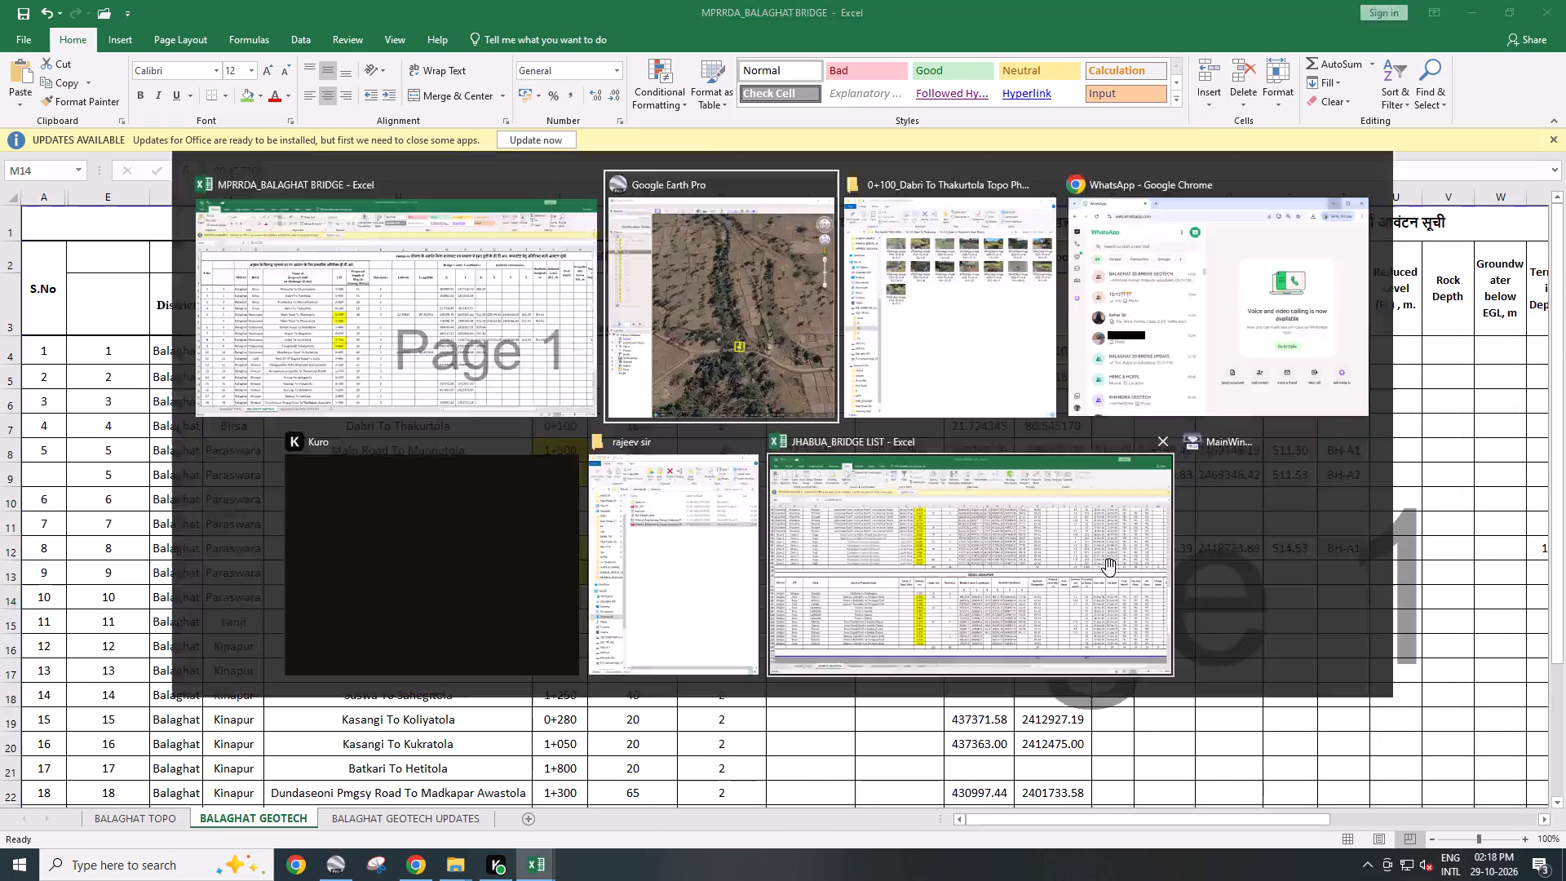
{"action": "left_click", "coordinate": [1080, 201]}
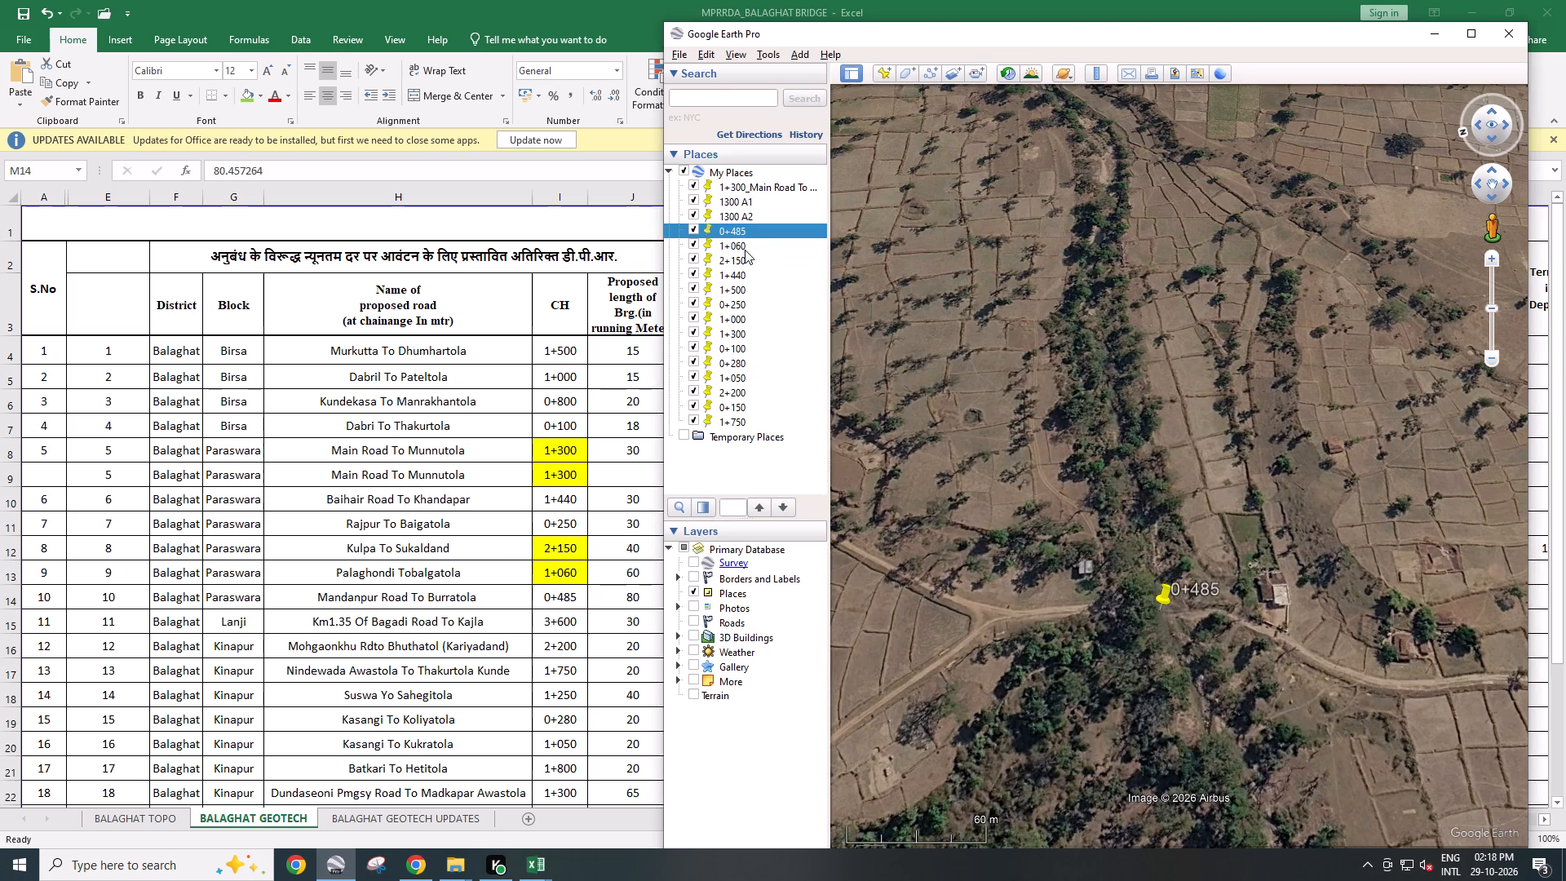
Open the 1+060 placemark's properties in Google Earth and copy its latitude, 21.841766, into Excel cell L13 of the Palaghondi Tobalgatola row.
{"action": "right_click", "coordinate": [733, 246]}
{"action": "left_click", "coordinate": [788, 471]}
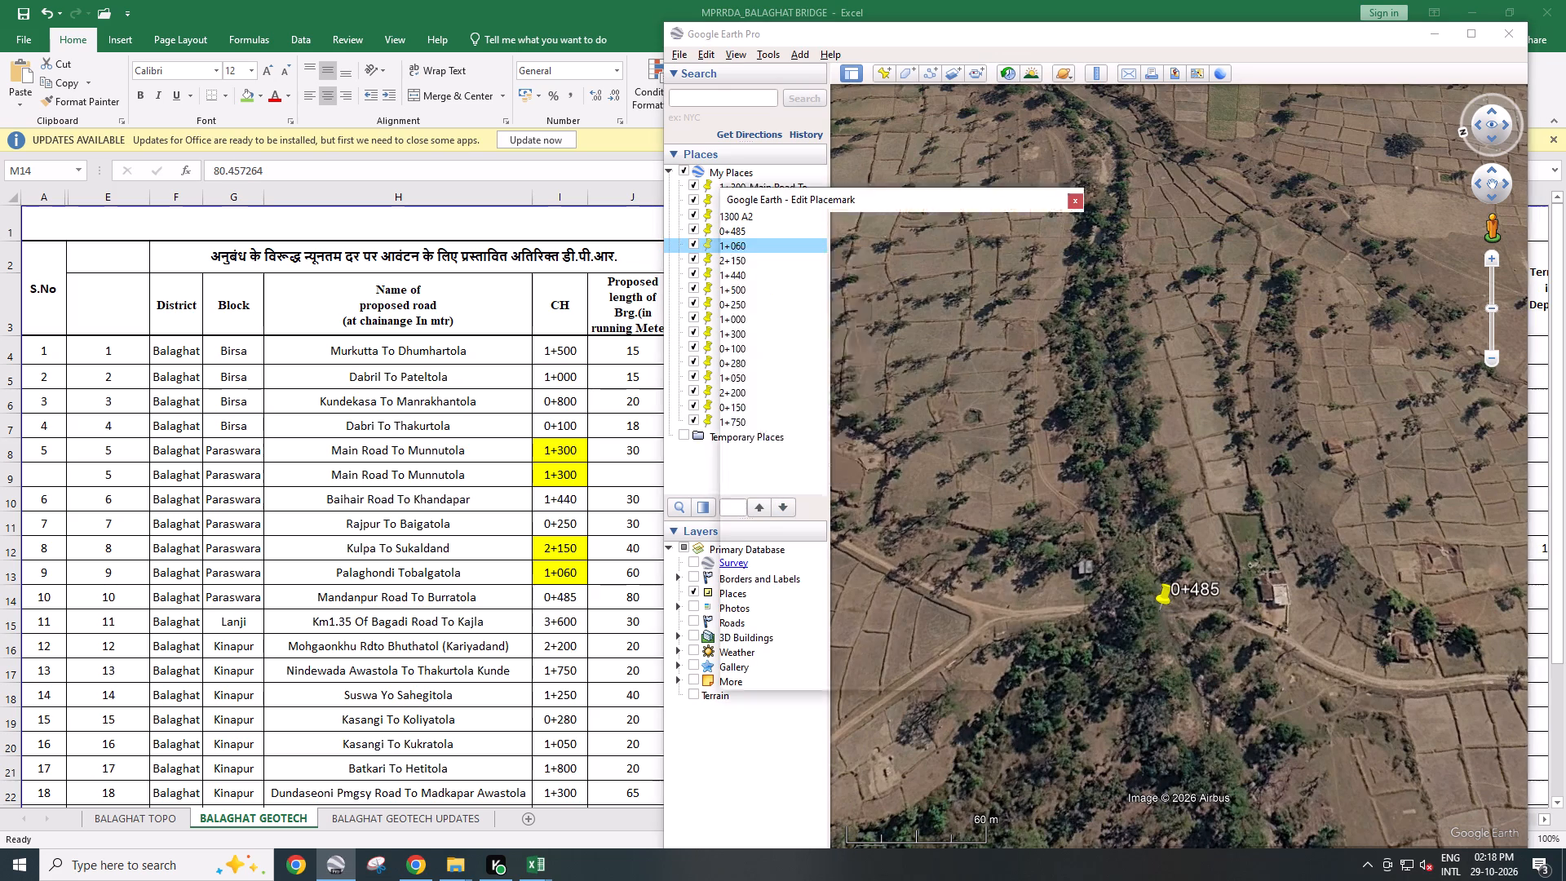
{"action": "left_click_drag", "start_coordinate": [882, 281], "coordinate": [787, 278]}
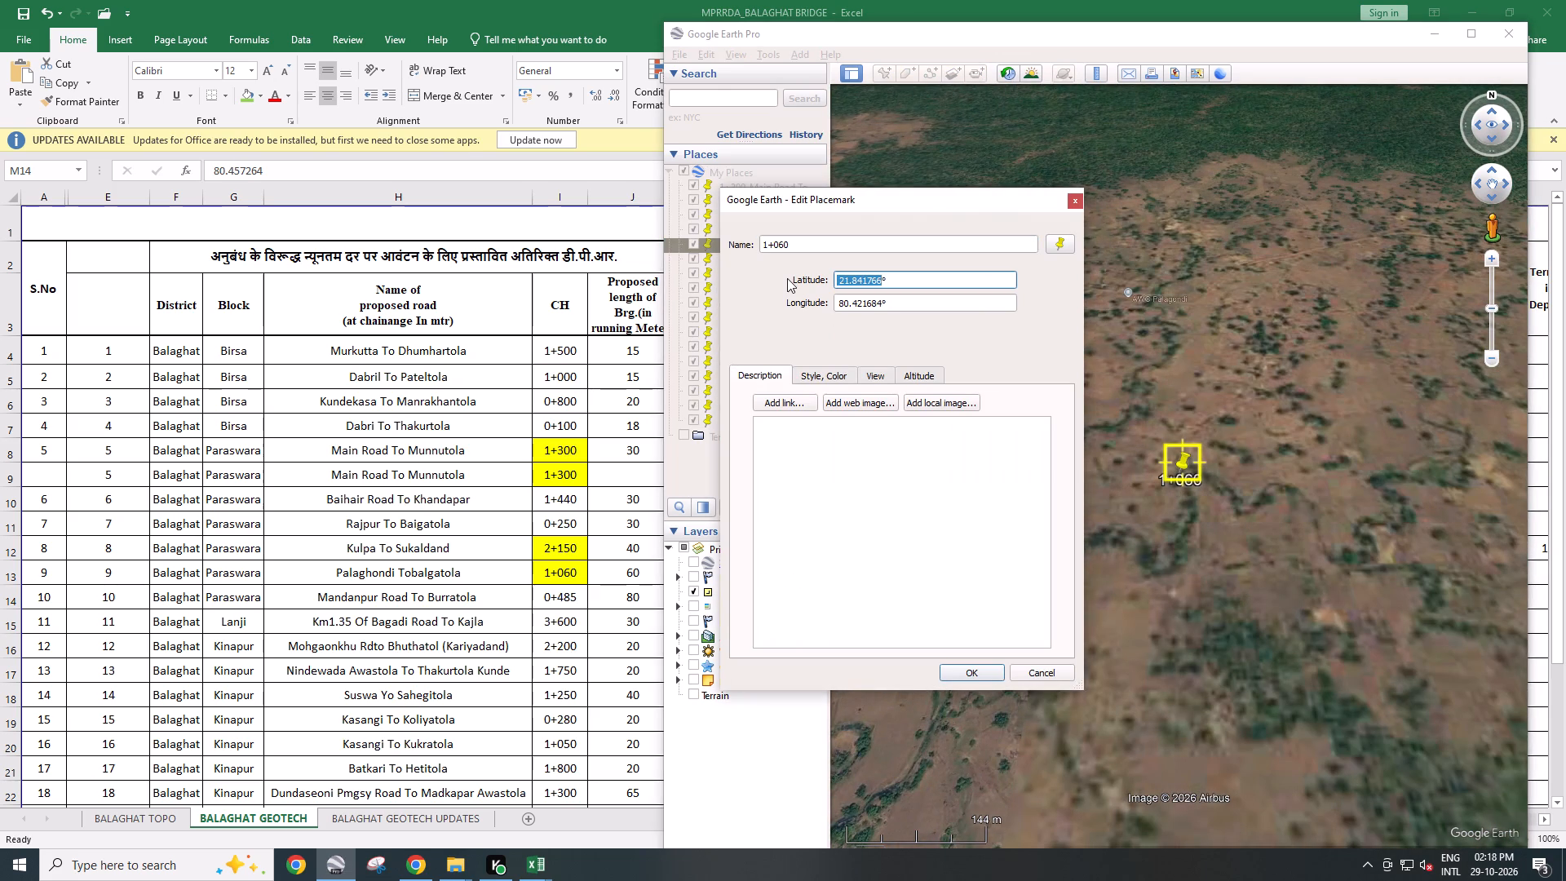
{"action": "key", "text": "ctrl+c"}
{"action": "left_click", "coordinate": [591, 573]}
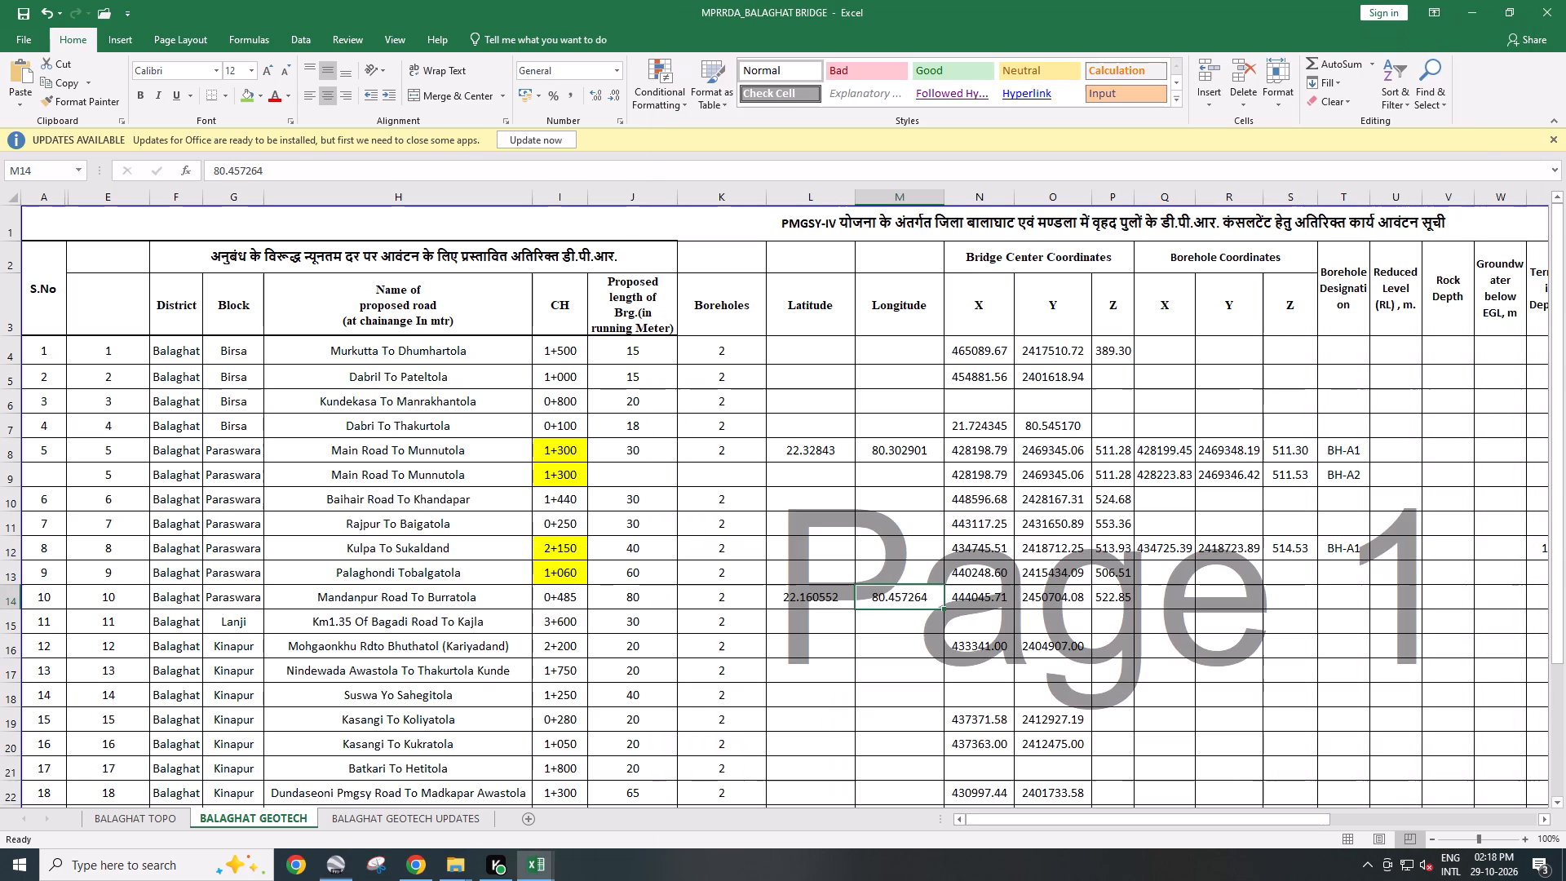
{"action": "left_click", "coordinate": [793, 578]}
{"action": "key", "text": "ctrl+v"}
Copy the 1+060 placemark's longitude, 80.421684, from Google Earth into Excel cell M13 of the same row, and close the placemark's properties.
{"action": "key", "text": "alt+Tab"}
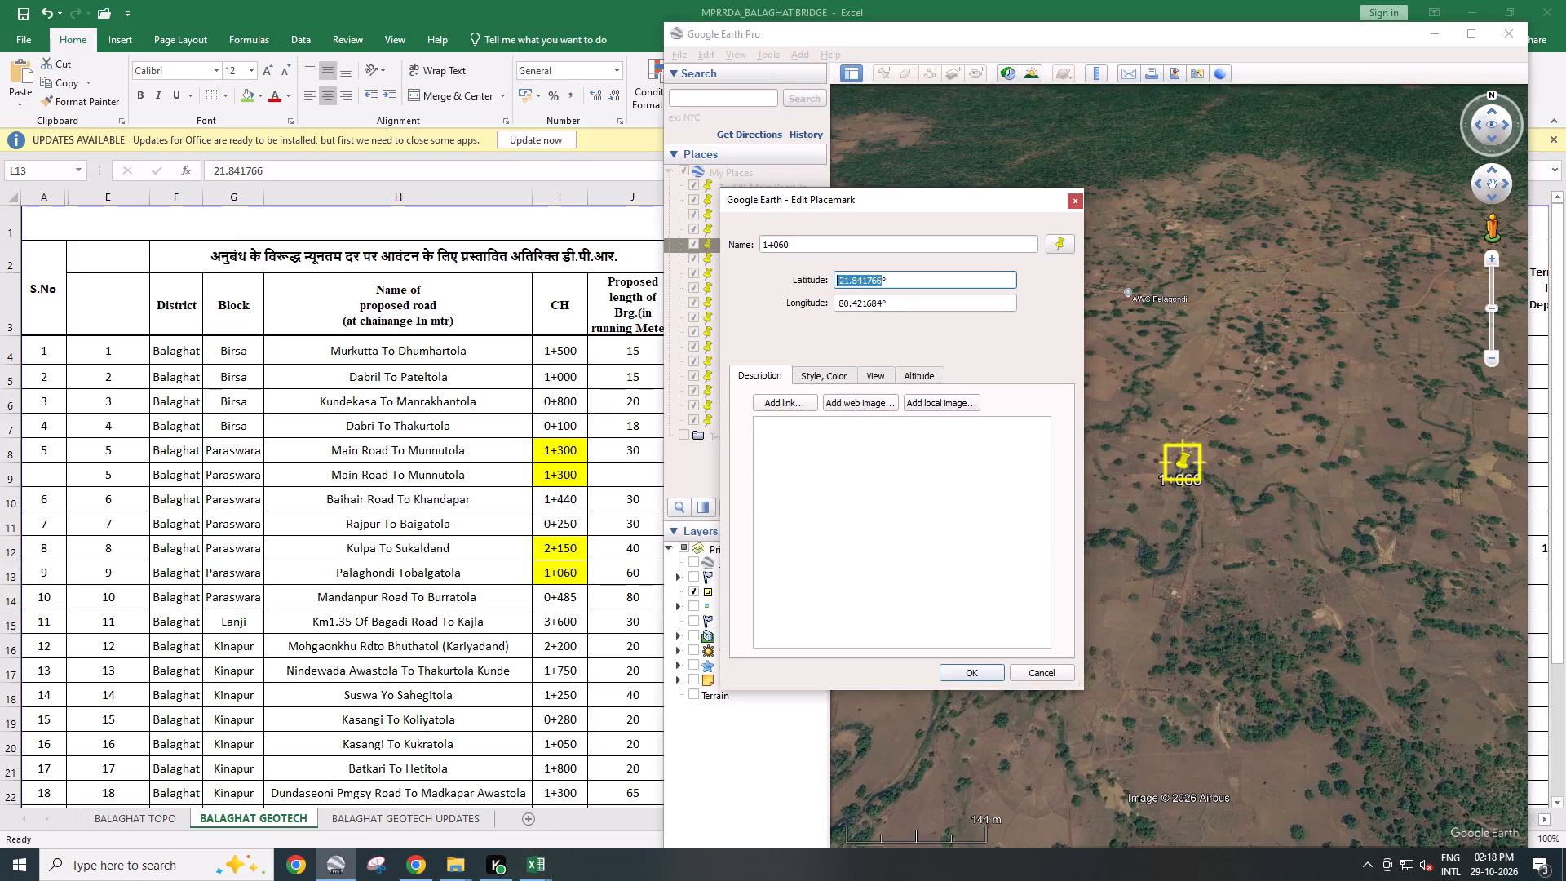
{"action": "left_click_drag", "start_coordinate": [883, 308], "coordinate": [781, 305]}
{"action": "key", "text": "ctrl+c"}
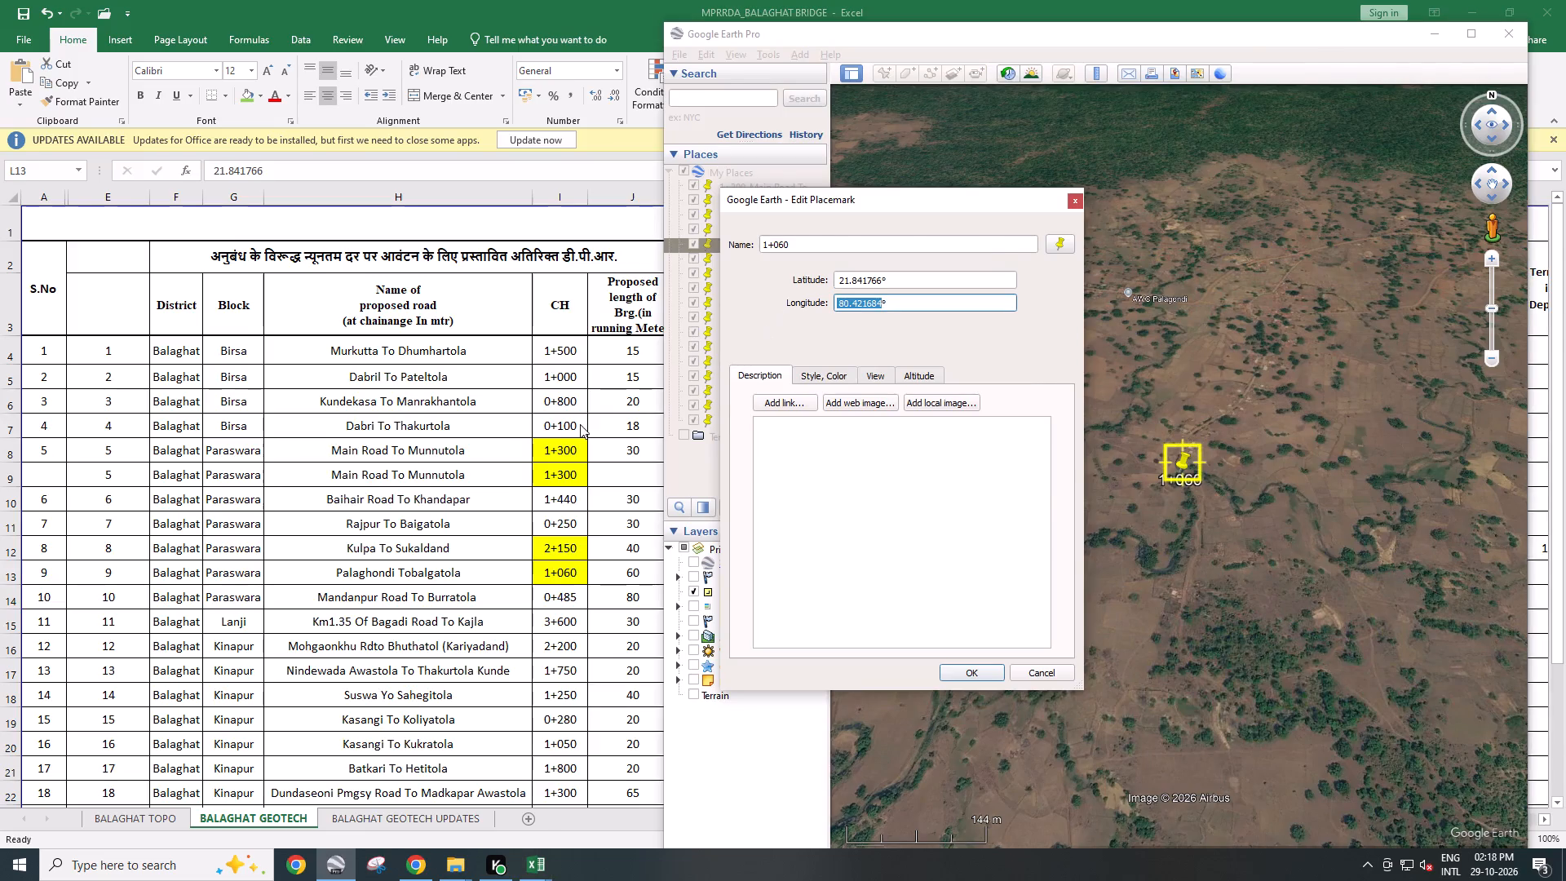
{"action": "left_click", "coordinate": [580, 424]}
{"action": "left_click", "coordinate": [881, 567]}
{"action": "key", "text": "ctrl+v"}
{"action": "key", "text": "alt+Tab"}
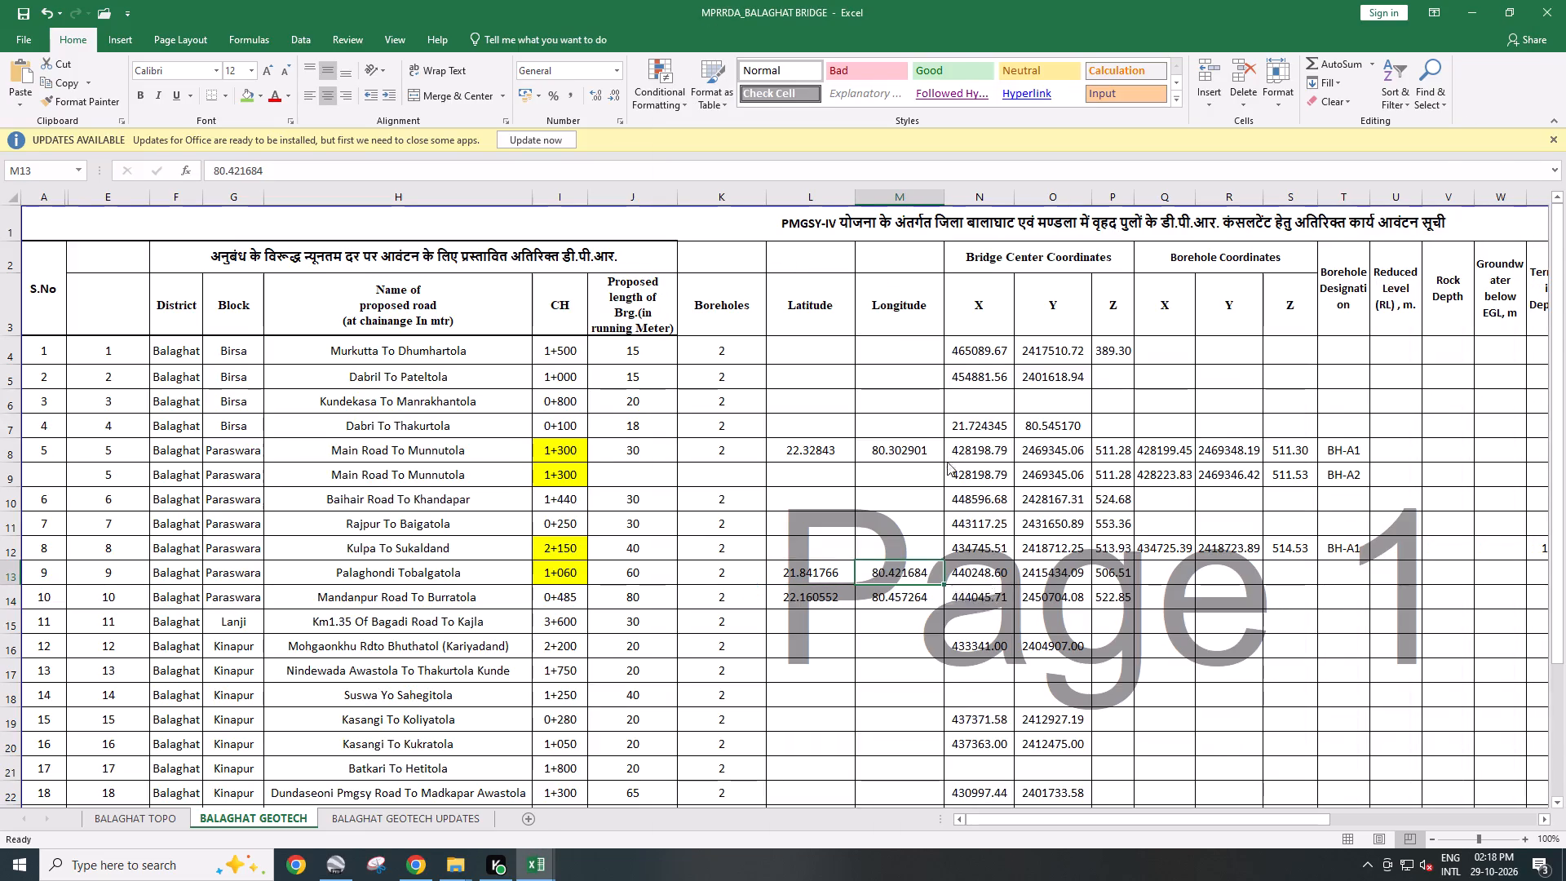
{"action": "left_click", "coordinate": [1074, 205]}
Open the 2+150 placemark's properties in Google Earth and copy its latitude, 21.871284, into Excel cell L12 of the Kulpa To Sukaldand row.
{"action": "right_click", "coordinate": [739, 263]}
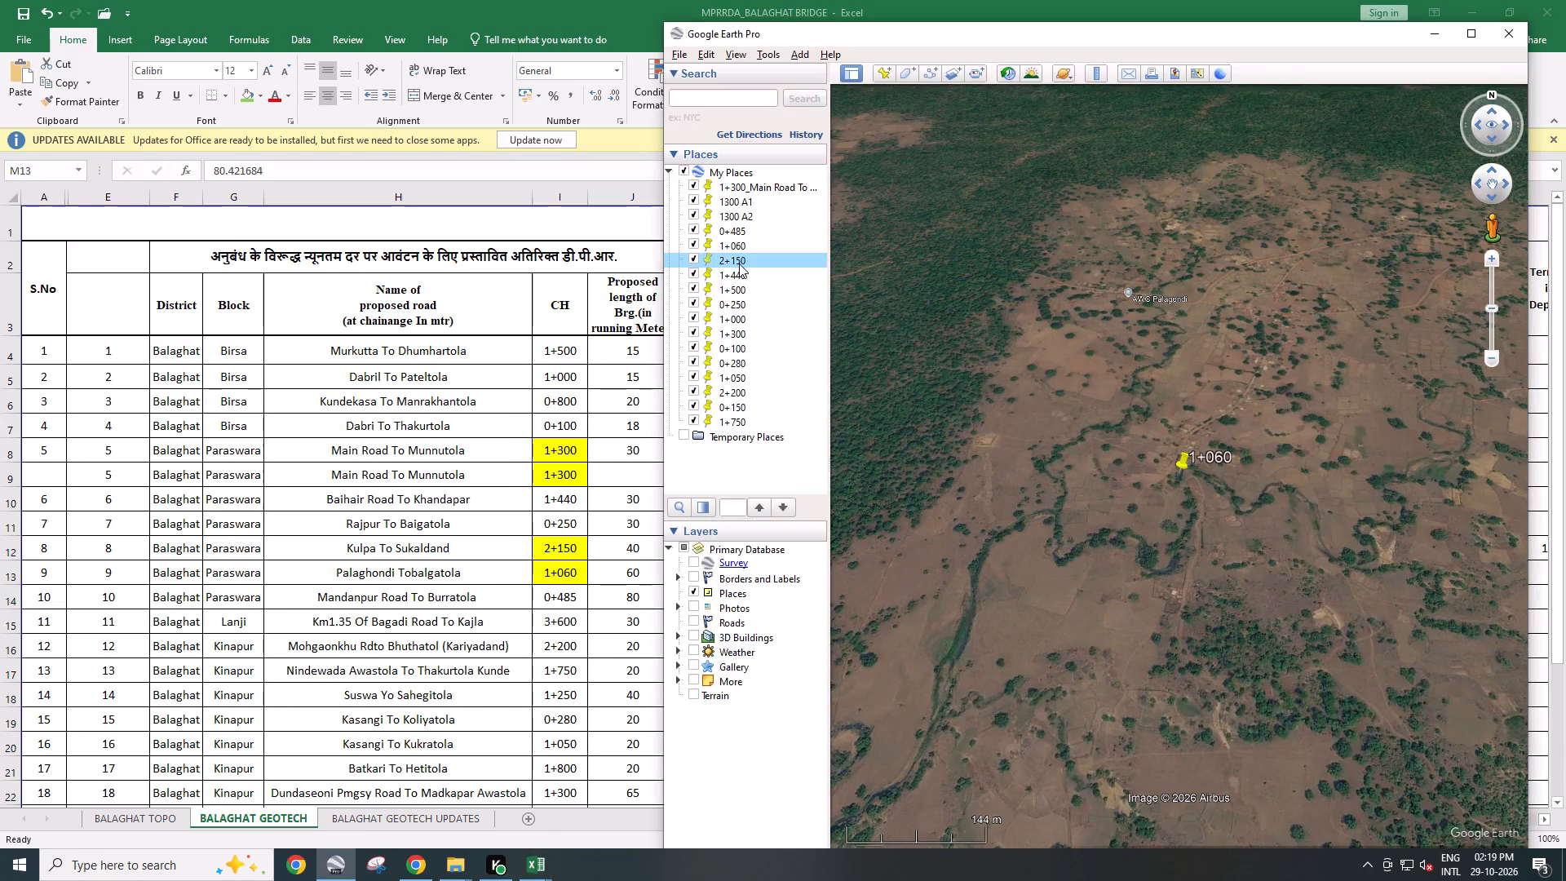
{"action": "left_click", "coordinate": [784, 487]}
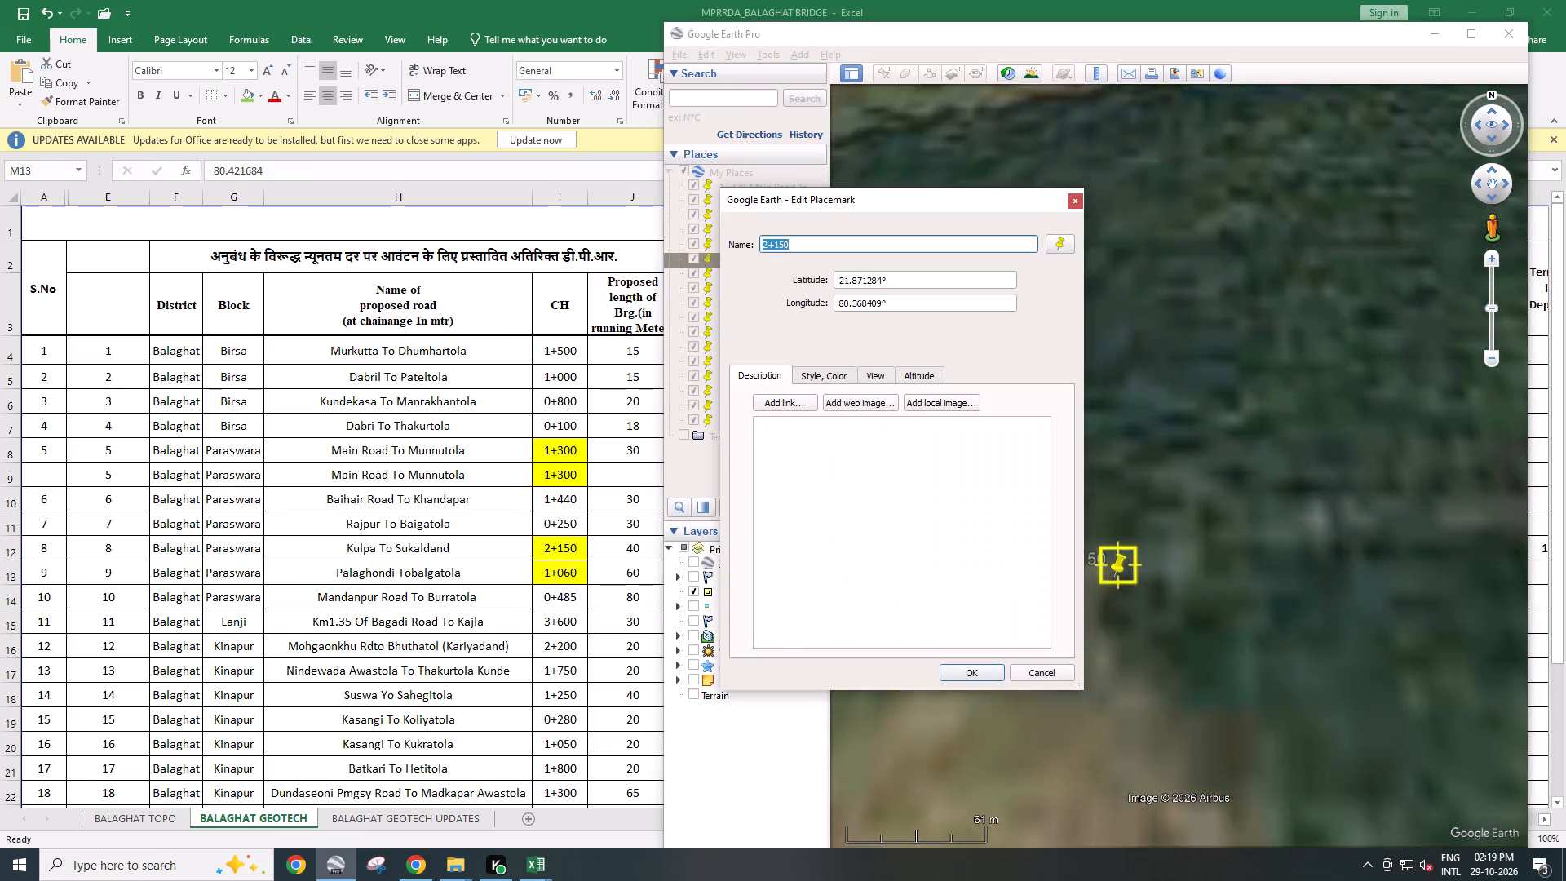
{"action": "left_click_drag", "start_coordinate": [879, 280], "coordinate": [832, 278]}
{"action": "left_click_drag", "start_coordinate": [881, 280], "coordinate": [814, 281]}
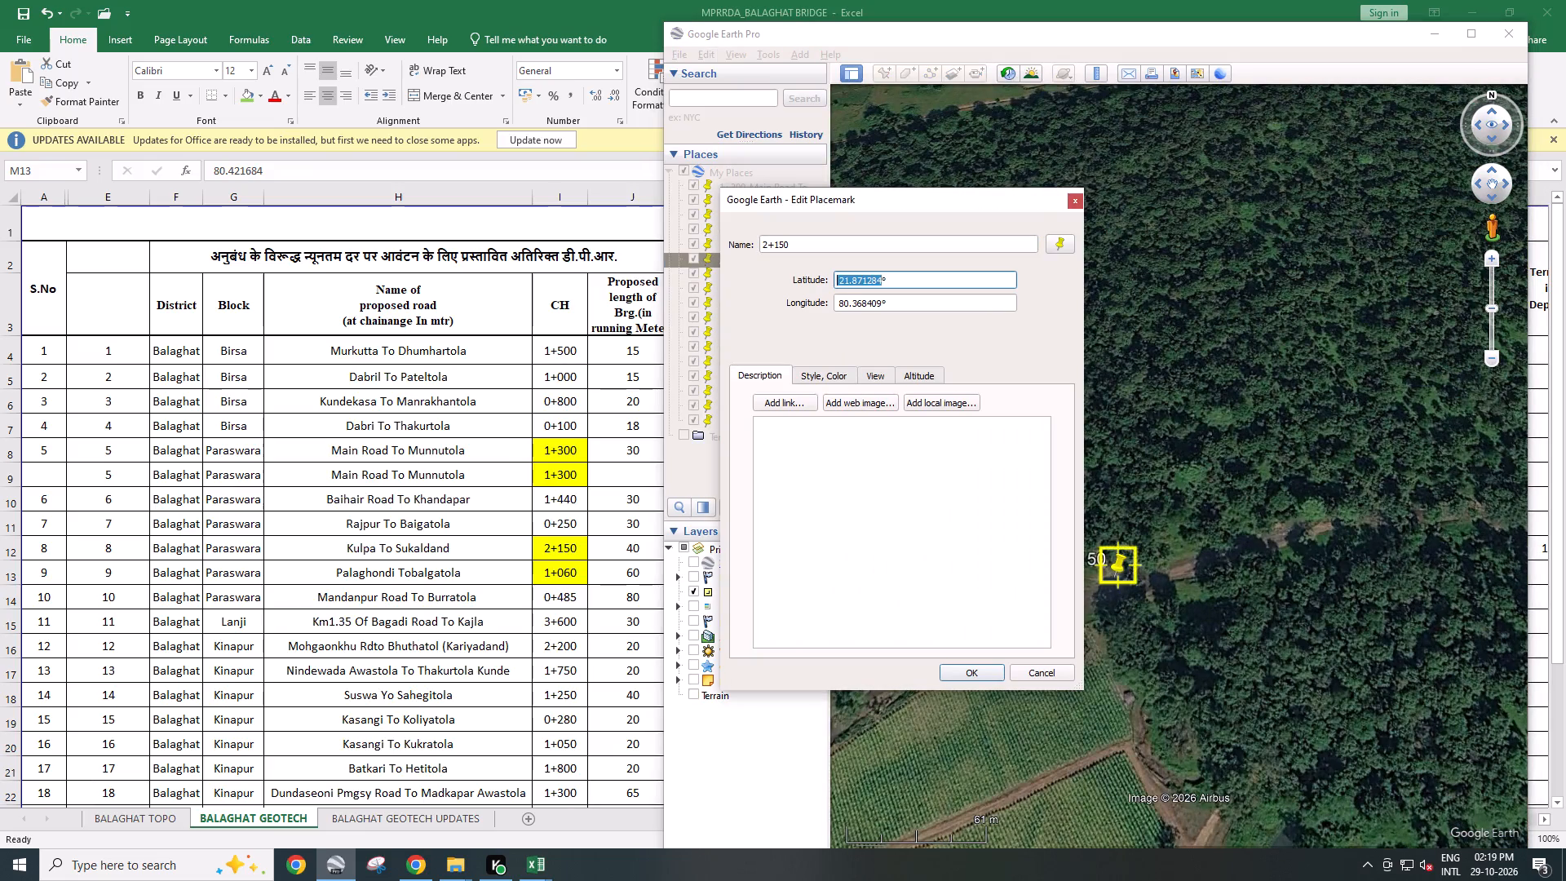
{"action": "left_click_drag", "start_coordinate": [814, 281], "coordinate": [799, 281]}
{"action": "key", "text": "ctrl+c"}
{"action": "left_click", "coordinate": [591, 595]}
{"action": "left_click", "coordinate": [800, 547]}
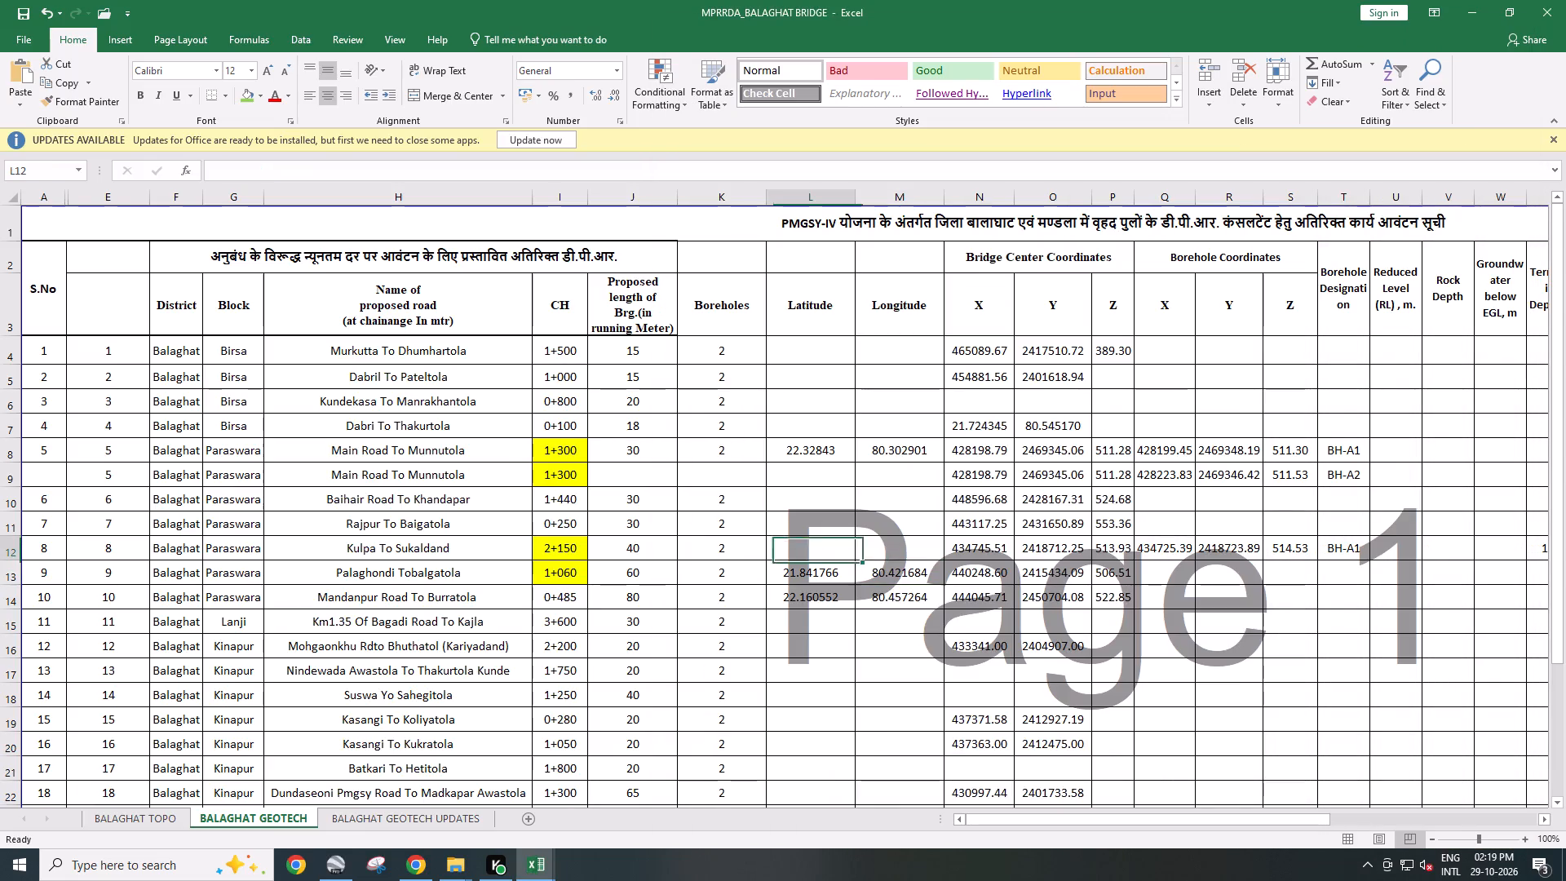
{"action": "key", "text": "ctrl+v"}
Copy the 2+150 placemark's longitude, 80.368409, from Google Earth into Excel cell M12 of the same row, and close the placemark's properties.
{"action": "key", "text": "alt+Tab"}
{"action": "left_click_drag", "start_coordinate": [882, 303], "coordinate": [770, 303]}
{"action": "key", "text": "ctrl+c"}
{"action": "left_click", "coordinate": [543, 520]}
{"action": "left_click", "coordinate": [874, 552]}
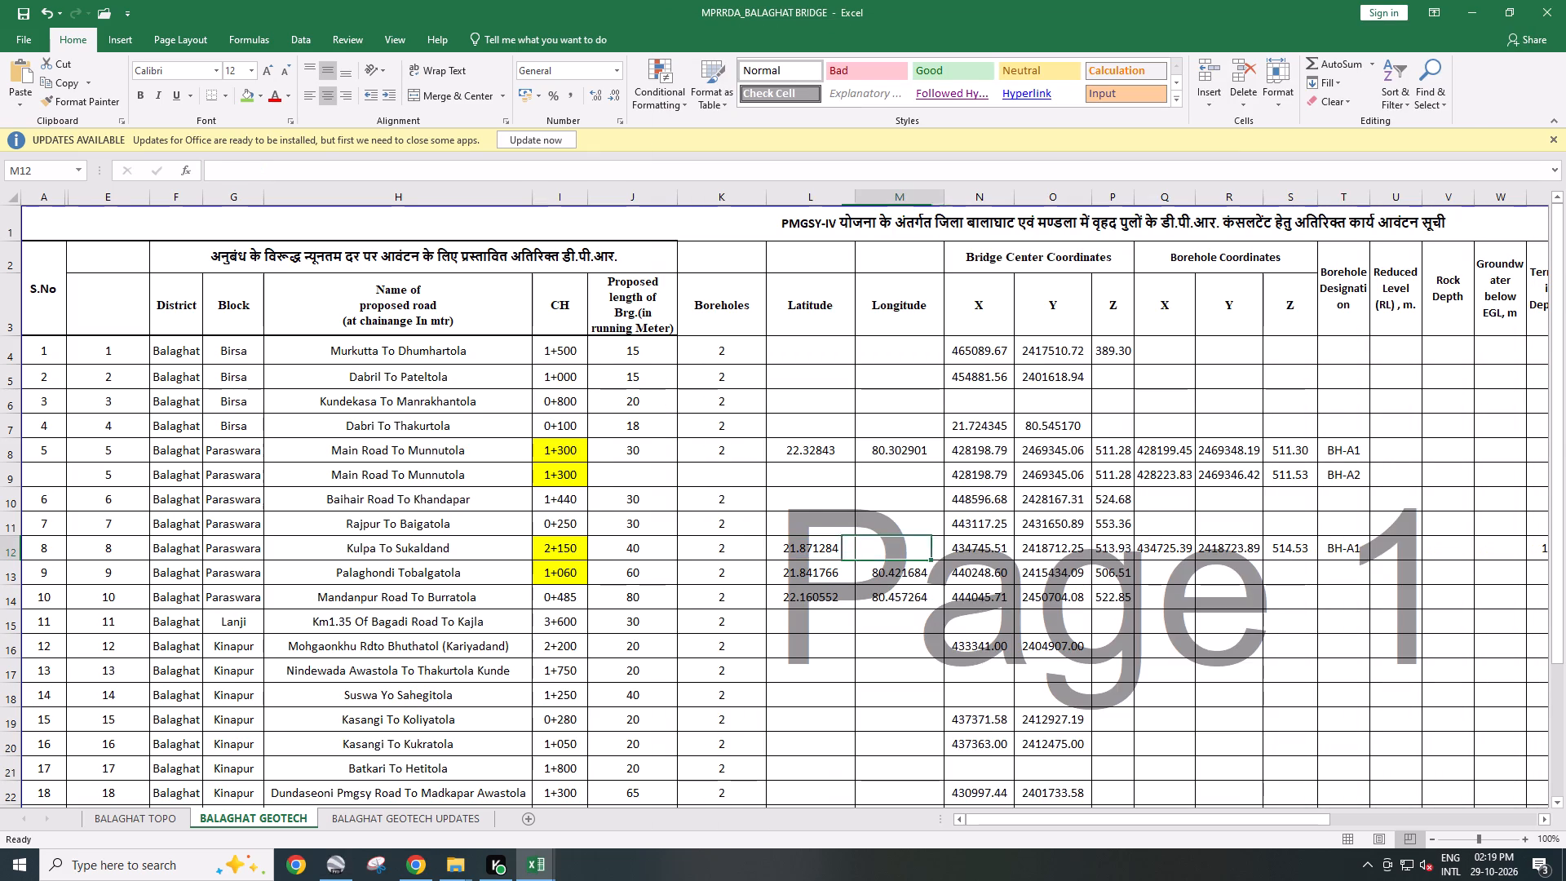
{"action": "key", "text": "ctrl+v"}
{"action": "key", "text": "alt+Tab"}
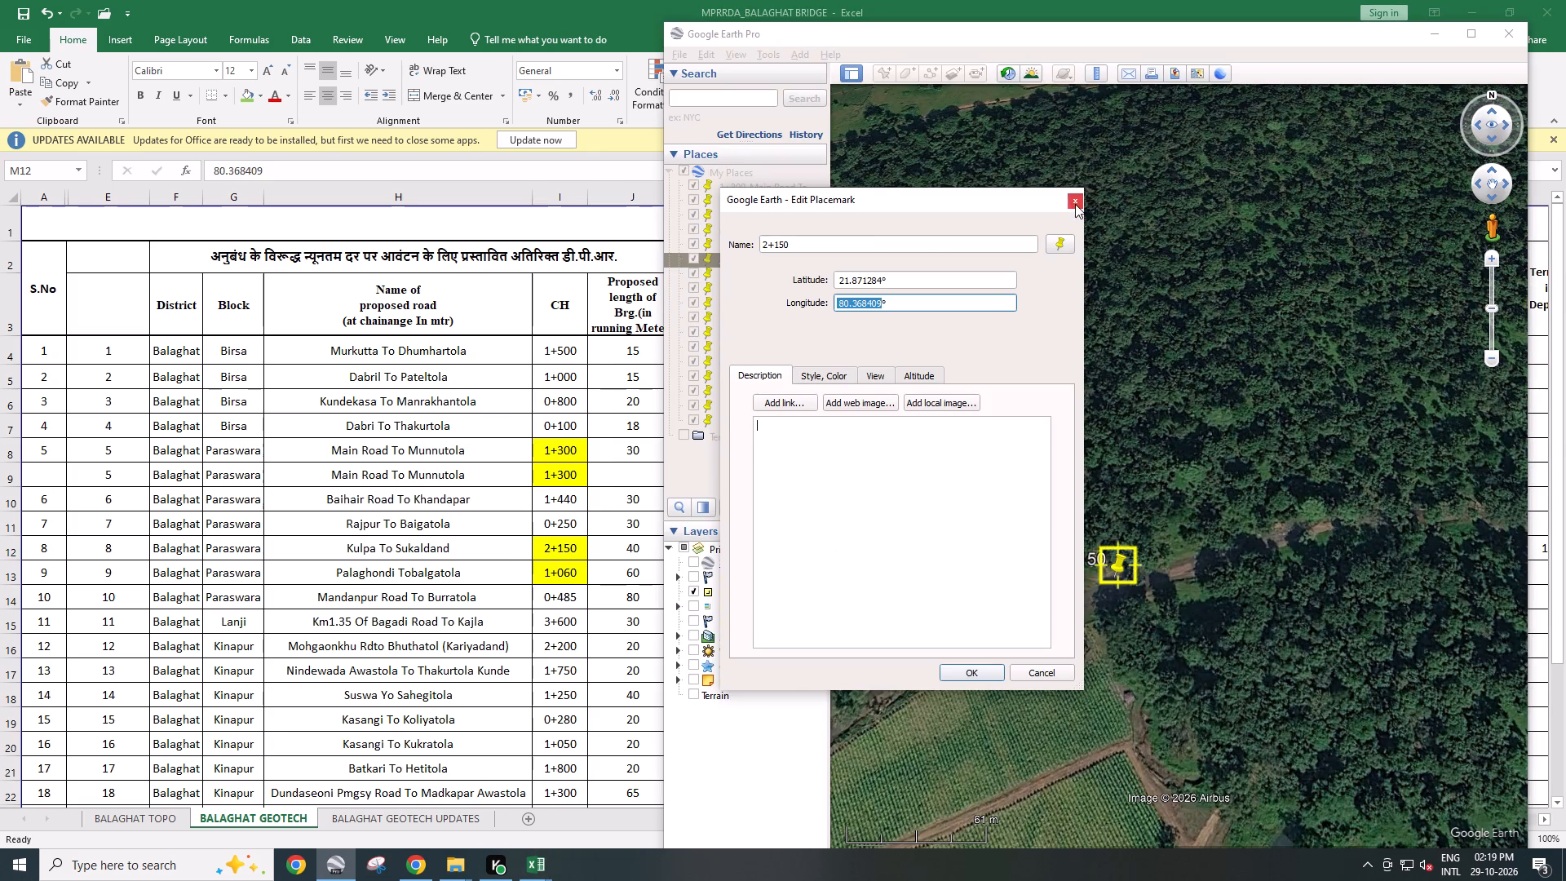
{"action": "left_click", "coordinate": [1076, 204]}
Open the 1+440 placemark's properties in Google Earth and copy its latitude, 21.957136, into Excel cell L10 of the Baihair Road To Khandapar row.
{"action": "right_click", "coordinate": [719, 277]}
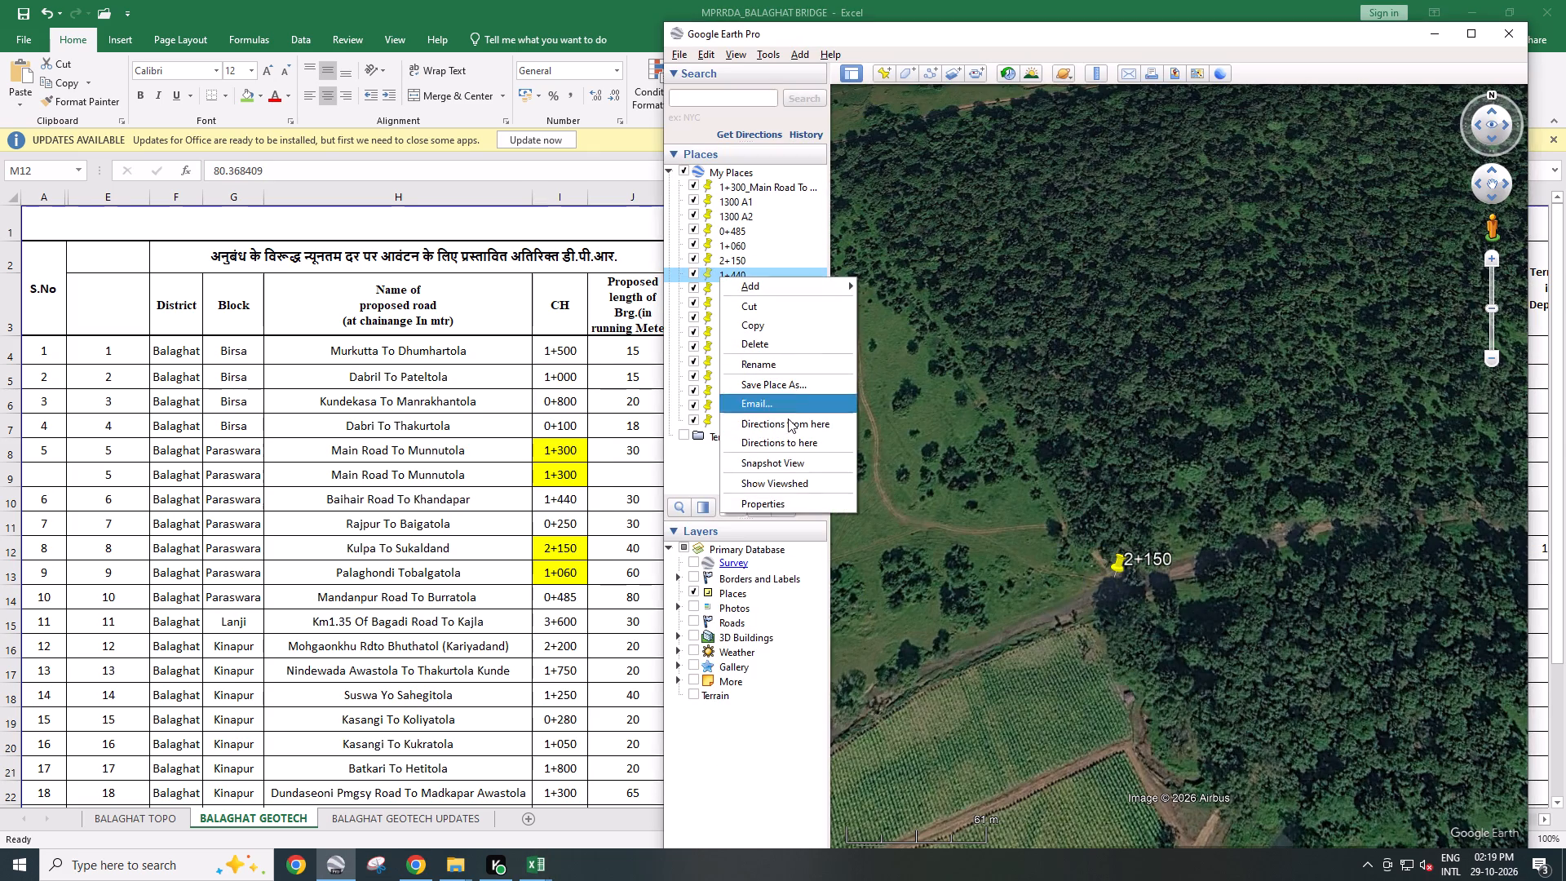
{"action": "left_click", "coordinate": [784, 504]}
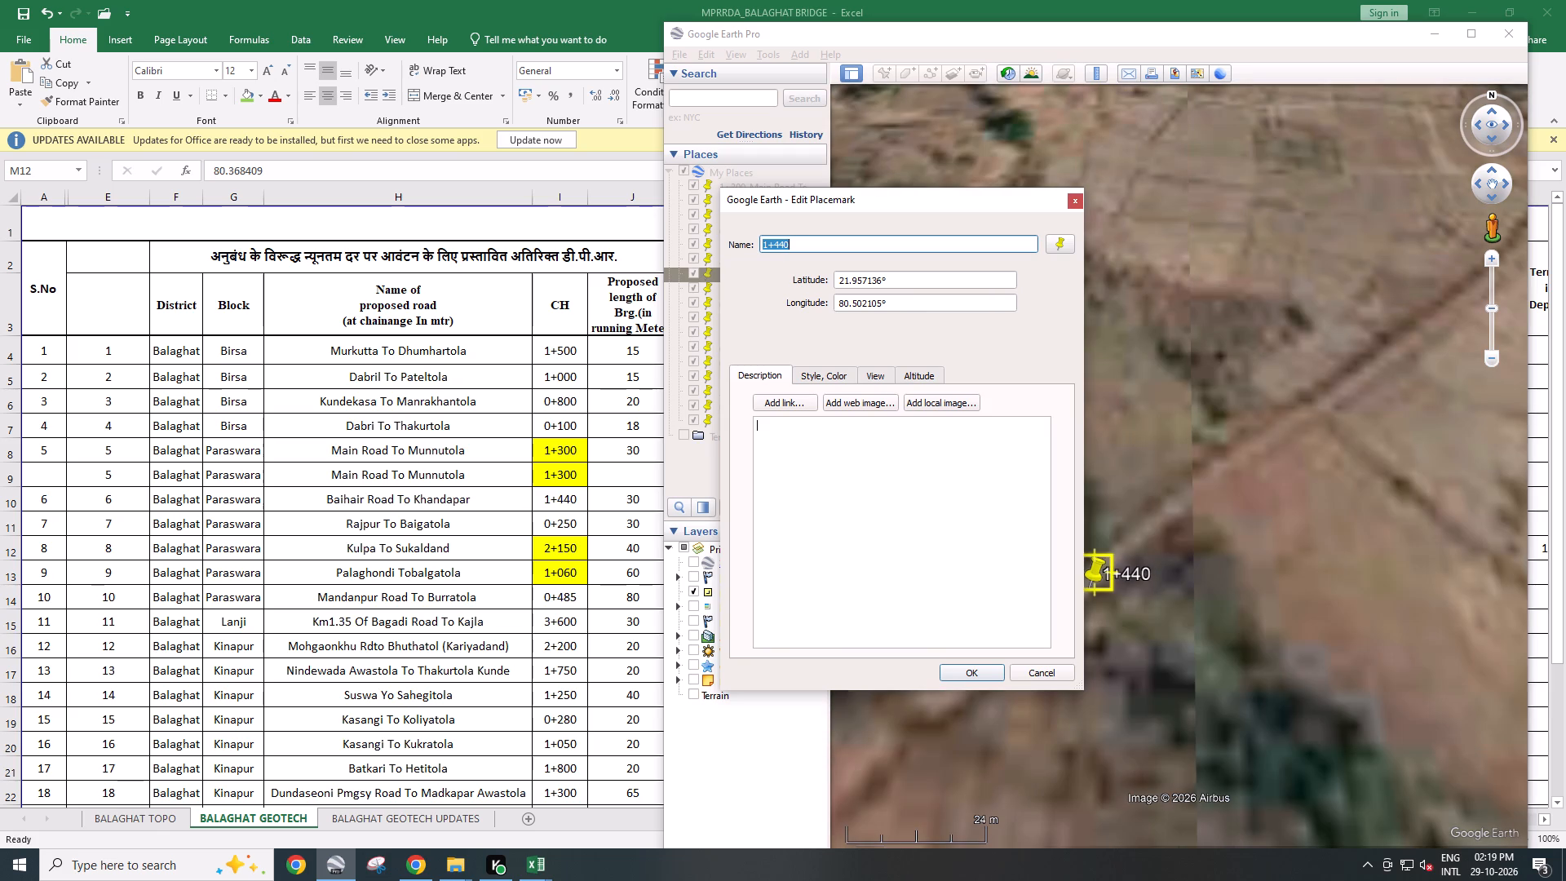
{"action": "left_click_drag", "start_coordinate": [879, 280], "coordinate": [800, 274]}
{"action": "left_click_drag", "start_coordinate": [879, 281], "coordinate": [830, 275]}
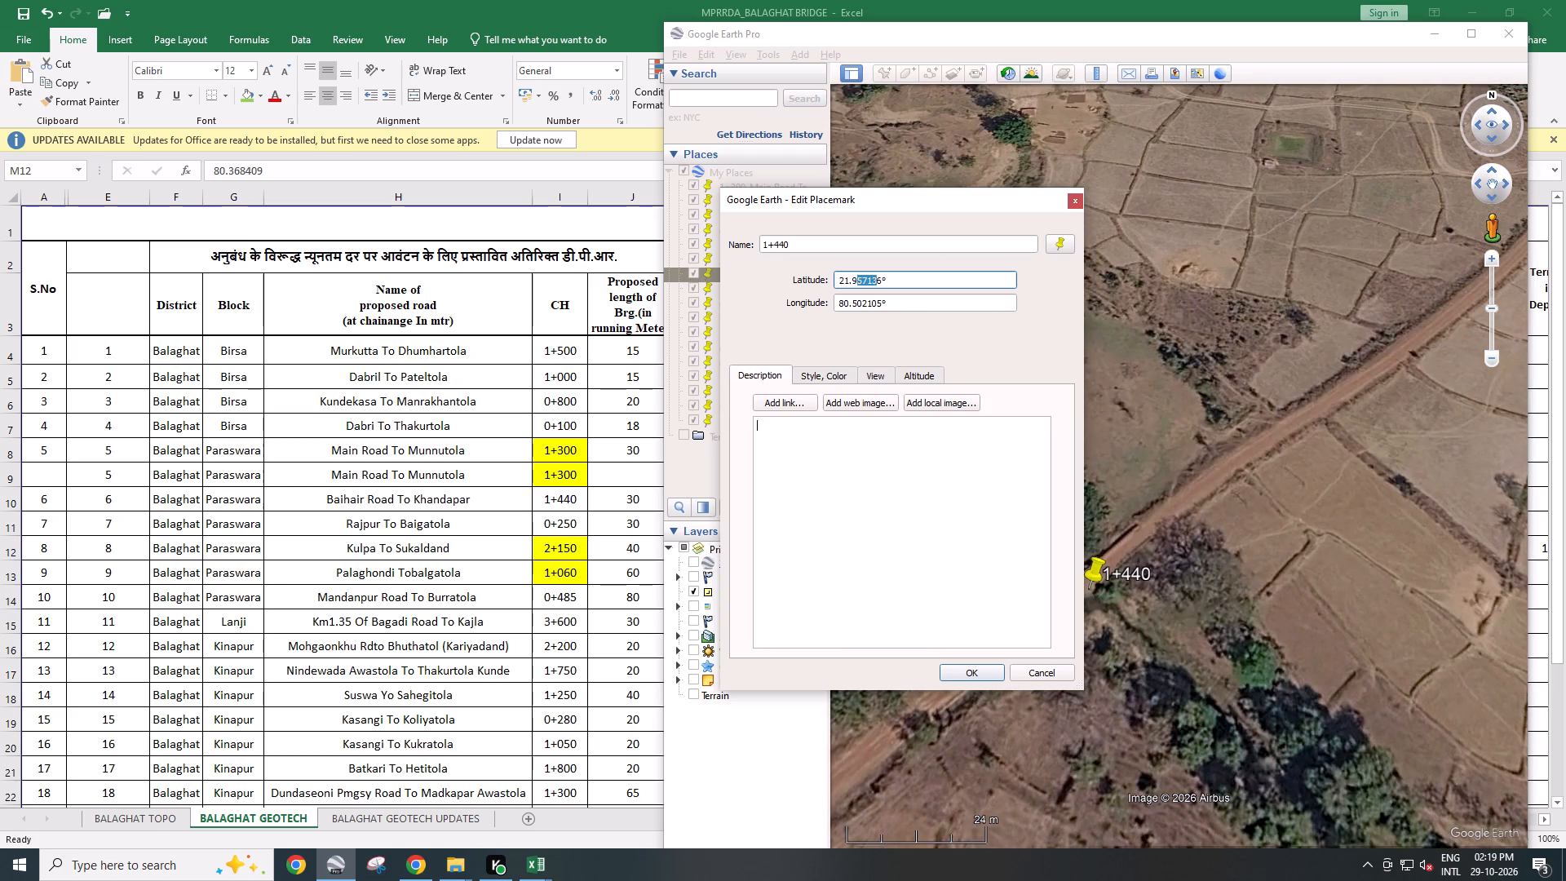
{"action": "left_click_drag", "start_coordinate": [830, 275], "coordinate": [794, 274]}
{"action": "left_click_drag", "start_coordinate": [883, 278], "coordinate": [804, 284]}
{"action": "key", "text": "ctrl+c"}
{"action": "left_click", "coordinate": [623, 507]}
{"action": "left_click", "coordinate": [809, 498]}
{"action": "key", "text": "ctrl+v"}
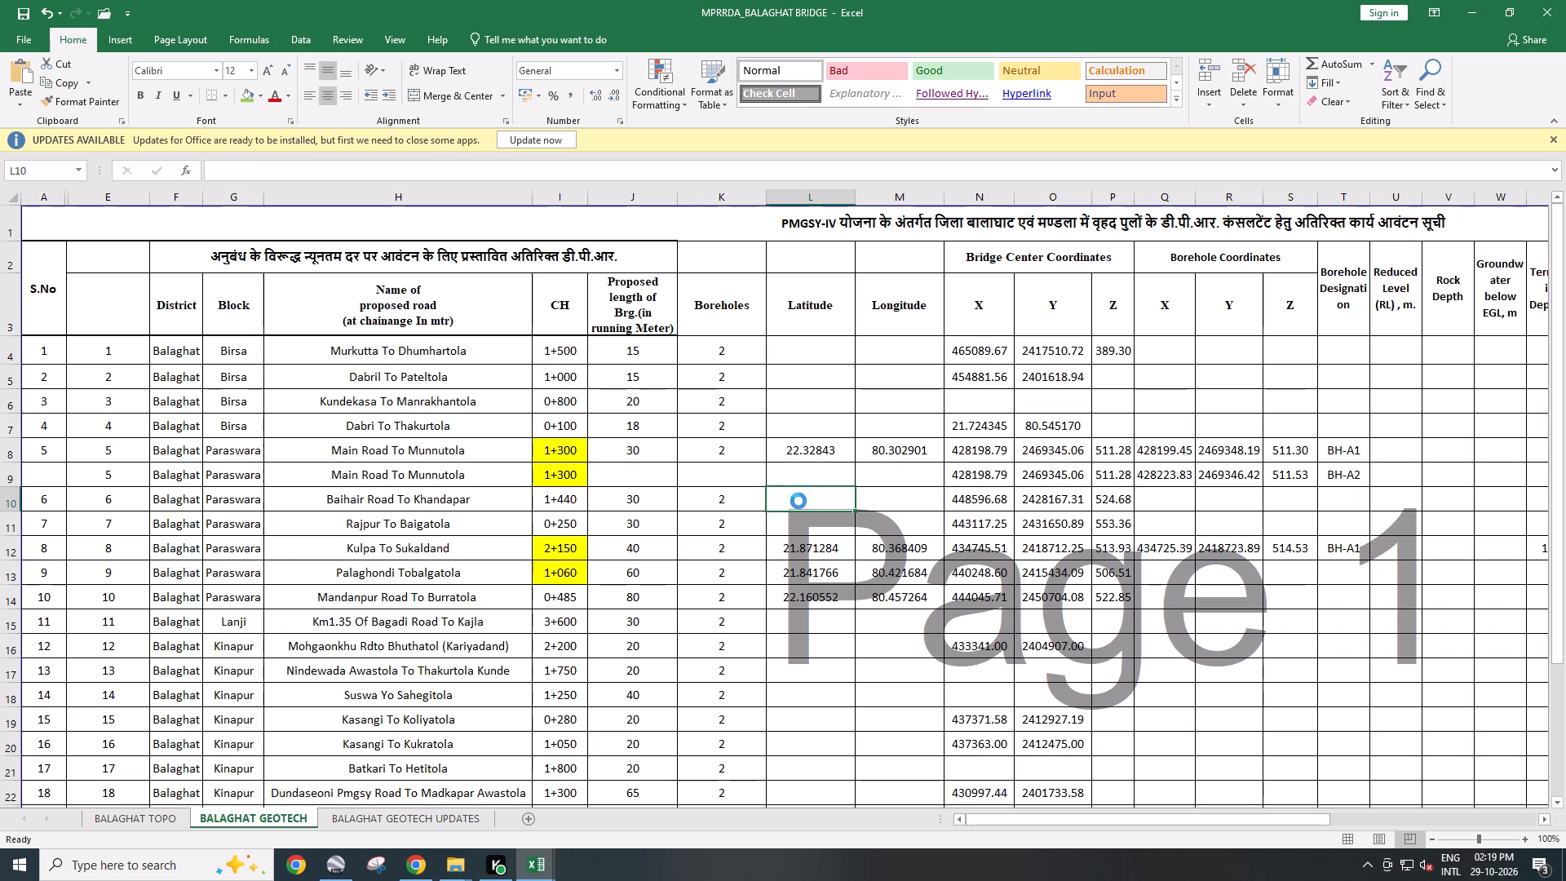
Copy the 1+440 placemark's longitude, 80.502105, from Google Earth into Excel cell M10, save the workbook, and close the placemark's properties.
{"action": "key", "text": "alt+Tab"}
{"action": "left_click_drag", "start_coordinate": [883, 302], "coordinate": [786, 302]}
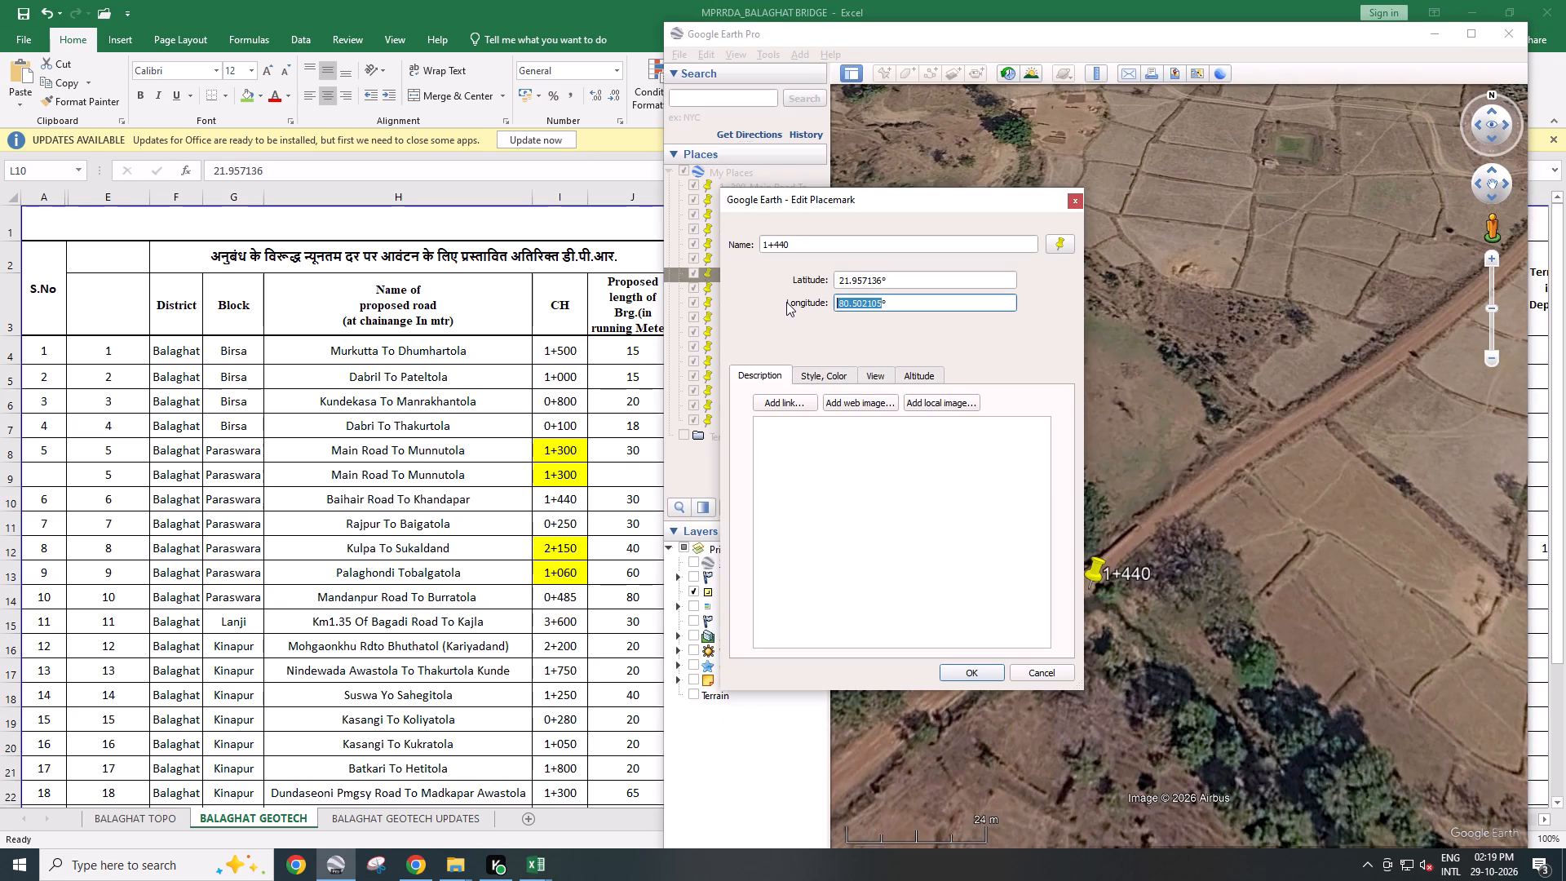
{"action": "key", "text": "ctrl+c"}
{"action": "left_click", "coordinate": [647, 462]}
{"action": "left_click", "coordinate": [896, 494]}
{"action": "key", "text": "ctrl+v"}
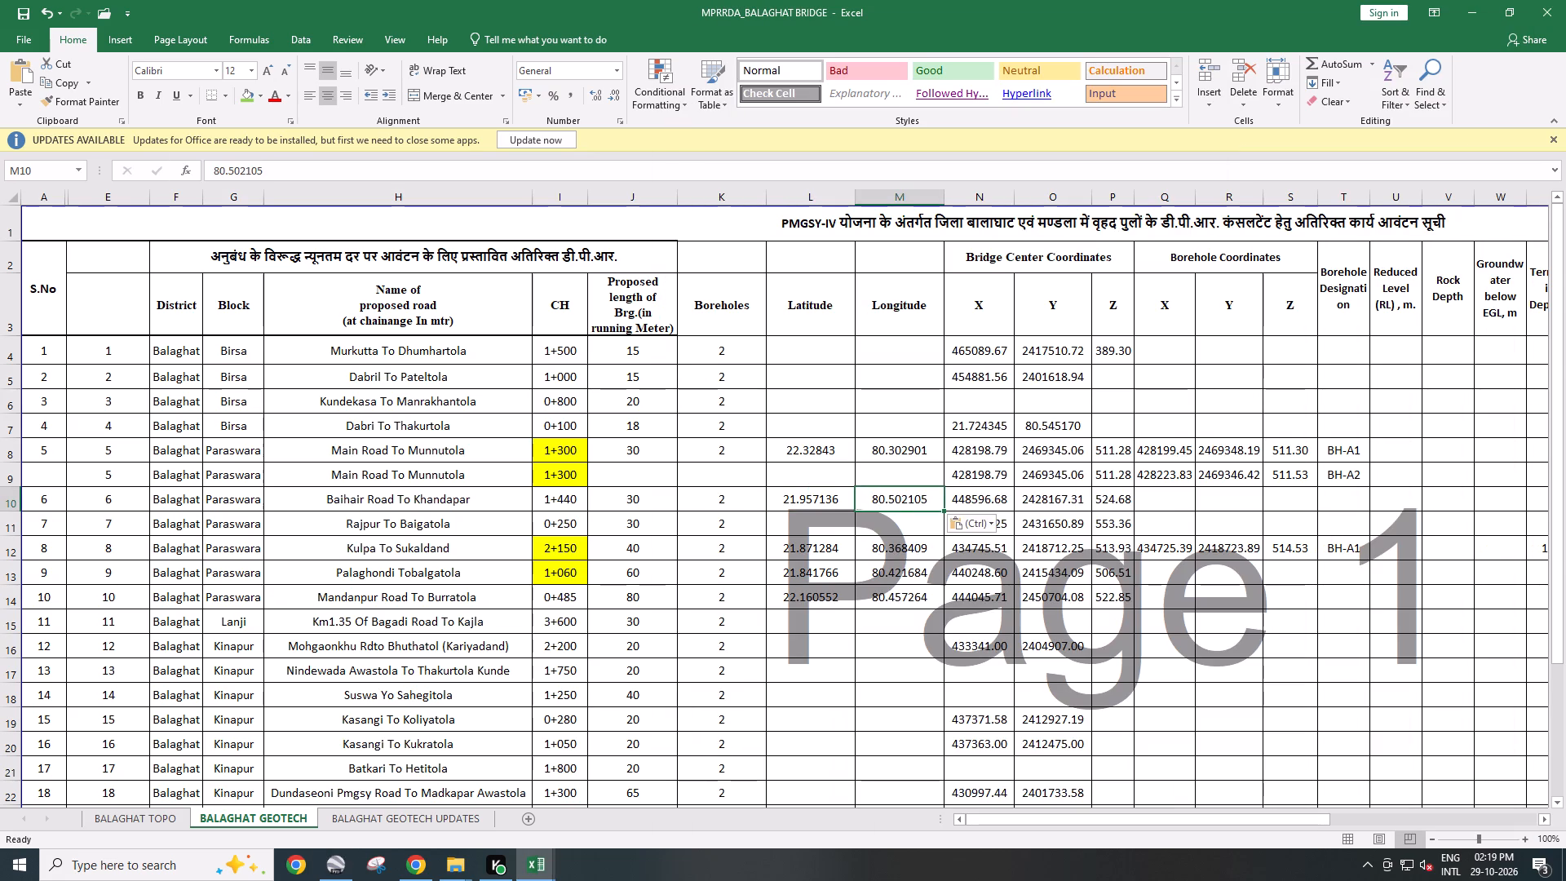
{"action": "key", "text": "ctrl+s"}
{"action": "key", "text": "alt+Tab"}
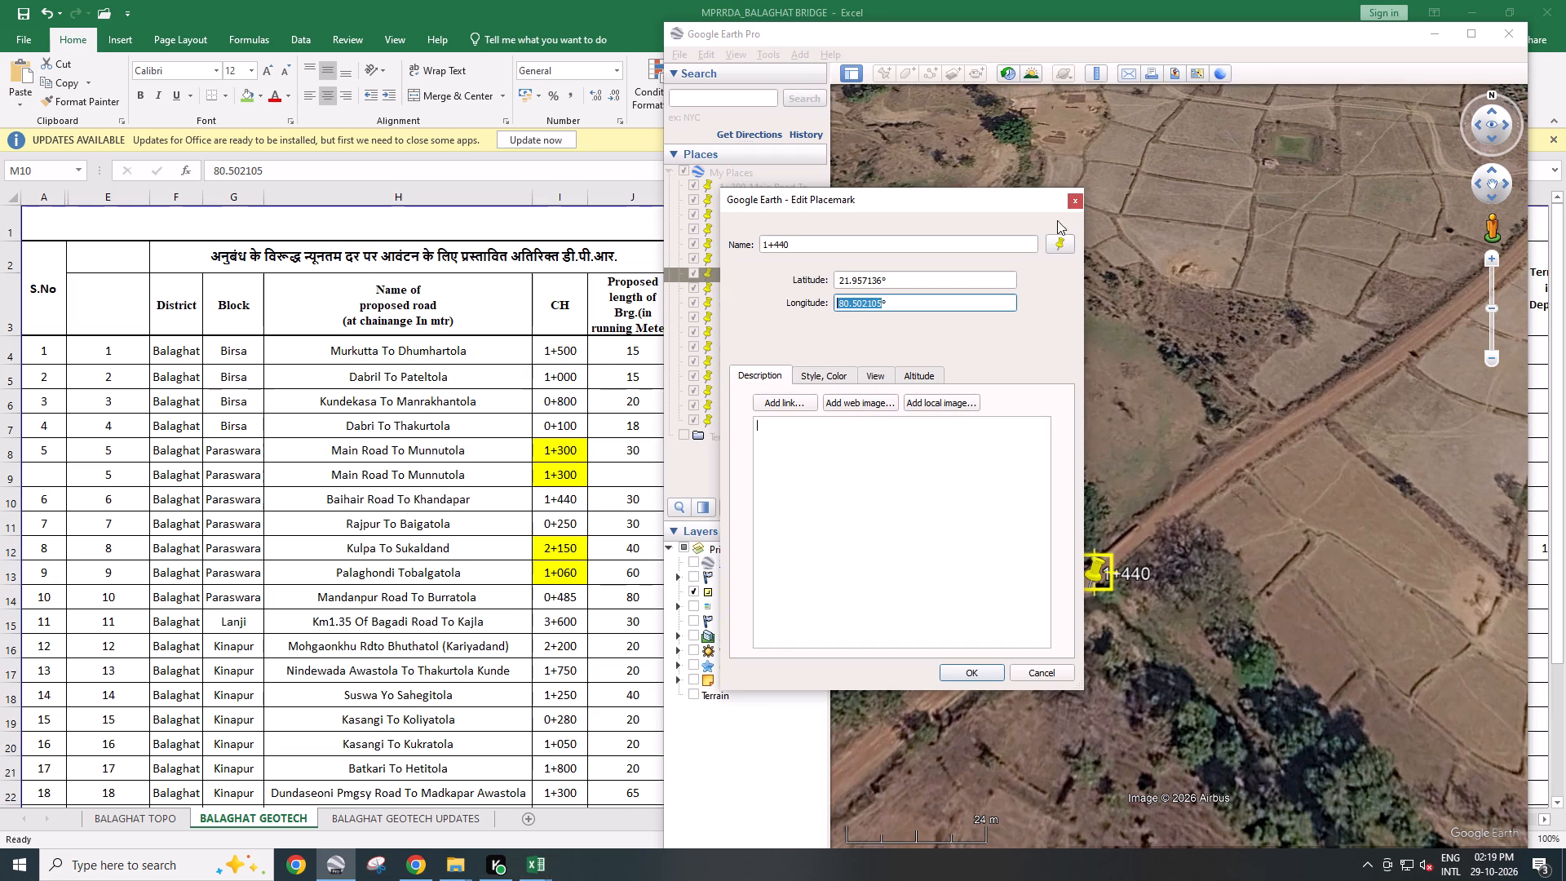
{"action": "left_click", "coordinate": [1071, 205]}
Open the 1+500 placemark's properties in Google Earth and copy its latitude, 21.861289, into Excel cell L4 of the Murkutta To Dhumhartola row.
{"action": "right_click", "coordinate": [743, 288]}
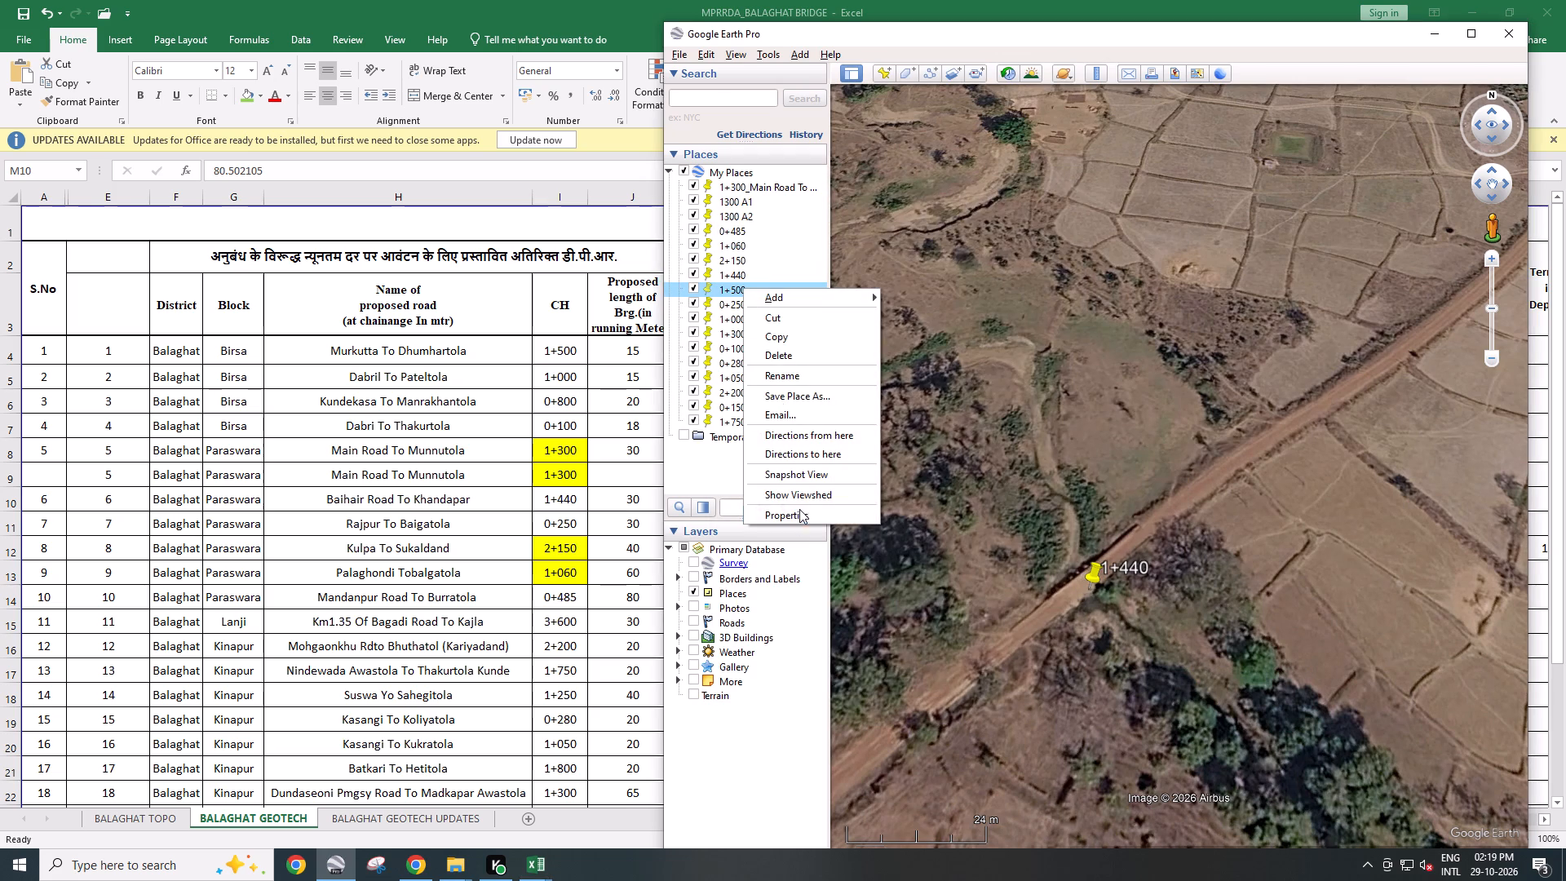
{"action": "left_click", "coordinate": [797, 512]}
{"action": "left_click_drag", "start_coordinate": [880, 280], "coordinate": [798, 281]}
{"action": "key", "text": "ctrl+c"}
{"action": "left_click", "coordinate": [548, 613]}
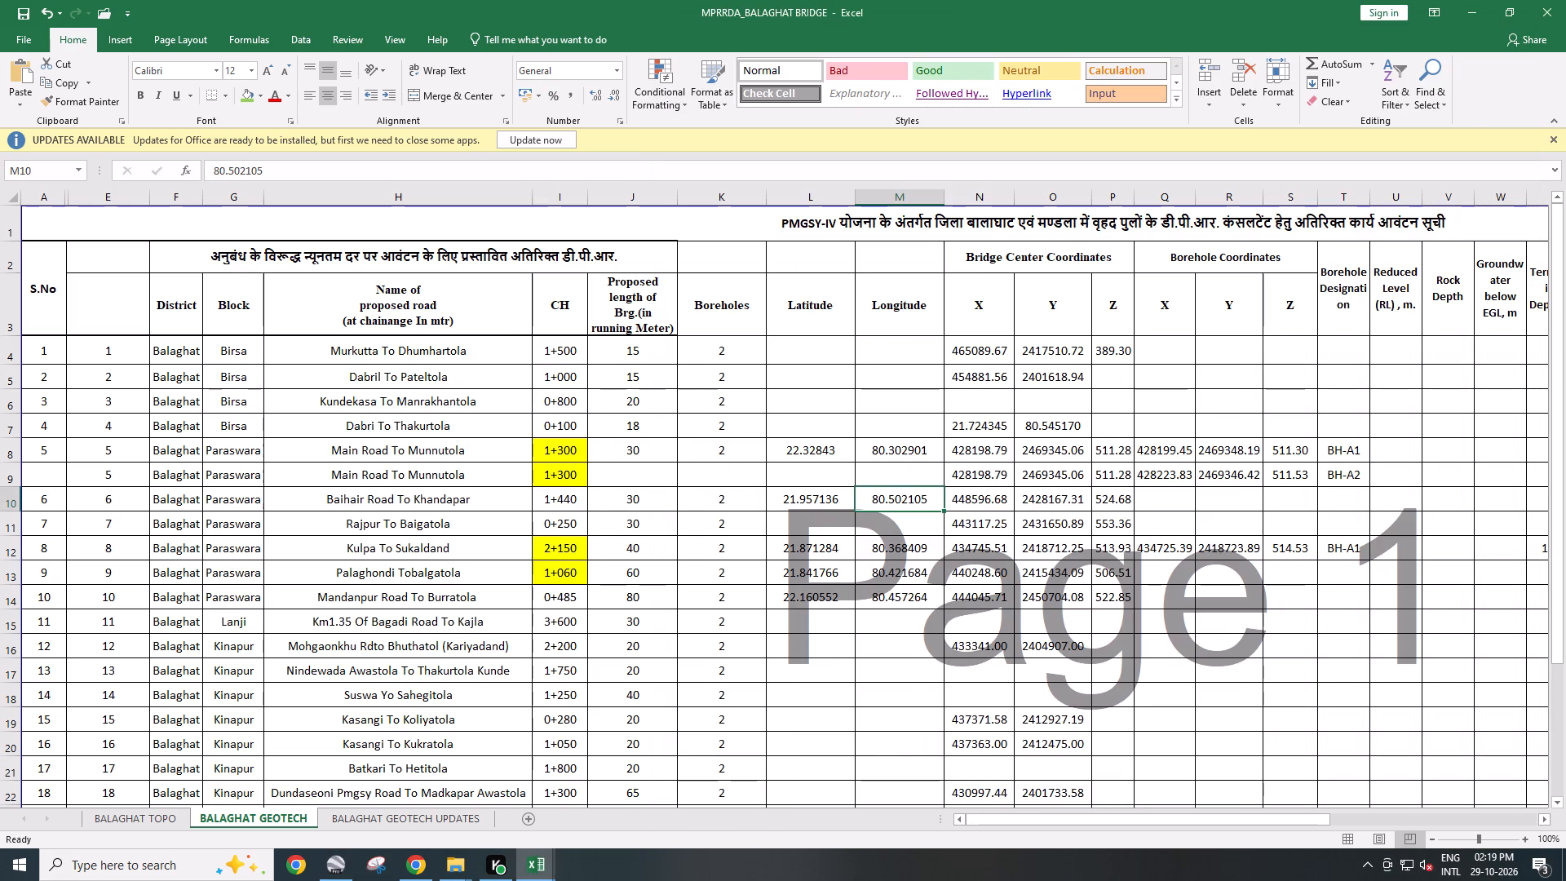
{"action": "scroll", "coordinate": [840, 330], "scroll_direction": "up", "scroll_amount": 2}
{"action": "left_click", "coordinate": [825, 349]}
{"action": "key", "text": "ctrl+v"}
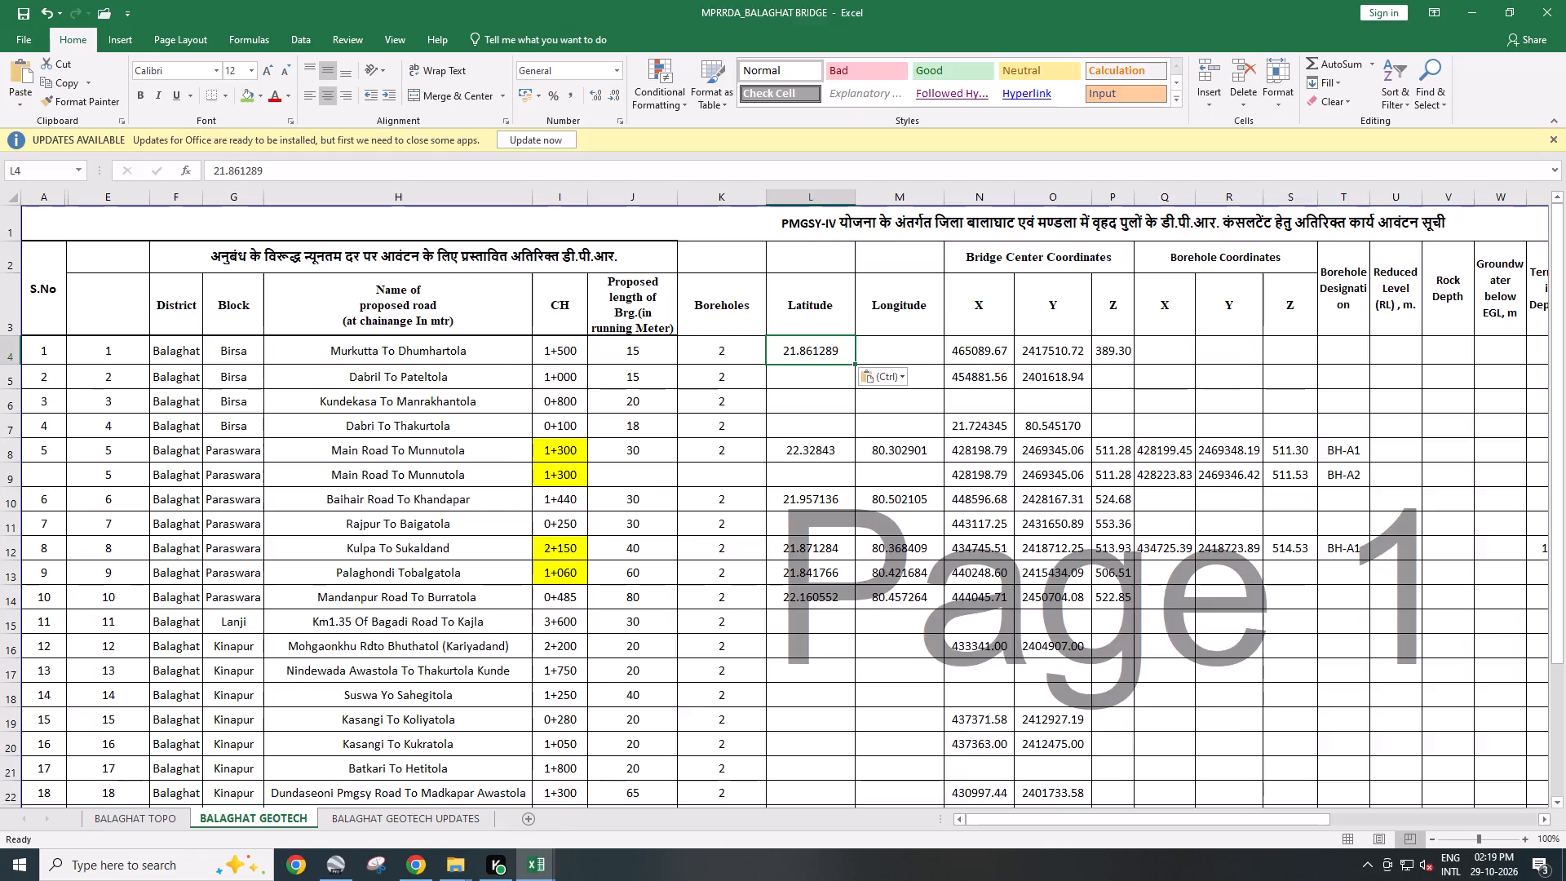
Copy the 1+500 placemark's longitude, 80.662403, from Google Earth into Excel cell M4 of the same row, and close the placemark's properties.
{"action": "key", "text": "alt+Tab"}
{"action": "left_click_drag", "start_coordinate": [880, 303], "coordinate": [736, 300]}
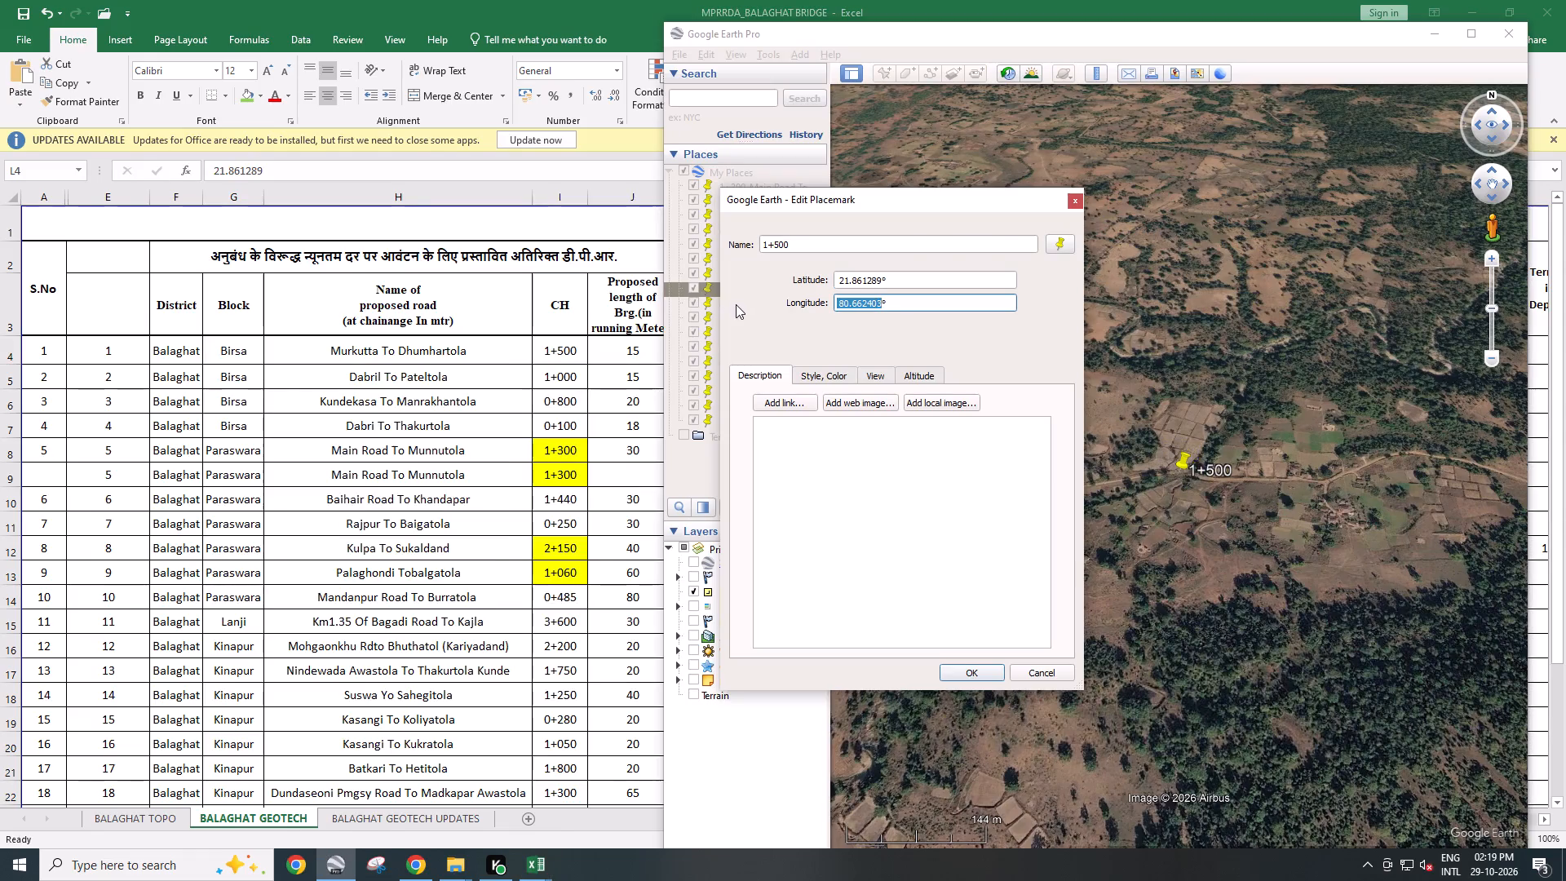
{"action": "key", "text": "ctrl+c"}
{"action": "left_click", "coordinate": [589, 411]}
{"action": "left_click", "coordinate": [915, 348]}
{"action": "key", "text": "ctrl+v"}
{"action": "key", "text": "alt+Tab"}
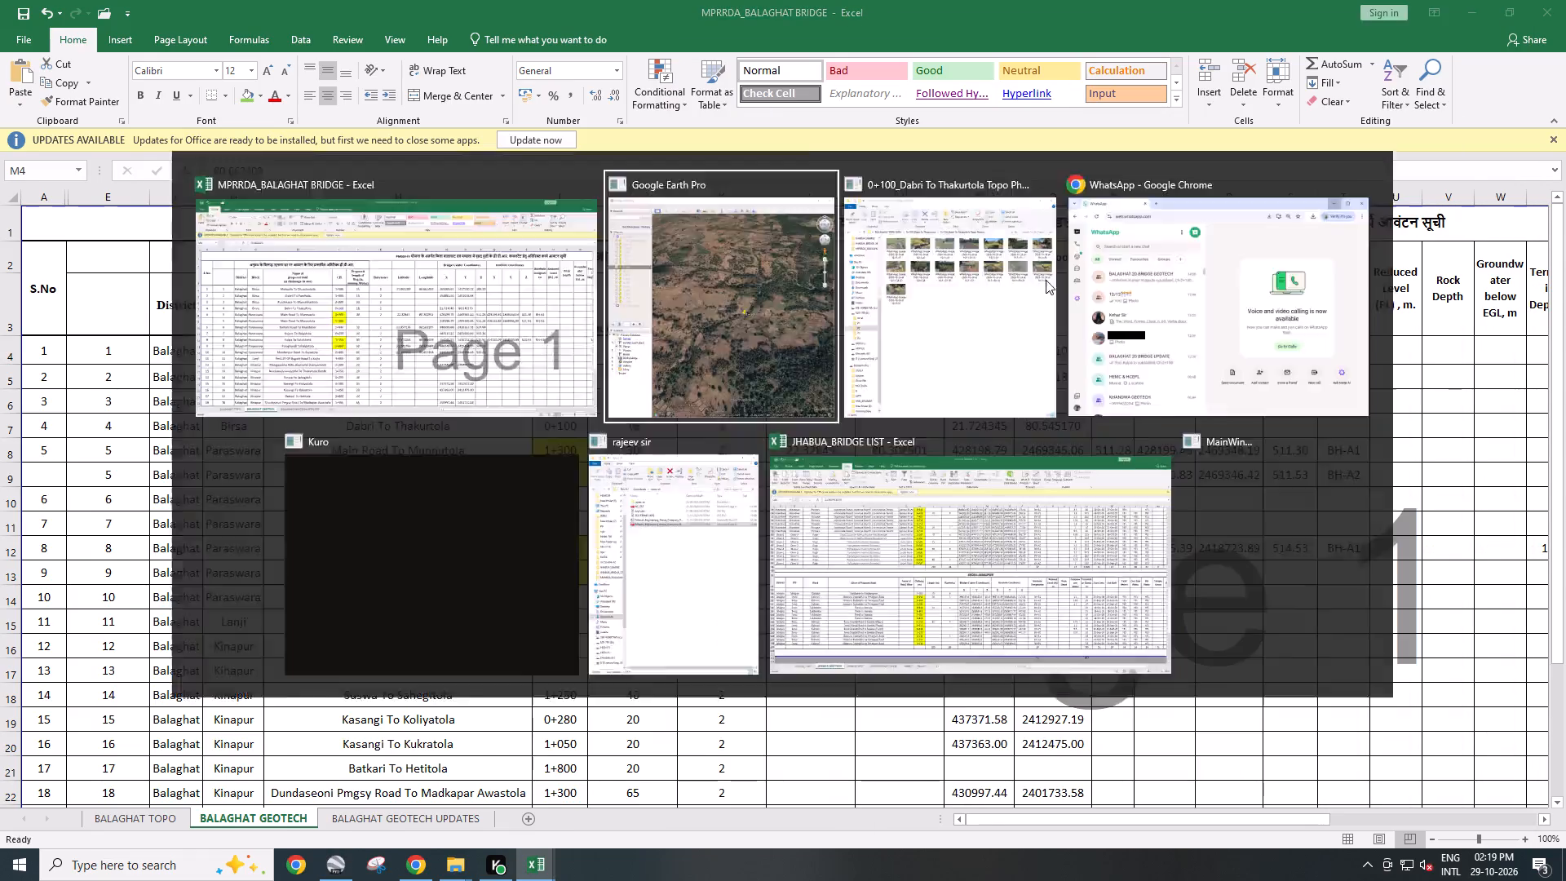
{"action": "left_click", "coordinate": [1075, 203]}
Open the 0+250 placemark's properties in Google Earth and copy its latitude, 21.988315, into Excel cell L11 of the Rajpur To Baigatola row.
{"action": "right_click", "coordinate": [738, 308]}
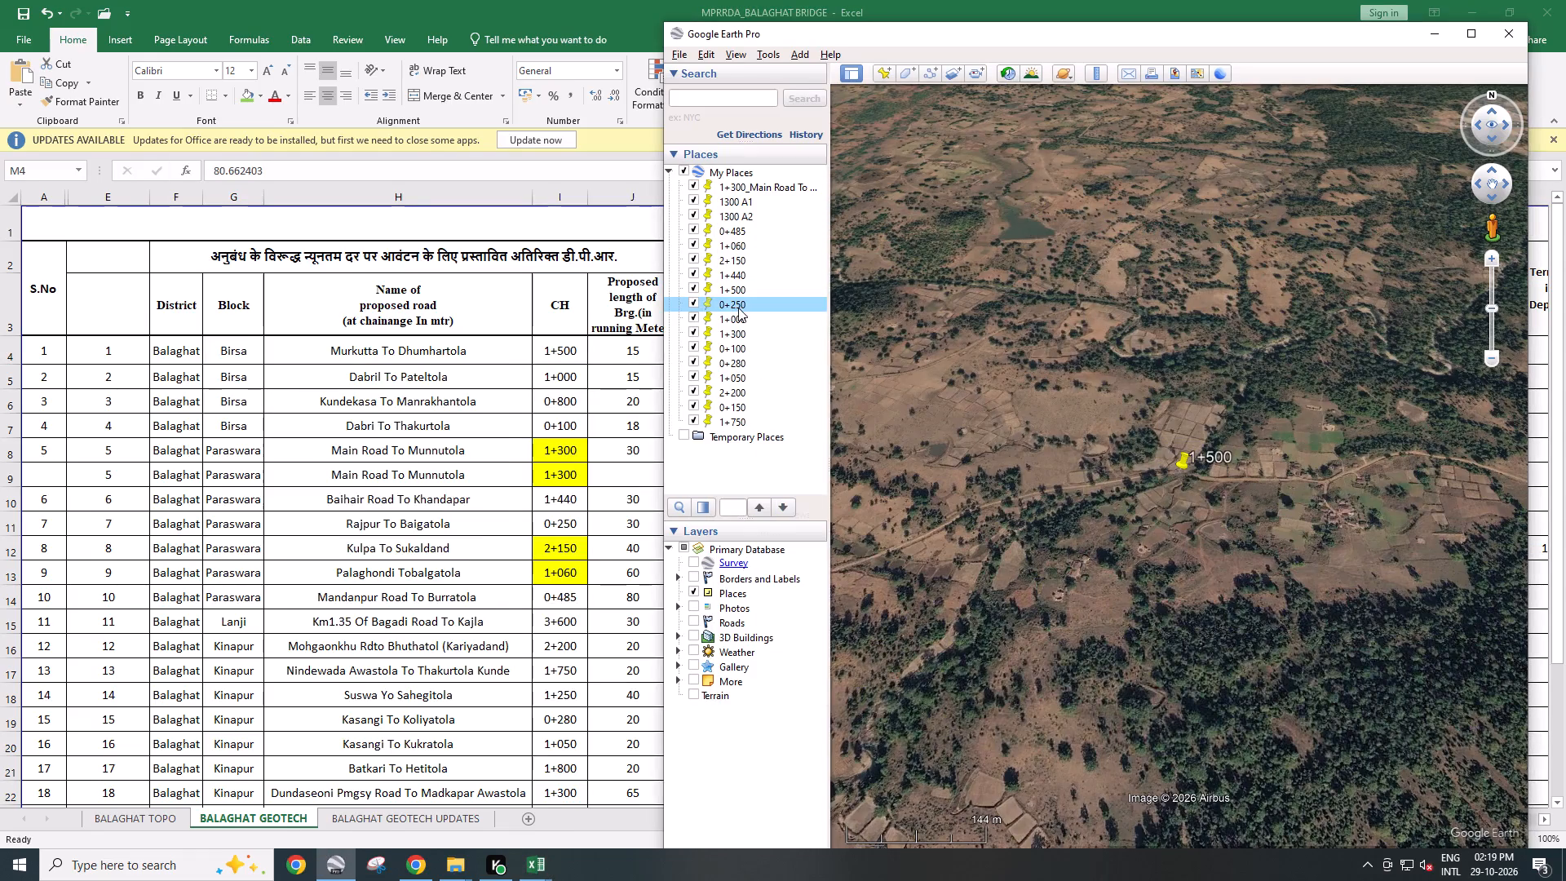
{"action": "left_click", "coordinate": [781, 533]}
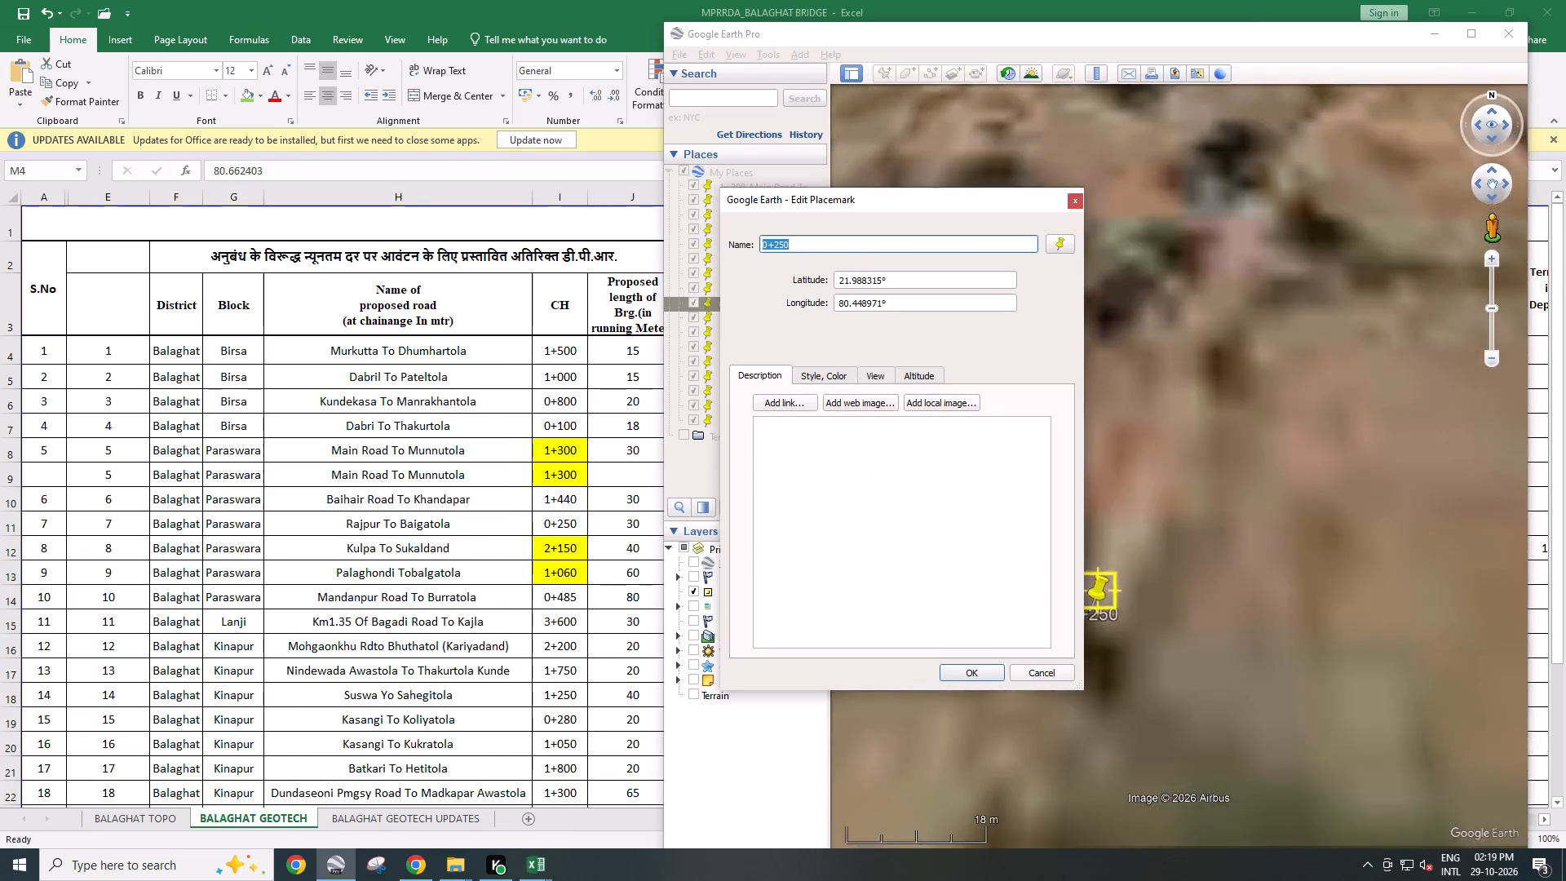
{"action": "left_click_drag", "start_coordinate": [880, 280], "coordinate": [798, 269]}
{"action": "key", "text": "ctrl+c"}
{"action": "left_click", "coordinate": [579, 507]}
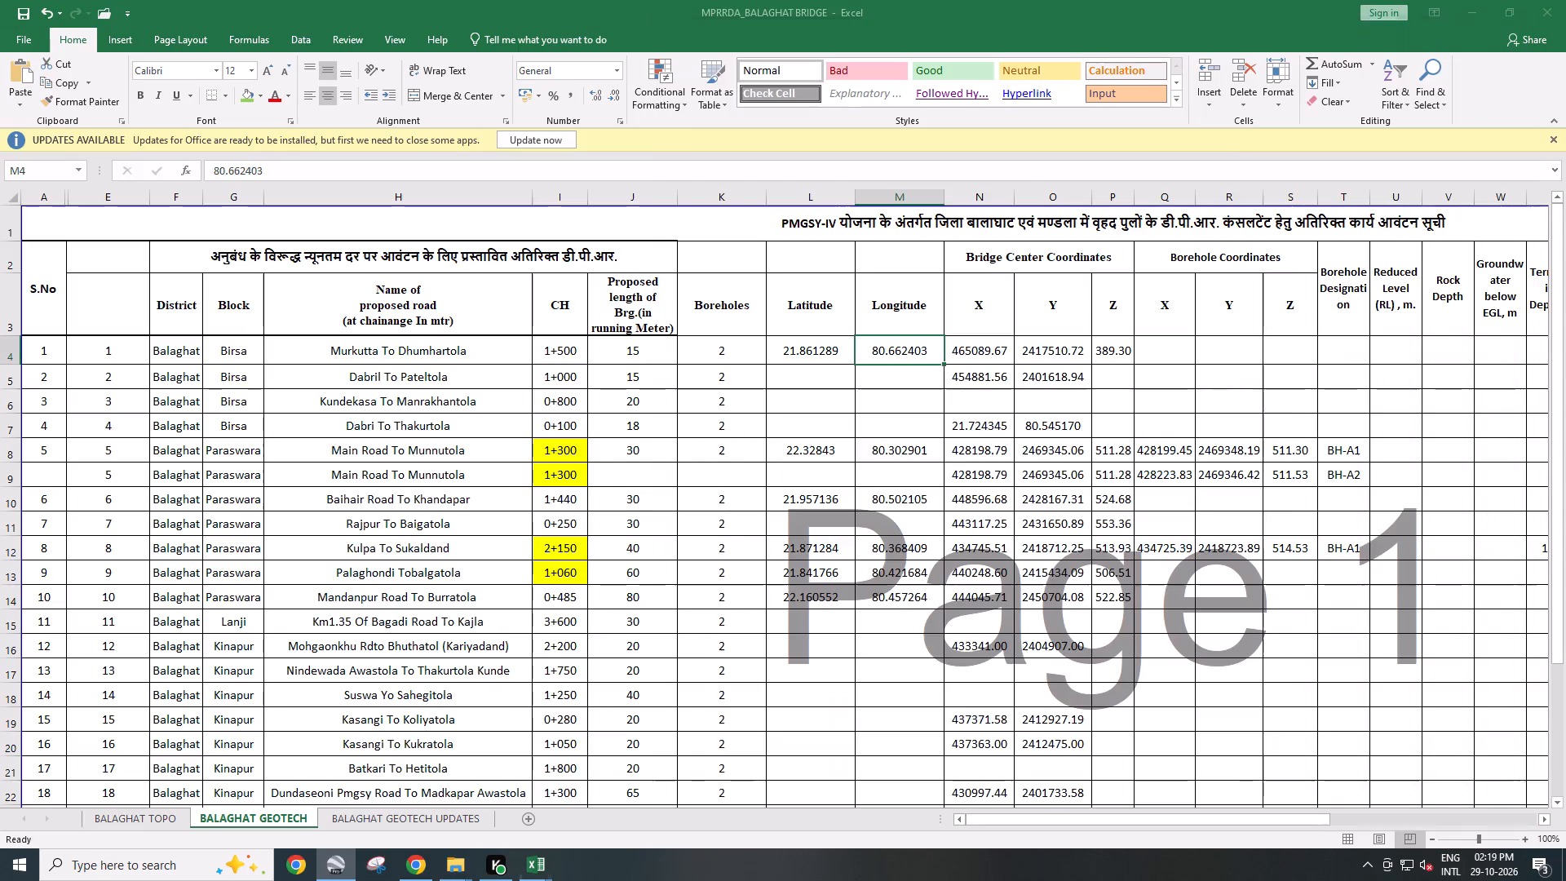
{"action": "left_click", "coordinate": [817, 525]}
{"action": "key", "text": "ctrl+v"}
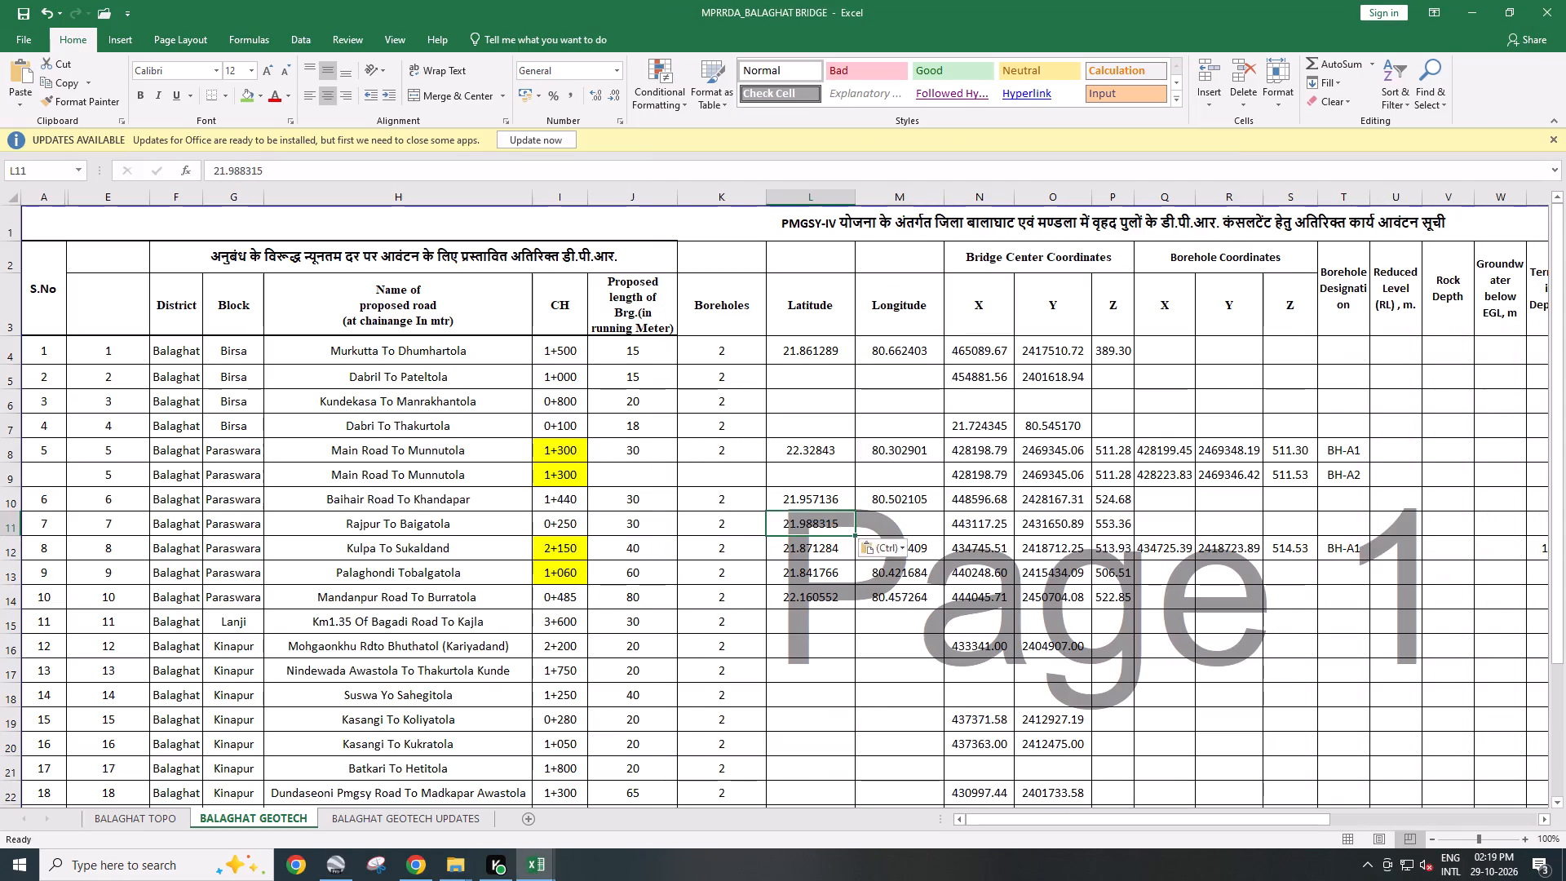
Copy the 0+250 placemark's longitude, 80.448971, from Google Earth into Excel cell M11 of the Rajpur To Baigatola row, and close the placemark's properties.
{"action": "key", "text": "alt+Tab"}
{"action": "left_click_drag", "start_coordinate": [881, 304], "coordinate": [740, 299]}
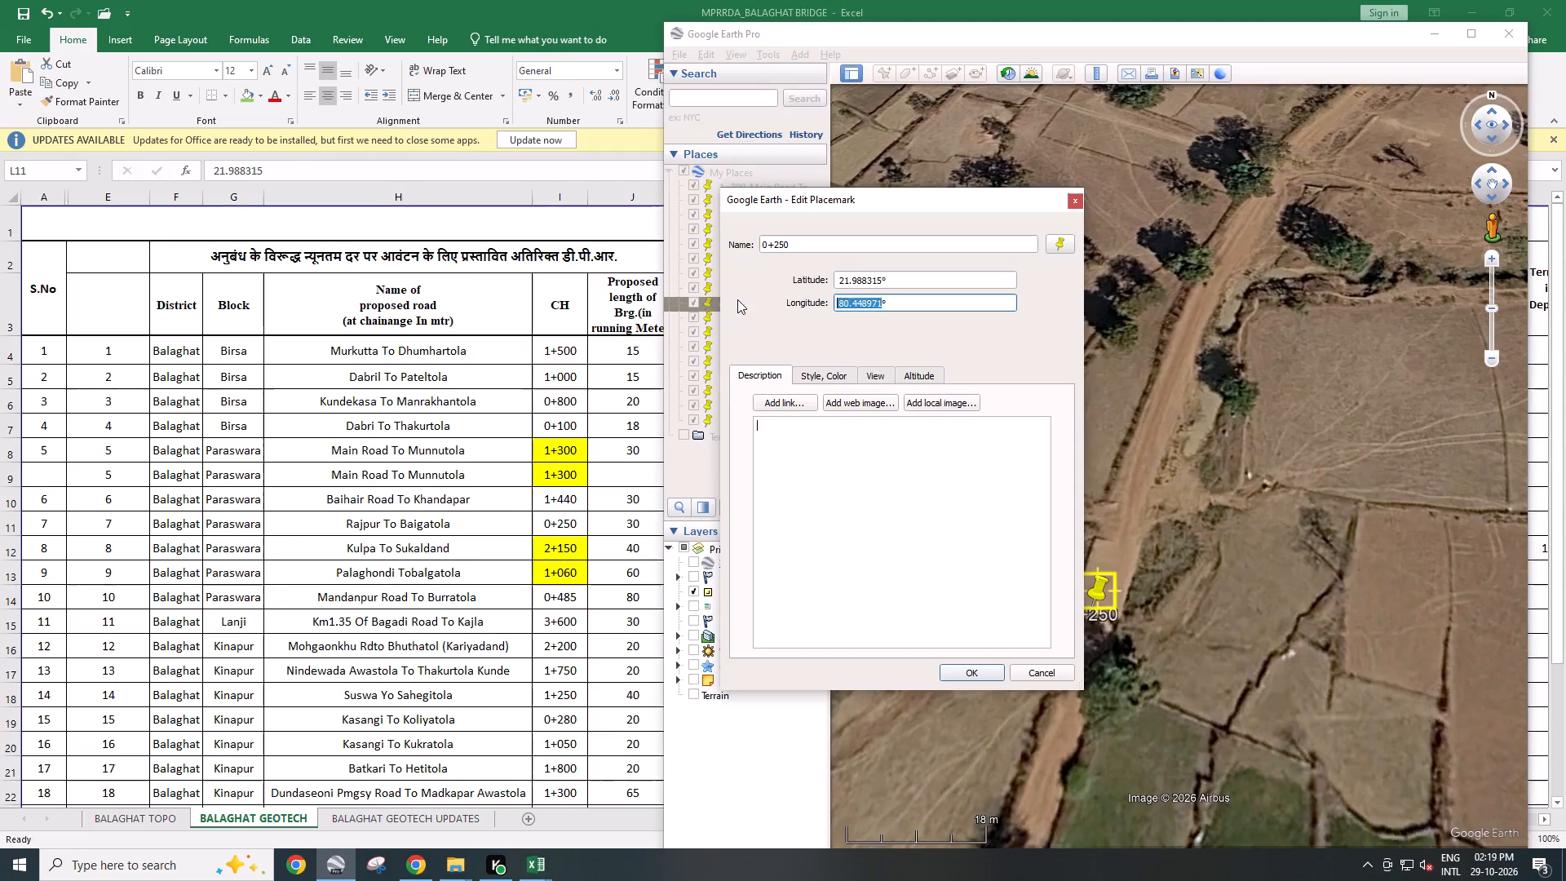
{"action": "key", "text": "ctrl+c"}
{"action": "left_click_drag", "start_coordinate": [559, 485], "coordinate": [563, 492]}
{"action": "left_click", "coordinate": [877, 529]}
{"action": "key", "text": "ctrl+v"}
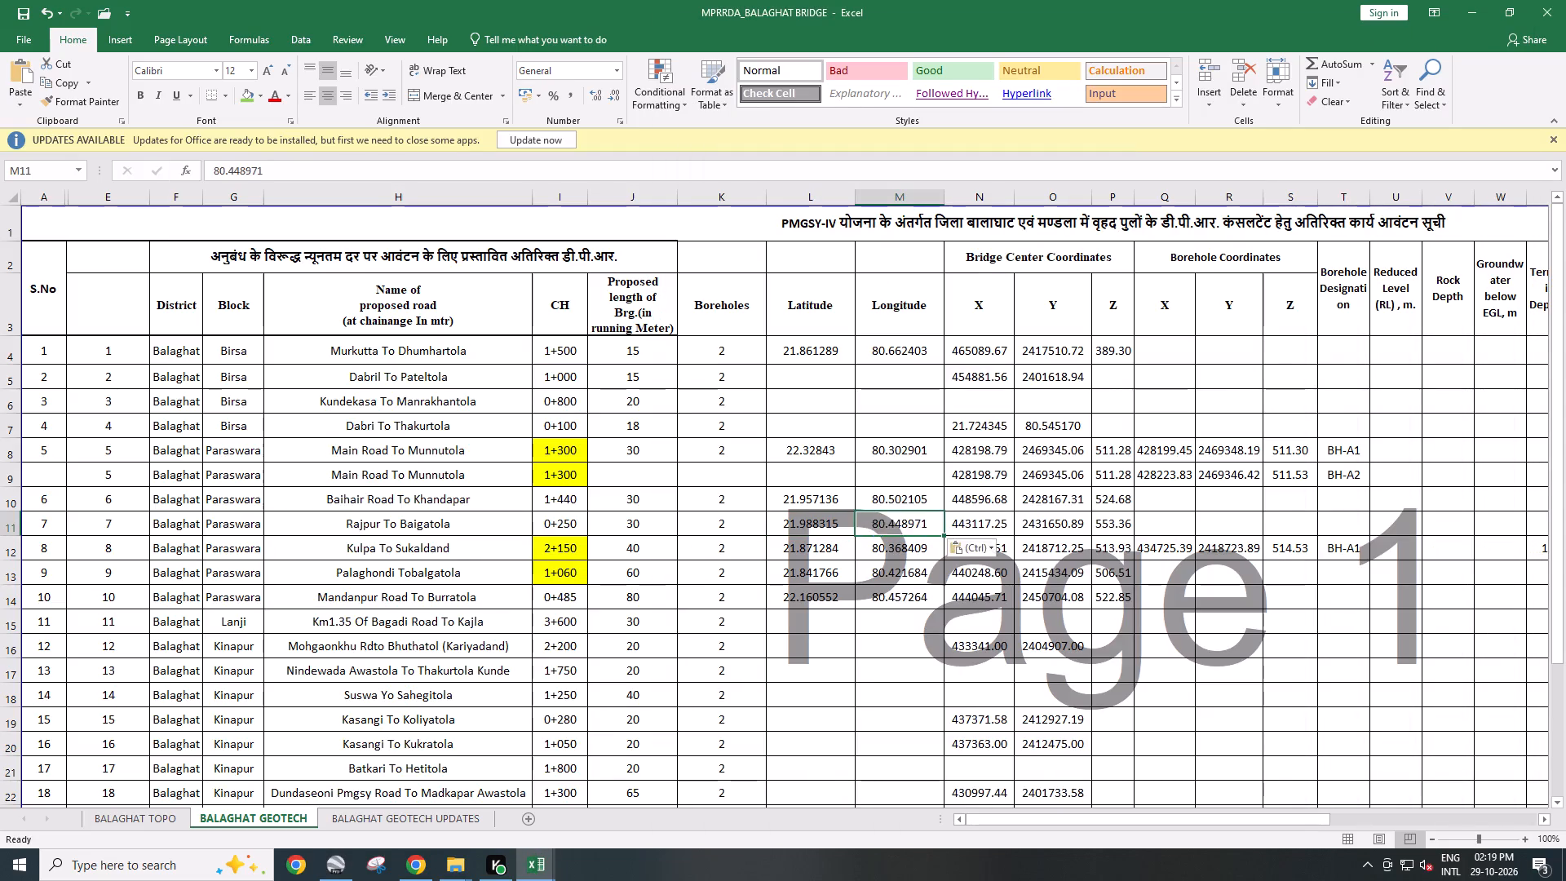
{"action": "key", "text": "alt+Tab"}
{"action": "left_click", "coordinate": [1075, 206]}
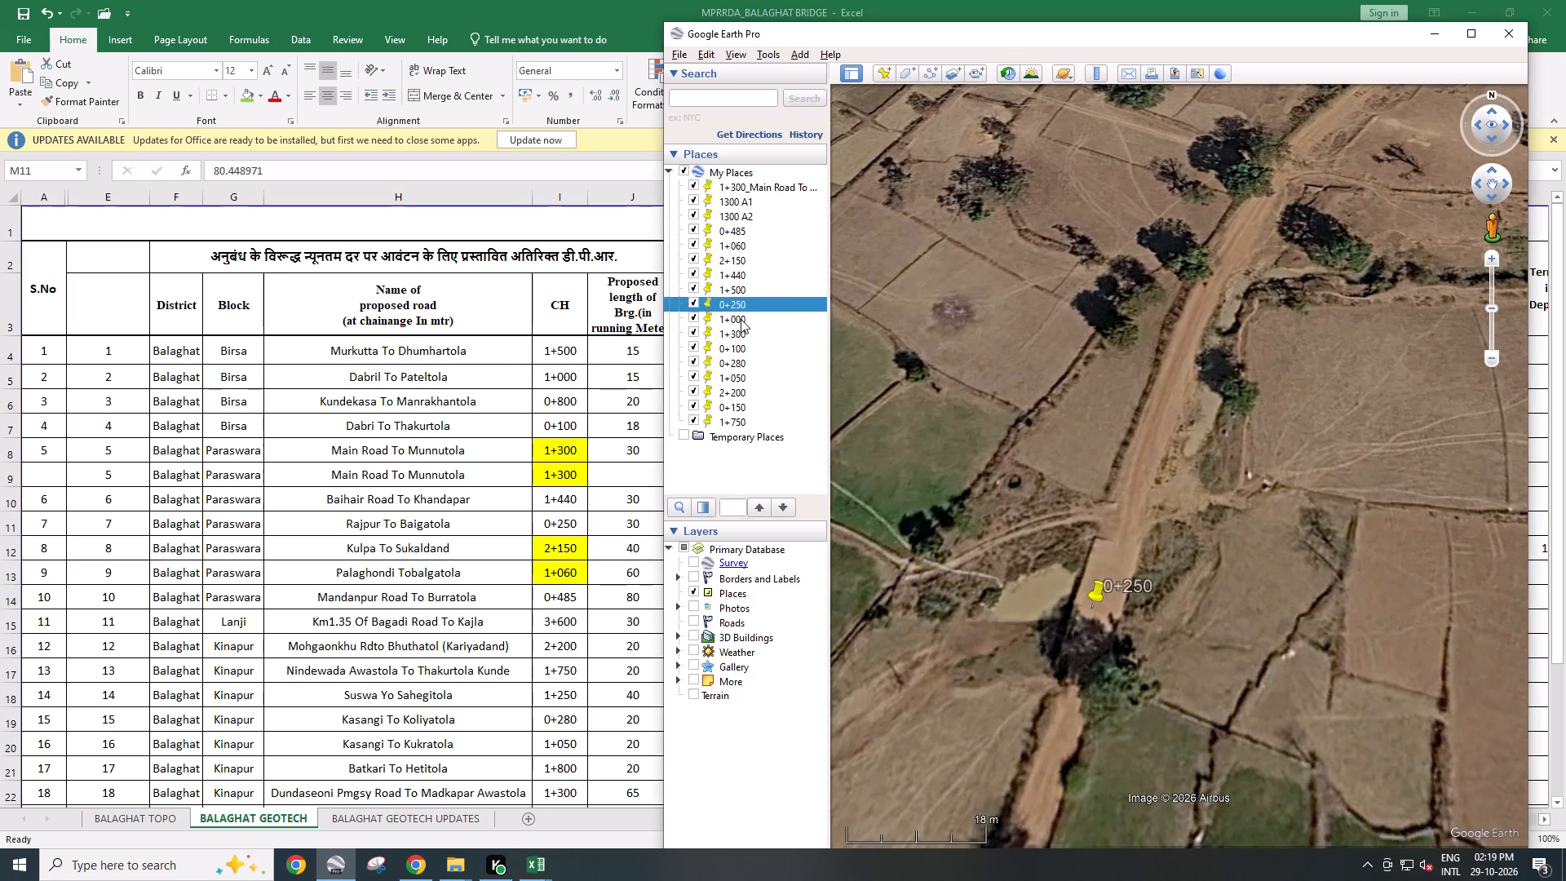
Open the 1+000 placemark's properties in Google Earth and copy its latitude, 21.717470, into Excel cell L5 of the Dabril To Pateltola row.
{"action": "right_click", "coordinate": [741, 319]}
{"action": "left_click", "coordinate": [794, 542]}
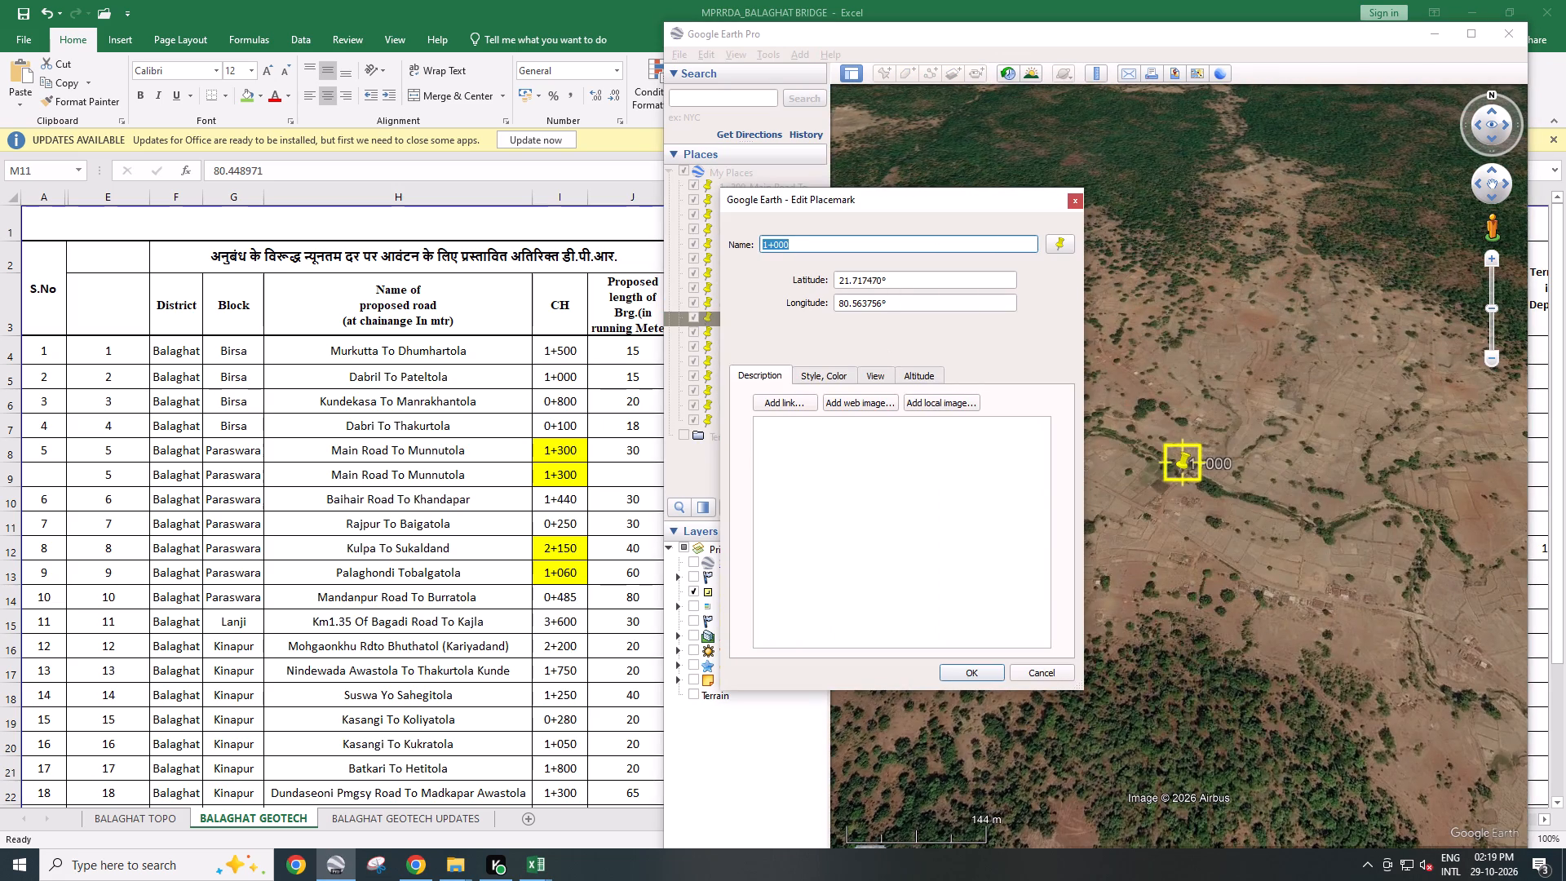
{"action": "left_click_drag", "start_coordinate": [879, 281], "coordinate": [787, 276]}
{"action": "left_click_drag", "start_coordinate": [880, 277], "coordinate": [783, 277]}
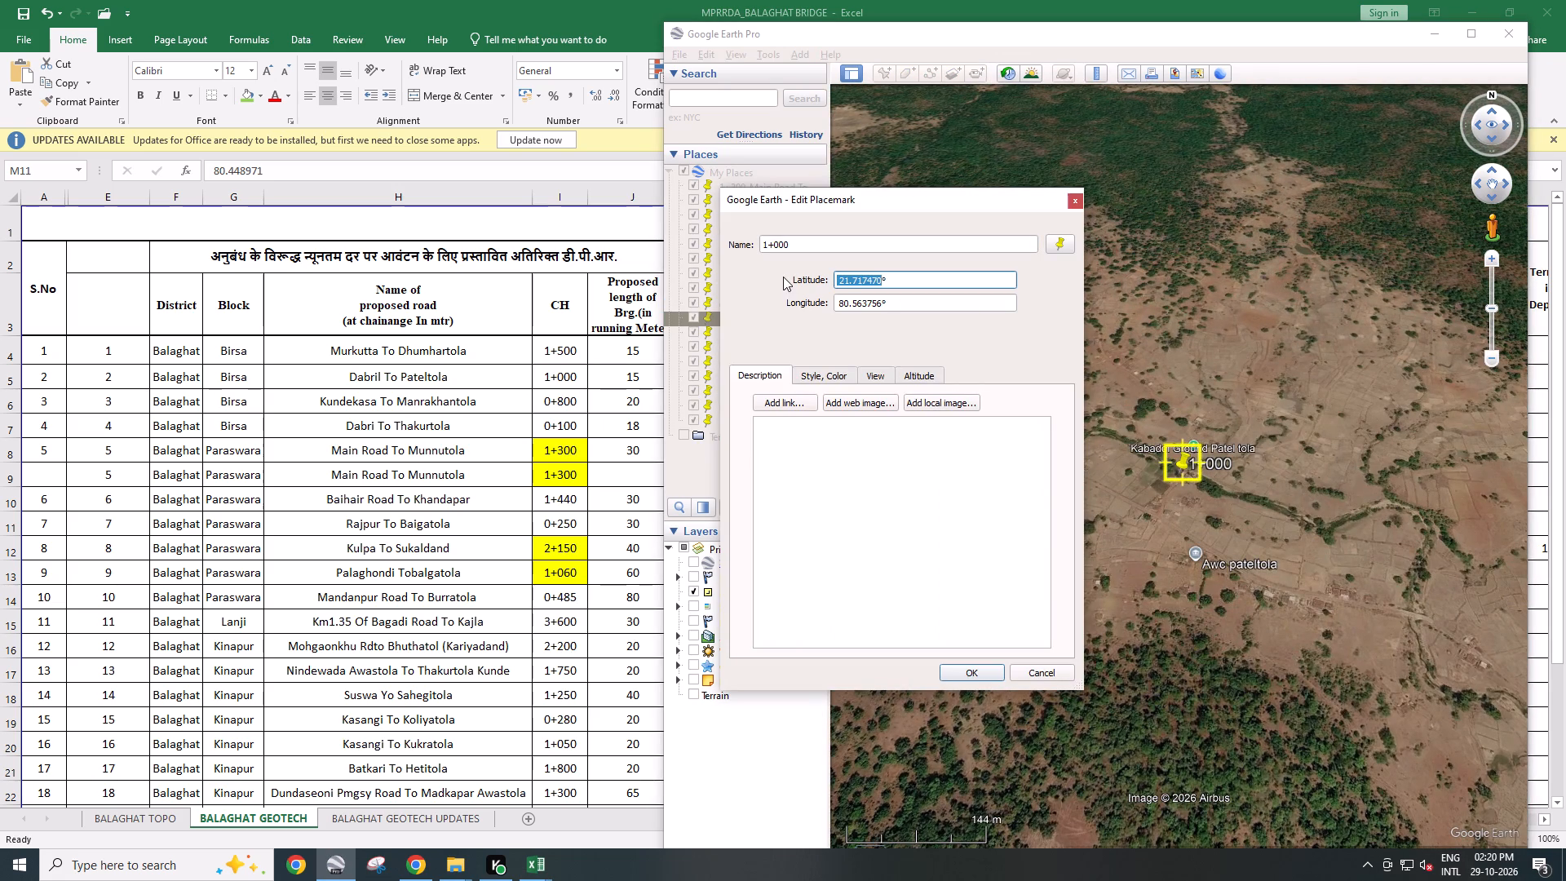
{"action": "key", "text": "ctrl+c"}
{"action": "left_click", "coordinate": [558, 621]}
{"action": "left_click", "coordinate": [791, 377]}
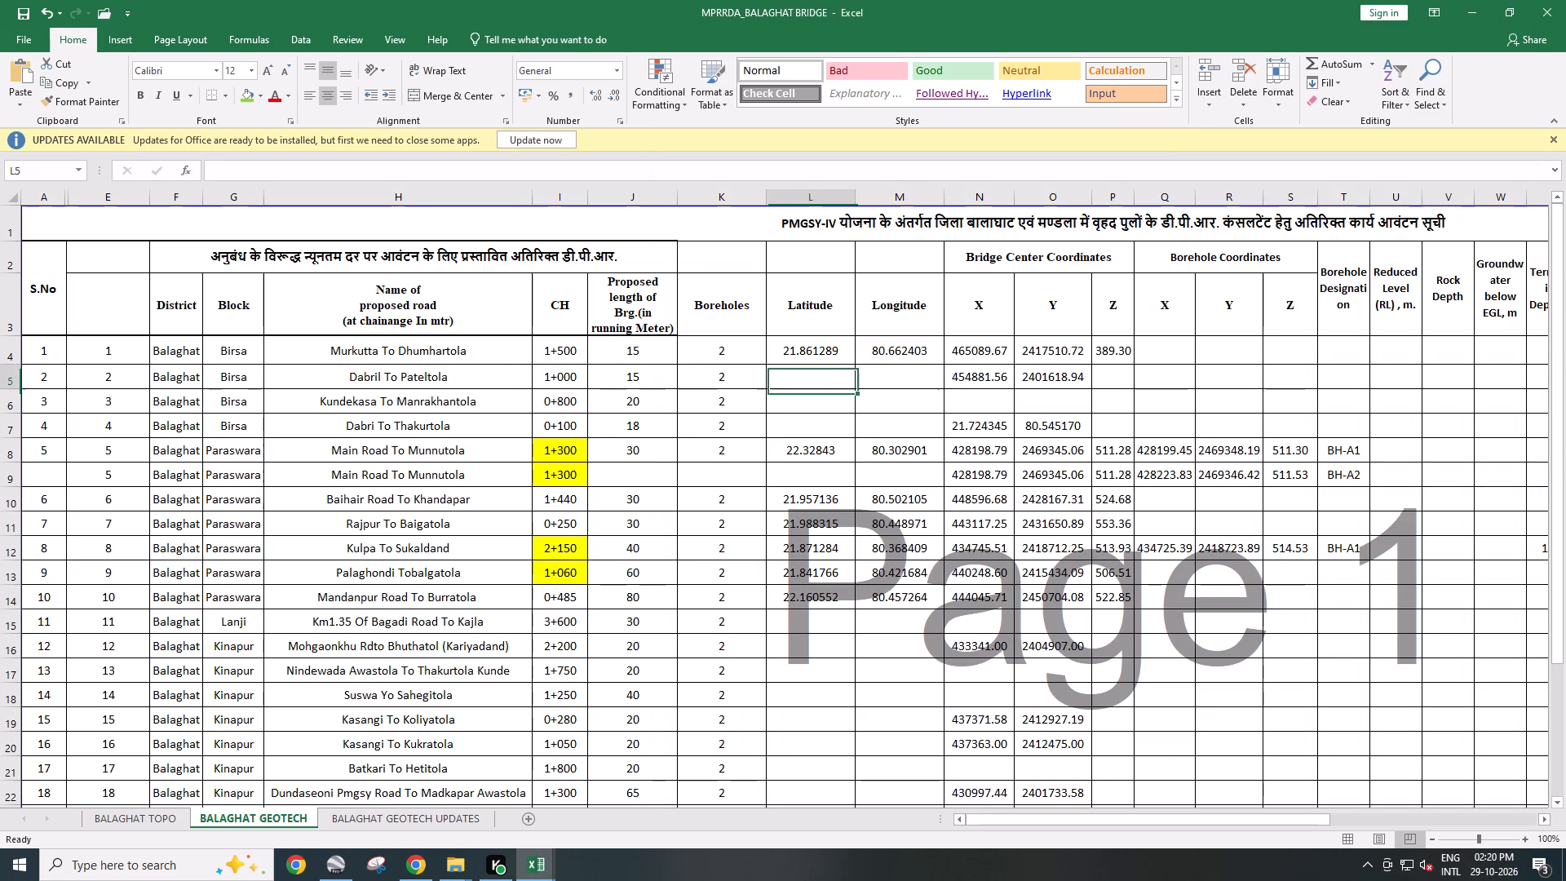
{"action": "key", "text": "ctrl+v"}
Copy the 1+000 placemark's longitude, 80.563756, from Google Earth into Excel cell M5 of the same row, and close the placemark's properties.
{"action": "key", "text": "alt+Tab"}
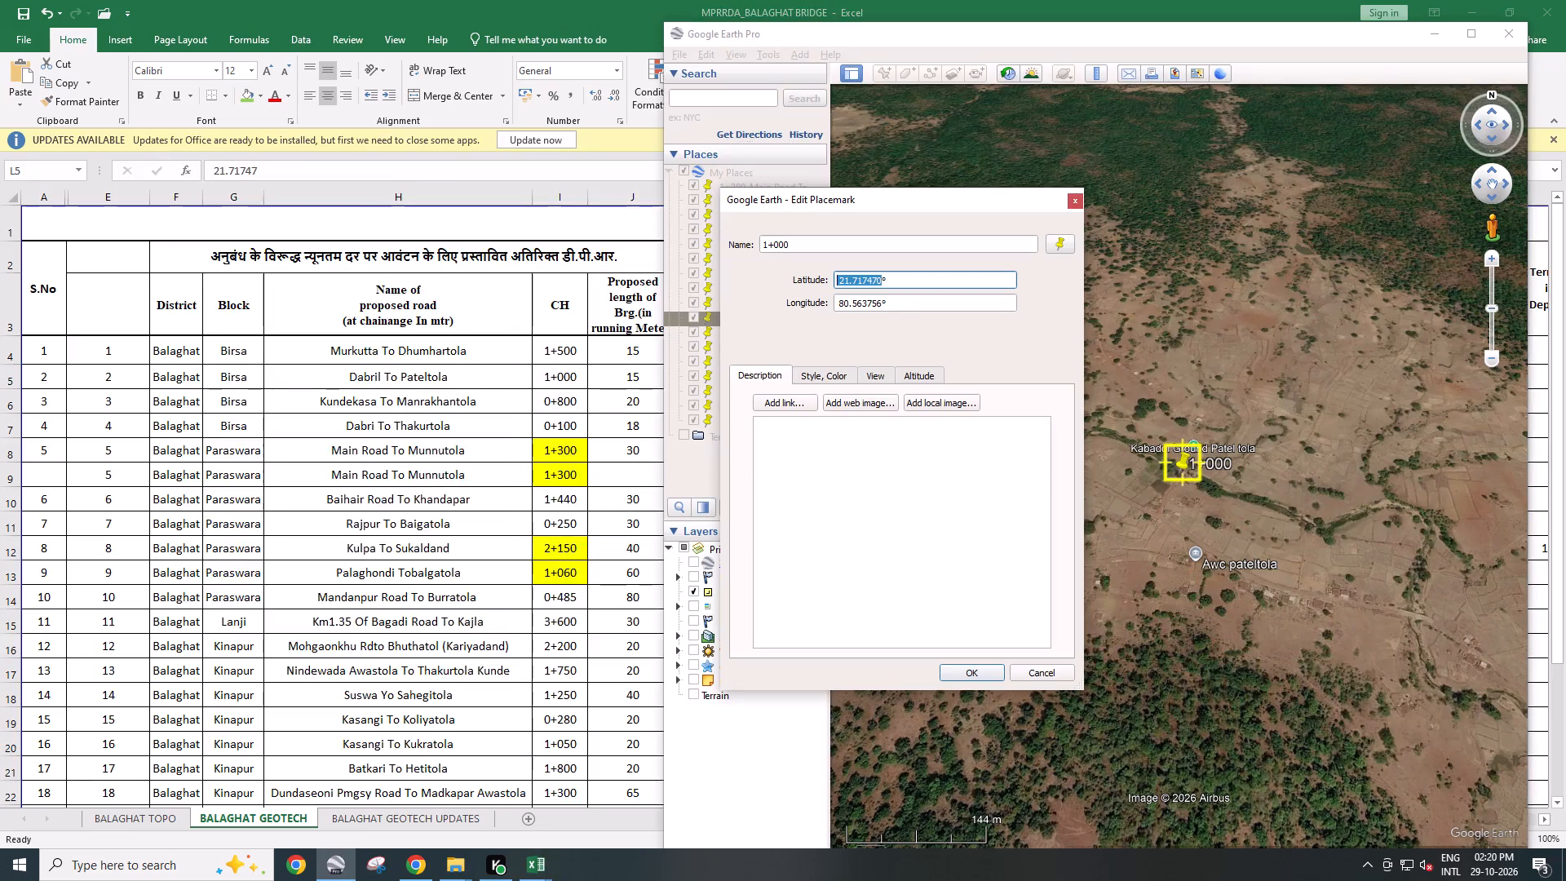
{"action": "left_click_drag", "start_coordinate": [881, 303], "coordinate": [732, 291]}
{"action": "key", "text": "ctrl+c"}
{"action": "left_click_drag", "start_coordinate": [553, 454], "coordinate": [561, 456]}
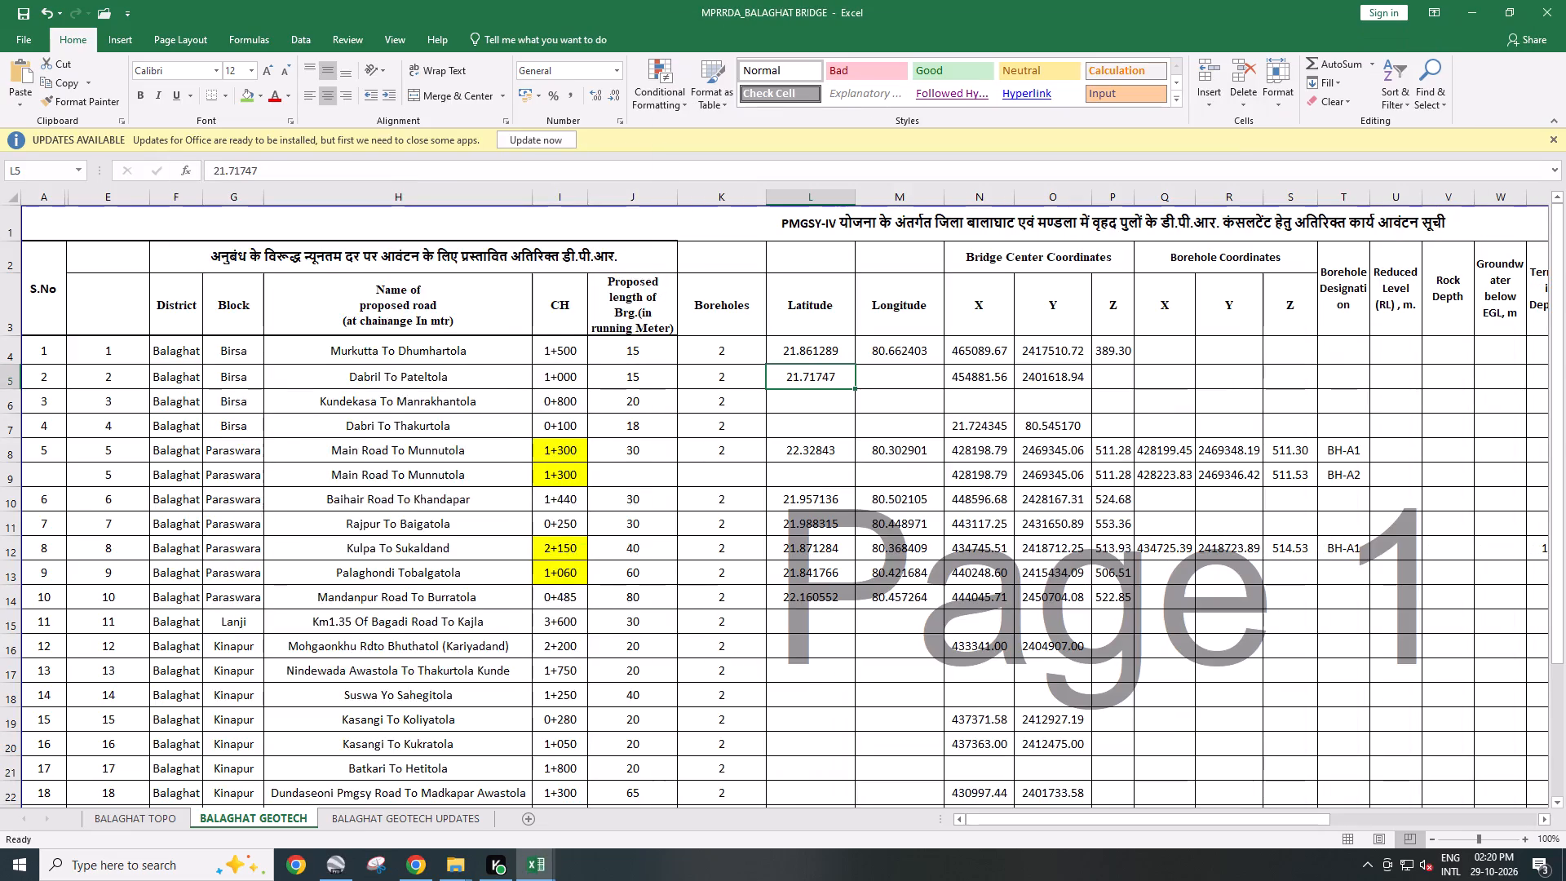
{"action": "left_click", "coordinate": [865, 379]}
{"action": "key", "text": "ctrl+v"}
{"action": "key", "text": "alt+Tab"}
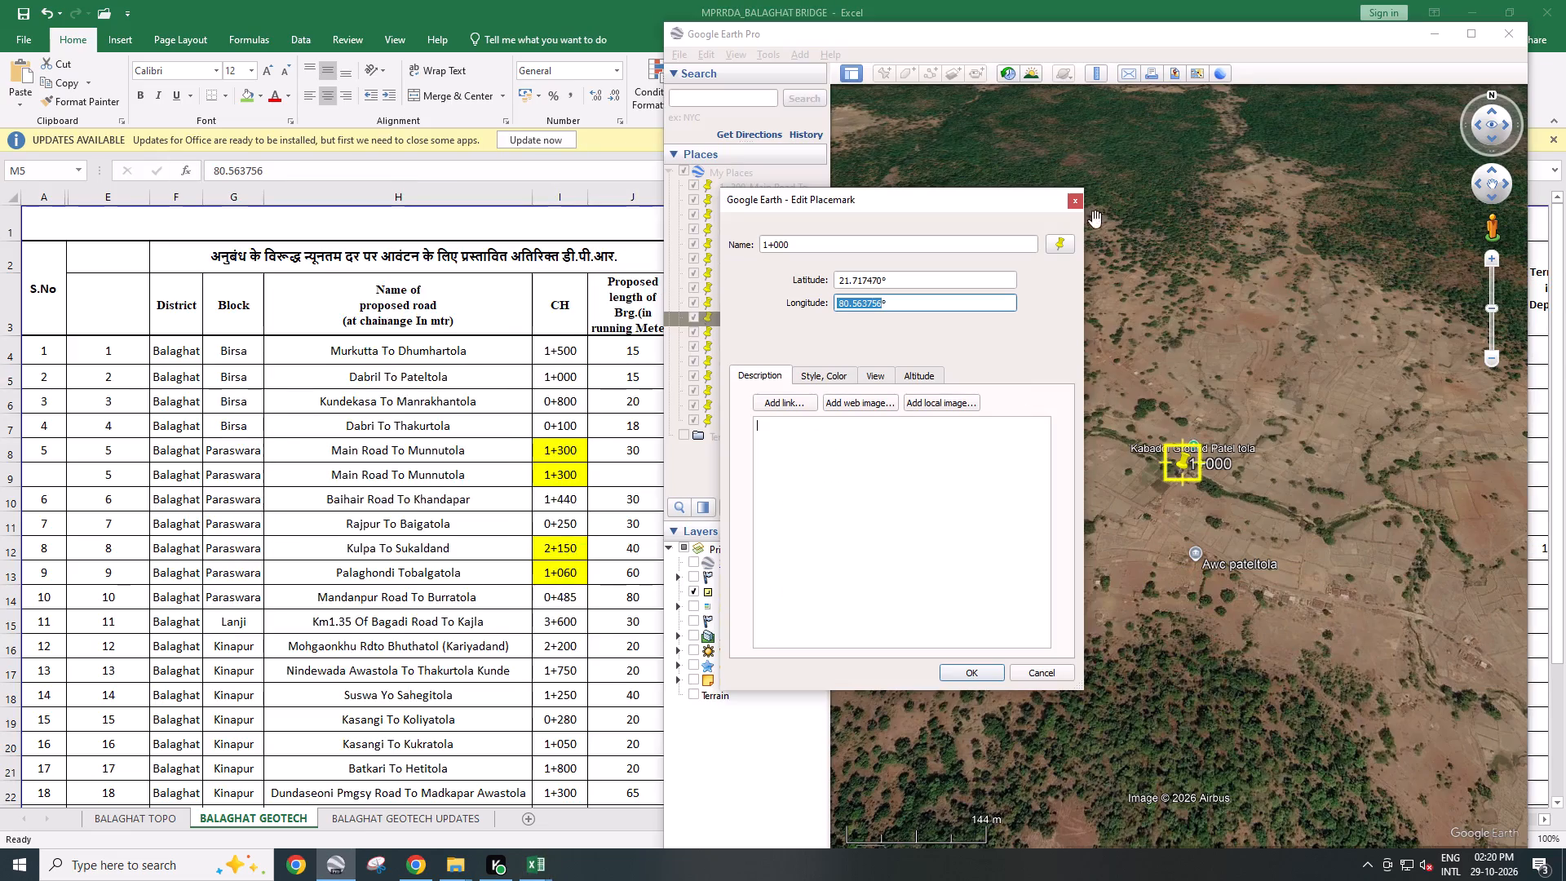
{"action": "left_click", "coordinate": [1077, 202]}
Open the 1+300 placemark's properties in Google Earth and copy its latitude, 21.717732, into Excel cell L22 of the Dundaseoni To Madkapar Awastola row.
{"action": "right_click", "coordinate": [739, 334]}
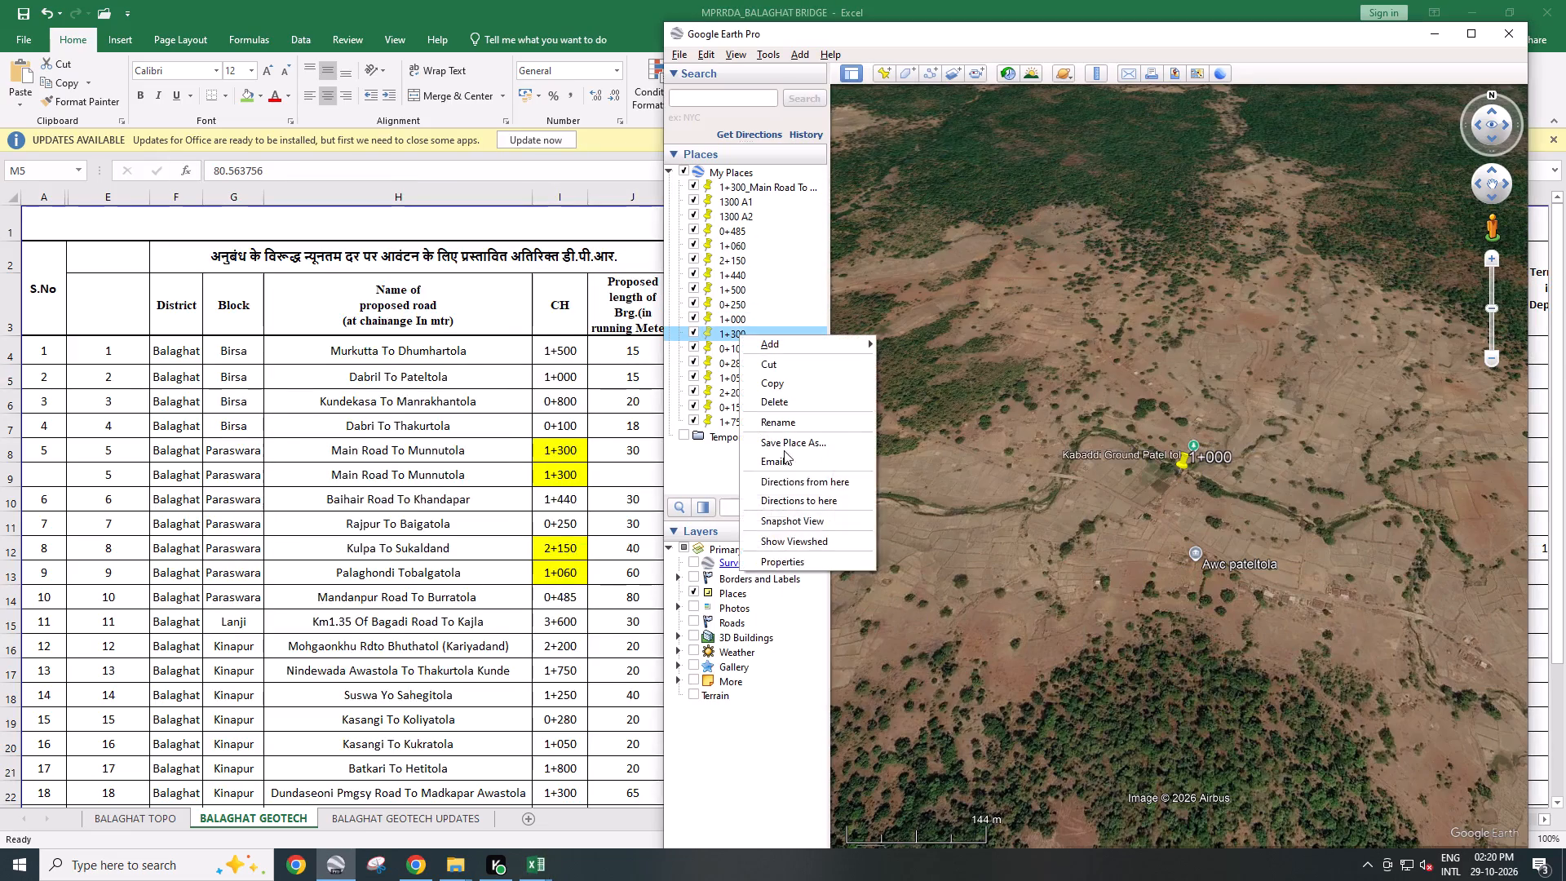
{"action": "left_click", "coordinate": [785, 559]}
{"action": "left_click_drag", "start_coordinate": [882, 281], "coordinate": [812, 273]}
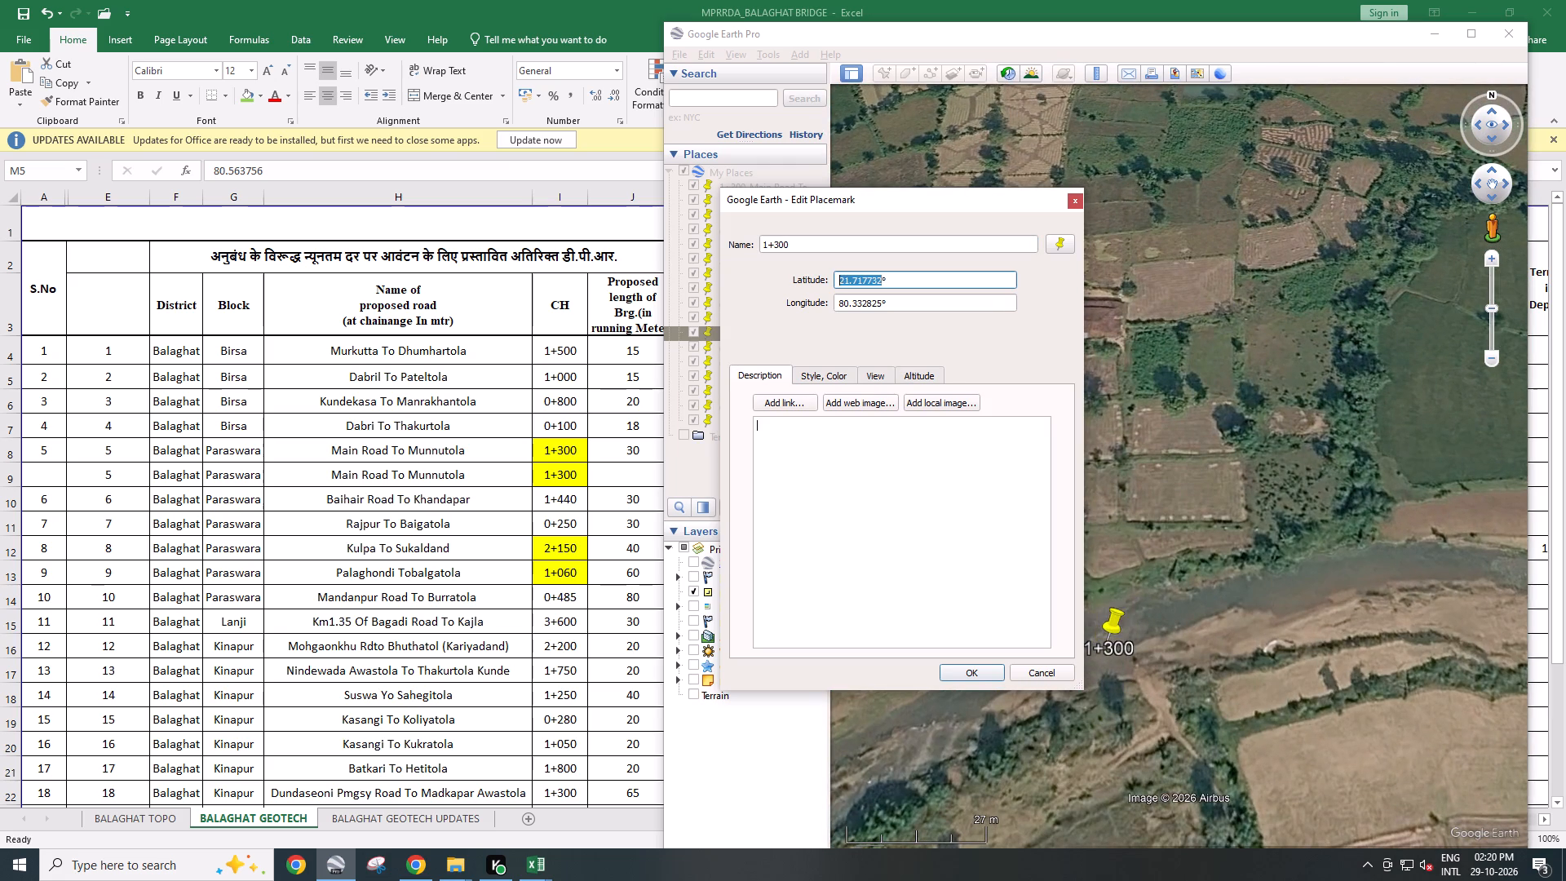
{"action": "left_click_drag", "start_coordinate": [812, 273], "coordinate": [784, 270]}
{"action": "key", "text": "ctrl+c"}
{"action": "left_click", "coordinate": [515, 568]}
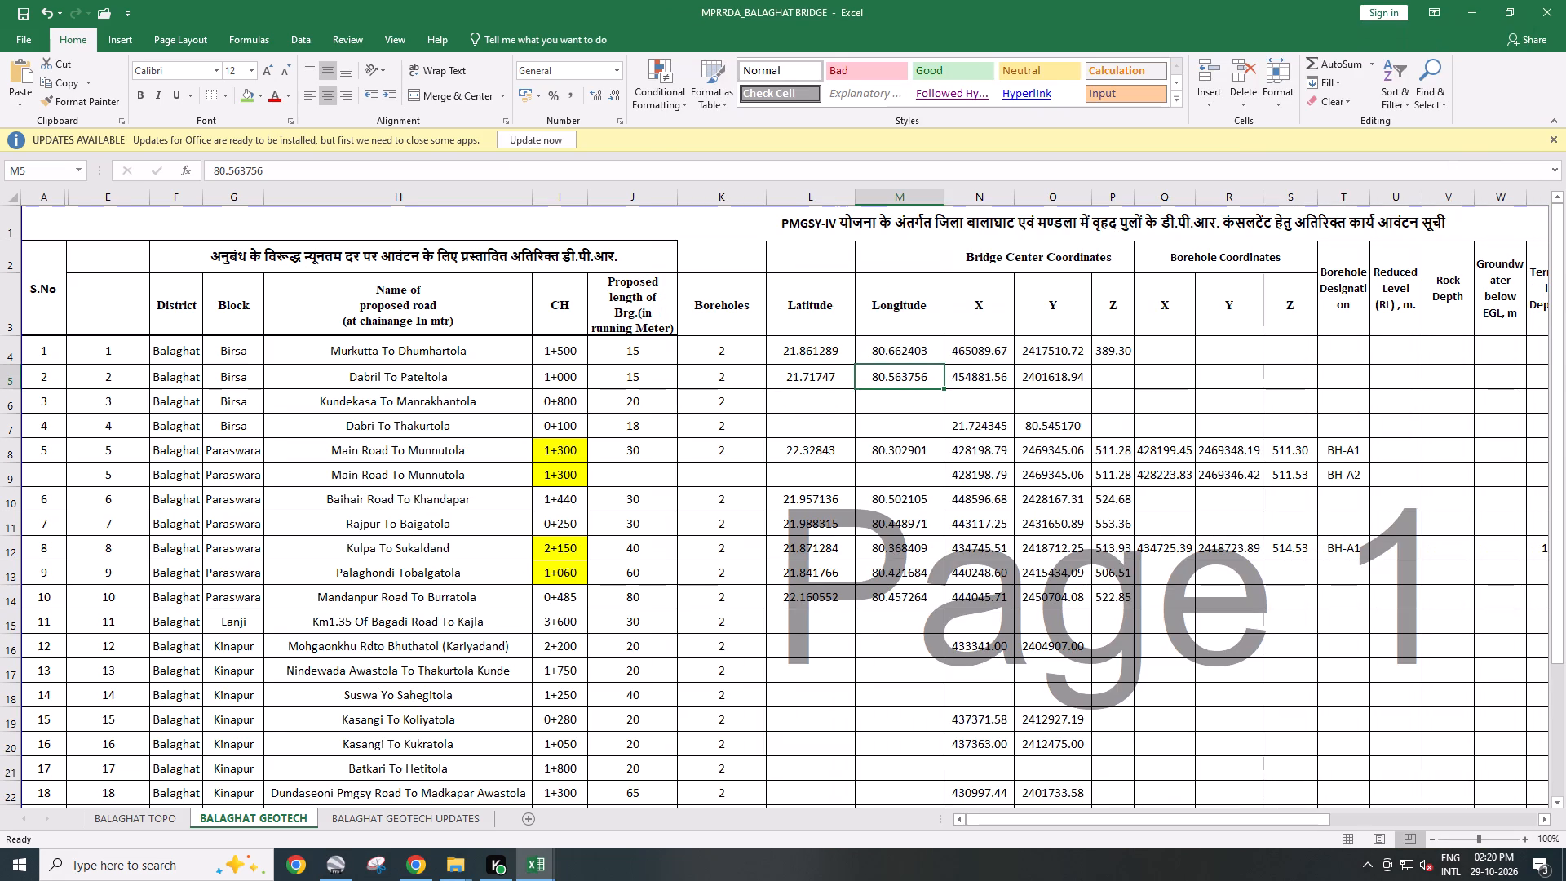
{"action": "scroll", "coordinate": [715, 635], "scroll_direction": "down", "scroll_amount": 4}
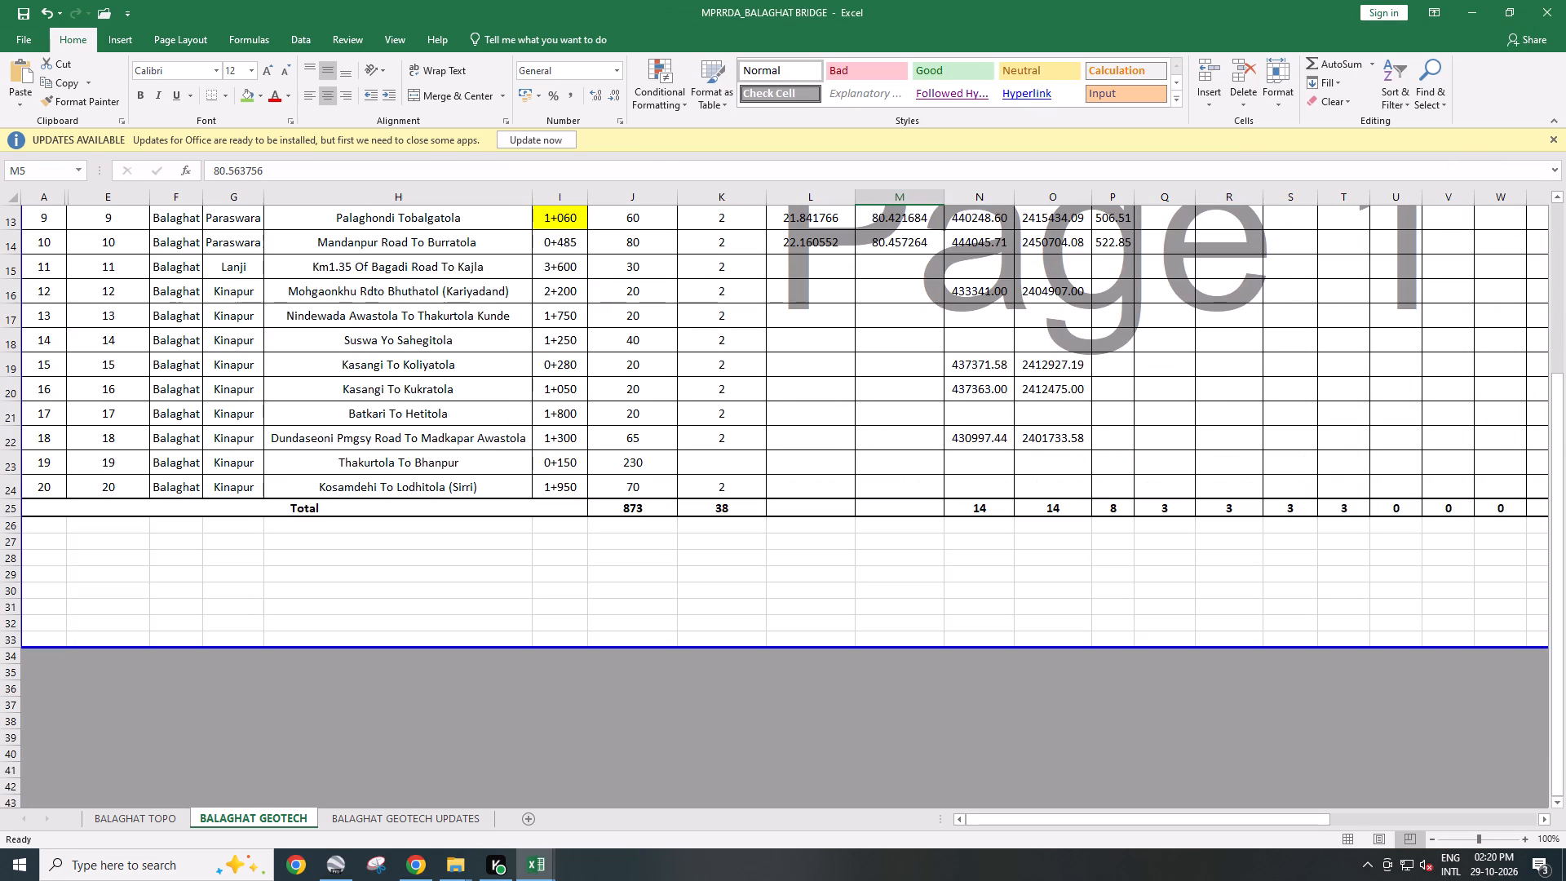
{"action": "left_click", "coordinate": [815, 440]}
{"action": "key", "text": "ctrl+v"}
Copy the 1+300 placemark's longitude, 80.332825, from Google Earth into Excel cell M22 of the same row, and close the placemark's properties.
{"action": "key", "text": "alt+Tab"}
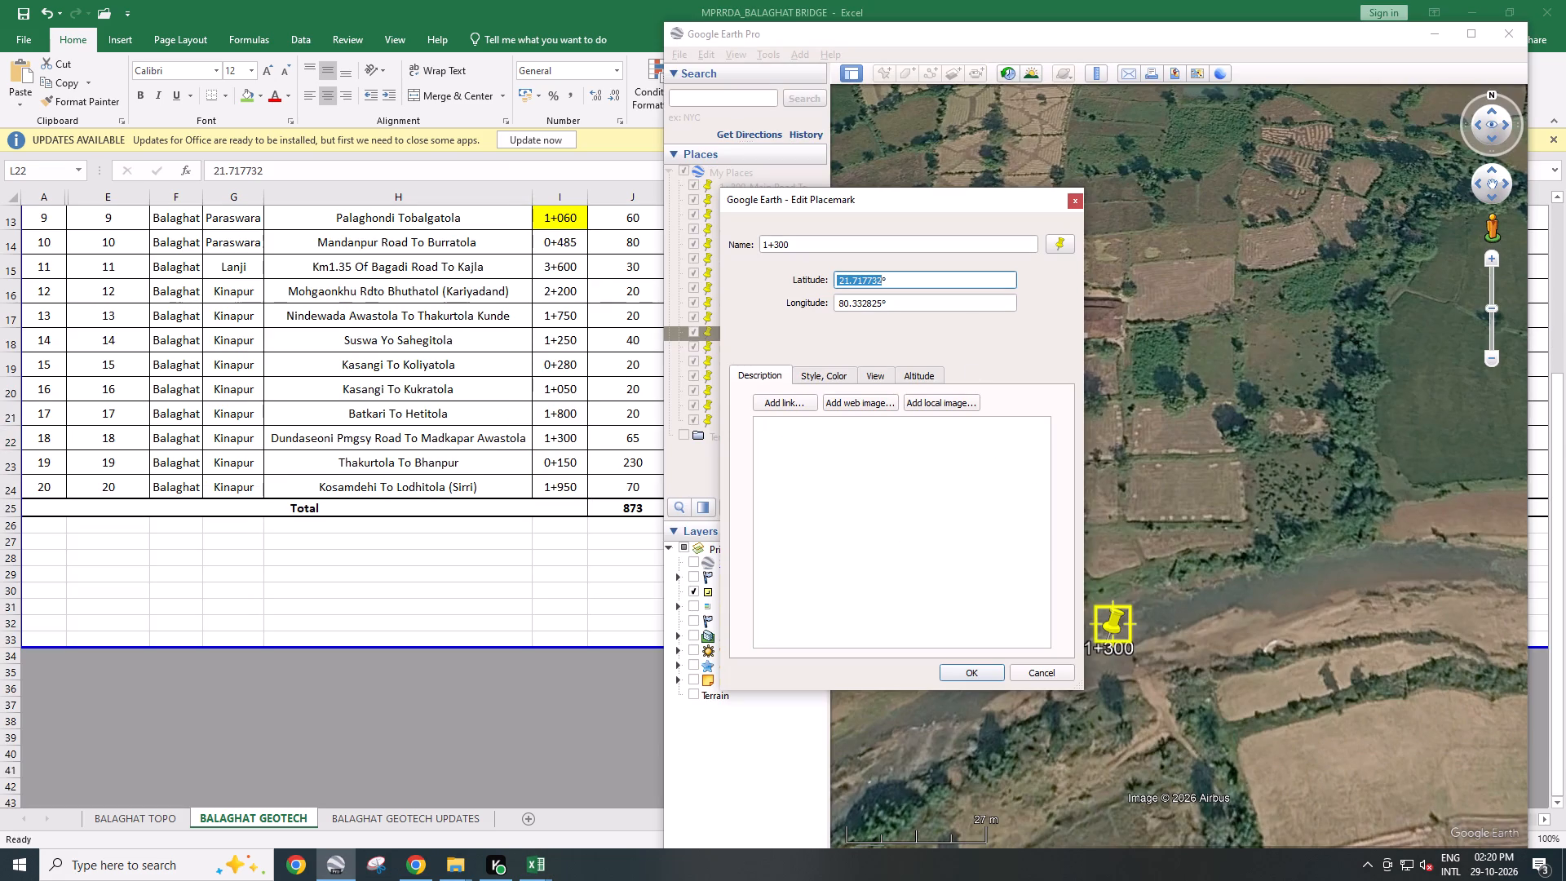
{"action": "left_click_drag", "start_coordinate": [882, 306], "coordinate": [782, 301]}
{"action": "key", "text": "ctrl+c"}
{"action": "left_click", "coordinate": [607, 532]}
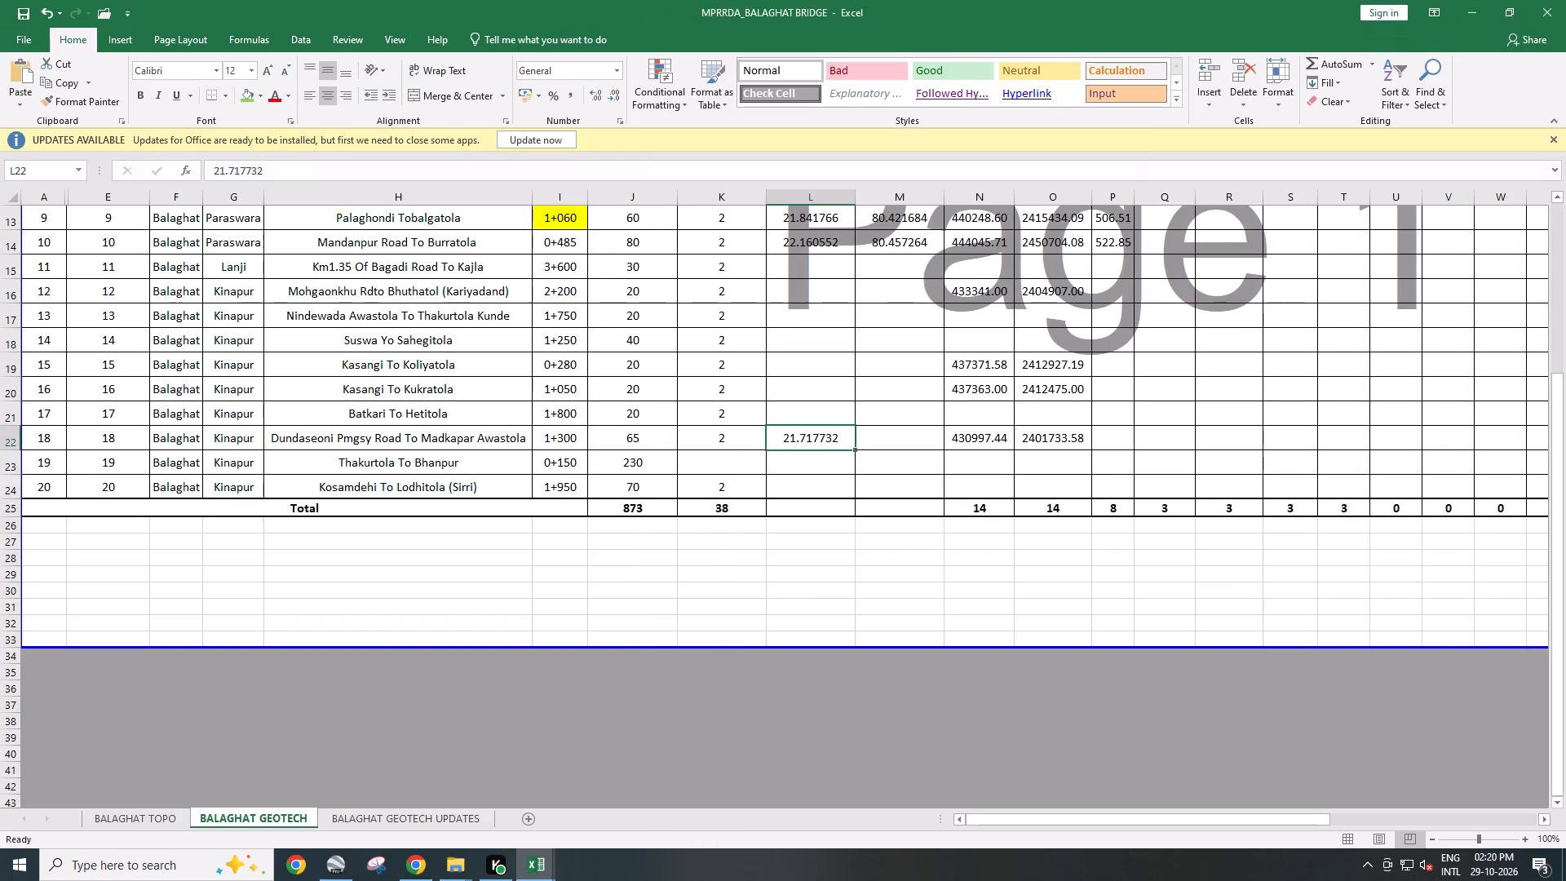
{"action": "left_click", "coordinate": [898, 445]}
{"action": "key", "text": "ctrl+v"}
{"action": "key", "text": "alt+Tab"}
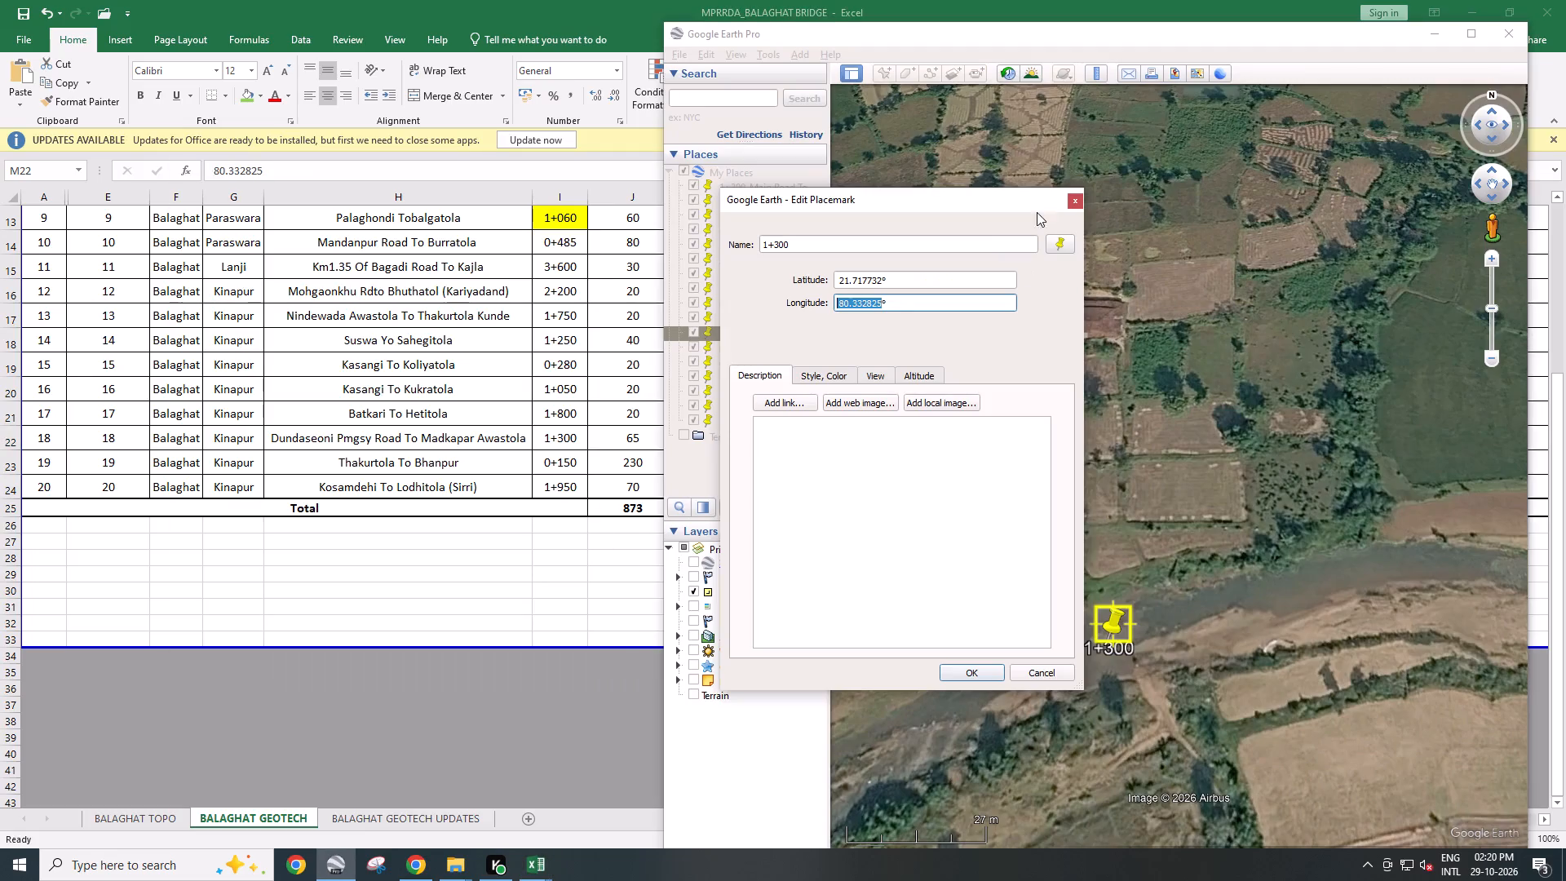
{"action": "left_click", "coordinate": [1078, 200]}
Open the 0+100 placemark's properties in Google Earth and copy its latitude, 21.724333, into Excel cell L7 of the Dabri To Thakurtola row.
{"action": "right_click", "coordinate": [744, 346]}
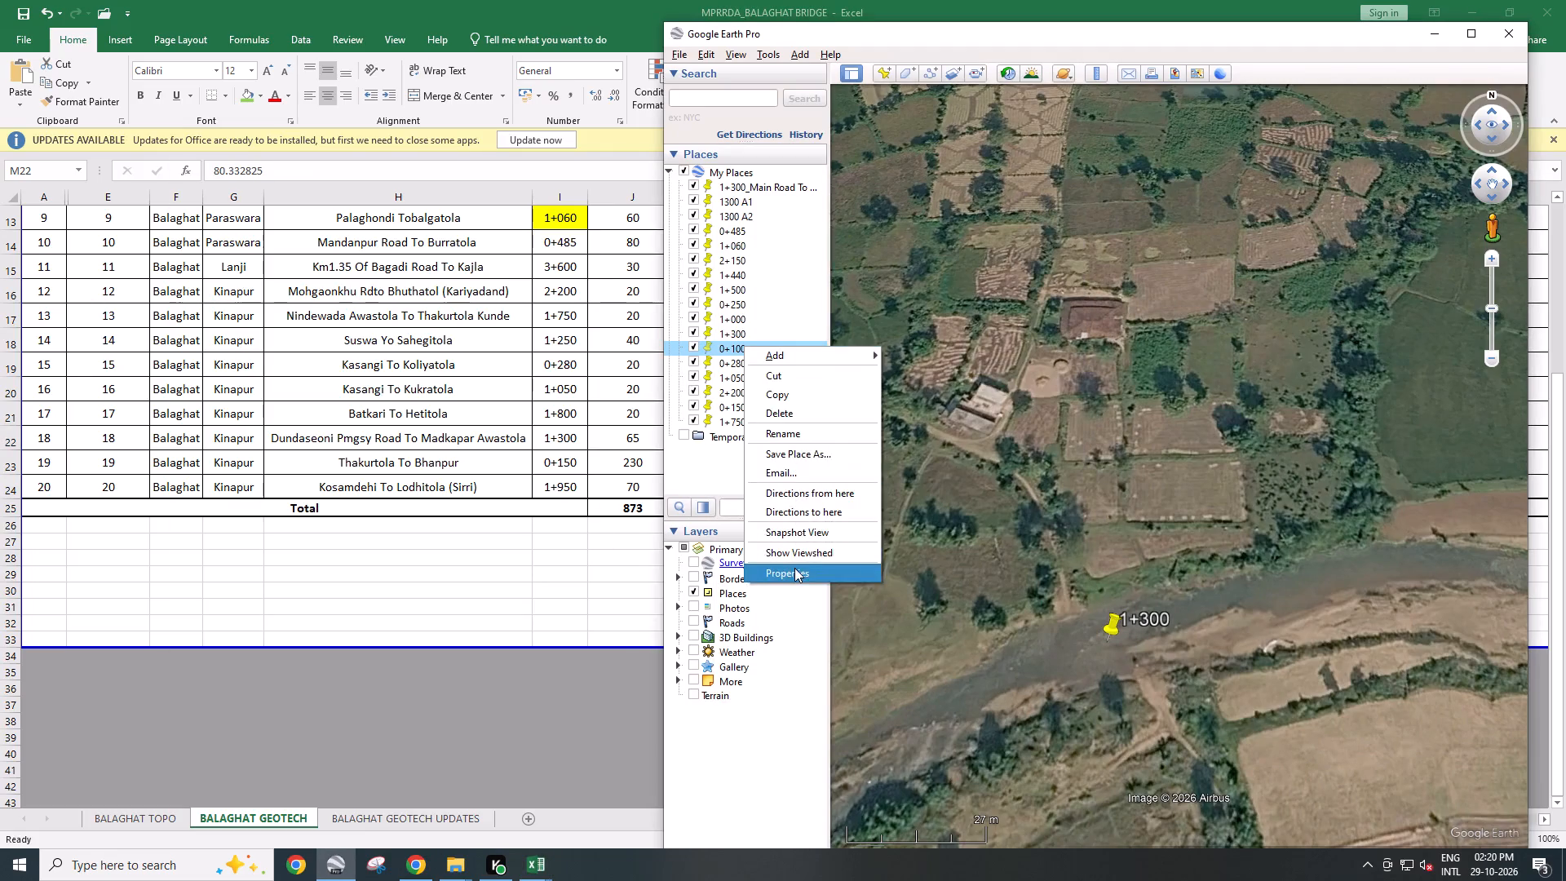
{"action": "left_click", "coordinate": [794, 569]}
{"action": "left_click_drag", "start_coordinate": [883, 278], "coordinate": [805, 277]}
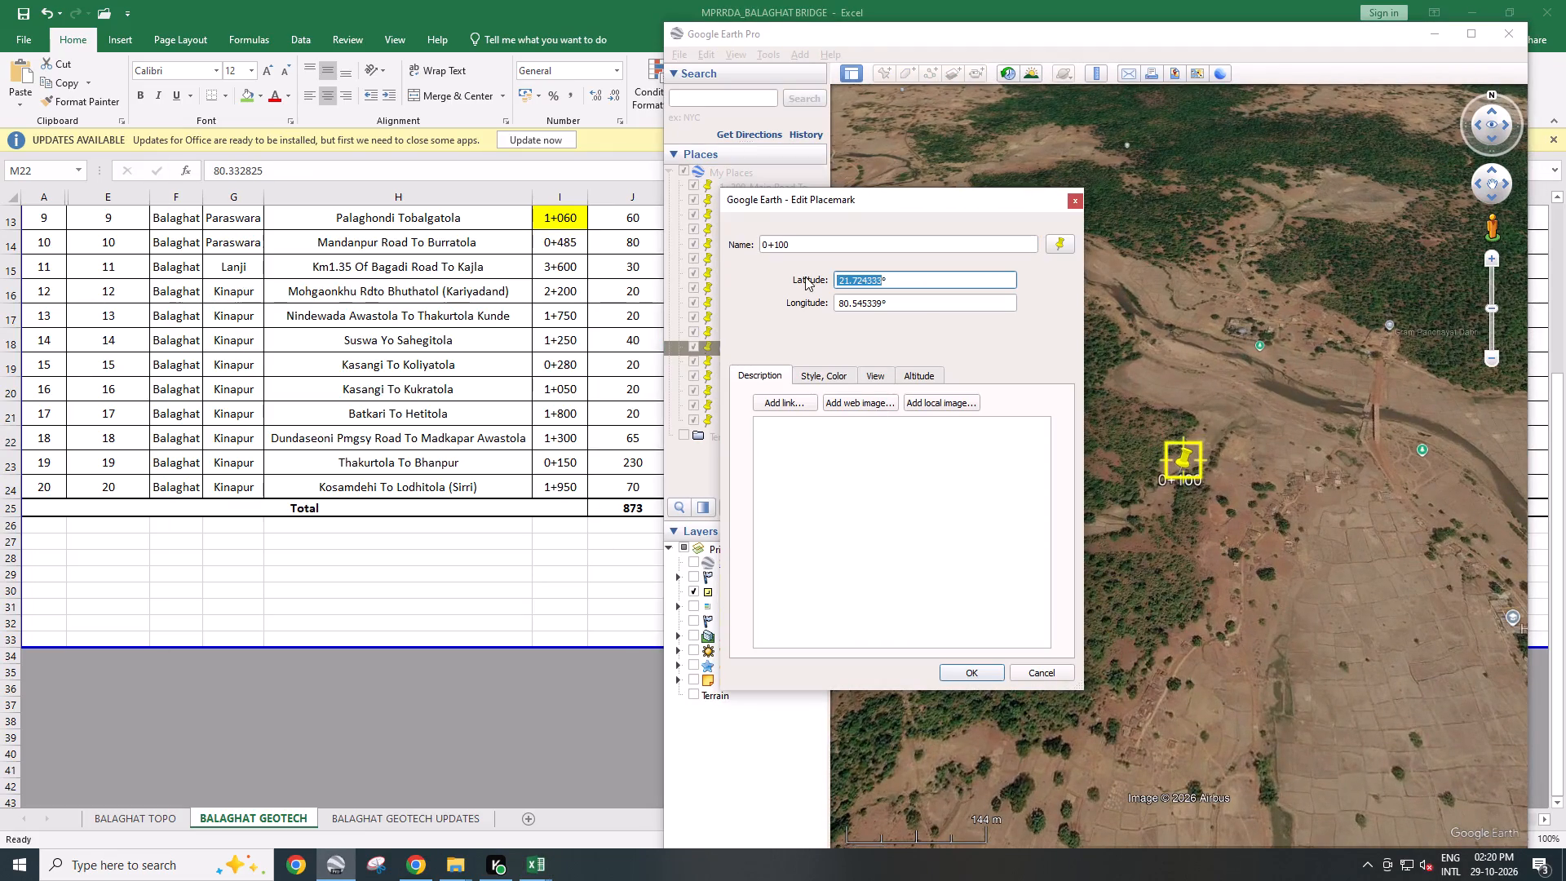
{"action": "key", "text": "ctrl+c"}
{"action": "left_click", "coordinate": [485, 448]}
{"action": "scroll", "coordinate": [581, 458], "scroll_direction": "up", "scroll_amount": 4}
{"action": "left_click", "coordinate": [804, 419]}
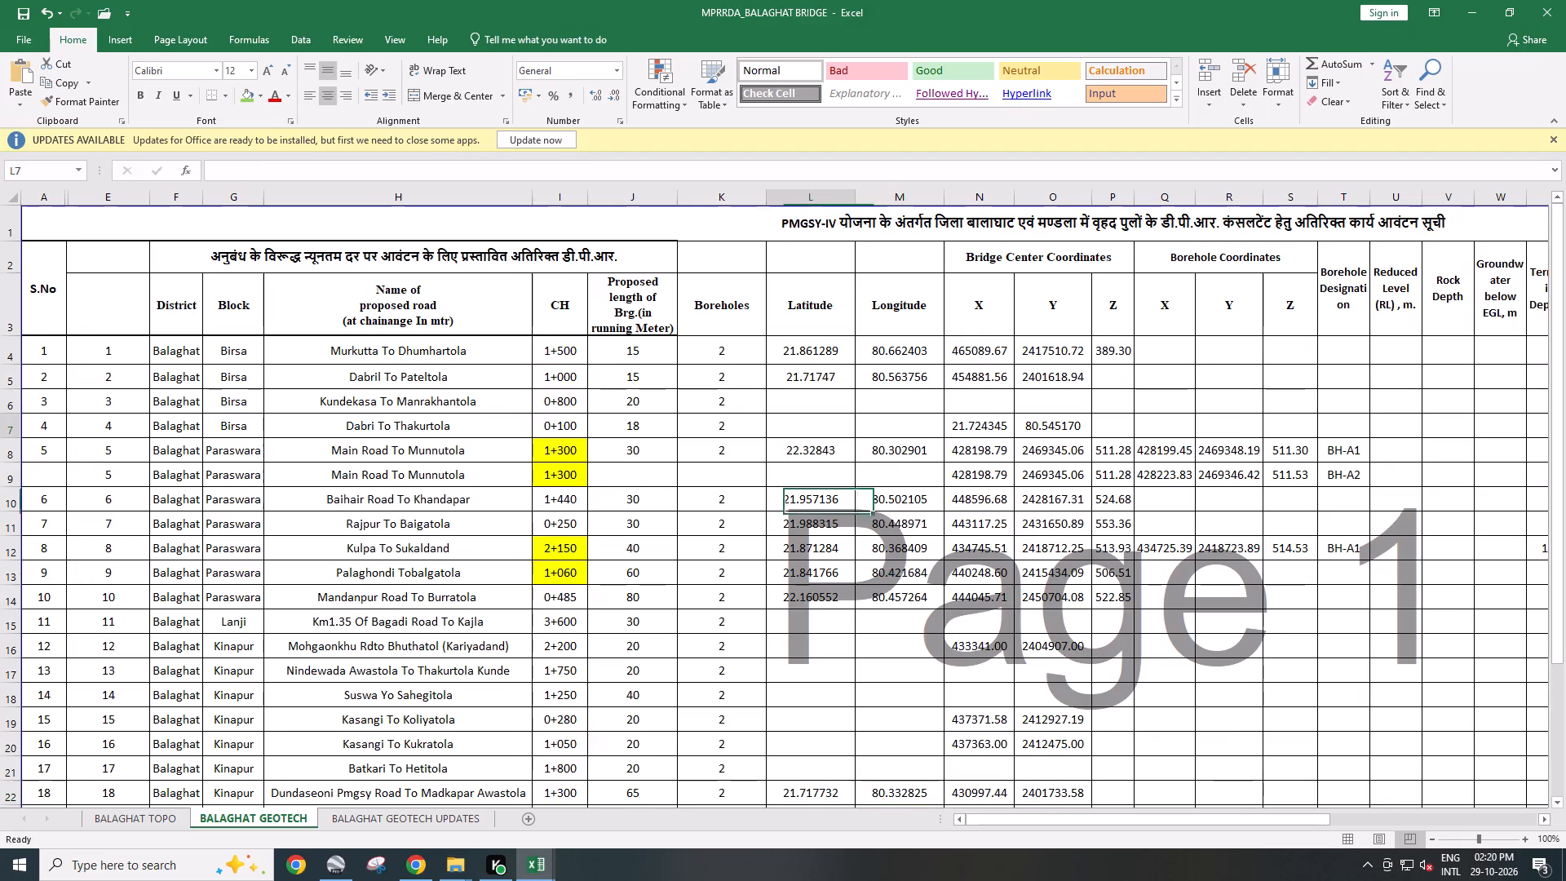
{"action": "key", "text": "ctrl+v"}
Copy the 0+100 placemark's longitude, 80.545339, from Google Earth into Excel cell M7 of the same row, and close the placemark's properties.
{"action": "key", "text": "alt+Tab"}
{"action": "left_click_drag", "start_coordinate": [882, 303], "coordinate": [856, 301]}
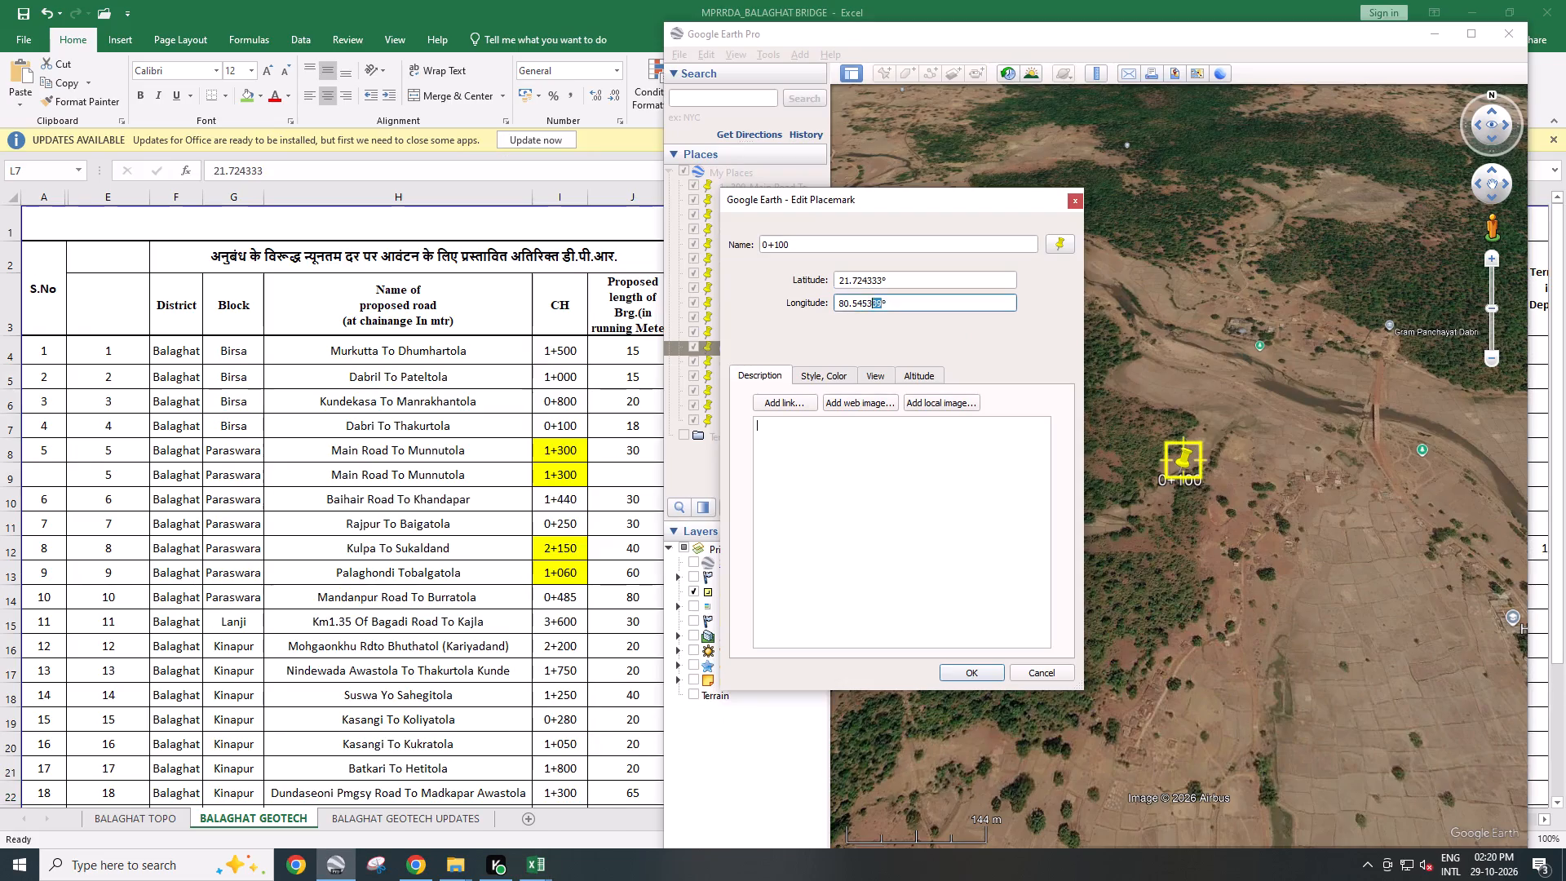
{"action": "left_click_drag", "start_coordinate": [856, 301], "coordinate": [791, 290]}
{"action": "key", "text": "ctrl+c"}
{"action": "left_click_drag", "start_coordinate": [479, 457], "coordinate": [491, 467]}
{"action": "left_click", "coordinate": [890, 430]}
{"action": "key", "text": "ctrl+v"}
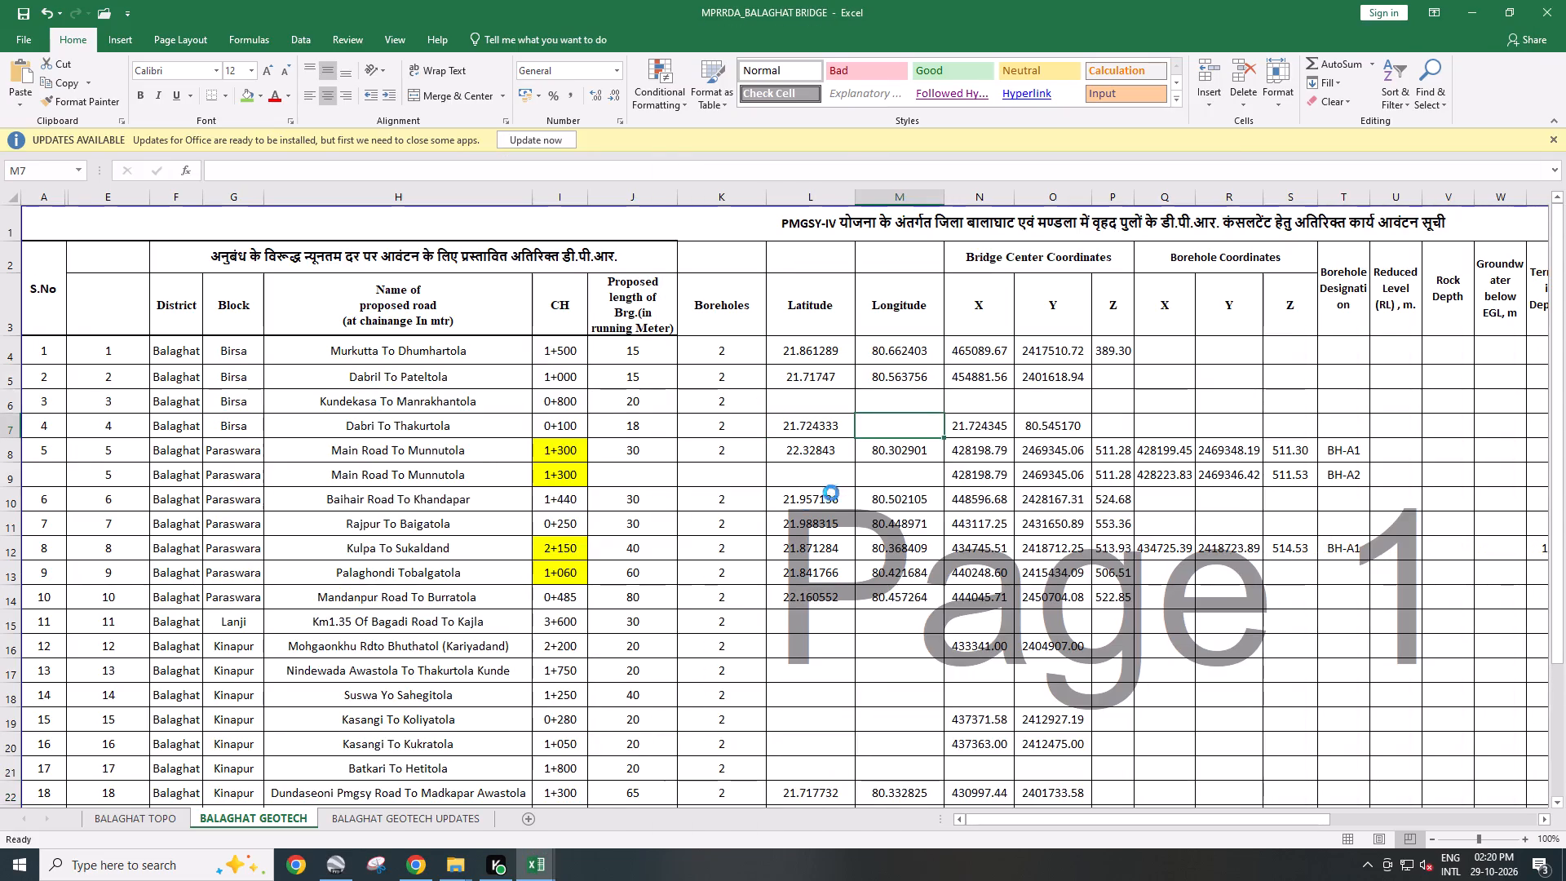
{"action": "key", "text": "alt+Tab"}
{"action": "left_click", "coordinate": [1075, 203]}
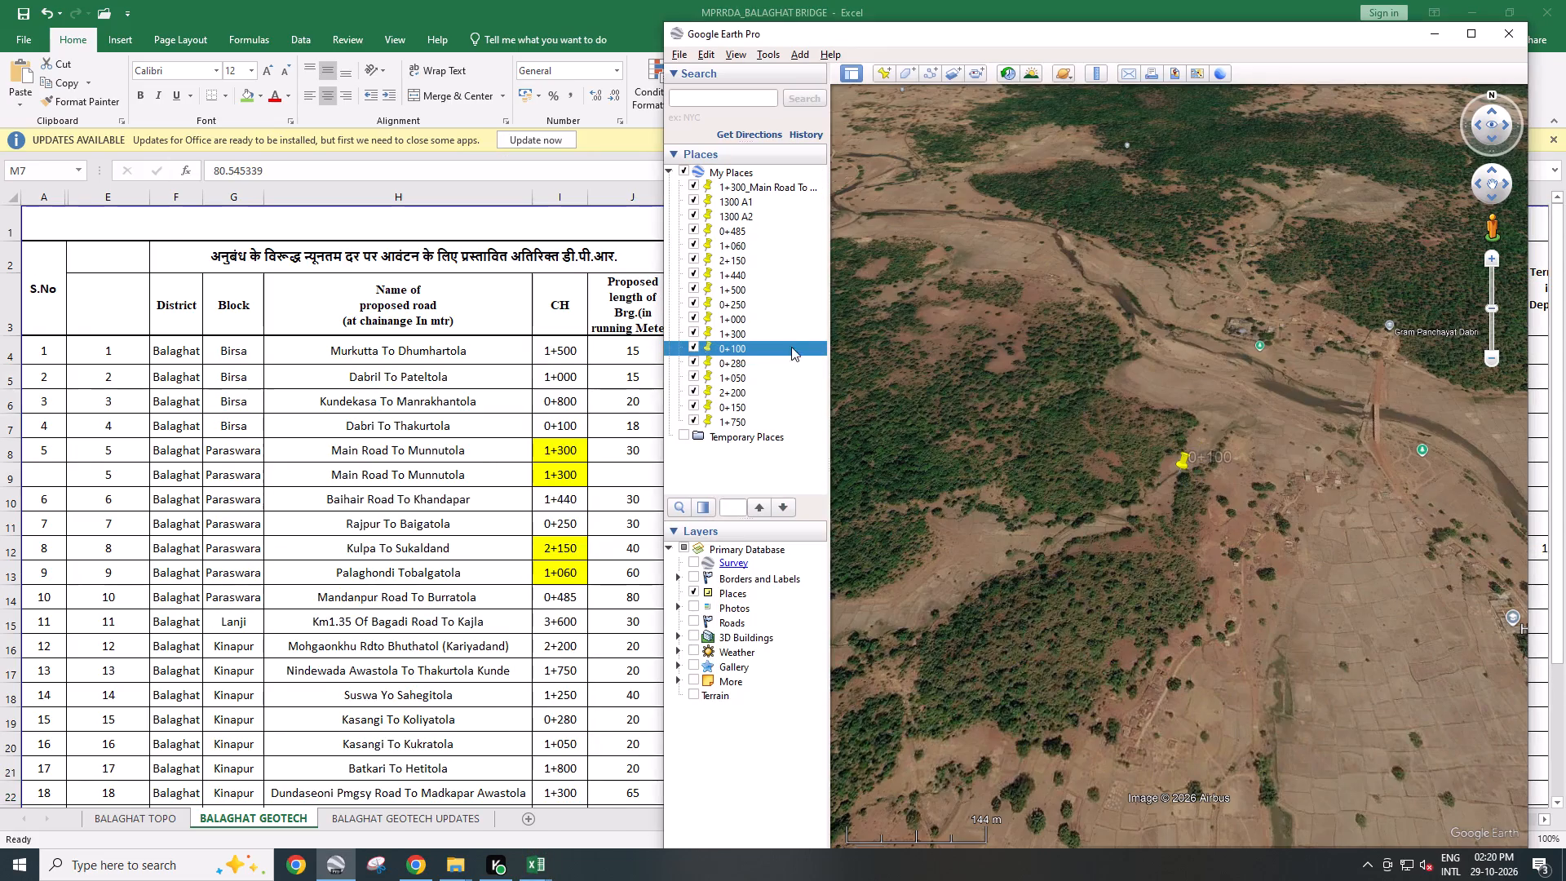
Open the 0+280 placemark's properties in Google Earth and copy its latitude, 21.819138, into Excel cell L19 of the Kasangi To Koliyatola row.
{"action": "right_click", "coordinate": [737, 365]}
{"action": "left_click", "coordinate": [807, 584]}
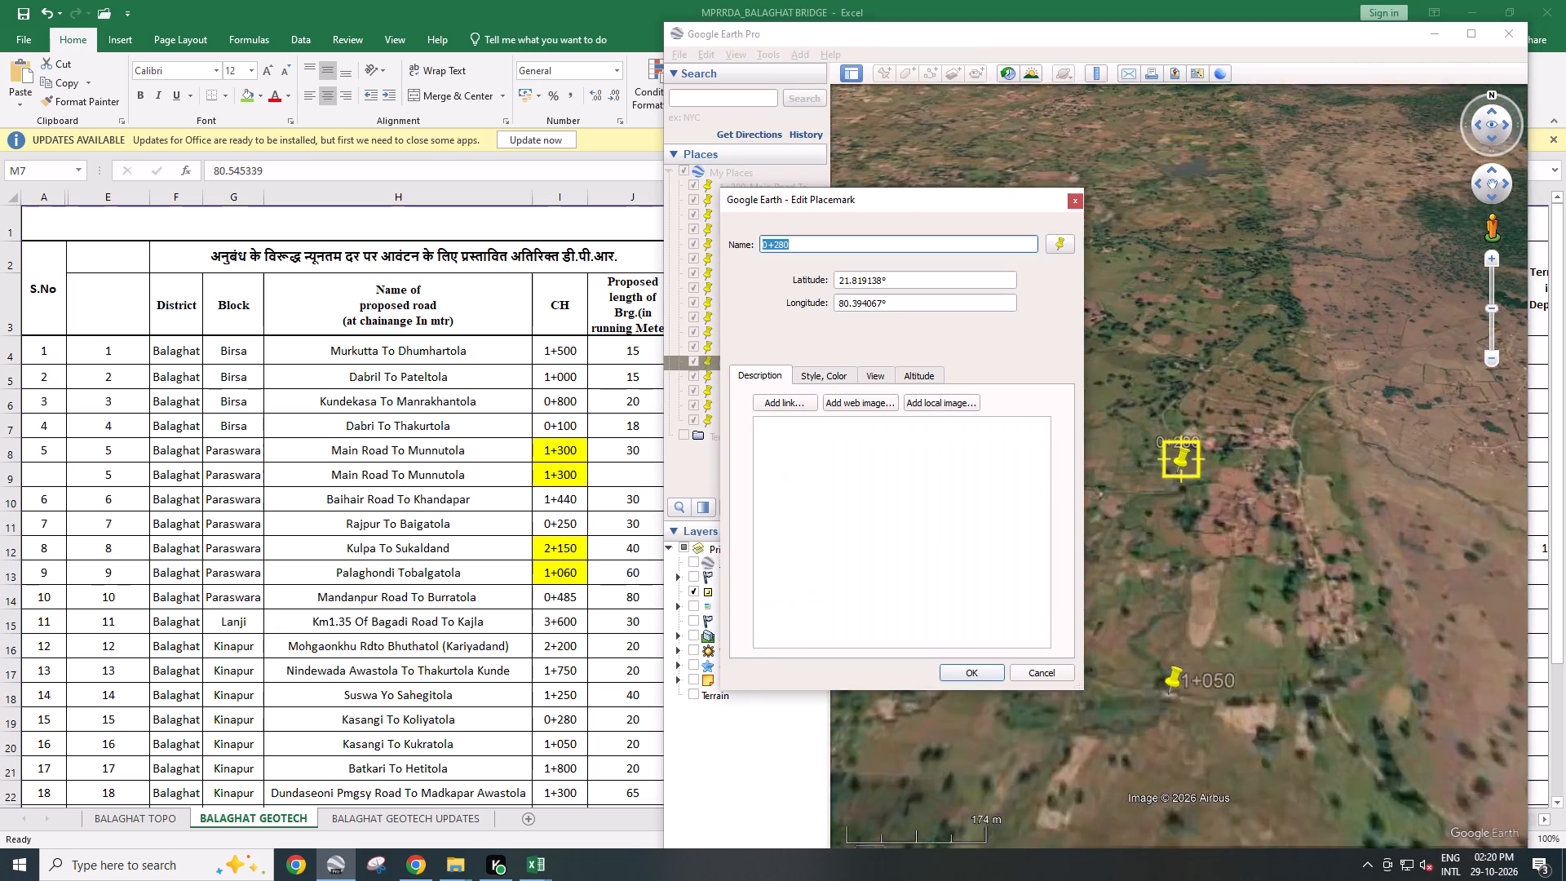
{"action": "left_click_drag", "start_coordinate": [883, 284], "coordinate": [783, 281]}
{"action": "key", "text": "ctrl+c"}
{"action": "left_click", "coordinate": [610, 473]}
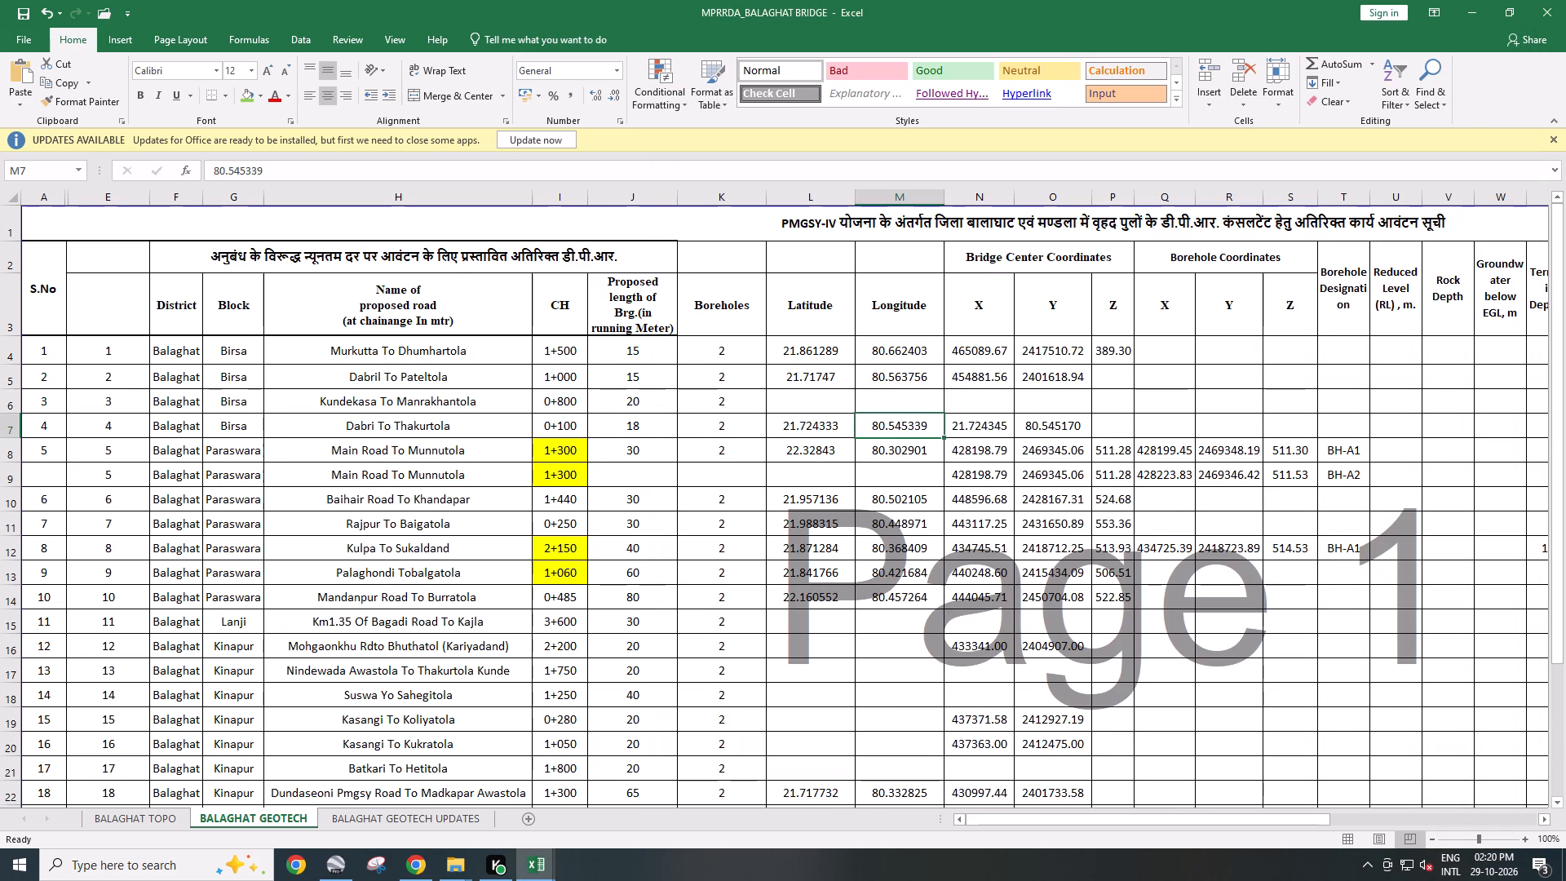
{"action": "scroll", "coordinate": [609, 703], "scroll_direction": "down", "scroll_amount": 1}
{"action": "left_click", "coordinate": [788, 591]}
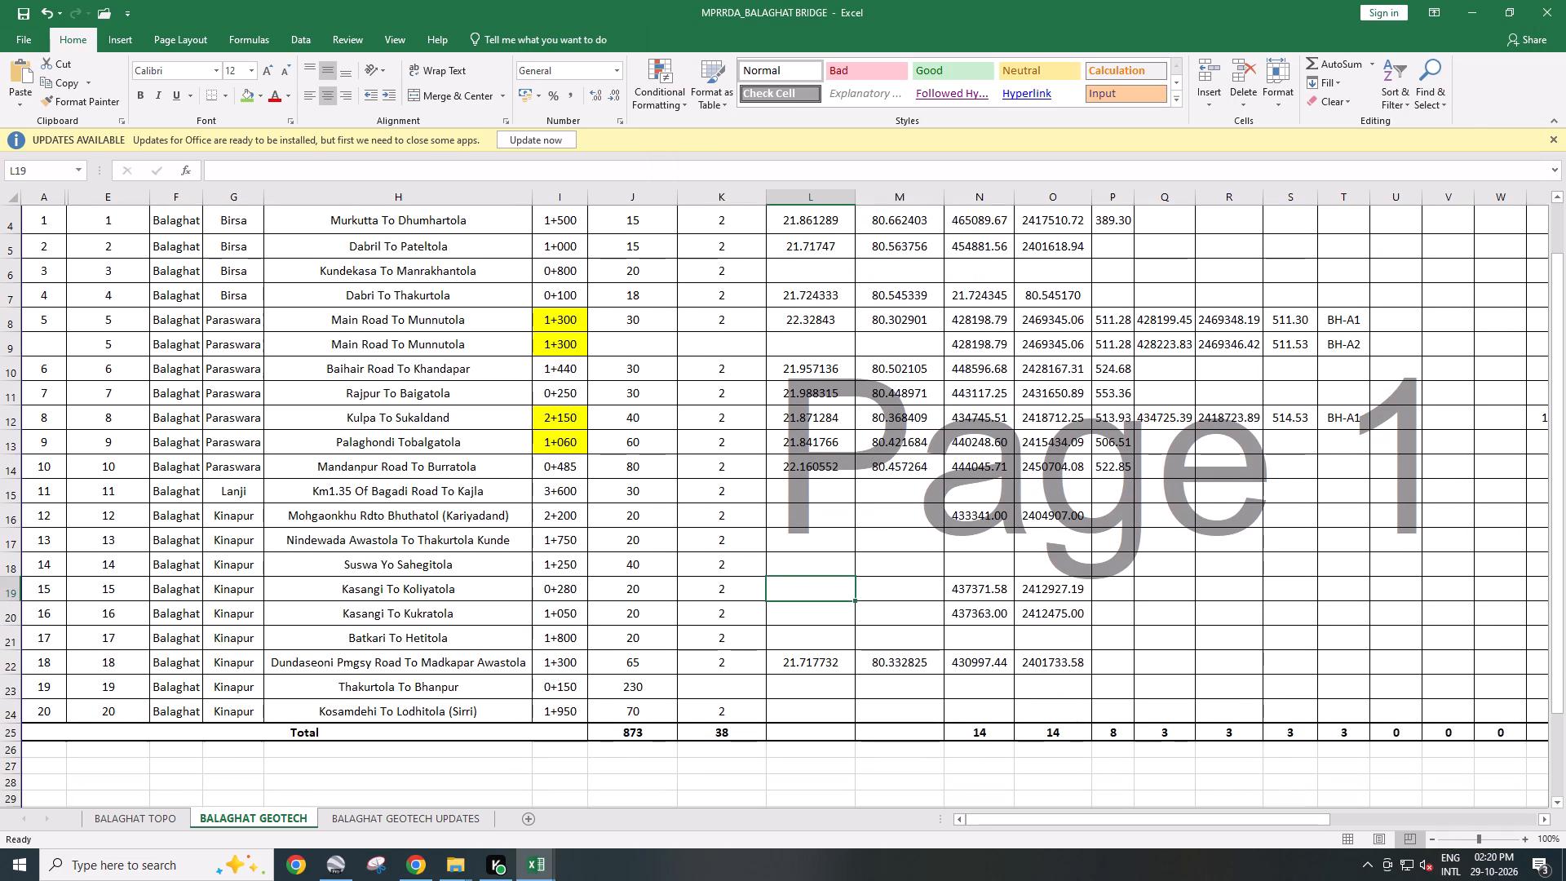
{"action": "key", "text": "ctrl+v"}
Copy the 0+280 placemark's longitude, 80.394067, from Google Earth into Excel cell M19 of the same row, and close the placemark's properties.
{"action": "key", "text": "alt+Tab"}
{"action": "left_click_drag", "start_coordinate": [881, 304], "coordinate": [779, 303]}
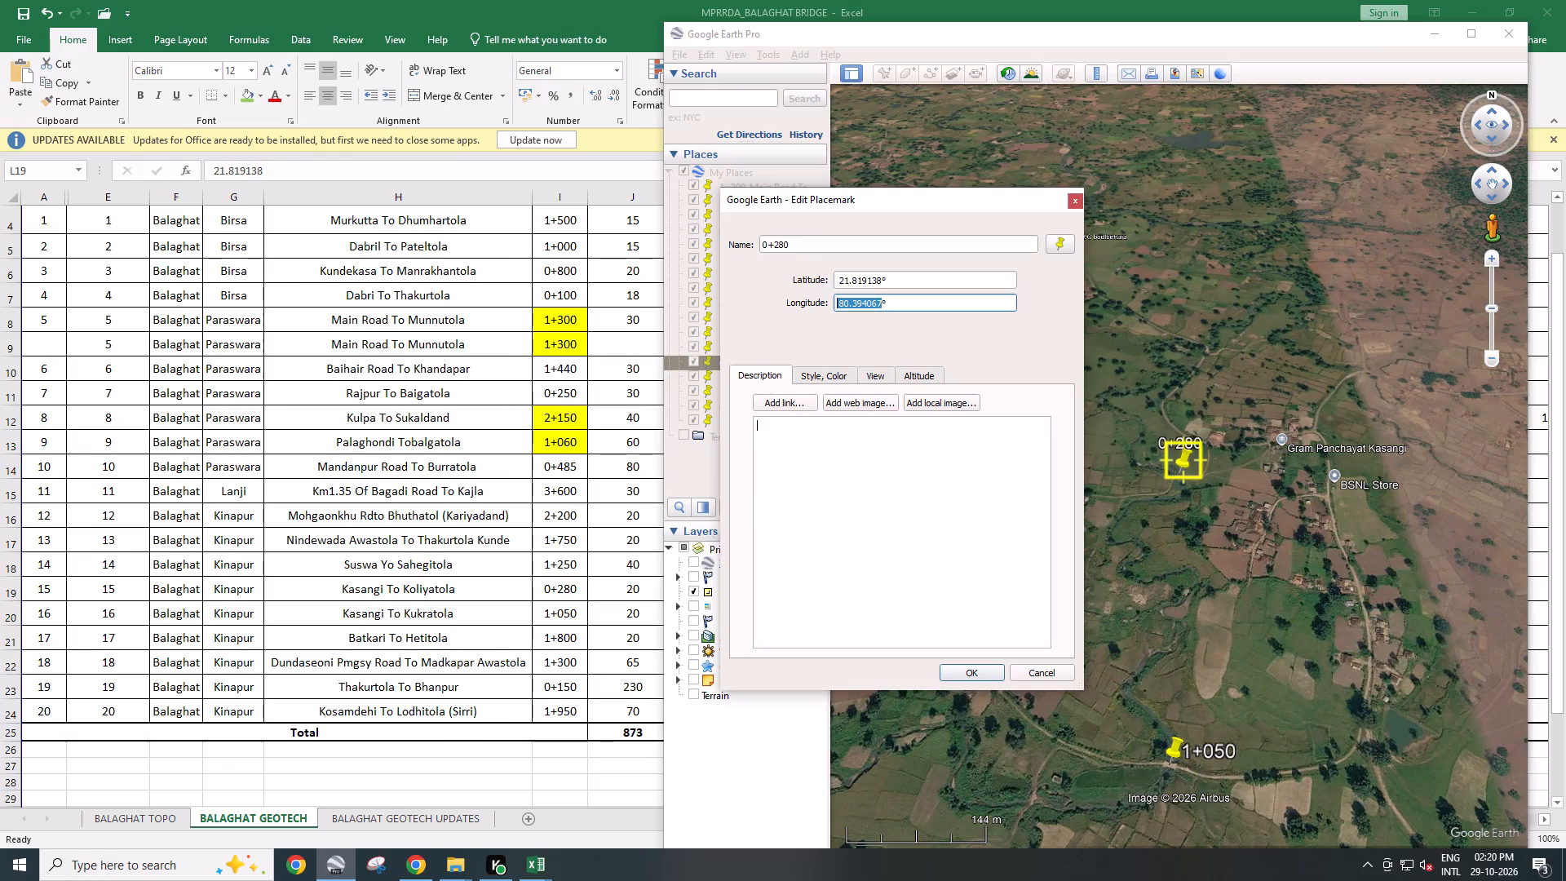
{"action": "left_click_drag", "start_coordinate": [779, 303], "coordinate": [744, 303]}
{"action": "key", "text": "ctrl+c"}
{"action": "left_click", "coordinate": [620, 550]}
{"action": "left_click", "coordinate": [883, 591]}
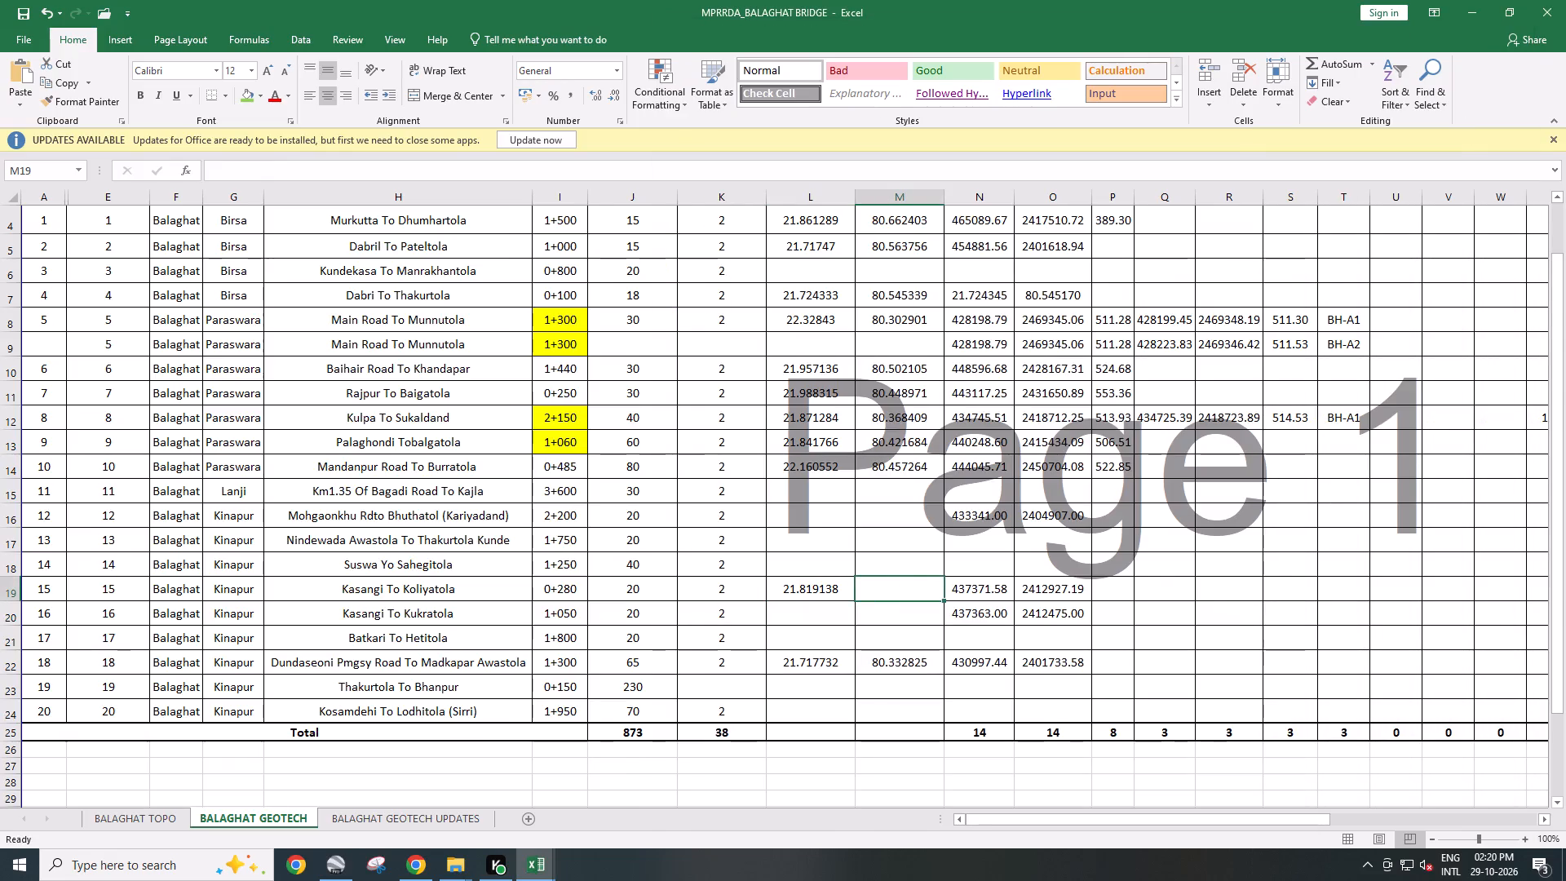
{"action": "key", "text": "ctrl+v"}
{"action": "key", "text": "alt+Tab"}
{"action": "left_click", "coordinate": [1073, 200]}
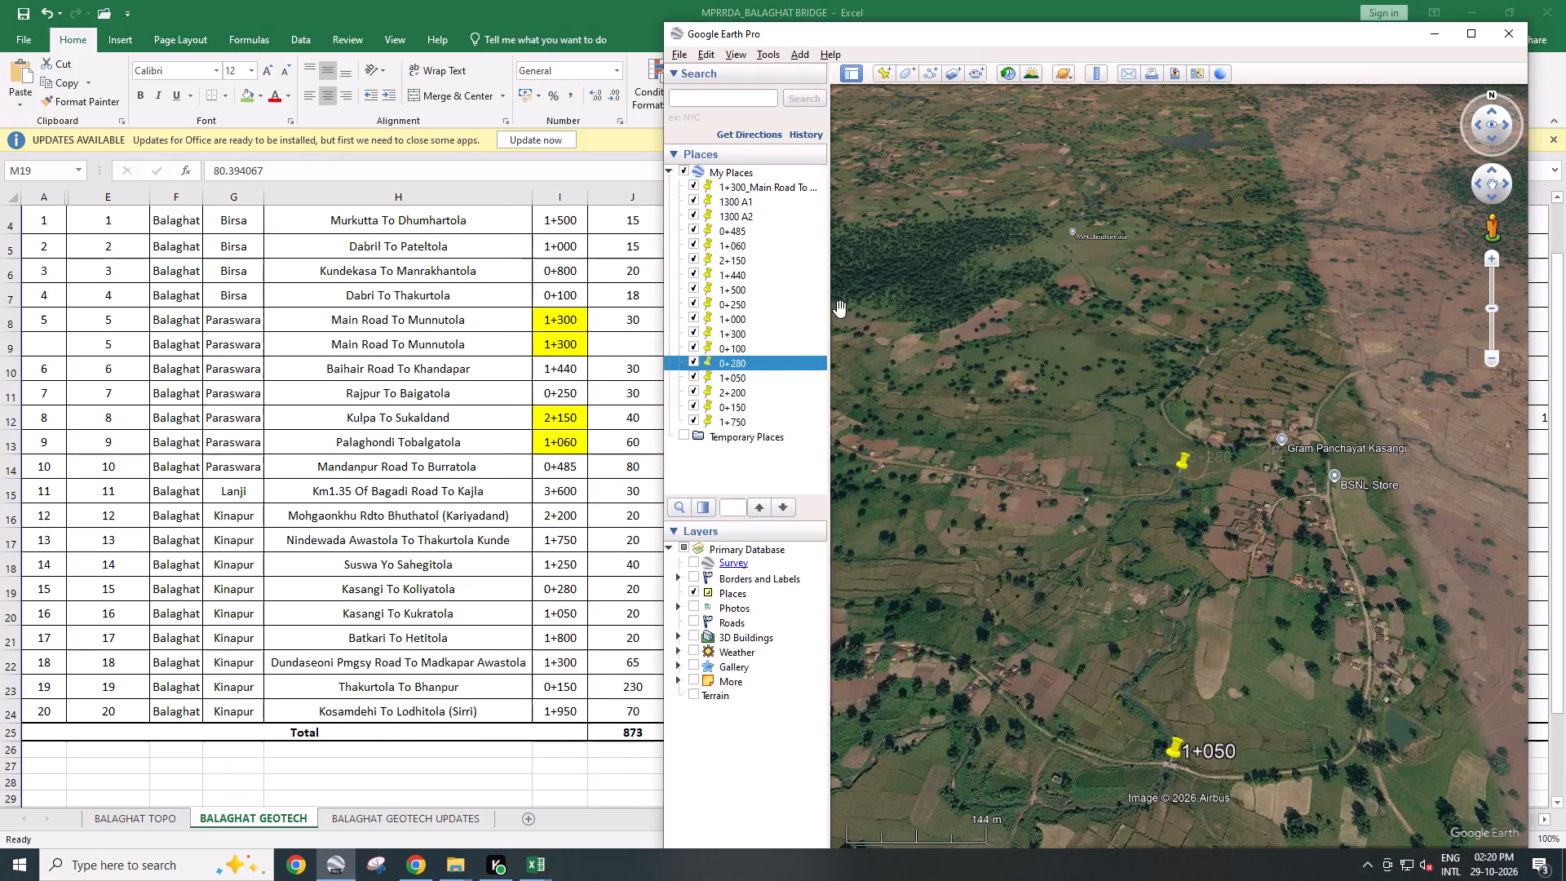
Open the 1+050 placemark's properties in Google Earth and copy its latitude, 21.815015, into Excel cell L20 of the Kasangi To Kukratola row.
{"action": "right_click", "coordinate": [728, 383]}
{"action": "left_click", "coordinate": [766, 613]}
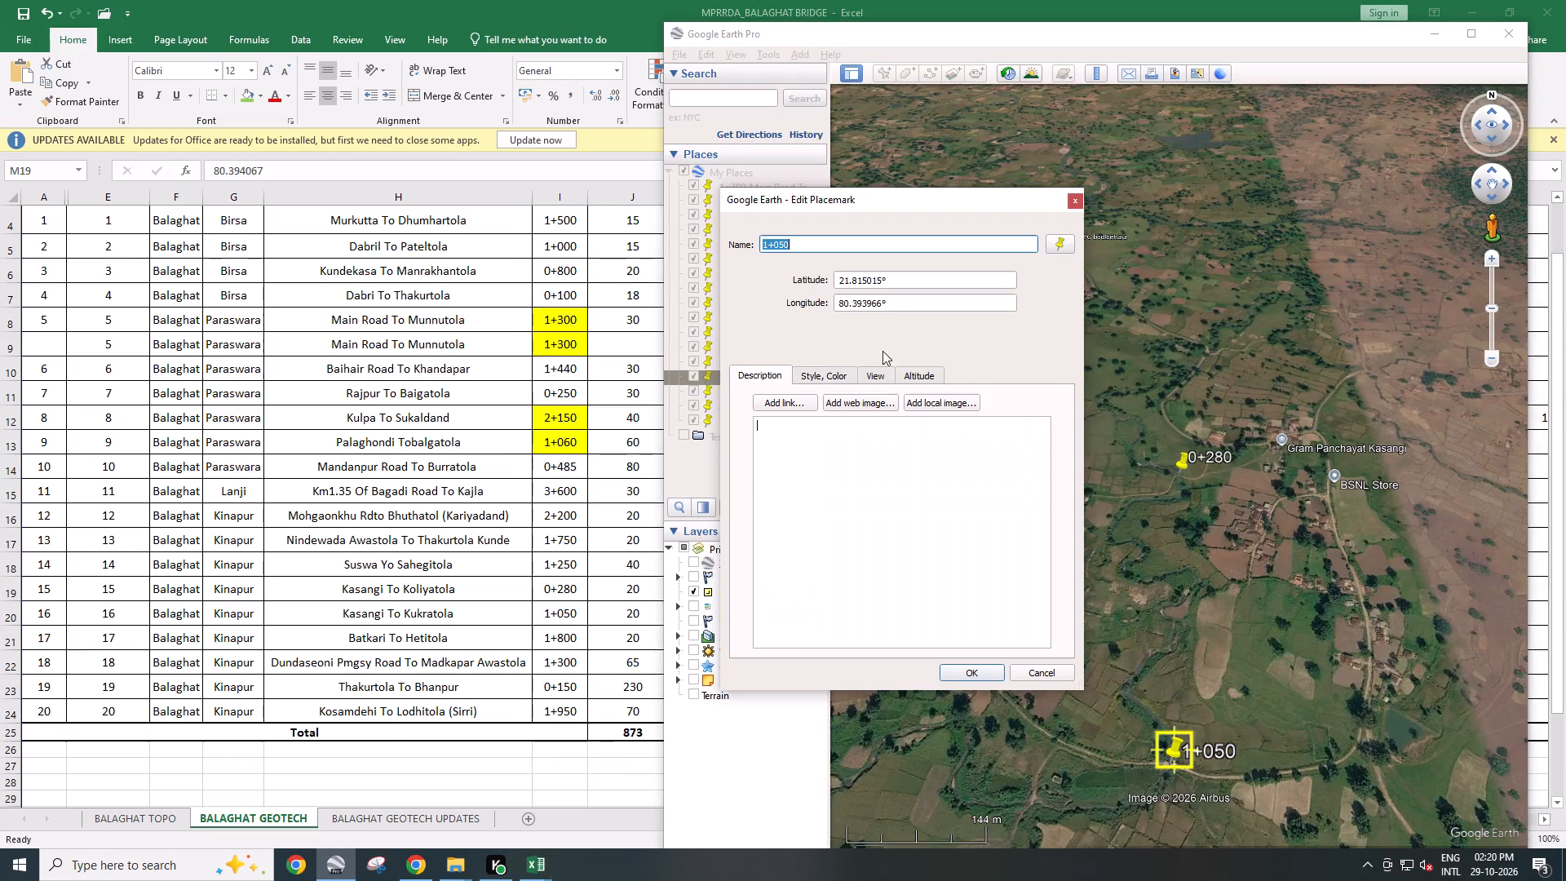
{"action": "left_click_drag", "start_coordinate": [882, 281], "coordinate": [790, 281]}
{"action": "key", "text": "ctrl+c"}
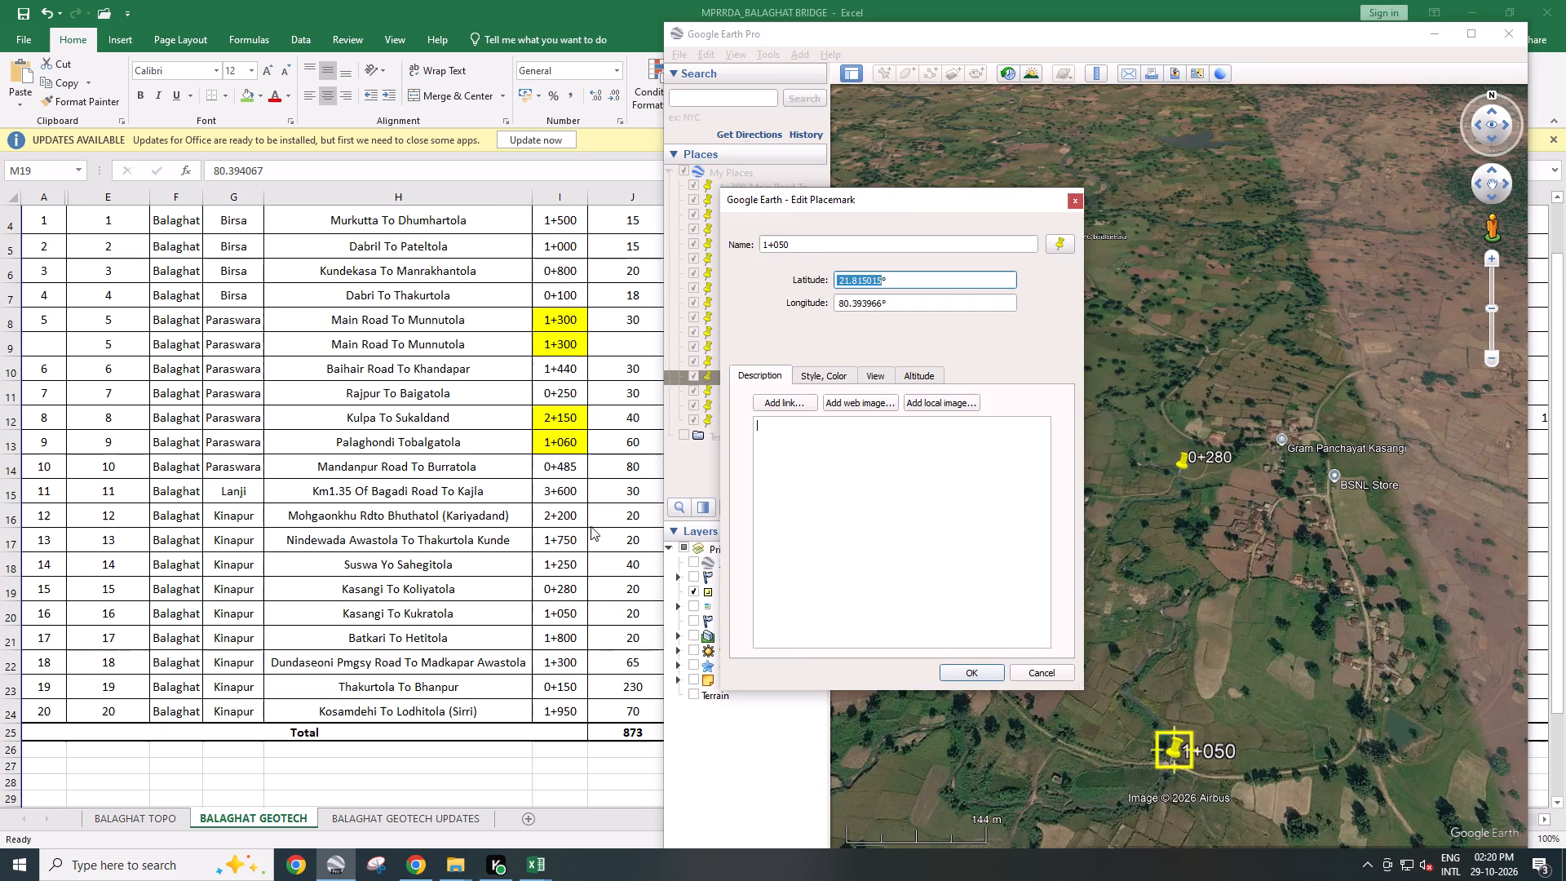
{"action": "left_click", "coordinate": [546, 562]}
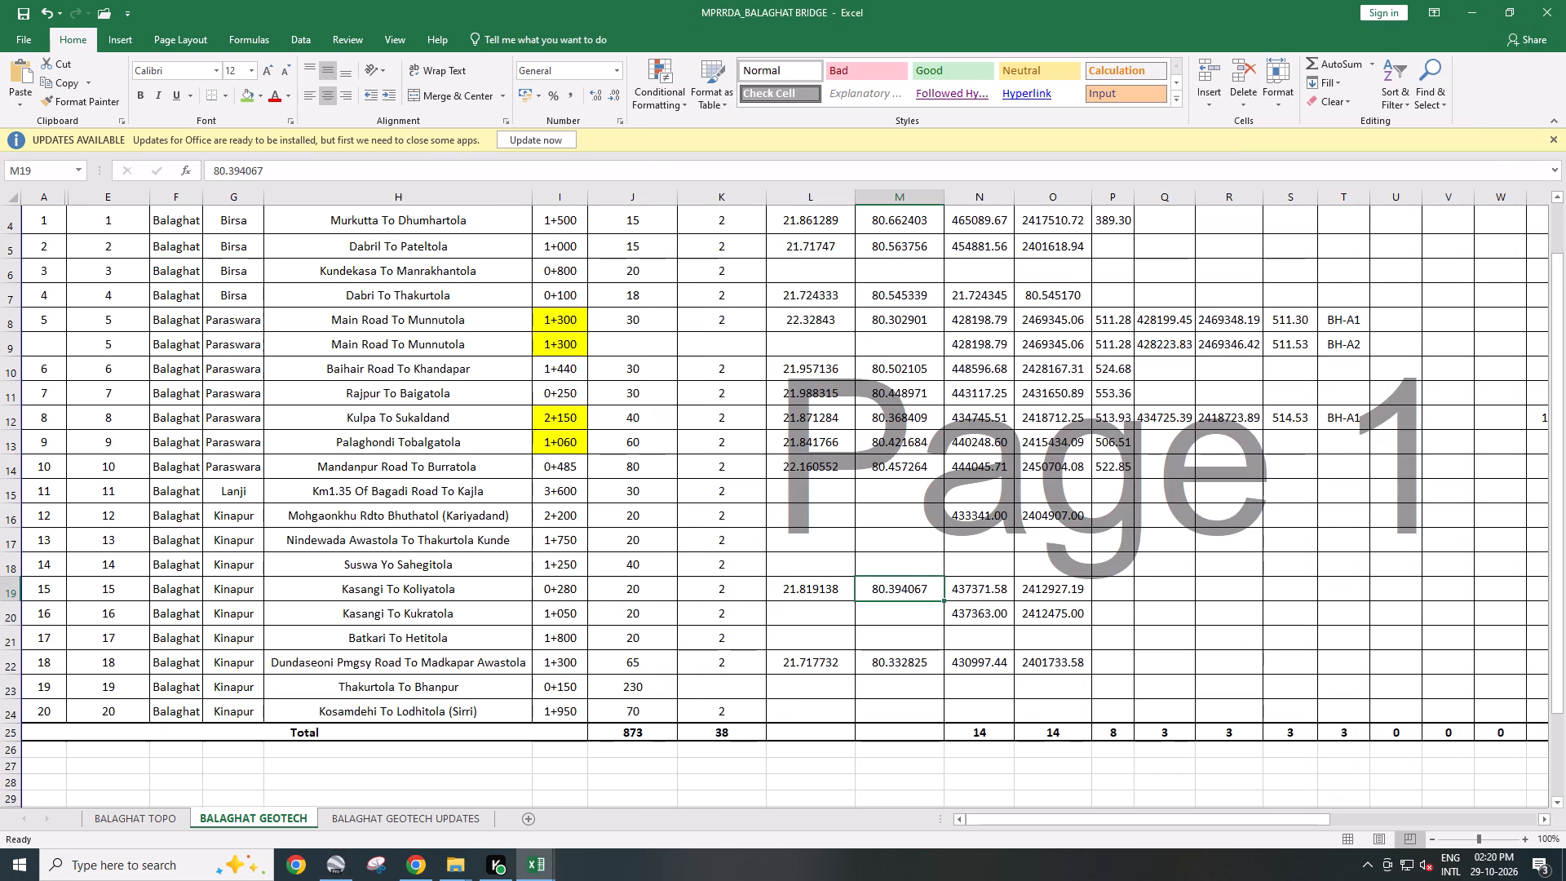
{"action": "left_click", "coordinate": [838, 618]}
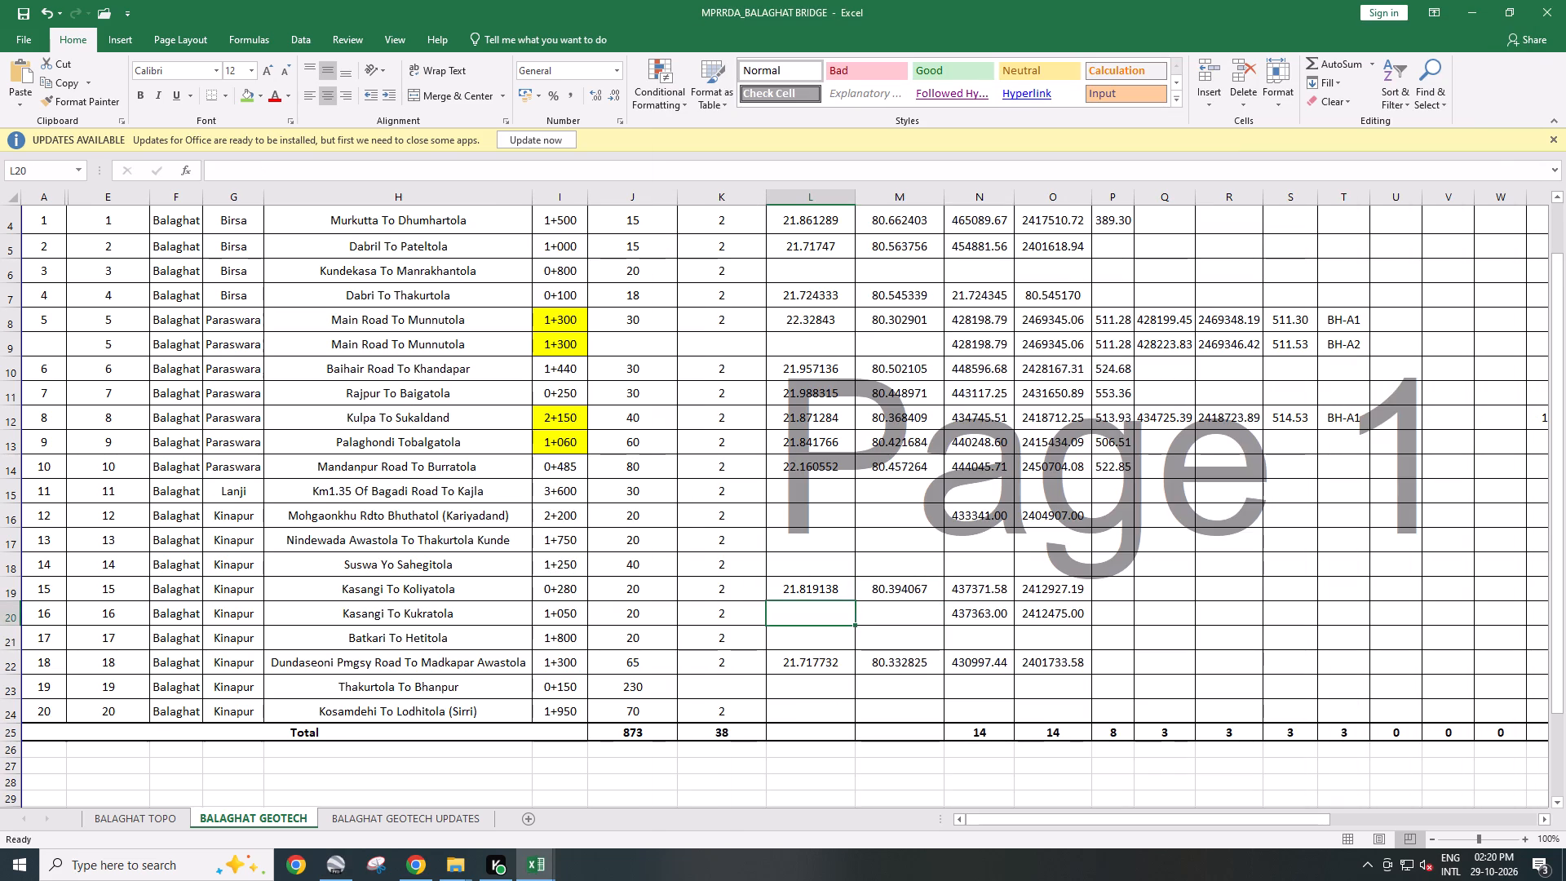
{"action": "key", "text": "ctrl+v"}
Copy the 1+050 placemark's longitude from Google Earth into Excel cell M20 and remove the trailing degree sign, leaving 80.393966.
{"action": "key", "text": "alt+Tab"}
{"action": "left_click_drag", "start_coordinate": [884, 307], "coordinate": [761, 303]}
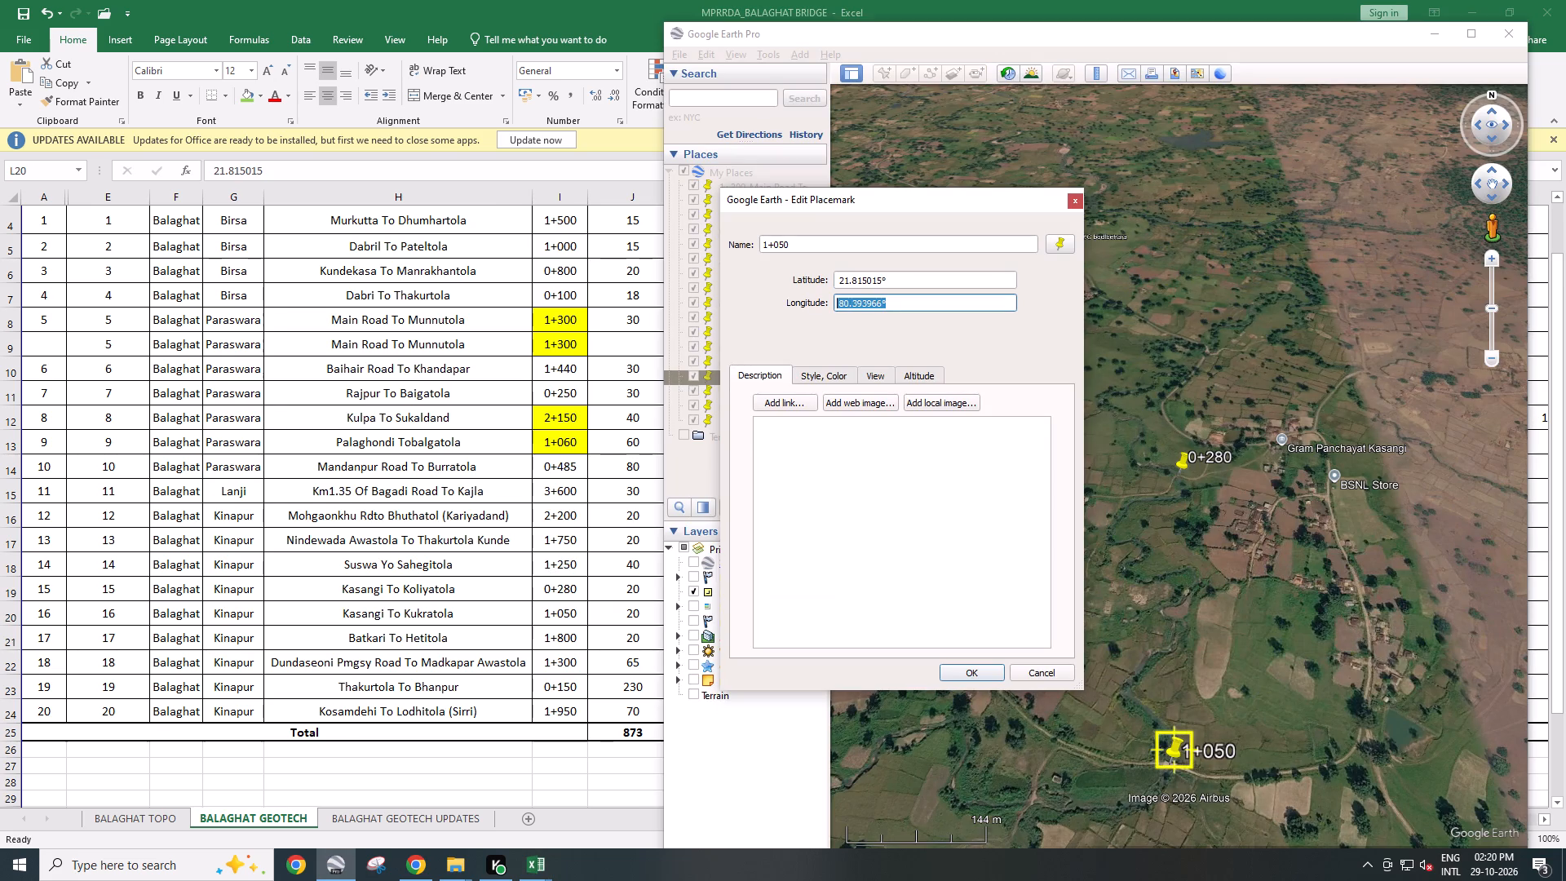
{"action": "left_click_drag", "start_coordinate": [761, 303], "coordinate": [756, 303]}
{"action": "key", "text": "ctrl+c"}
{"action": "left_click", "coordinate": [641, 573]}
{"action": "left_click", "coordinate": [888, 616]}
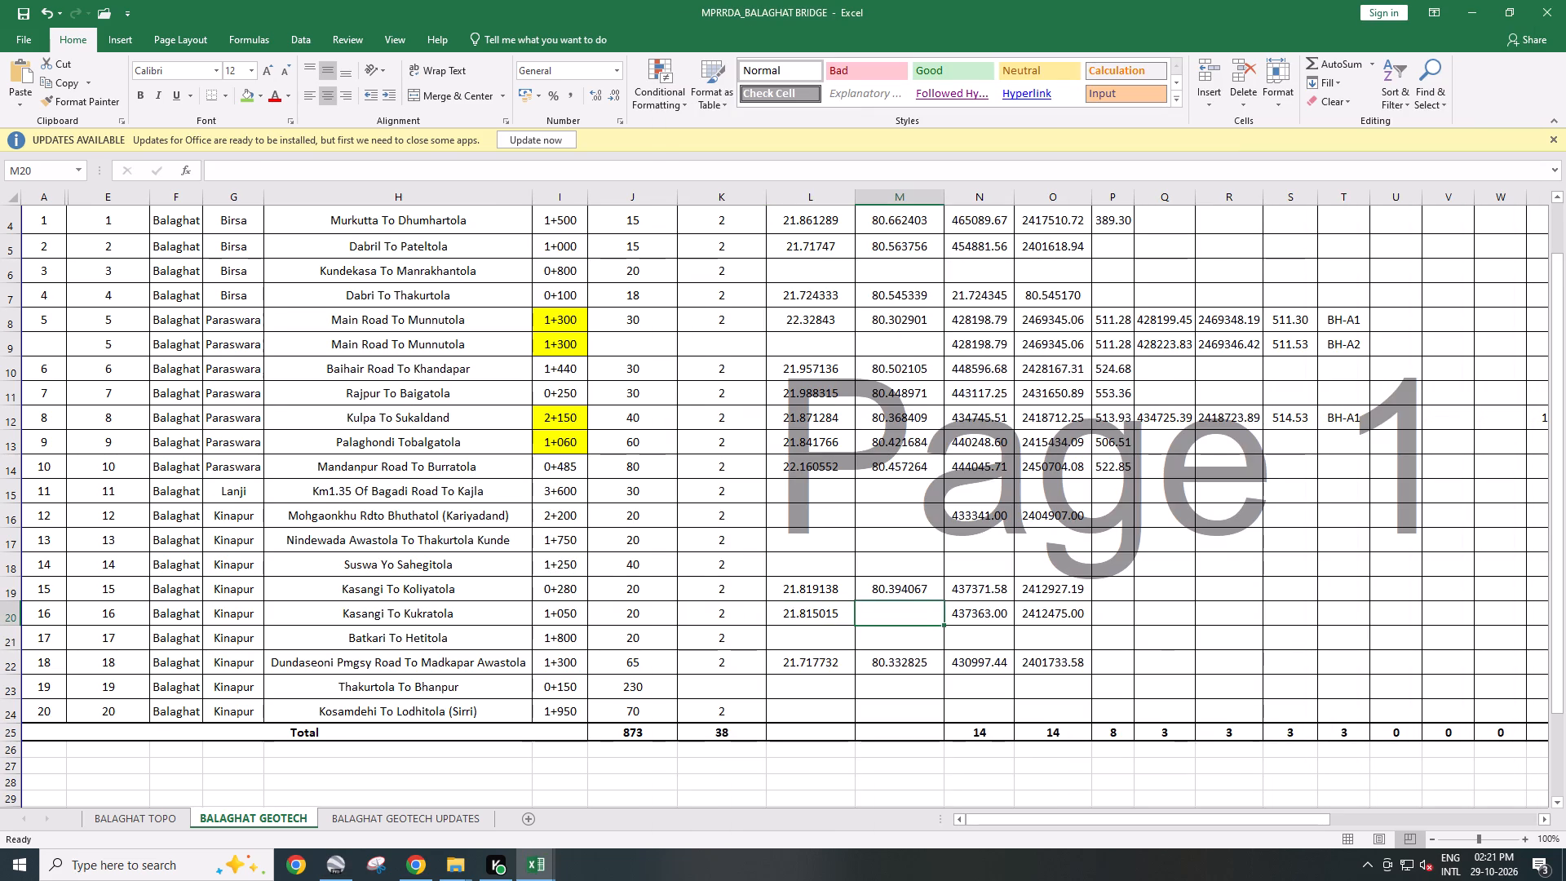
{"action": "key", "text": "ctrl+v"}
{"action": "double_click", "coordinate": [938, 613]}
{"action": "key", "text": "BackSpace"}
{"action": "left_click", "coordinate": [893, 666]}
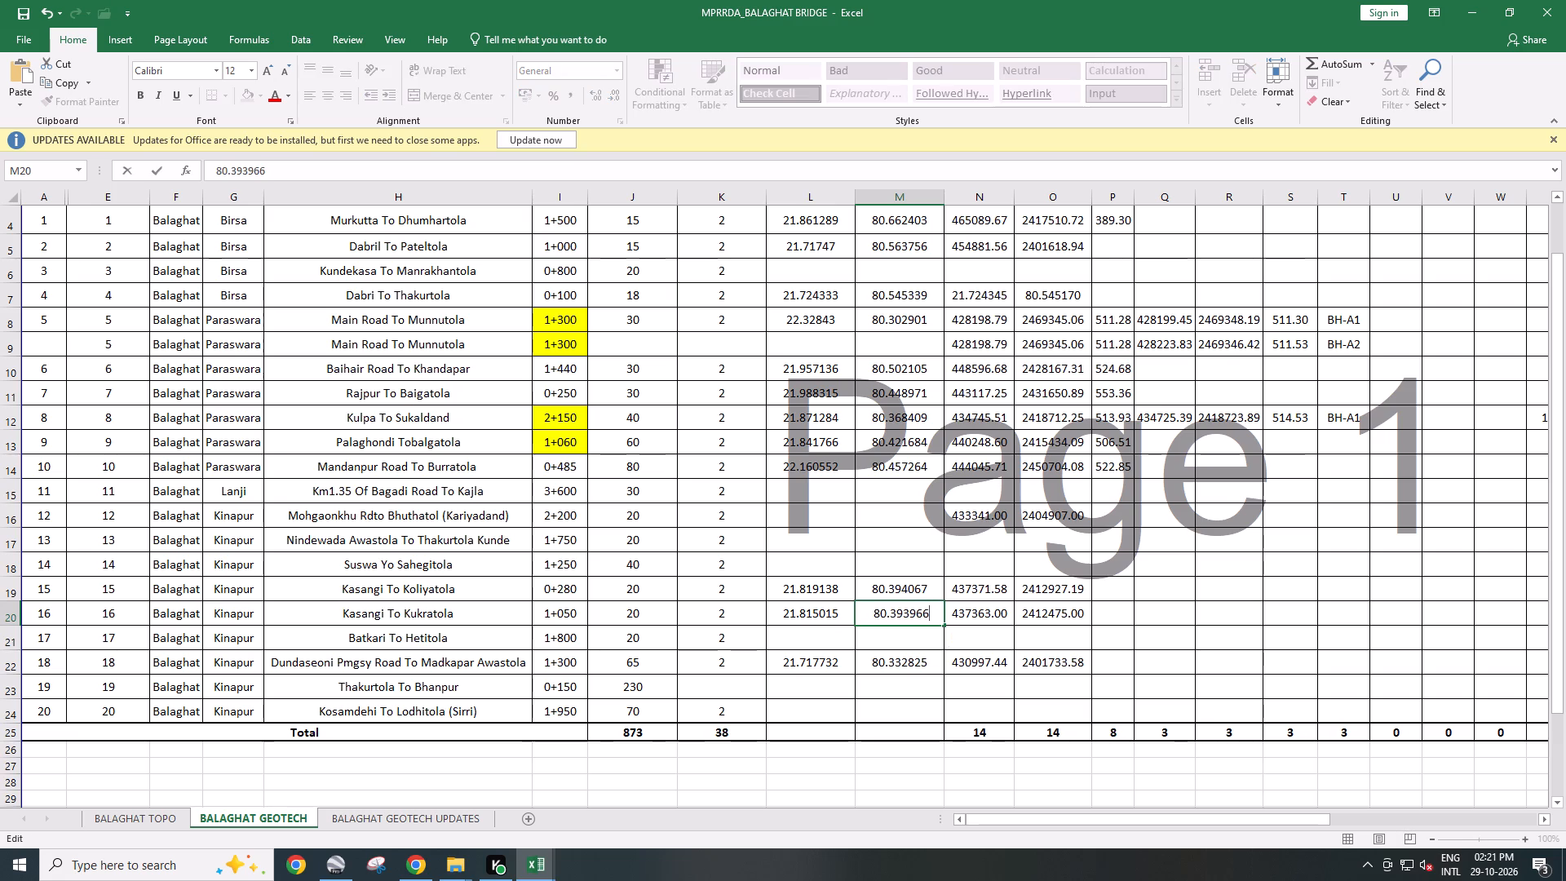
Close the 1+050 placemark's properties, open those of 2+200 in Google Earth, and copy its latitude, 21.746496, into Excel cell L16.
{"action": "key", "text": "alt+Tab"}
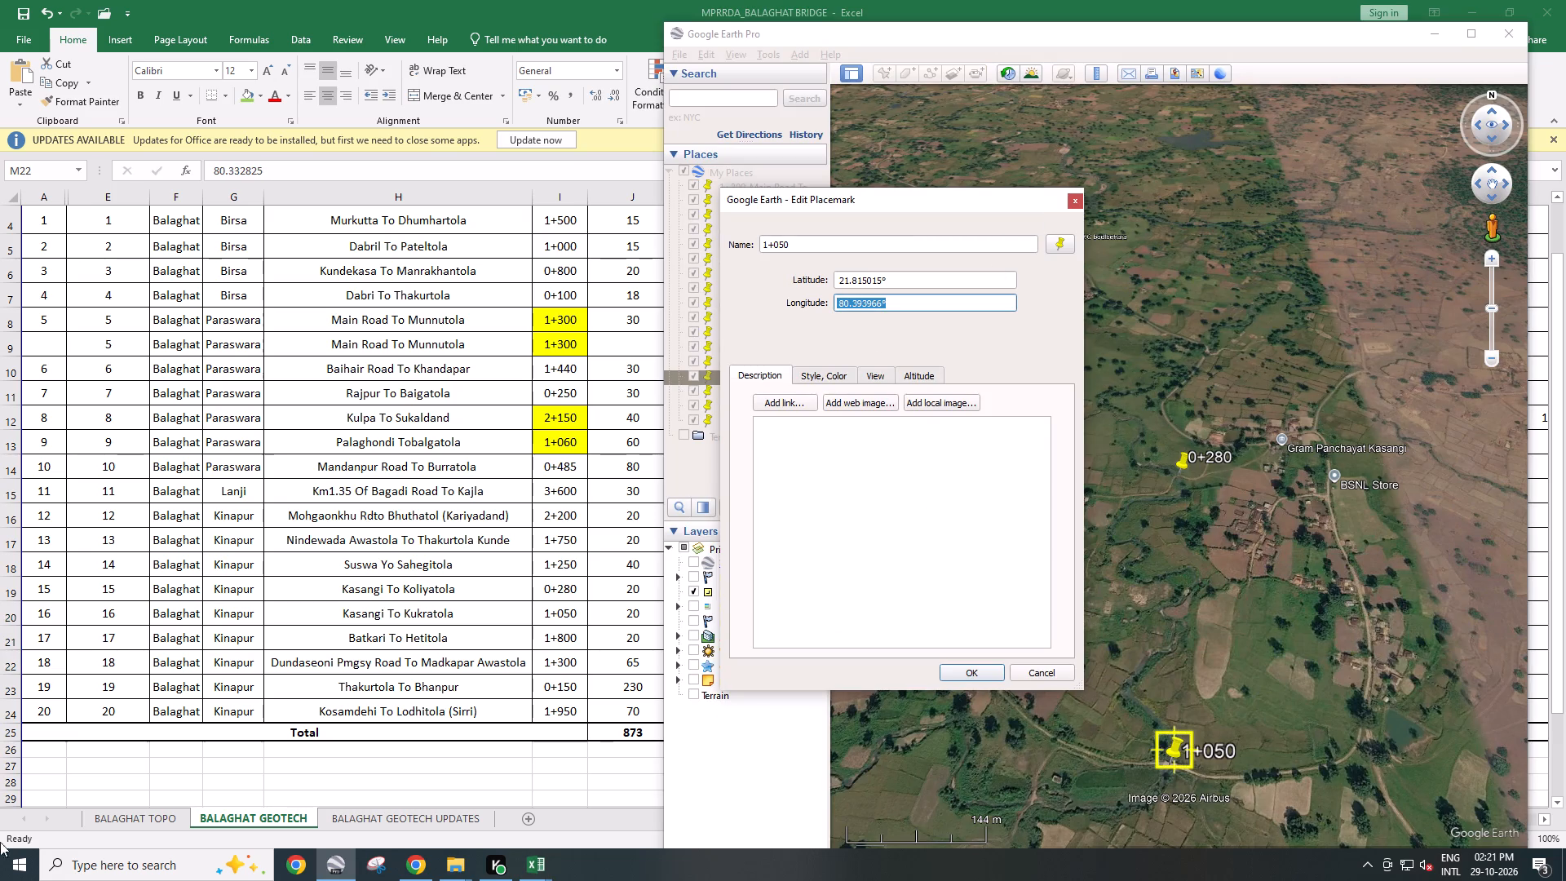
{"action": "left_click", "coordinate": [1069, 198]}
{"action": "right_click", "coordinate": [737, 392]}
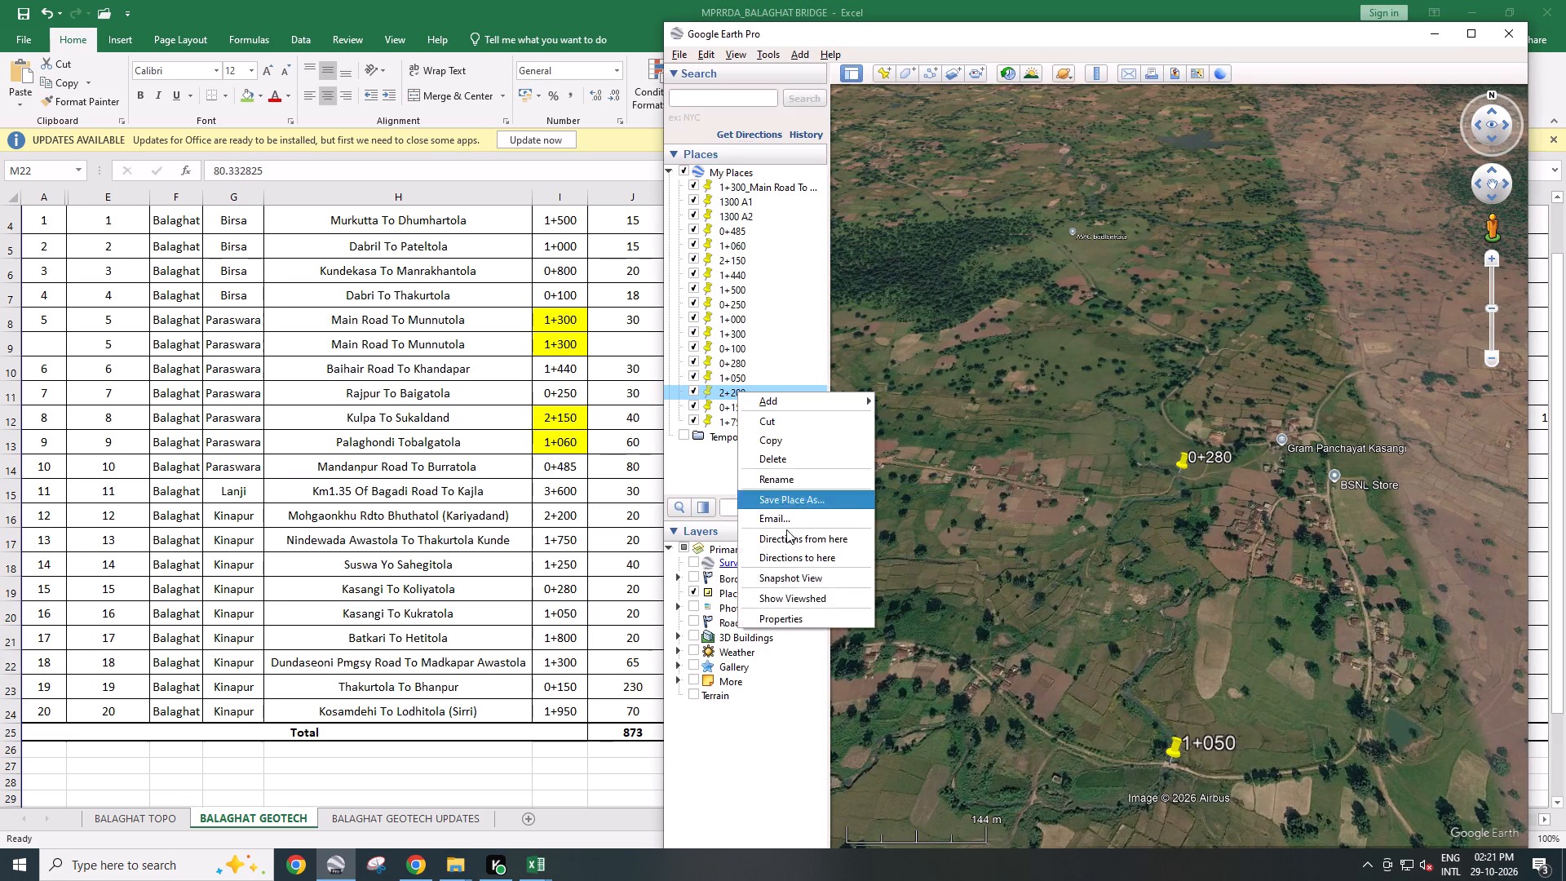
{"action": "left_click", "coordinate": [790, 615]}
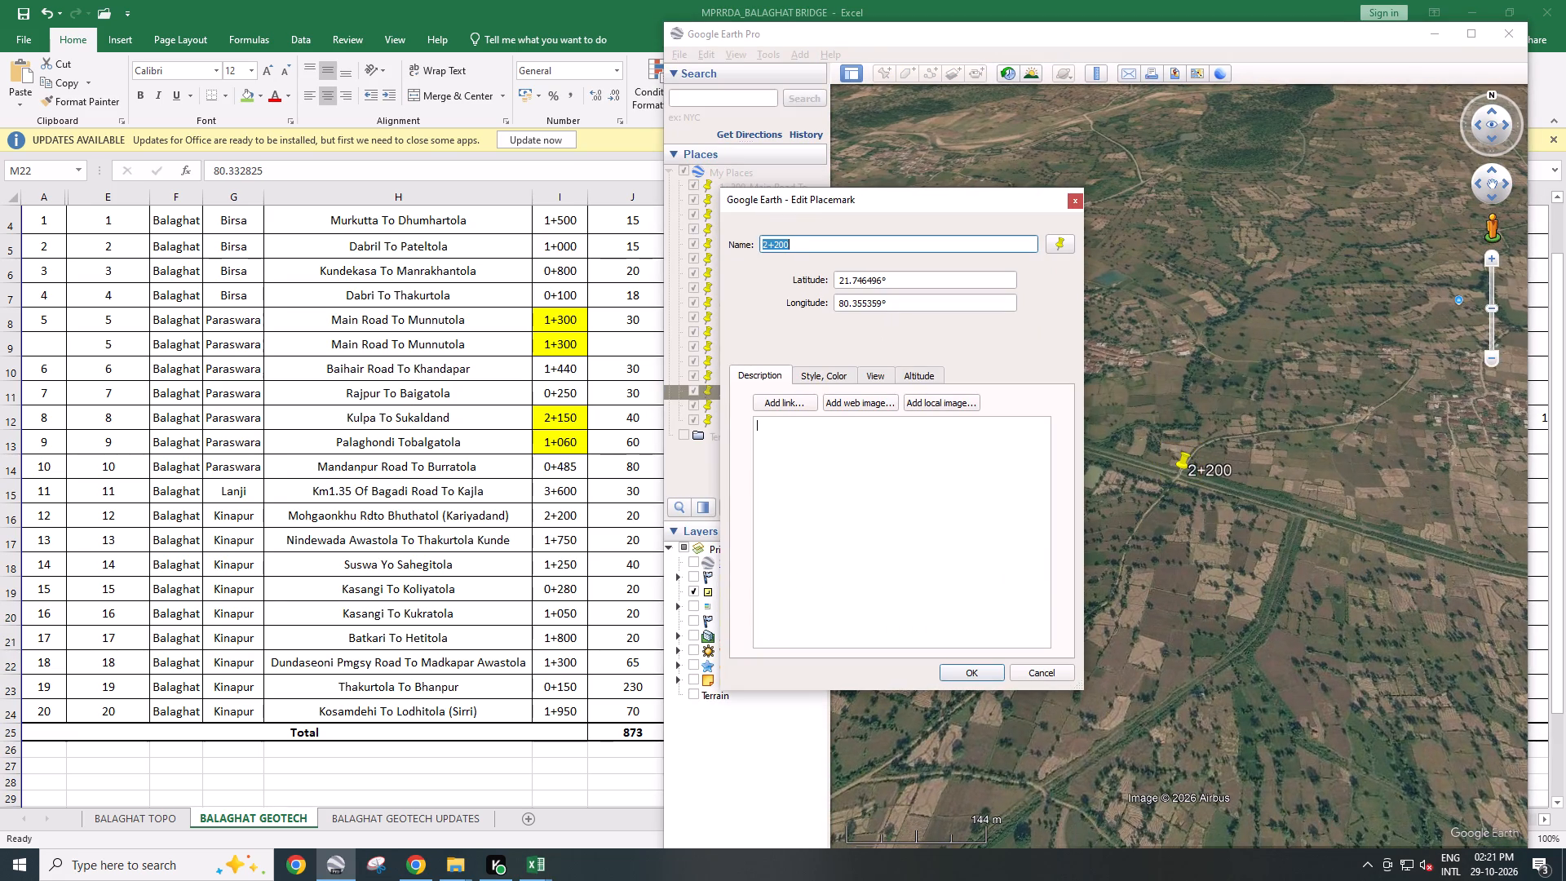
{"action": "left_click_drag", "start_coordinate": [880, 281], "coordinate": [776, 287]}
{"action": "key", "text": "ctrl+c"}
{"action": "left_click", "coordinate": [587, 625]}
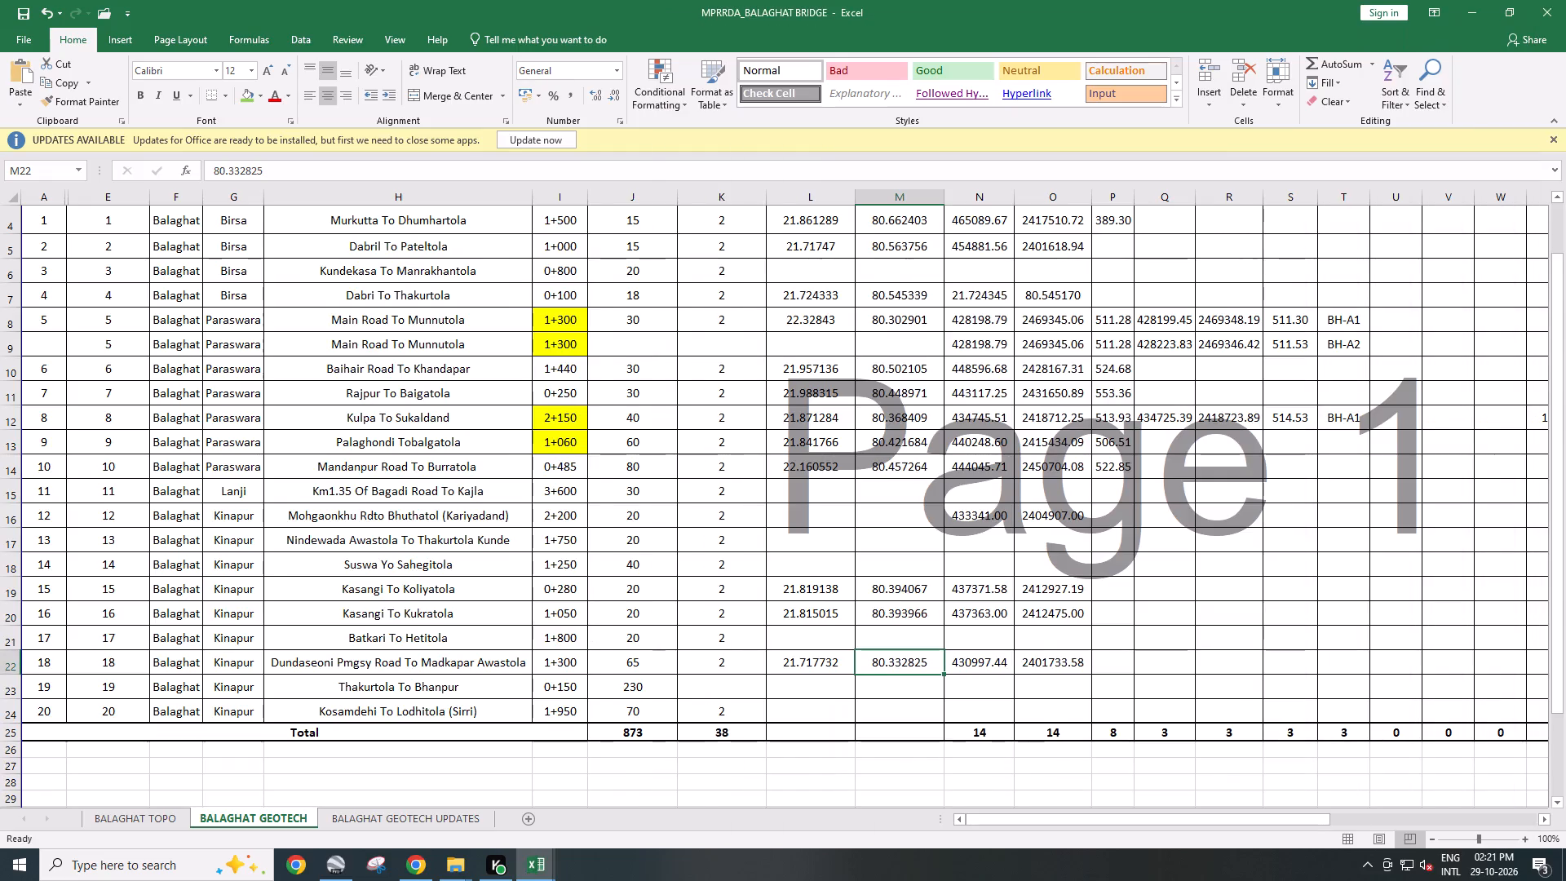
{"action": "left_click", "coordinate": [820, 516]}
{"action": "key", "text": "ctrl+v"}
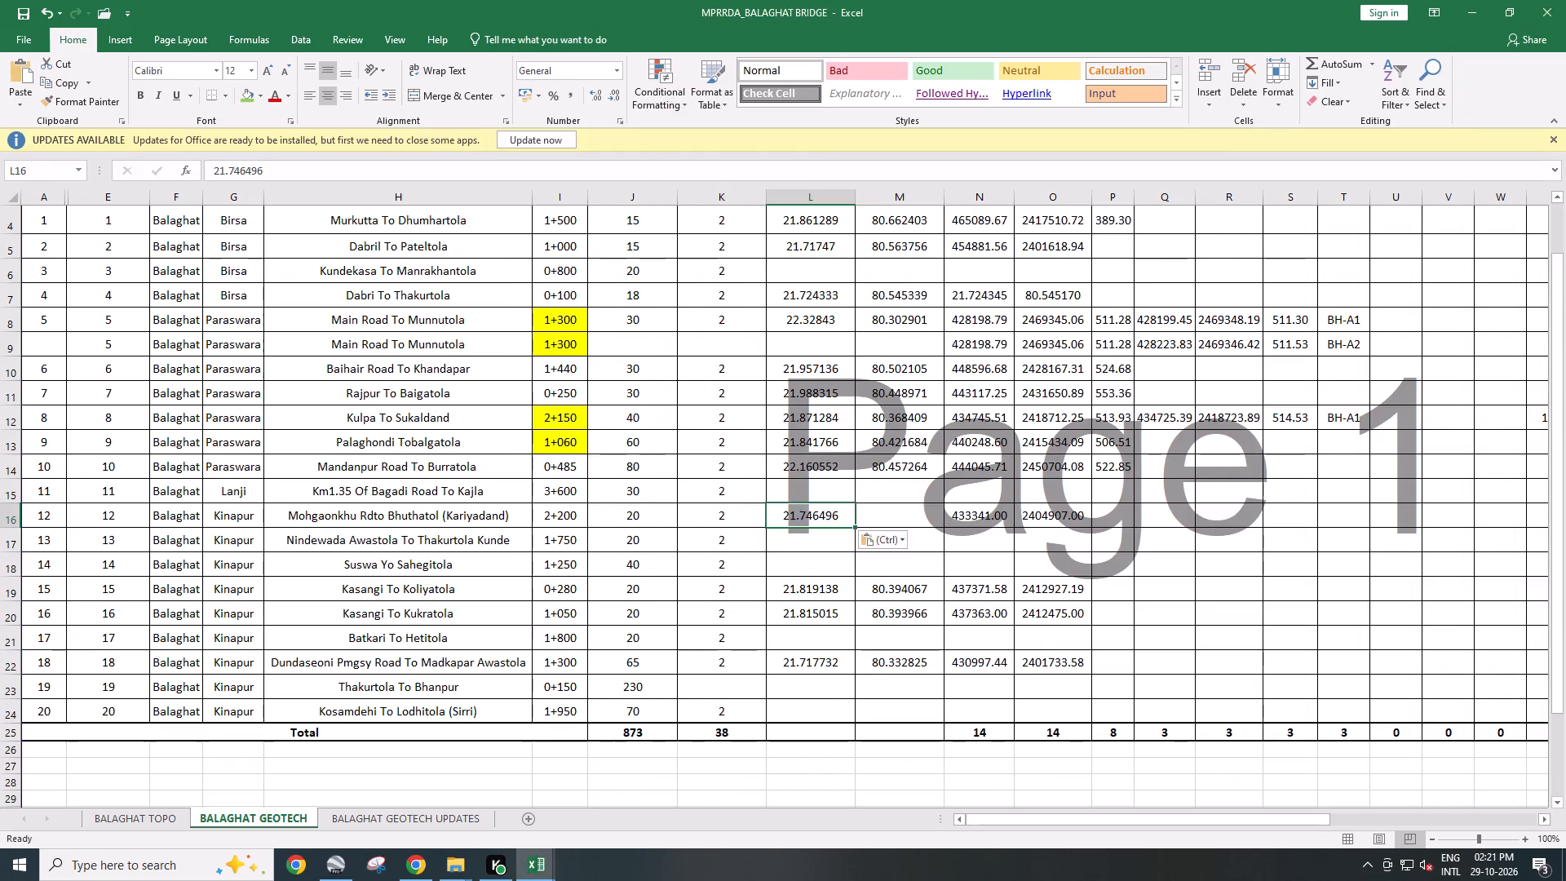
Copy the 2+200 placemark's longitude, 80.355359, from Google Earth into Excel cell M16, and close the placemark's properties.
{"action": "key", "text": "alt+Tab"}
{"action": "left_click_drag", "start_coordinate": [880, 305], "coordinate": [766, 299]}
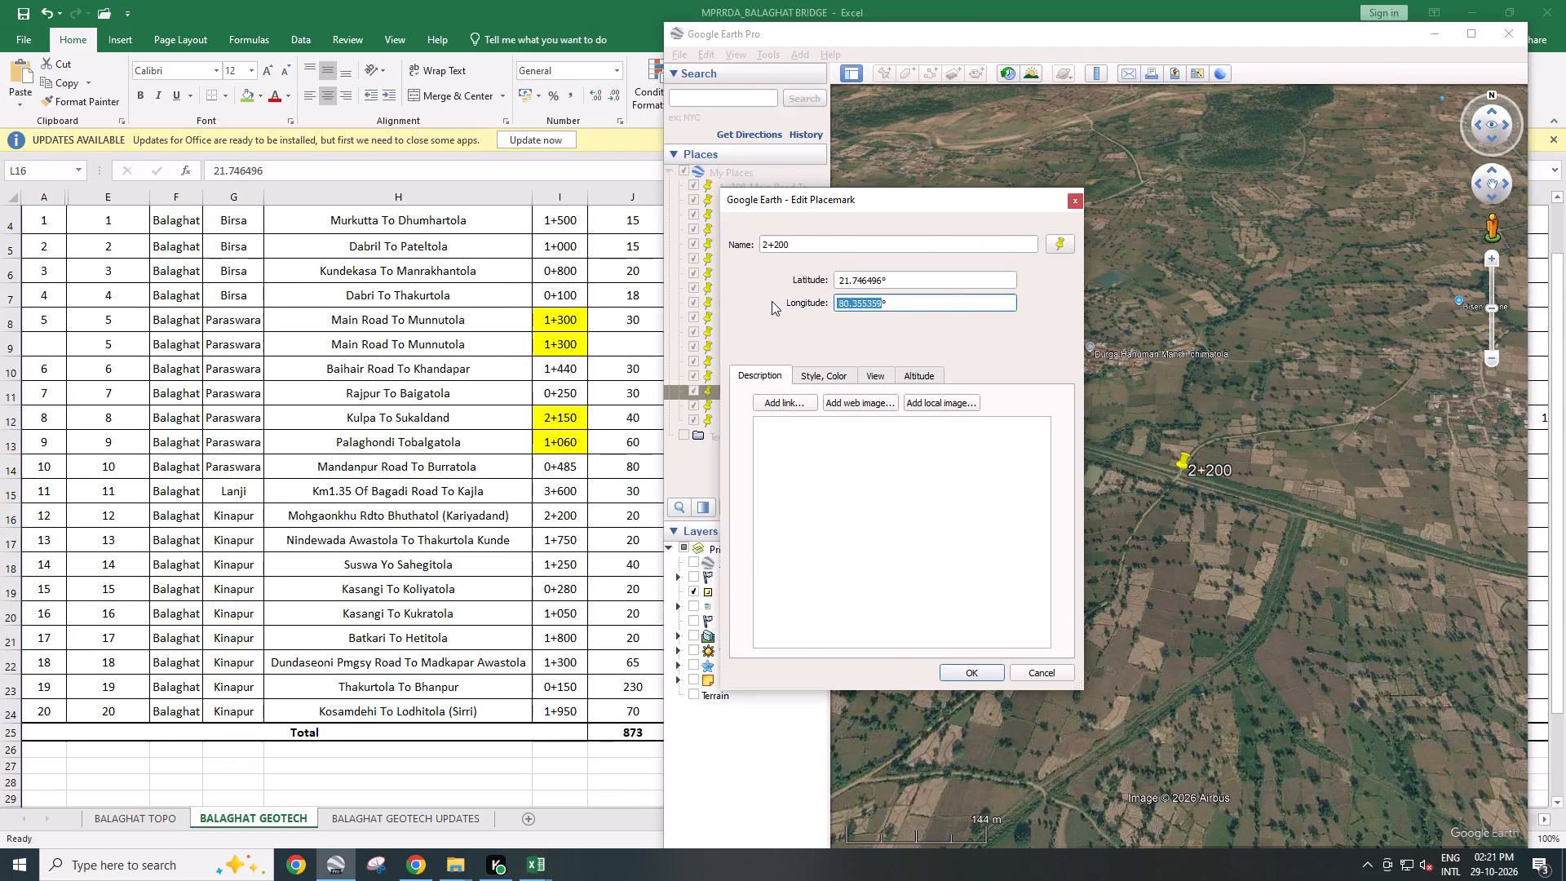
{"action": "key", "text": "ctrl+c"}
{"action": "left_click", "coordinate": [606, 517]}
{"action": "left_click", "coordinate": [887, 526]}
{"action": "key", "text": "ctrl+v"}
{"action": "key", "text": "alt+Tab"}
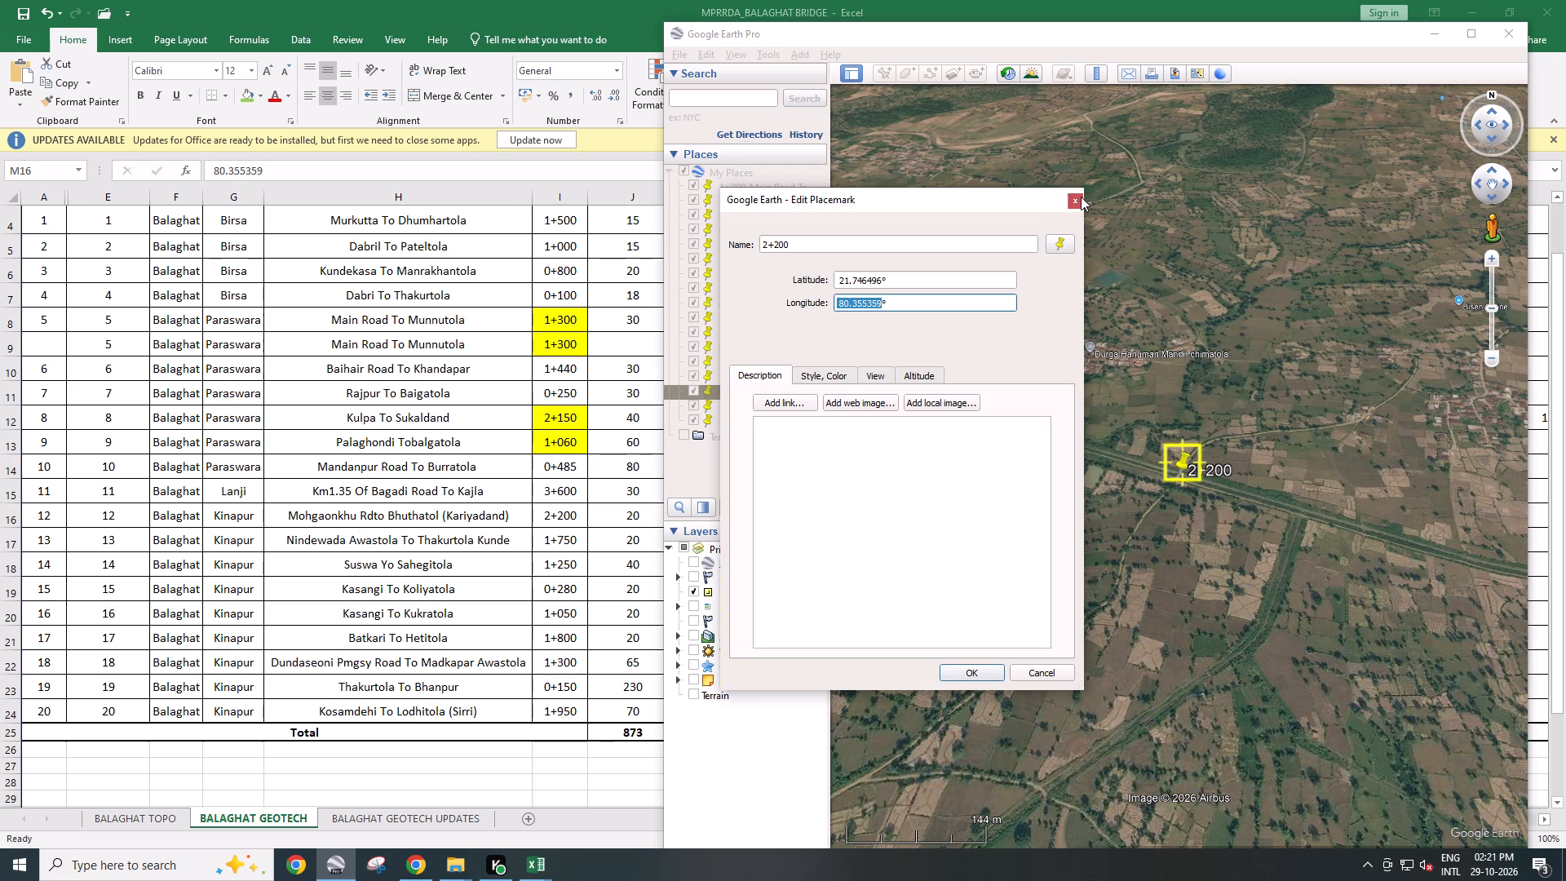
{"action": "left_click", "coordinate": [1081, 197]}
Open the 0+150 placemark's properties and copy its latitude, 21.764653, into Excel cell L23 of the Thakurtola To Bhanpur row.
{"action": "right_click", "coordinate": [745, 410]}
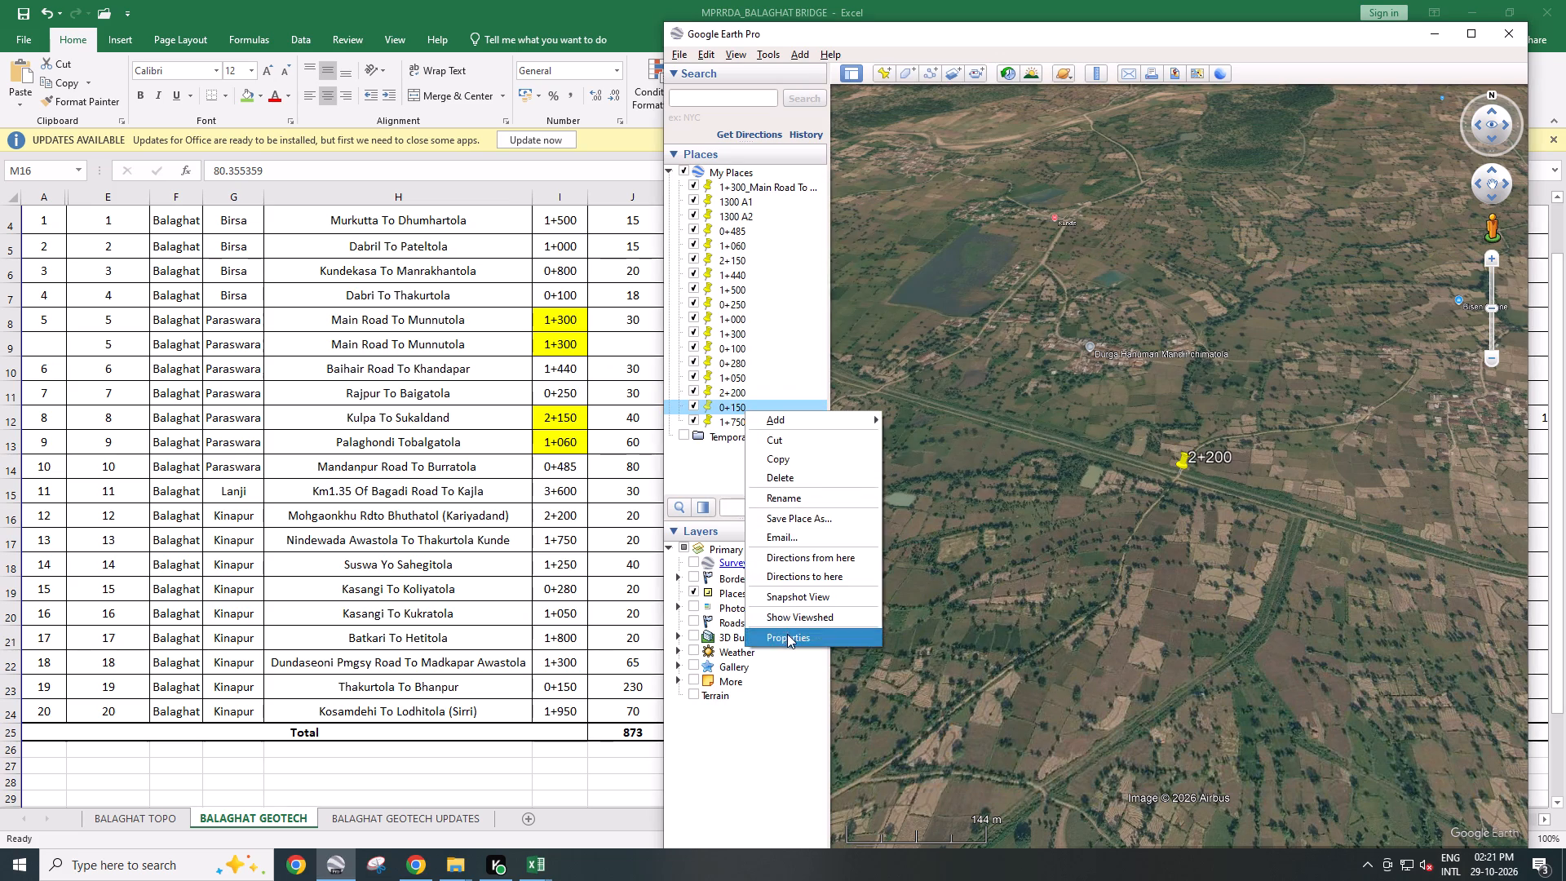
{"action": "left_click", "coordinate": [787, 634]}
{"action": "left_click_drag", "start_coordinate": [883, 287], "coordinate": [791, 286]}
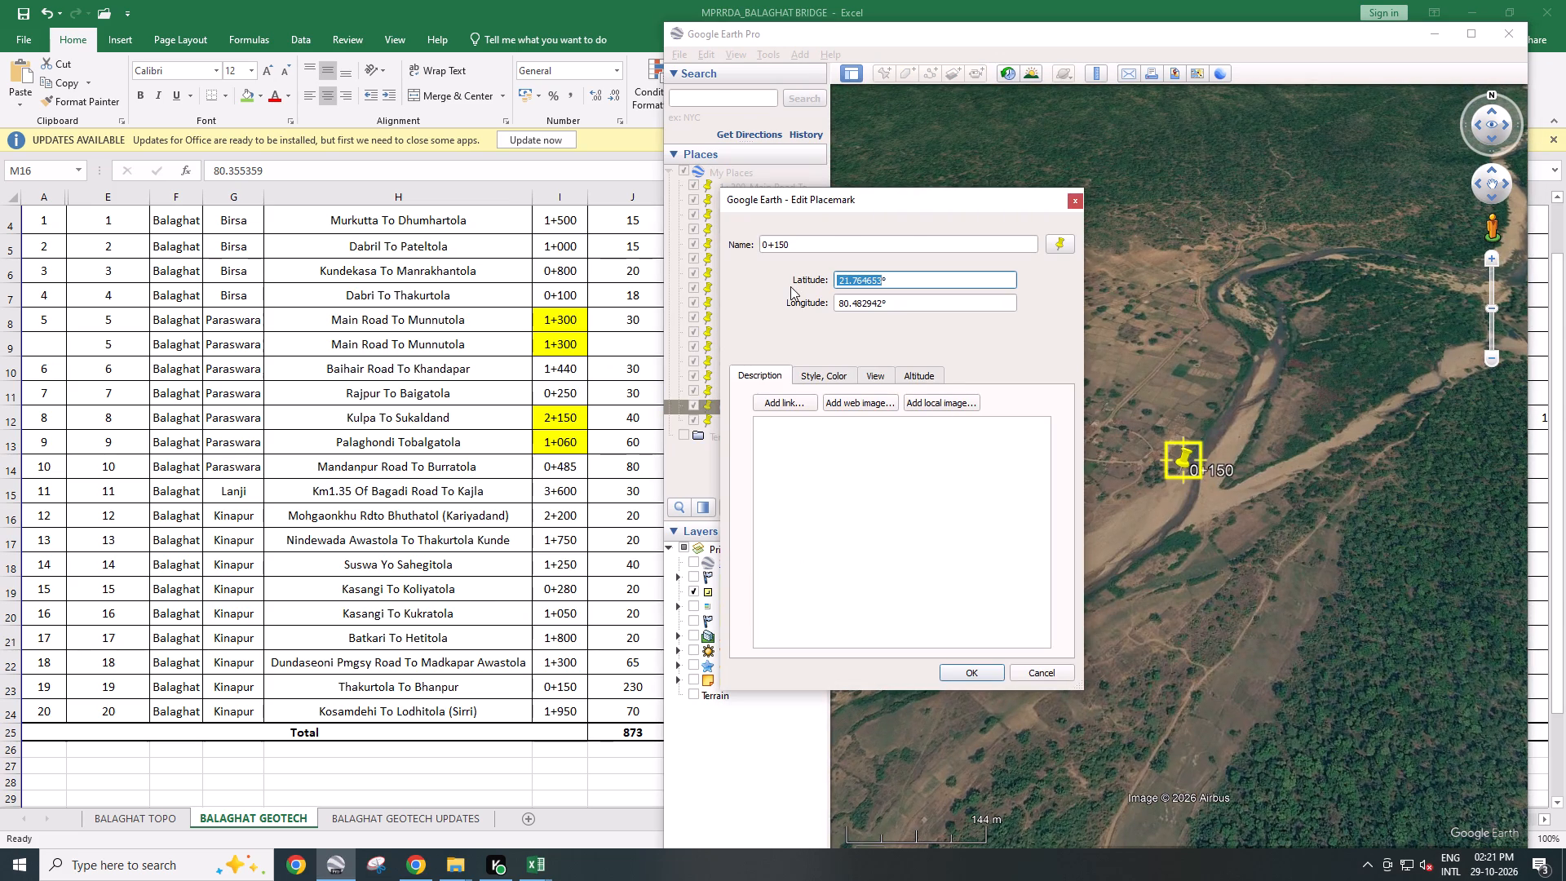
{"action": "key", "text": "ctrl+c"}
{"action": "left_click", "coordinate": [511, 564]}
{"action": "scroll", "coordinate": [720, 531], "scroll_direction": "up", "scroll_amount": 3}
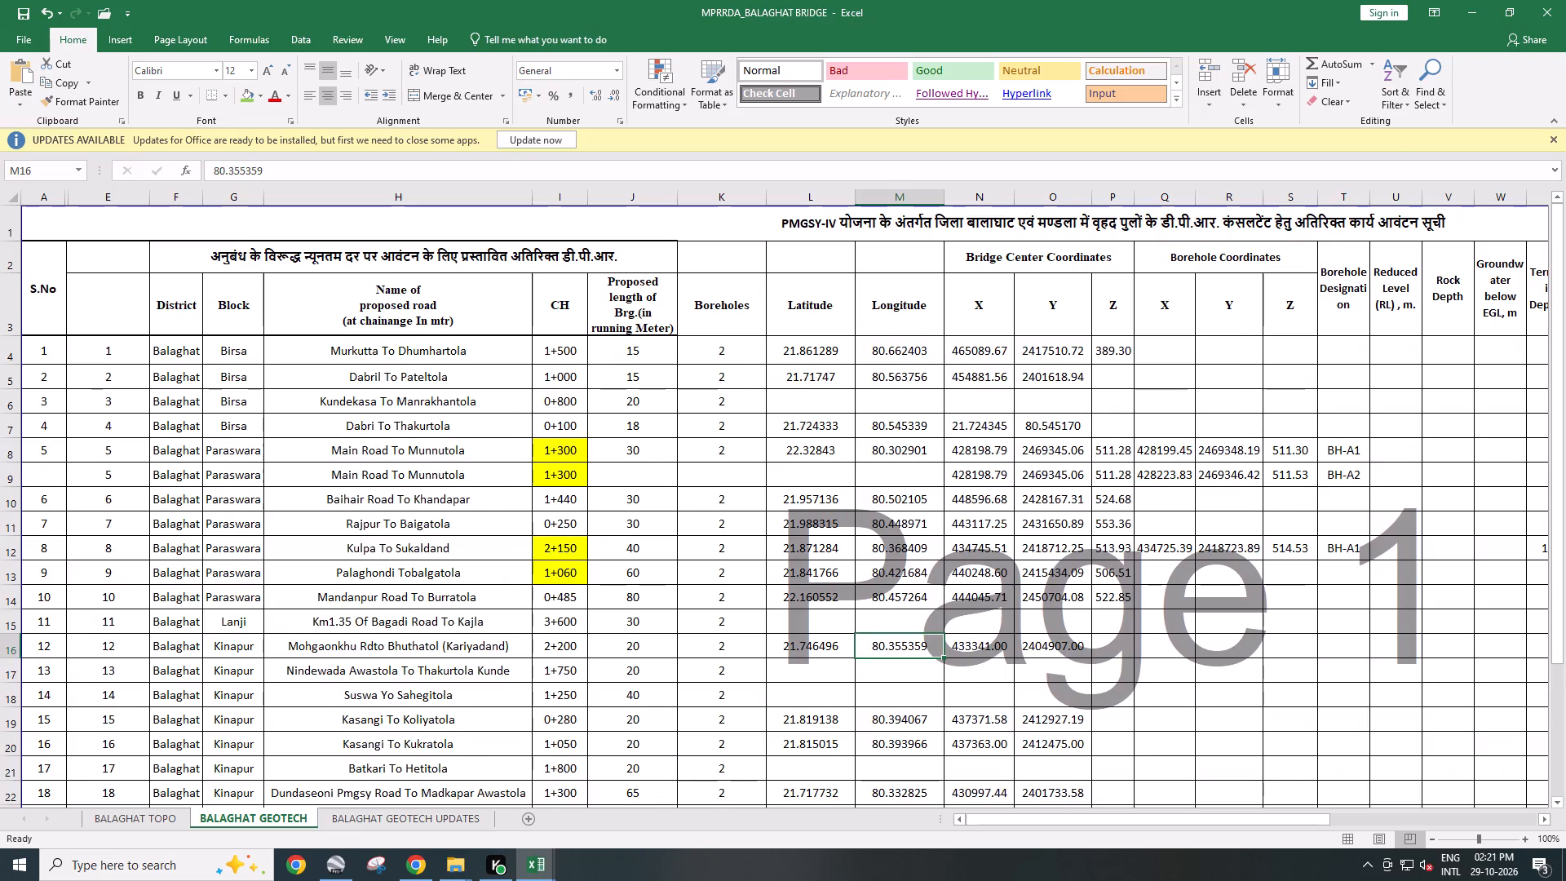
{"action": "scroll", "coordinate": [625, 671], "scroll_direction": "down", "scroll_amount": 1}
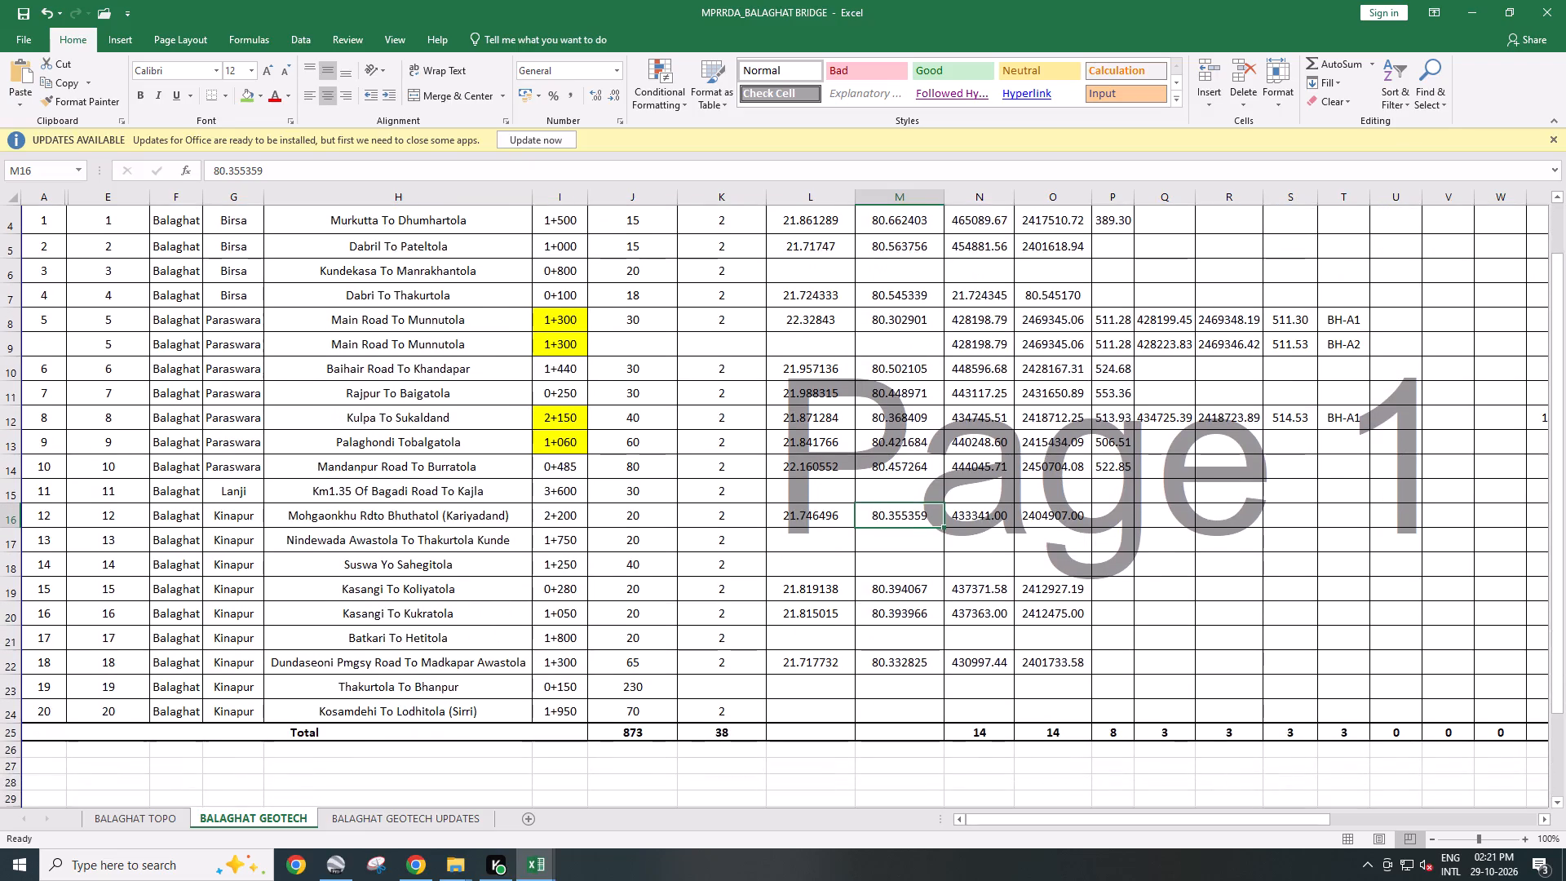
{"action": "left_click", "coordinate": [795, 689]}
{"action": "key", "text": "ctrl+v"}
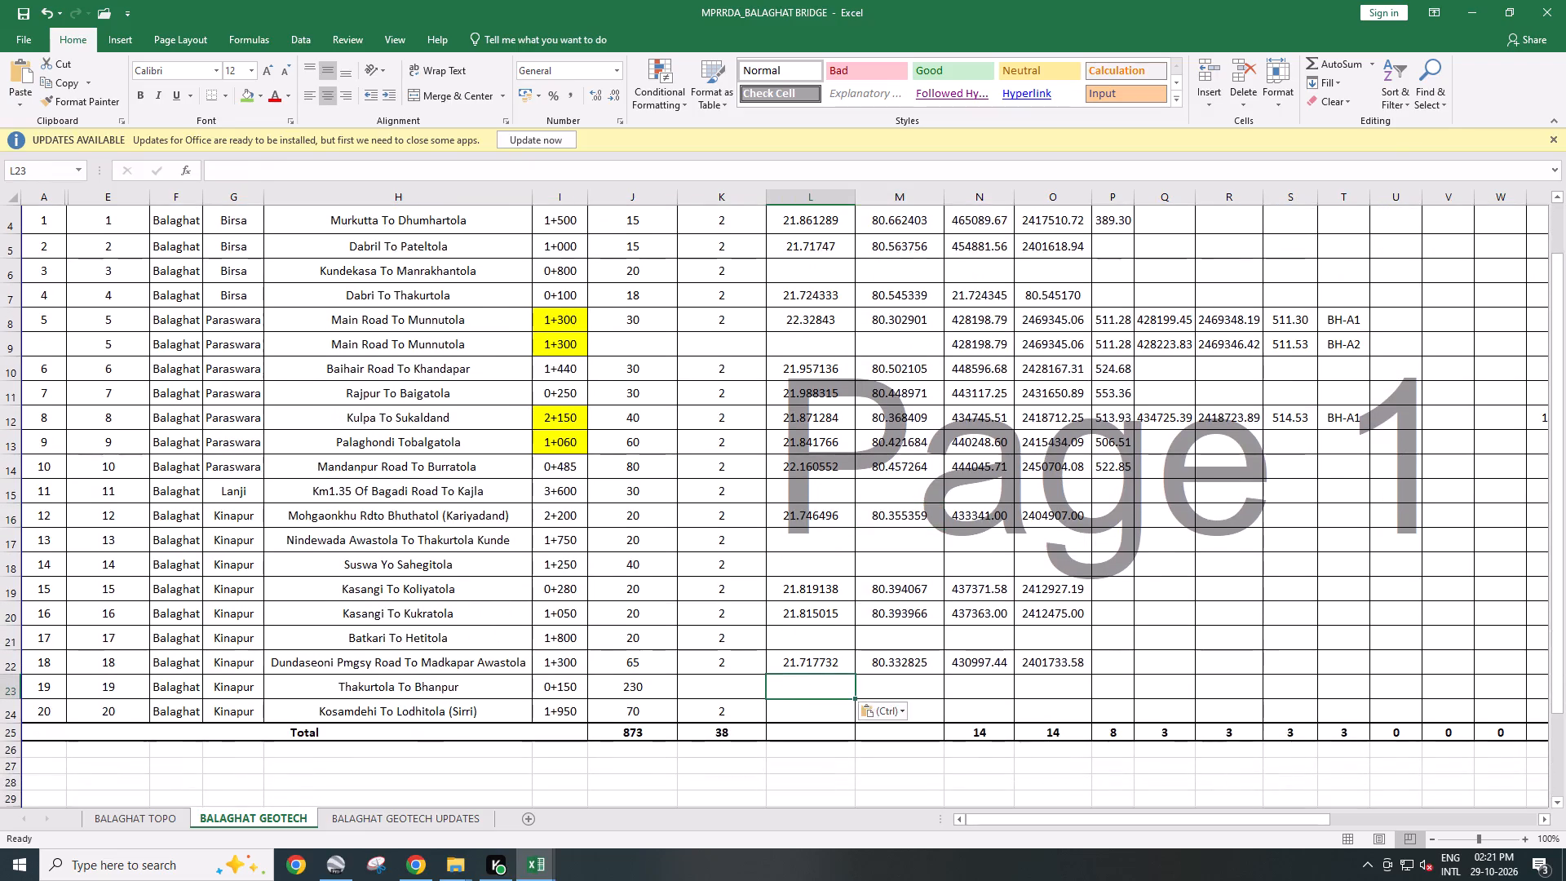
Copy the 0+150 placemark's longitude, 80.482942, from Google Earth into Excel cell M23, and close the placemark's properties.
{"action": "key", "text": "alt+Tab"}
{"action": "left_click_drag", "start_coordinate": [883, 302], "coordinate": [780, 304]}
{"action": "key", "text": "ctrl+c"}
{"action": "left_click", "coordinate": [553, 673]}
{"action": "left_click", "coordinate": [899, 686]}
{"action": "key", "text": "ctrl+v"}
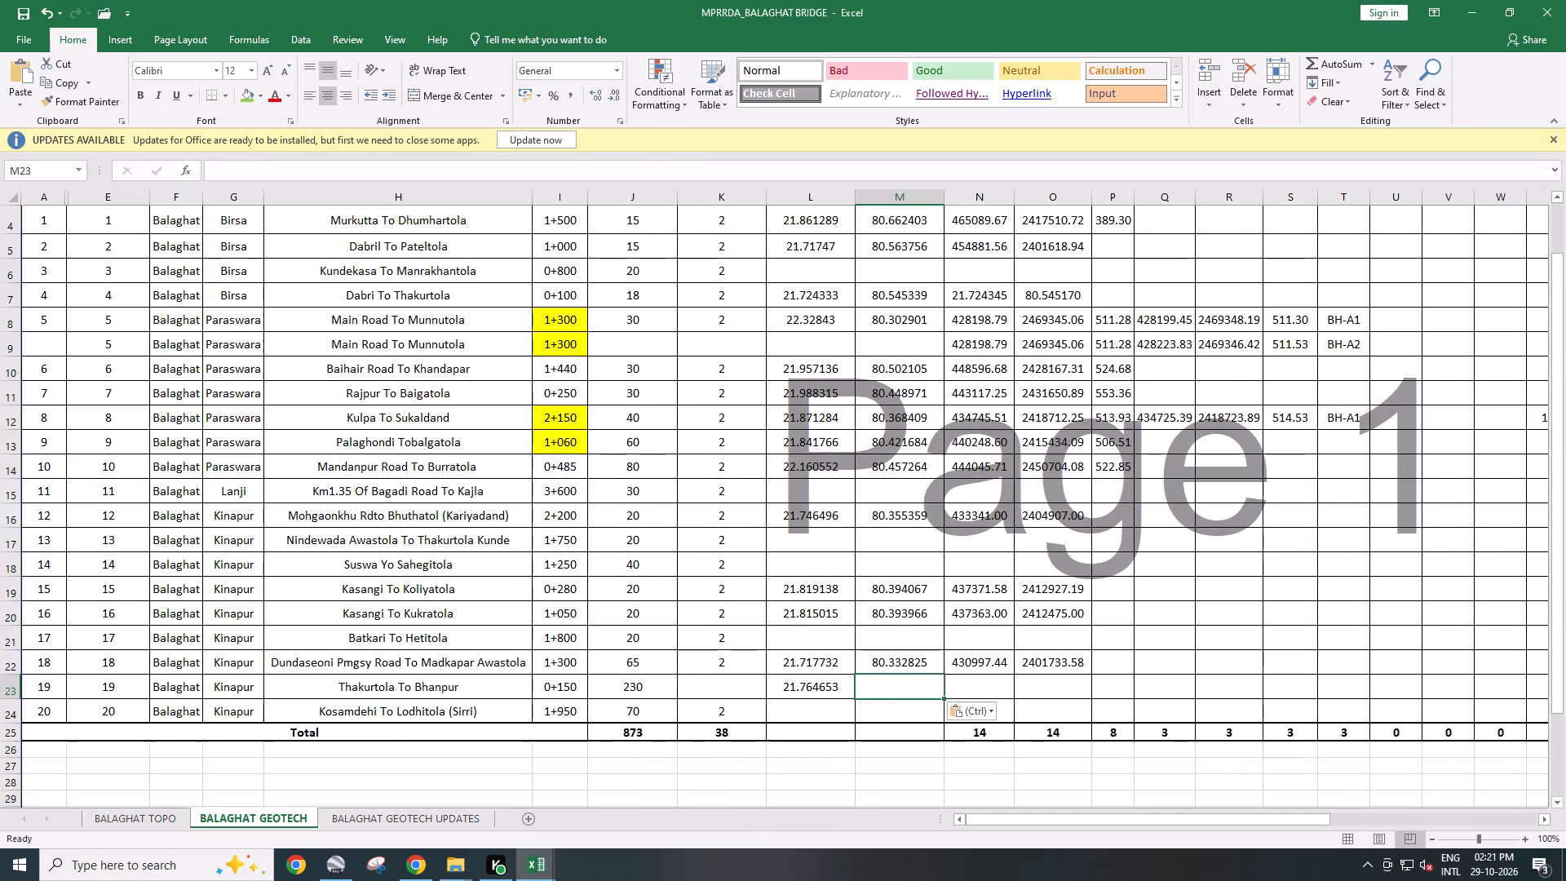
{"action": "key", "text": "alt+Tab"}
{"action": "left_click", "coordinate": [1068, 205]}
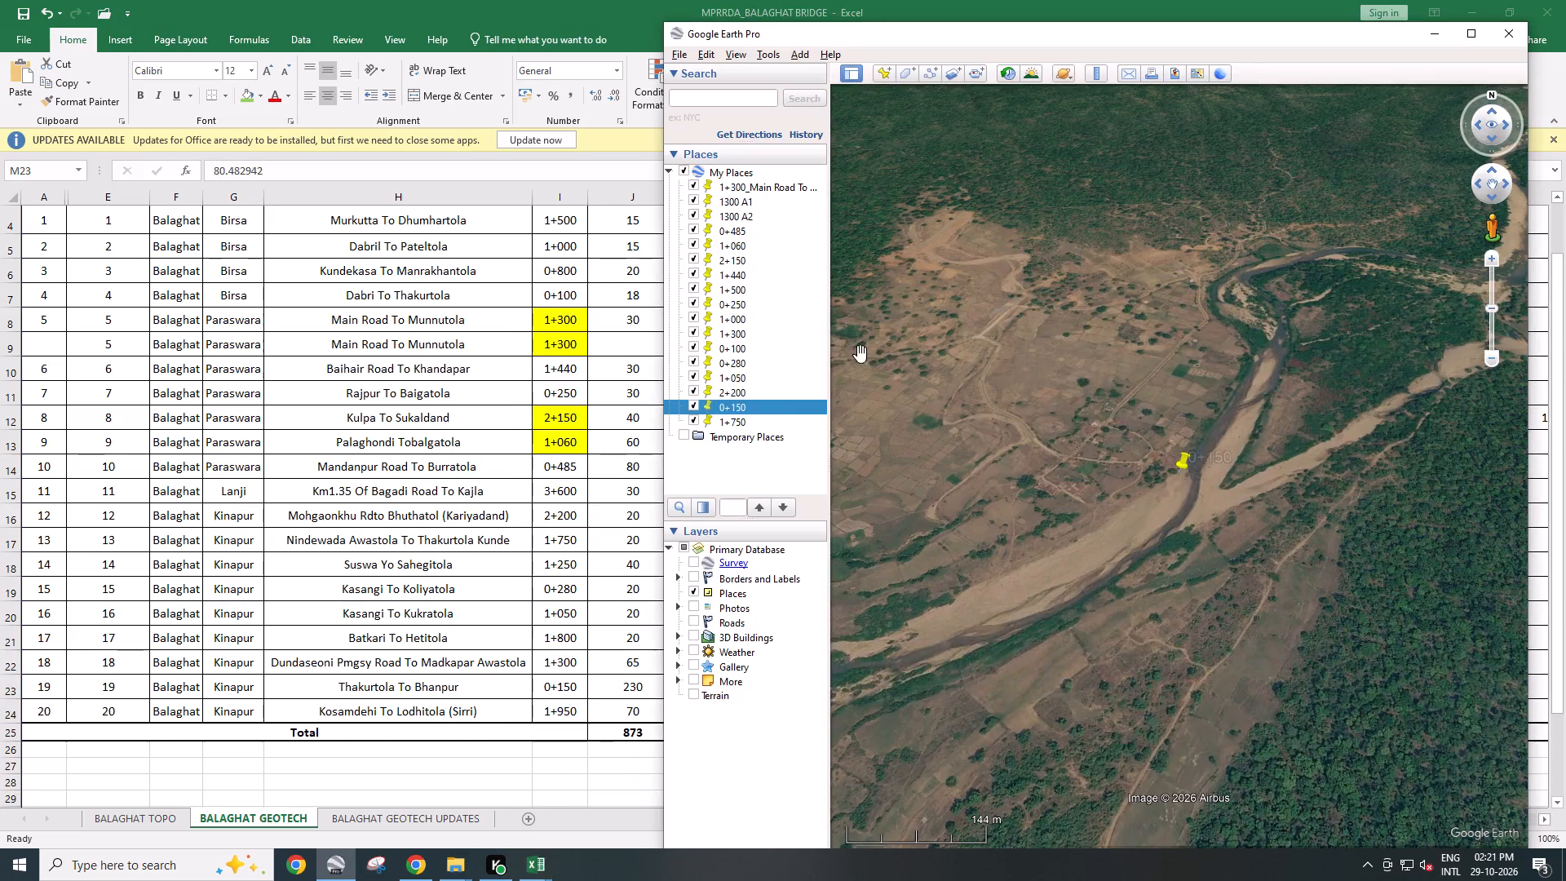
Open the 1+750 placemark's properties and copy its latitude, 21.757694, into Excel cell L17 of the Nindewada Awastola To Thakurtola Kunde row.
{"action": "right_click", "coordinate": [741, 422]}
{"action": "left_click", "coordinate": [799, 646]}
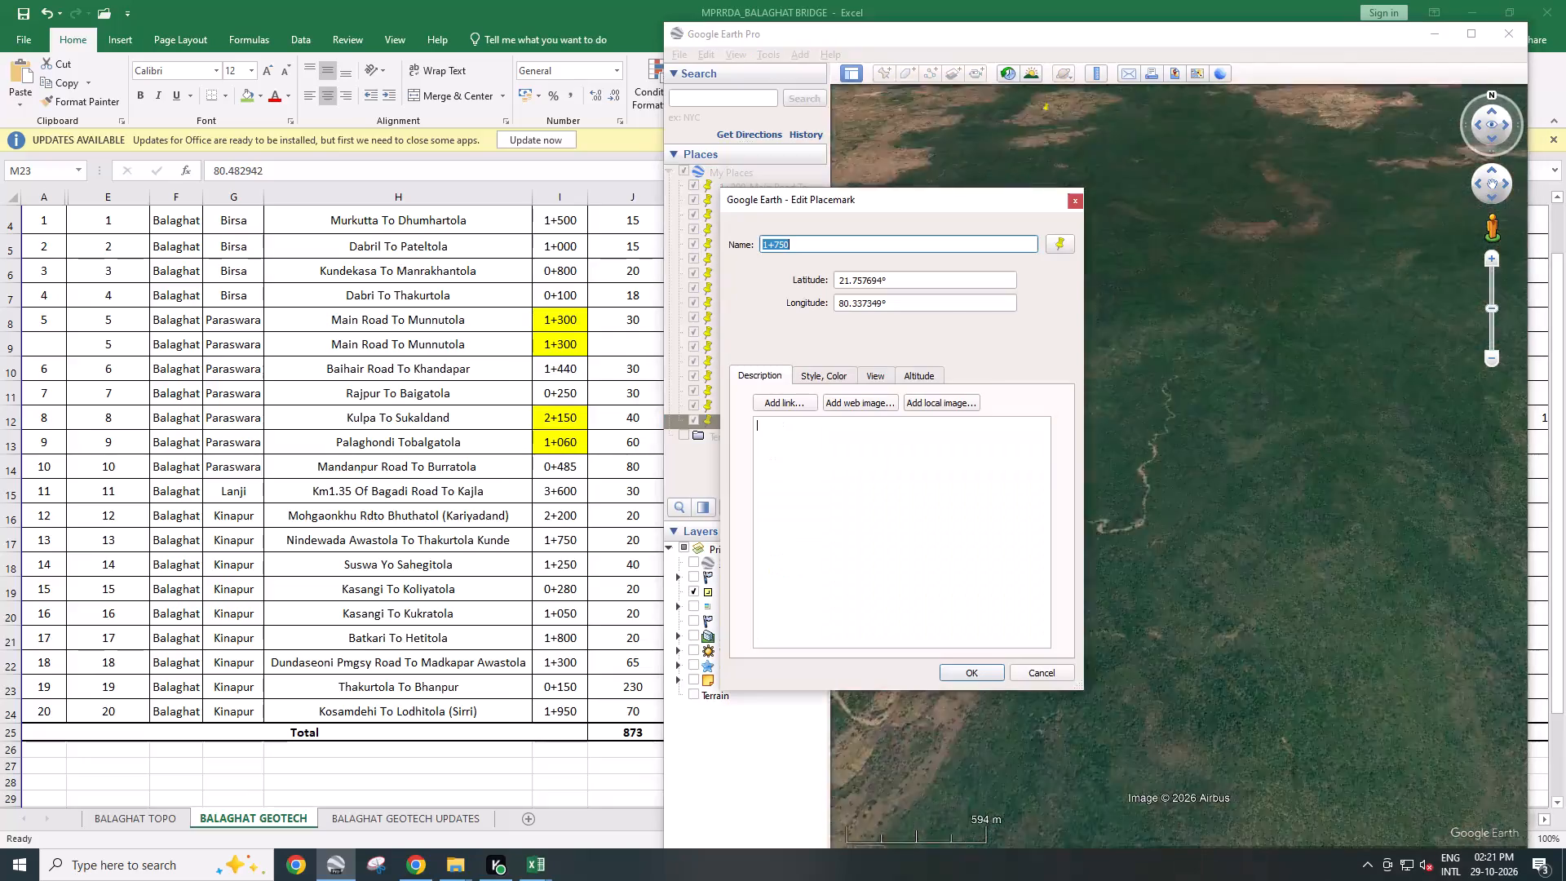
{"action": "left_click_drag", "start_coordinate": [882, 277], "coordinate": [808, 277]}
{"action": "key", "text": "ctrl+c"}
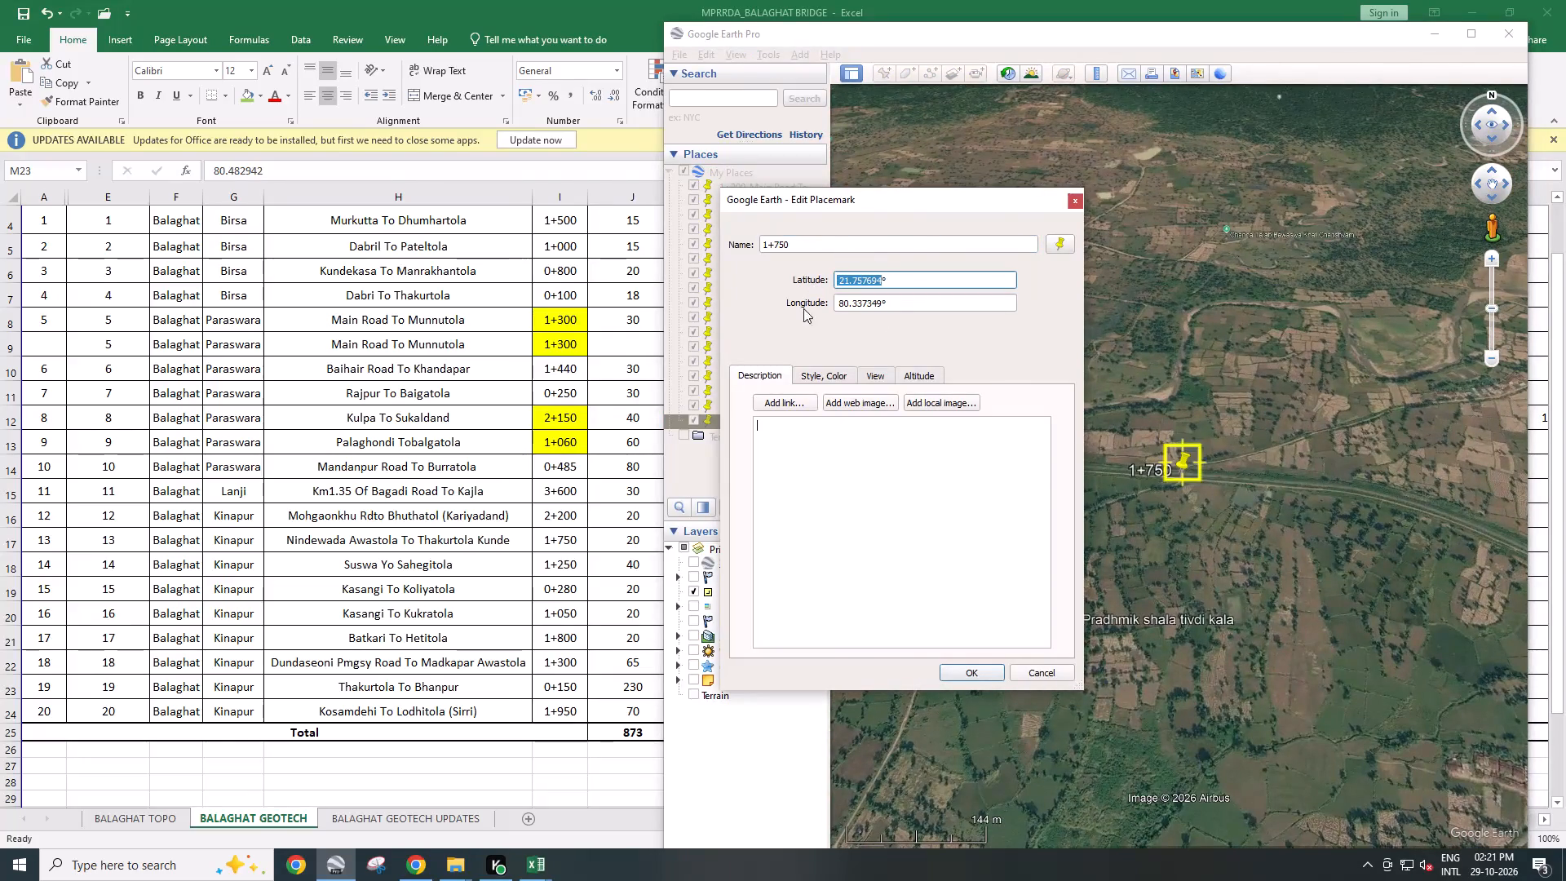
{"action": "left_click", "coordinate": [595, 599]}
{"action": "left_click", "coordinate": [810, 537]}
{"action": "key", "text": "ctrl+v"}
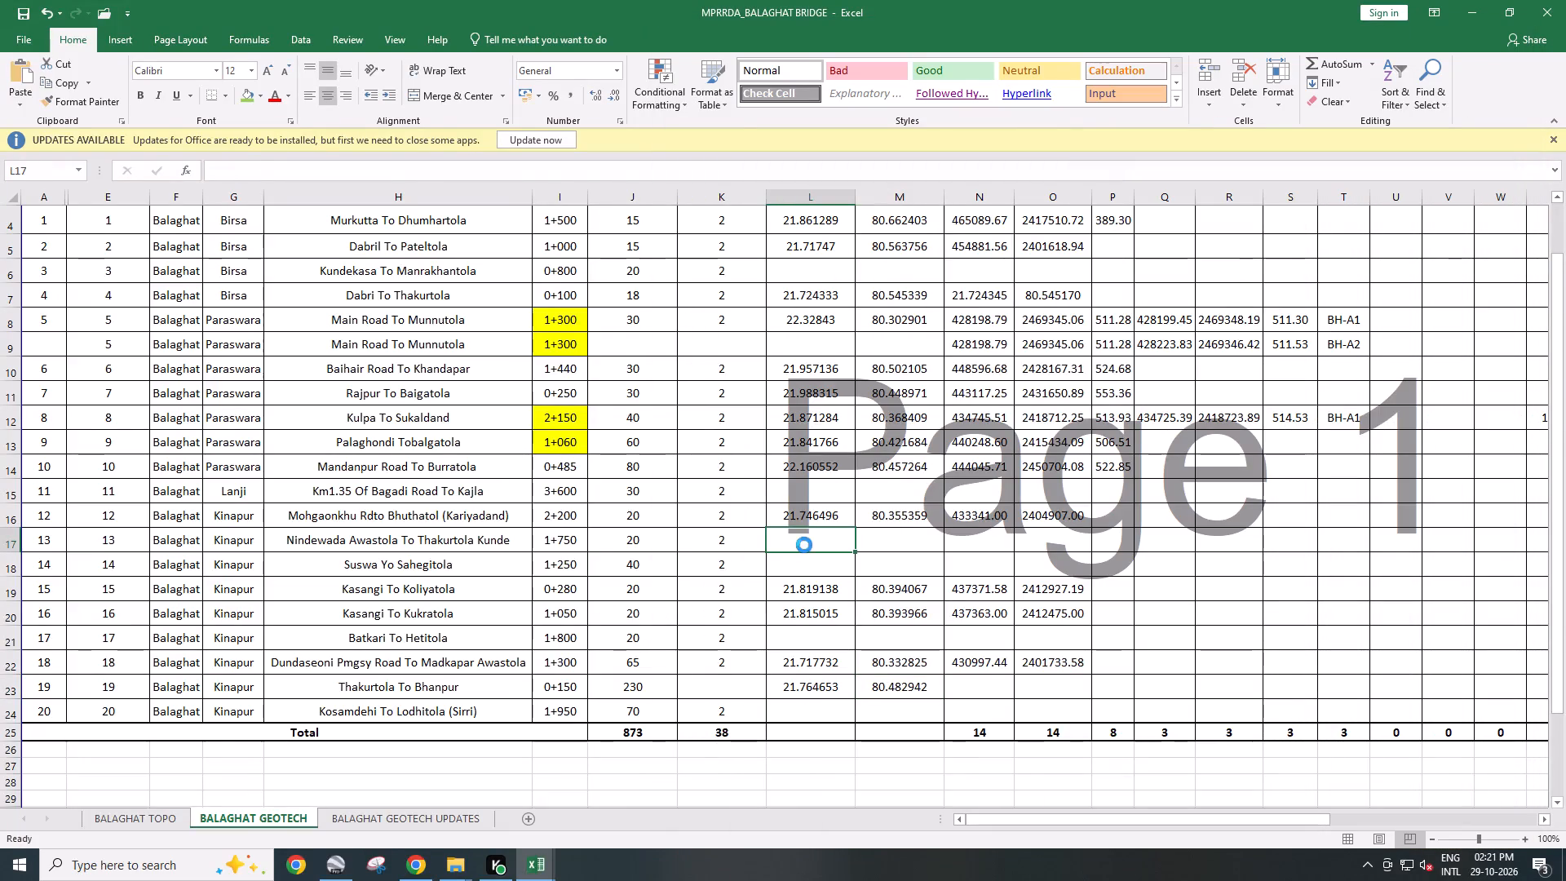
Copy the 1+750 placemark's longitude, 80.337349, from Google Earth into Excel cell M17, save the workbook, and close the placemark's properties.
{"action": "key", "text": "alt+Tab"}
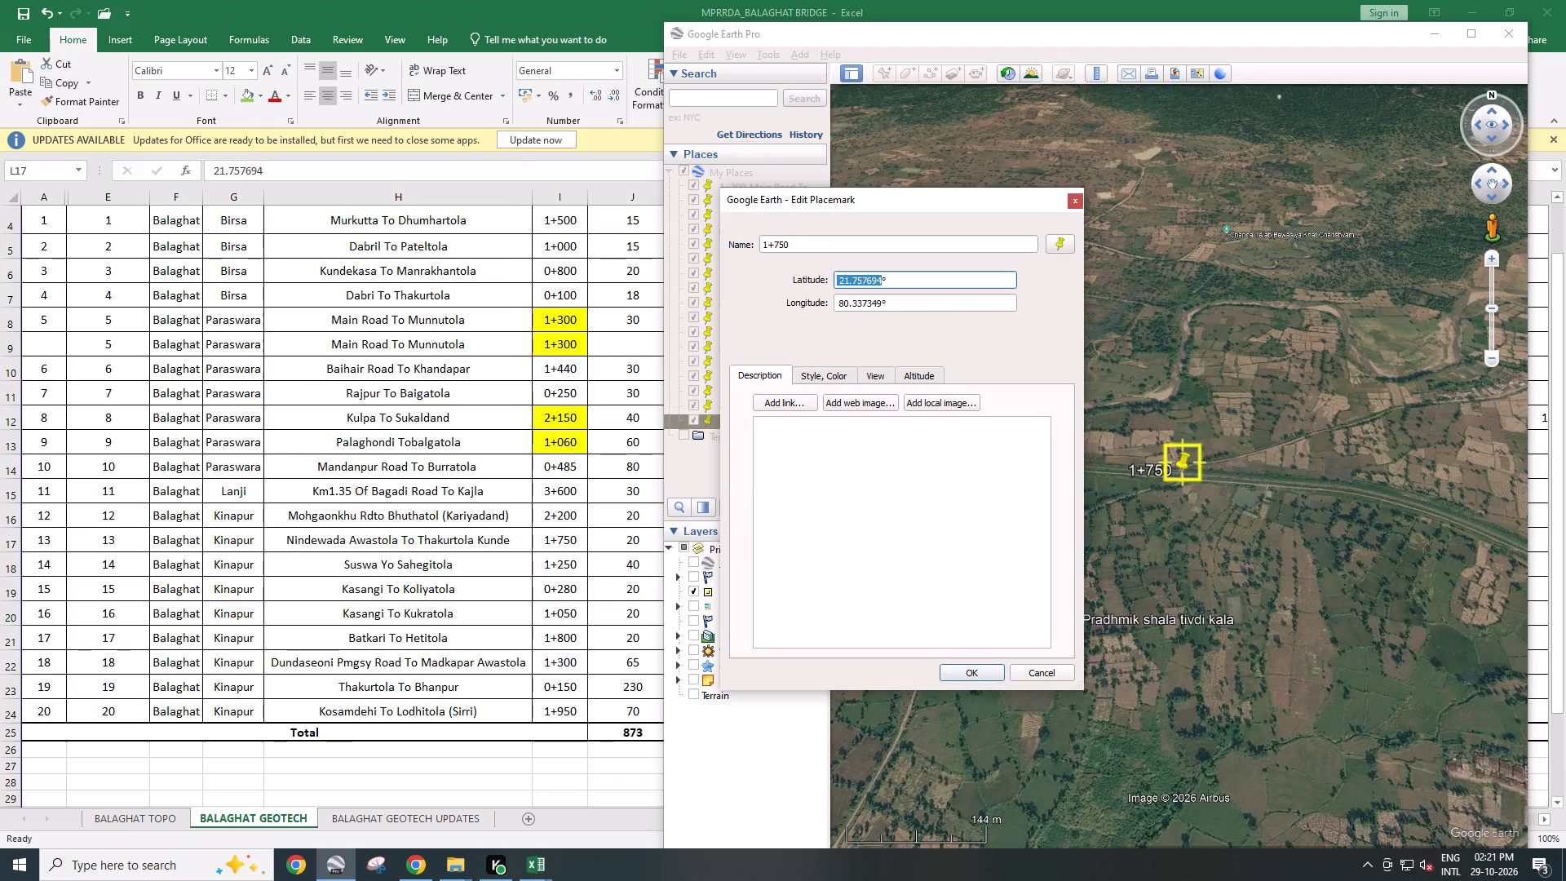
{"action": "left_click_drag", "start_coordinate": [881, 306], "coordinate": [791, 301]}
{"action": "key", "text": "ctrl+c"}
{"action": "left_click", "coordinate": [632, 574]}
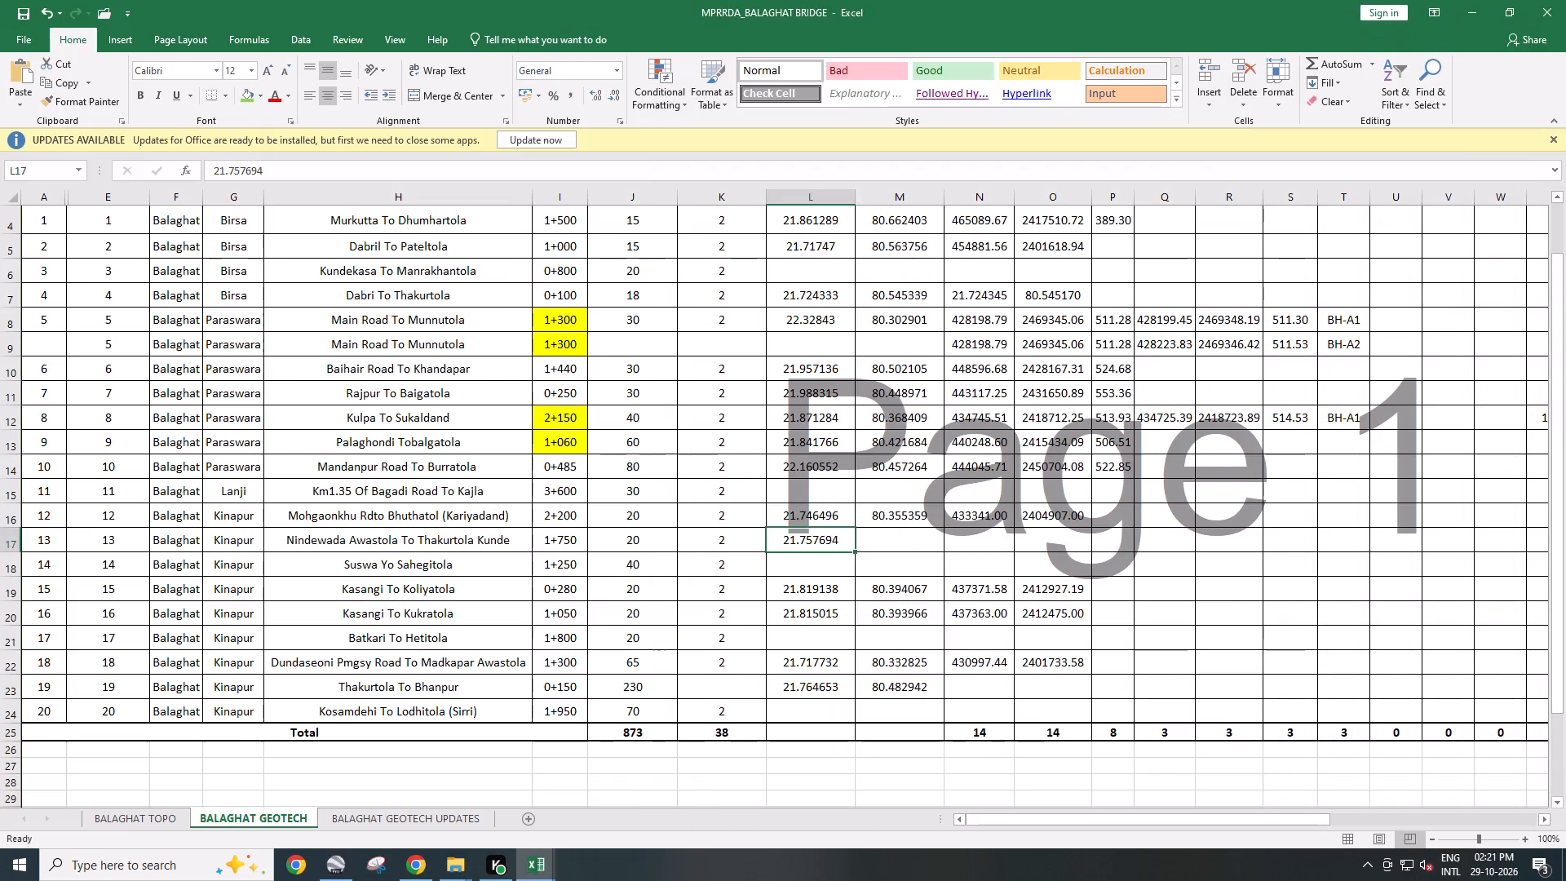
{"action": "left_click", "coordinate": [898, 540]}
{"action": "key", "text": "ctrl+v"}
{"action": "key", "text": "ctrl+s"}
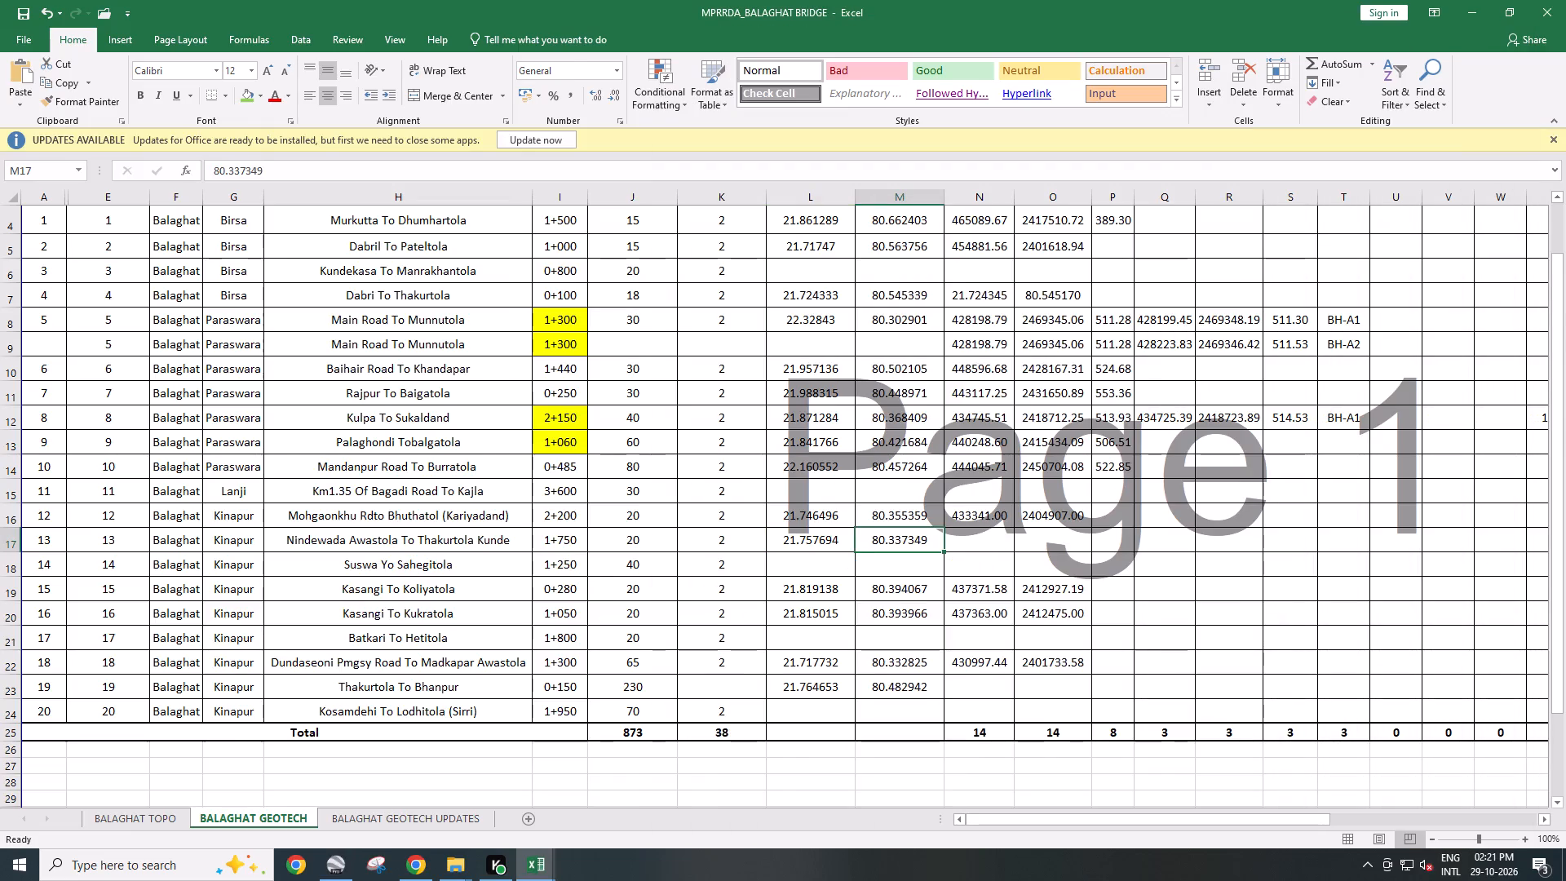
{"action": "key", "text": "alt+Tab"}
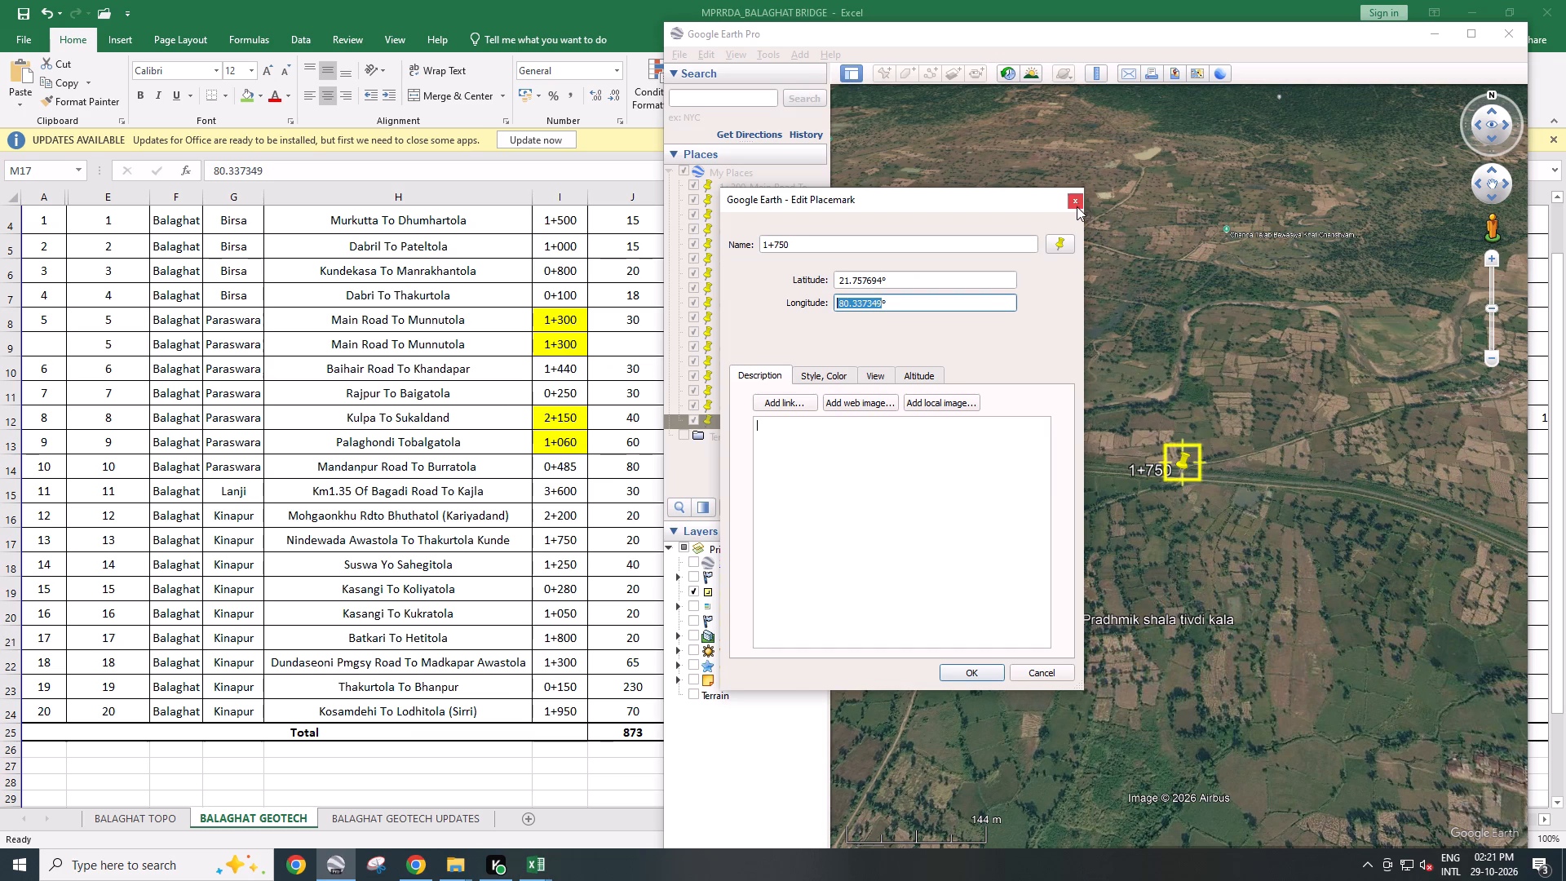
{"action": "left_click", "coordinate": [1077, 206]}
Set Google Earth's coordinate display format to Universal Transverse Mercator.
{"action": "left_click", "coordinate": [772, 54]}
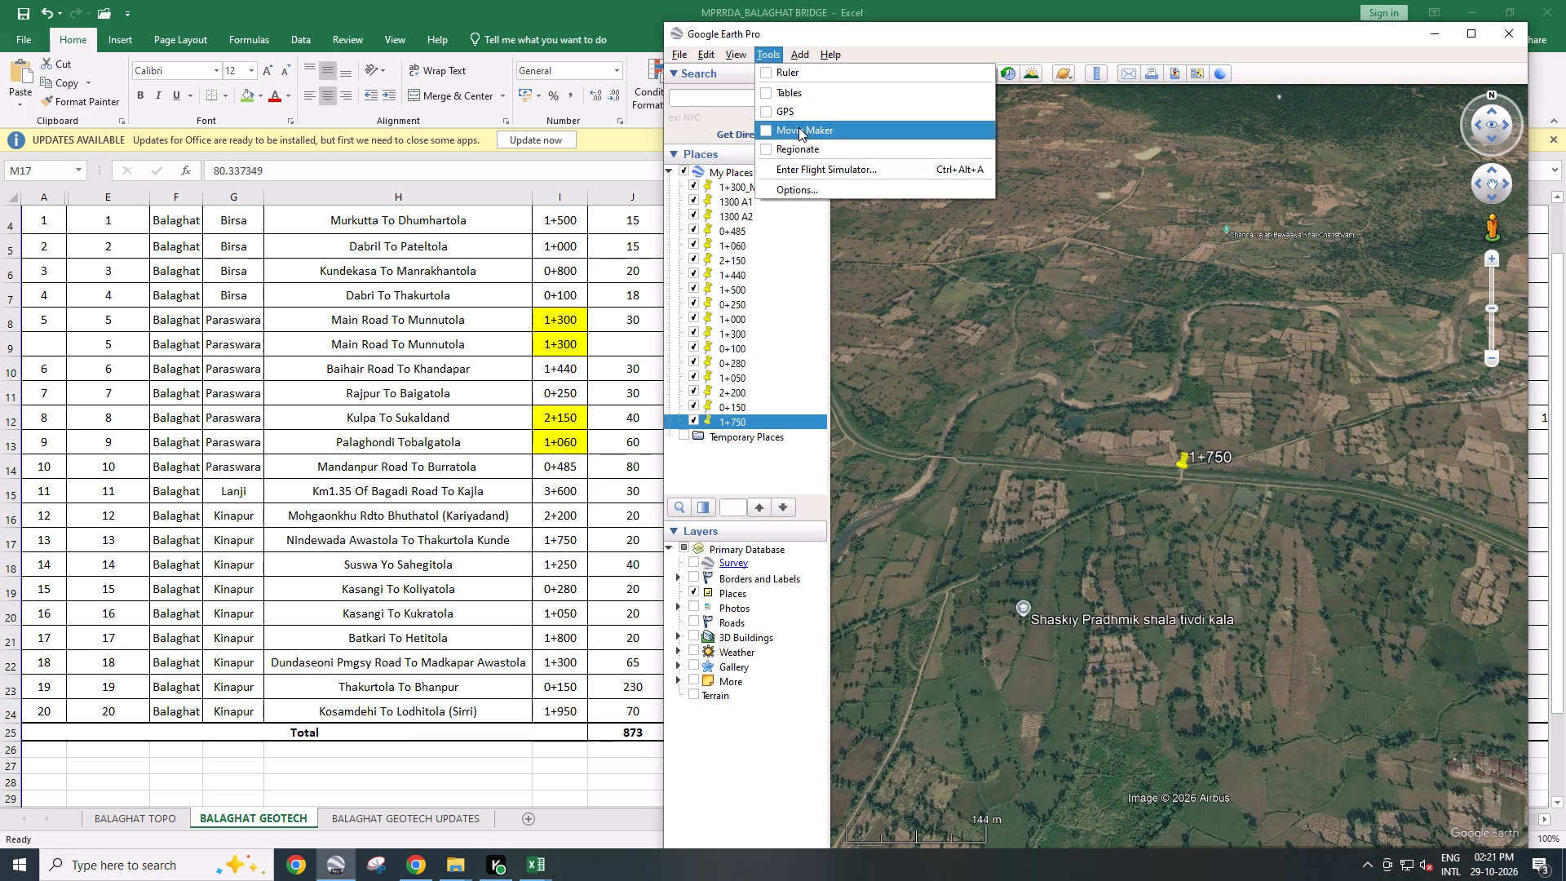
{"action": "left_click", "coordinate": [810, 184]}
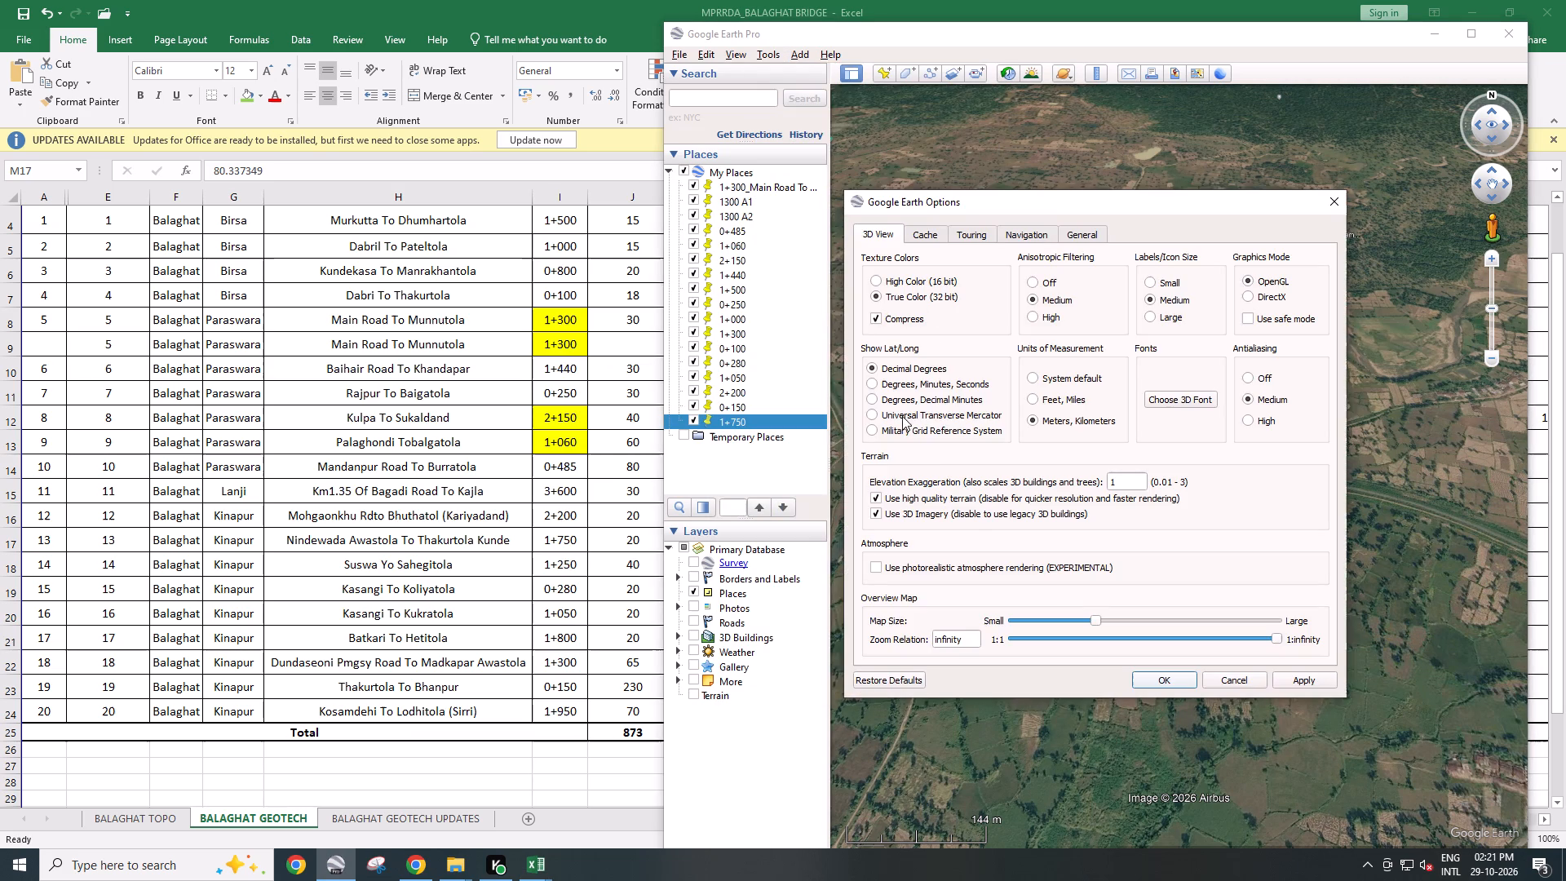
{"action": "left_click", "coordinate": [902, 416]}
{"action": "left_click", "coordinate": [1138, 677]}
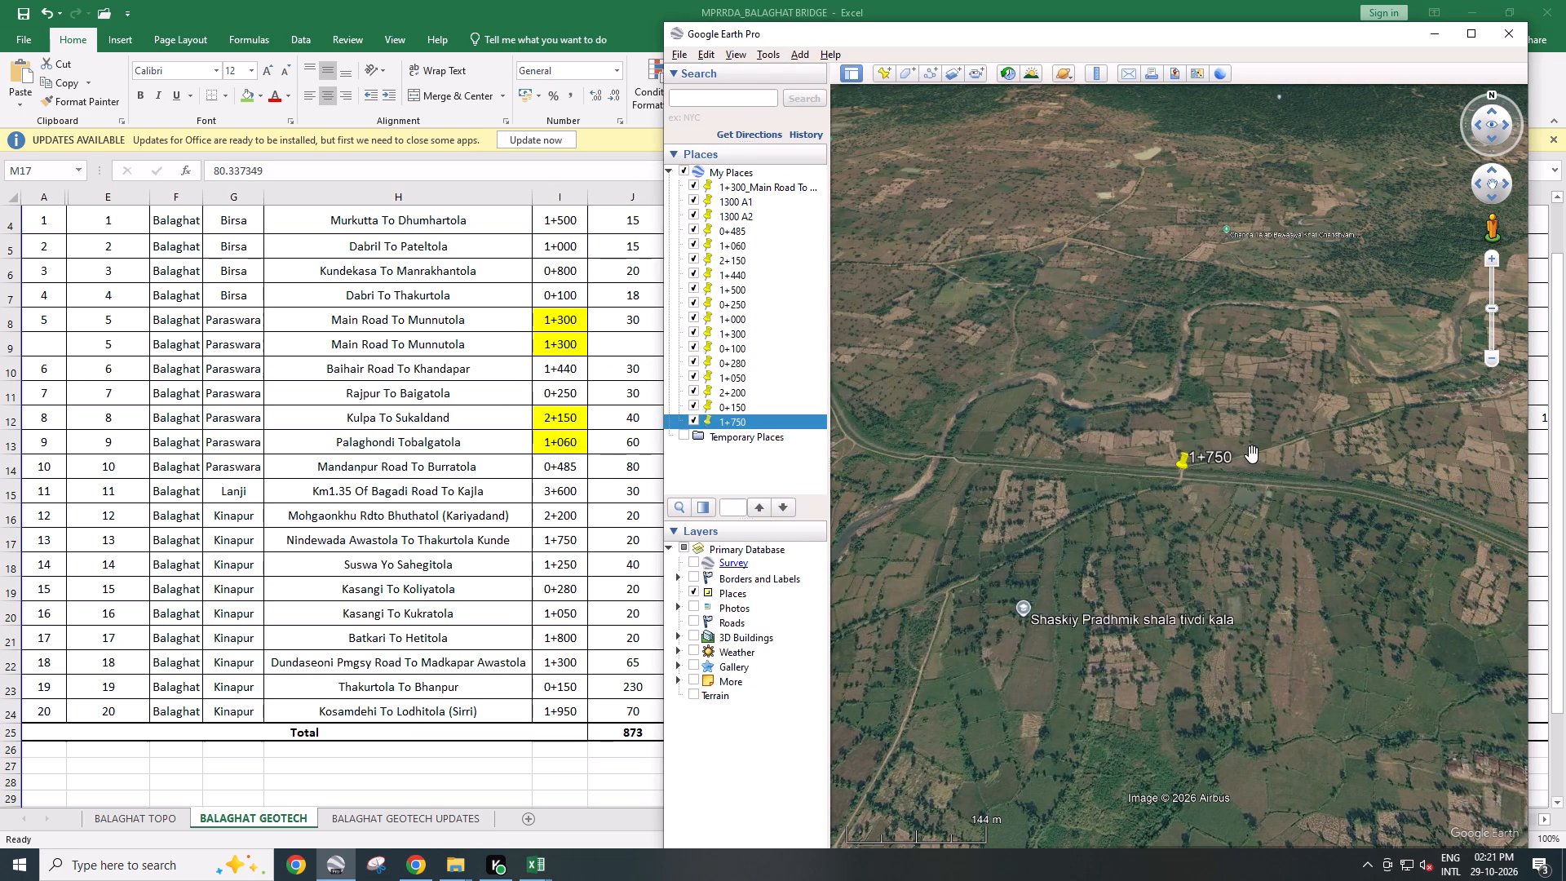
Open the 1+750 placemark's properties and copy its easting, 431483.90, into Excel cell N17 as the bridge center X coordinate.
{"action": "right_click", "coordinate": [1184, 463]}
{"action": "left_click", "coordinate": [1241, 668]}
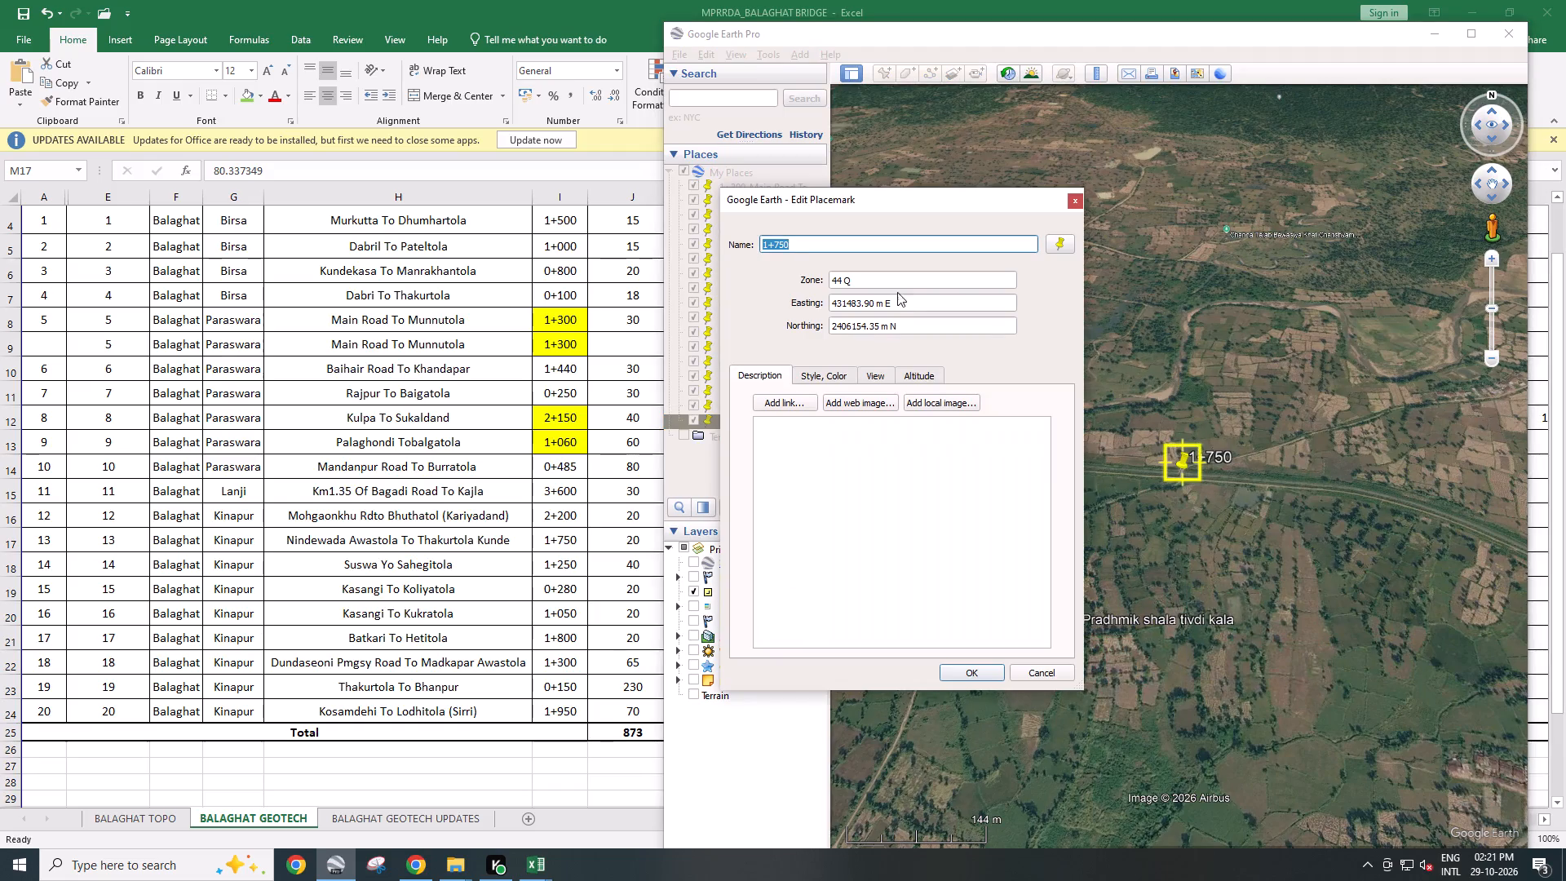
{"action": "left_click_drag", "start_coordinate": [874, 303], "coordinate": [836, 303]}
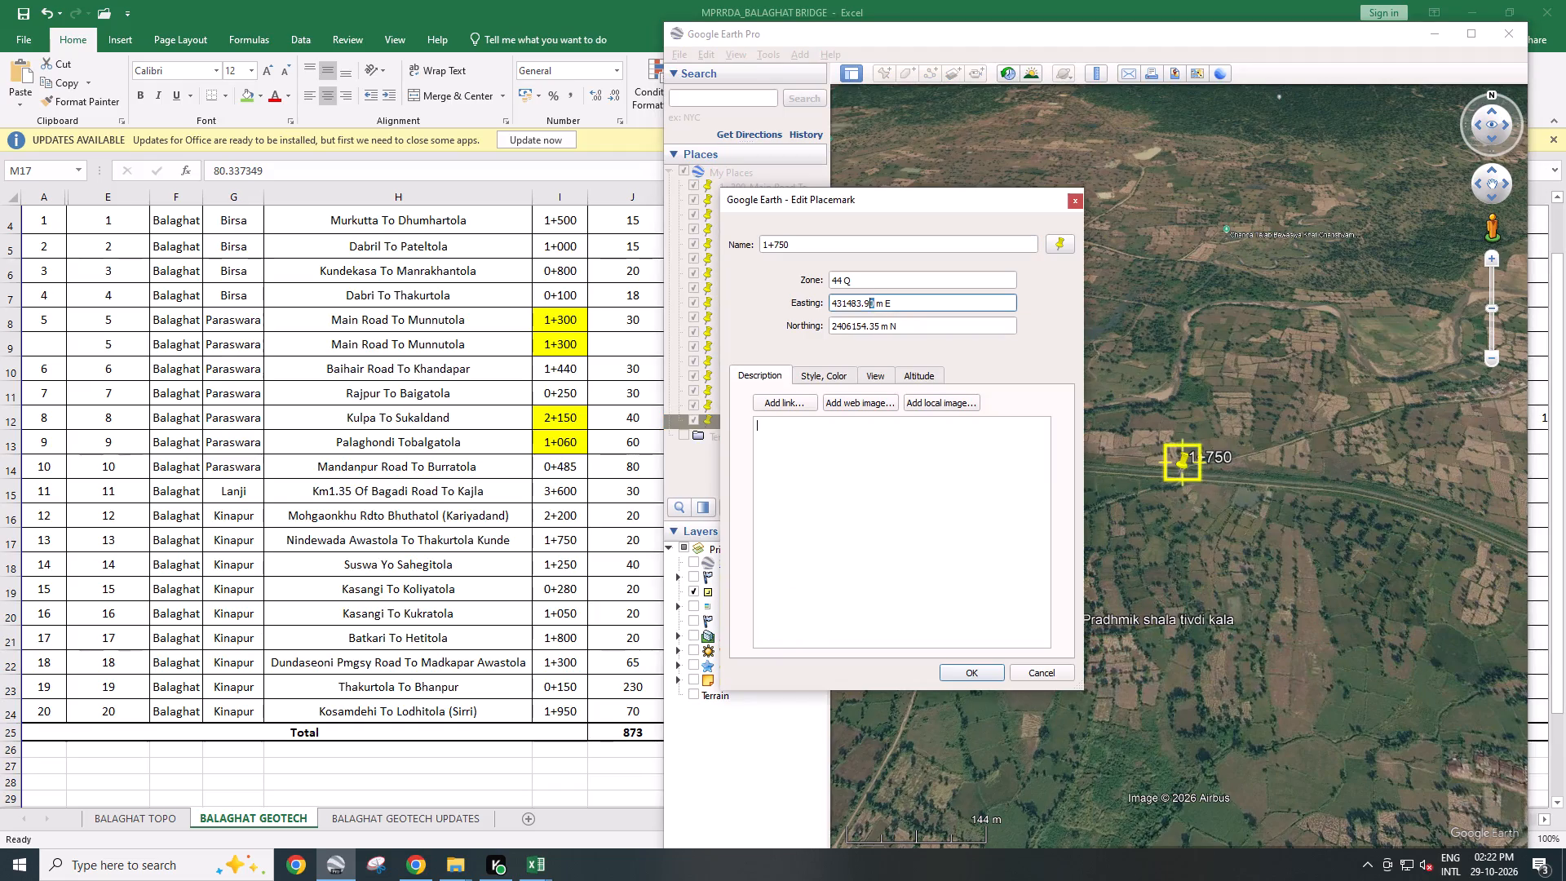
{"action": "left_click_drag", "start_coordinate": [836, 303], "coordinate": [776, 303]}
{"action": "key", "text": "ctrl+c"}
{"action": "left_click", "coordinate": [595, 582]}
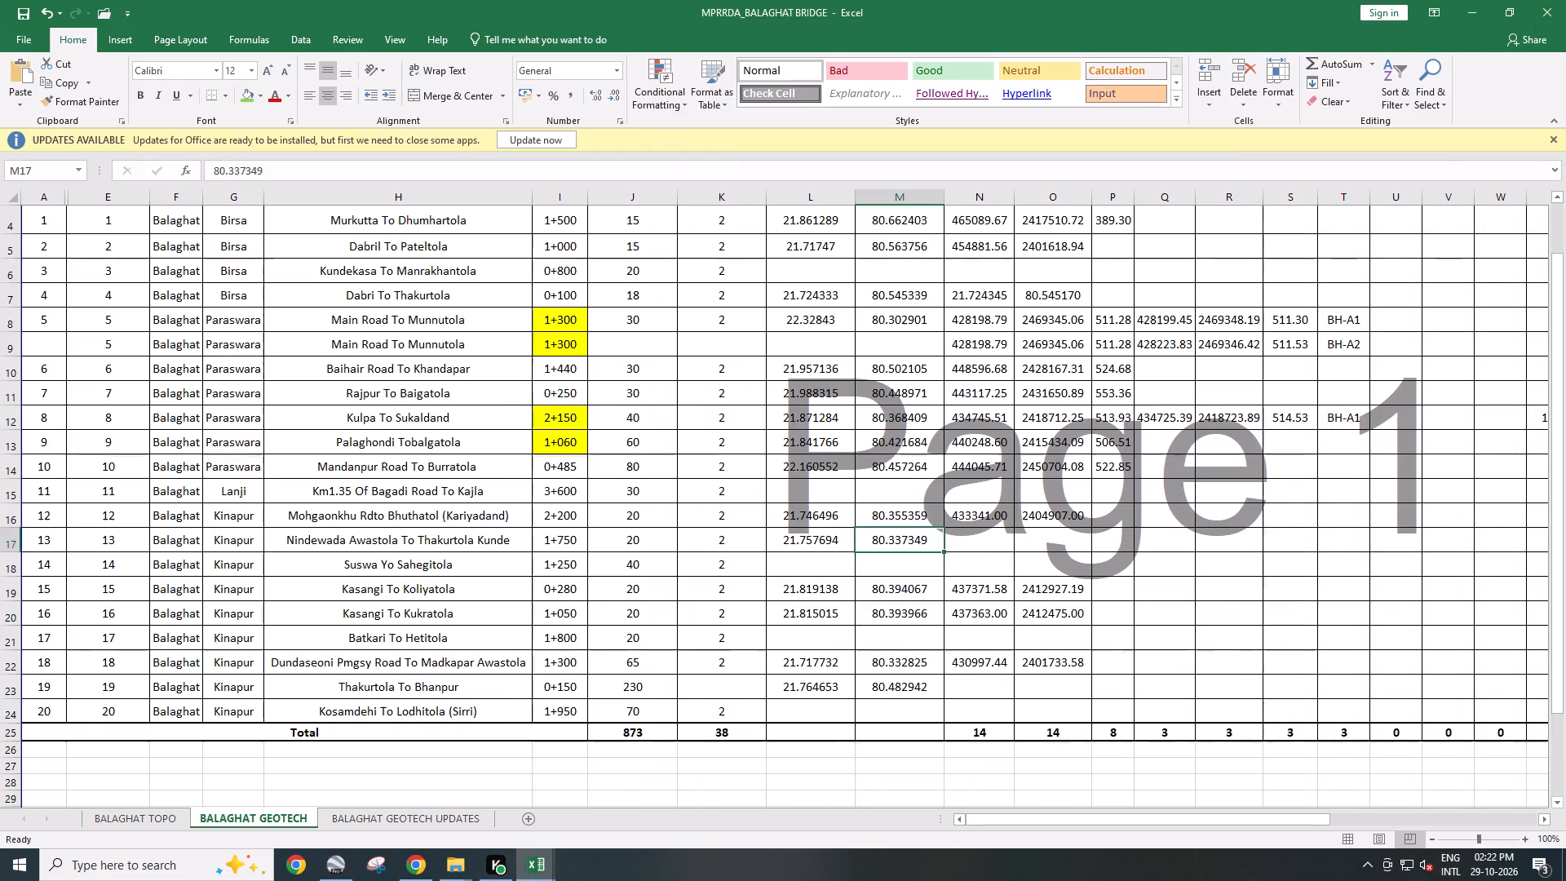
{"action": "left_click", "coordinate": [969, 545]}
{"action": "key", "text": "ctrl+v"}
Copy the 1+750 placemark's northing, 2406154.35, from Google Earth into Excel cell O17, and save the workbook.
{"action": "key", "text": "alt+Tab"}
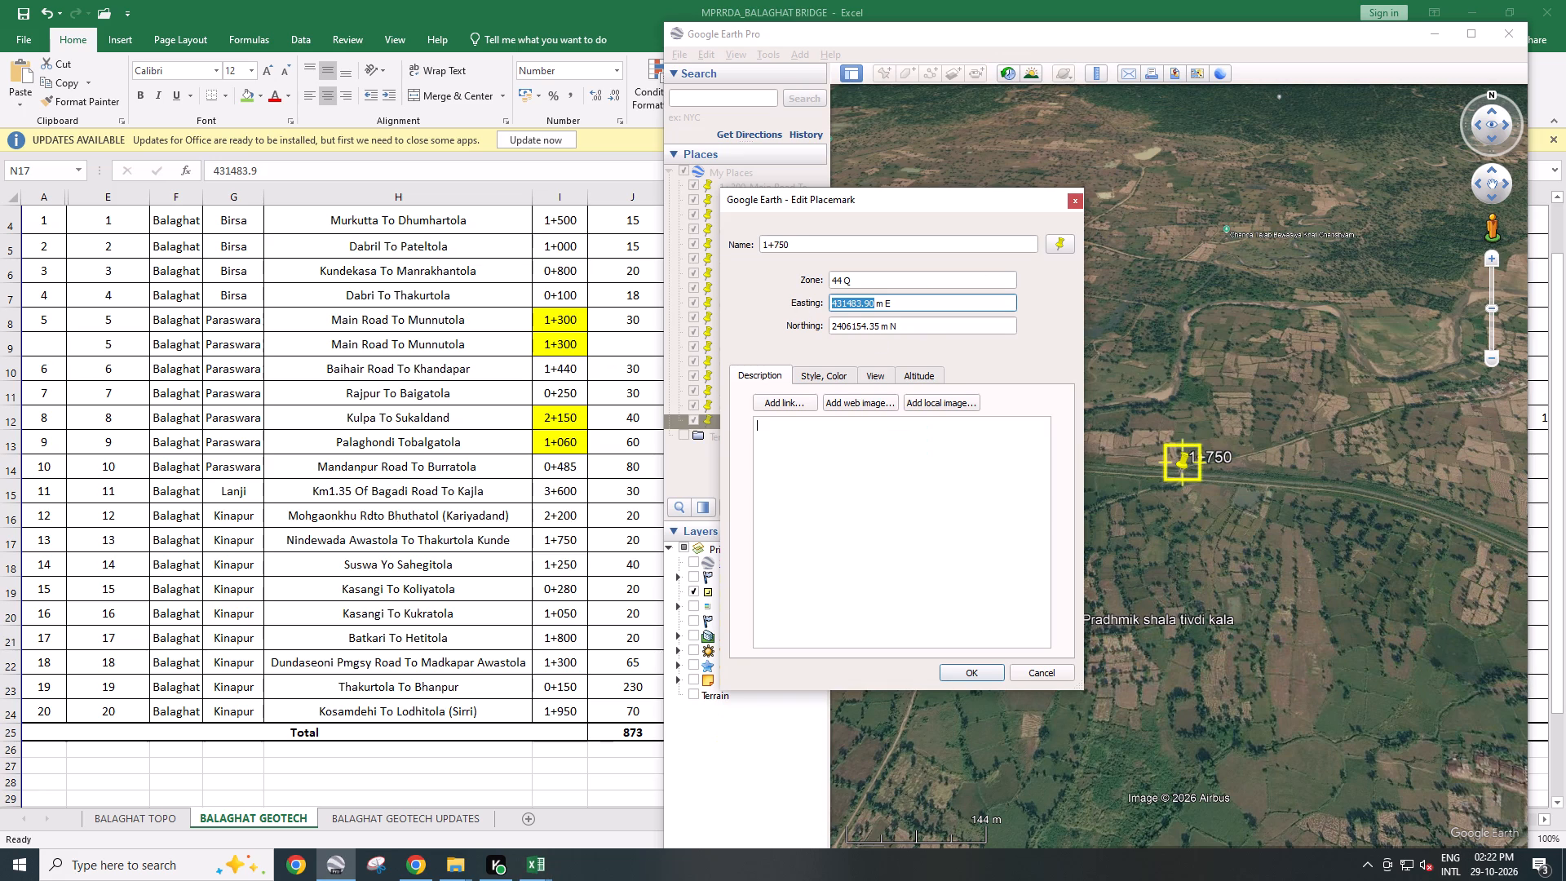
{"action": "left_click_drag", "start_coordinate": [880, 328], "coordinate": [799, 321]}
{"action": "key", "text": "ctrl+c"}
{"action": "left_click", "coordinate": [638, 454]}
{"action": "left_click", "coordinate": [1048, 544]}
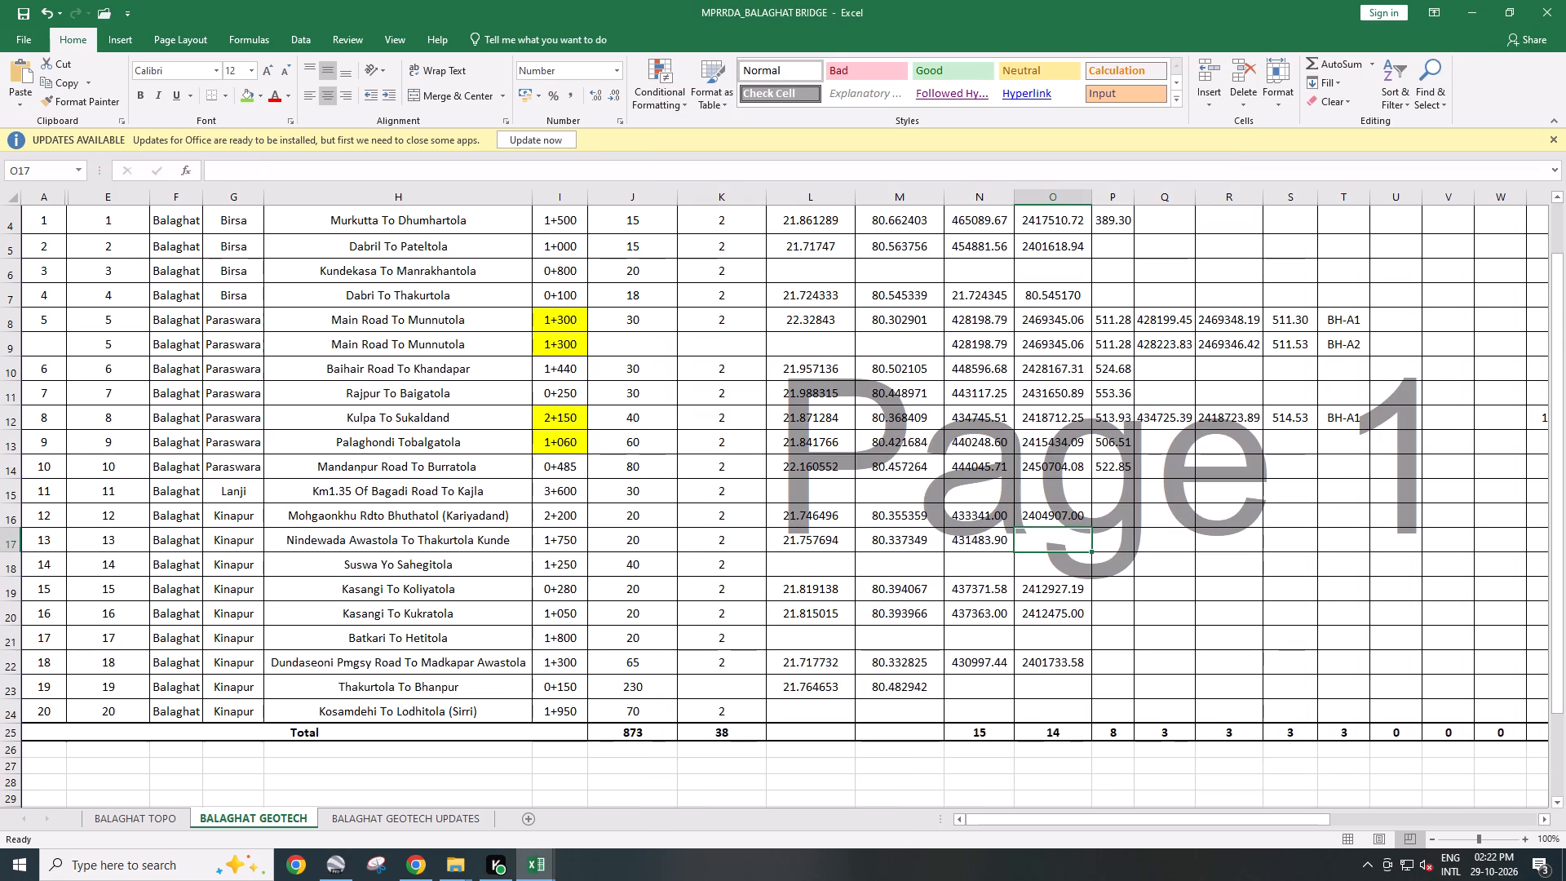
{"action": "key", "text": "ctrl+v"}
{"action": "key", "text": "ctrl+s"}
Shrink the BALAGHAT GEOTECH sheet's page boundary so that the page ends after the Longitude column, M.
{"action": "scroll", "coordinate": [679, 551], "scroll_direction": "down", "scroll_amount": 1, "text": "ctrl"}
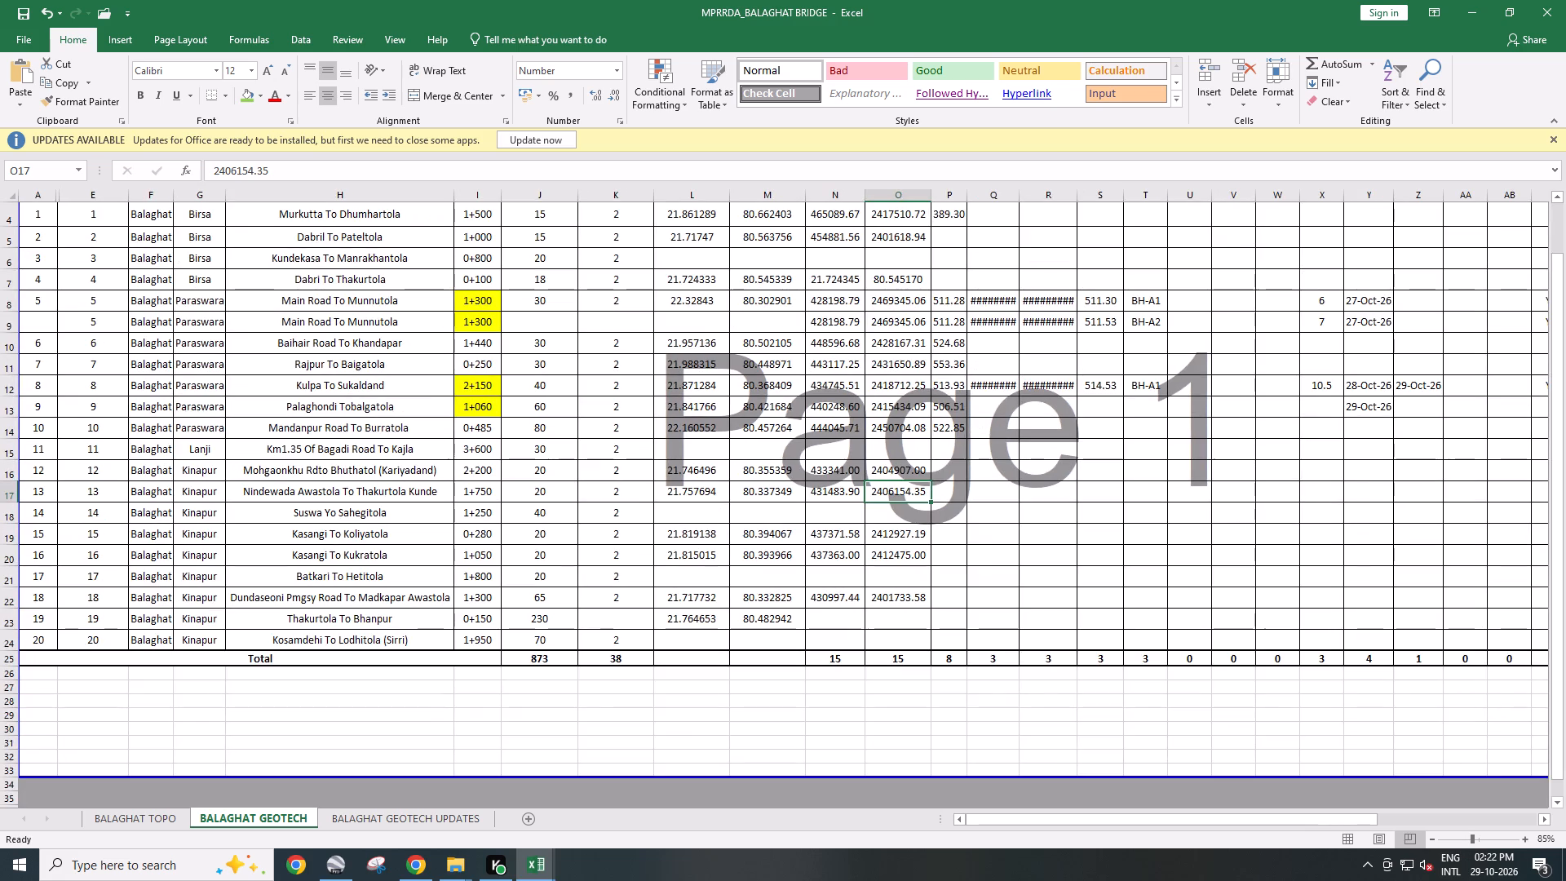
{"action": "scroll", "coordinate": [741, 527], "scroll_direction": "down", "scroll_amount": 2, "text": "ctrl"}
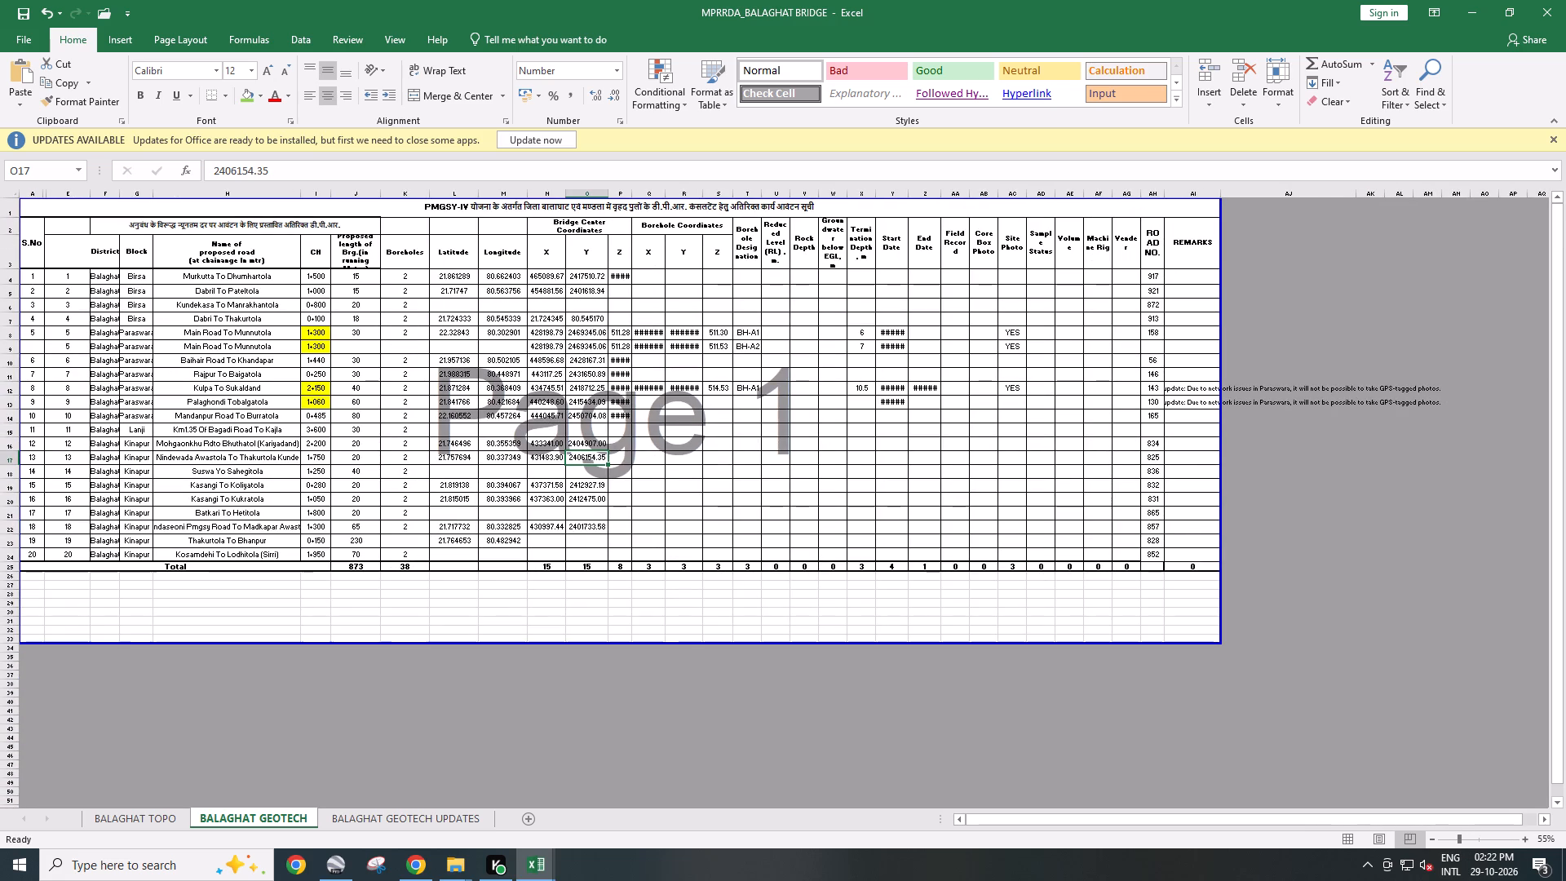
{"action": "left_click_drag", "start_coordinate": [1219, 471], "coordinate": [597, 494]}
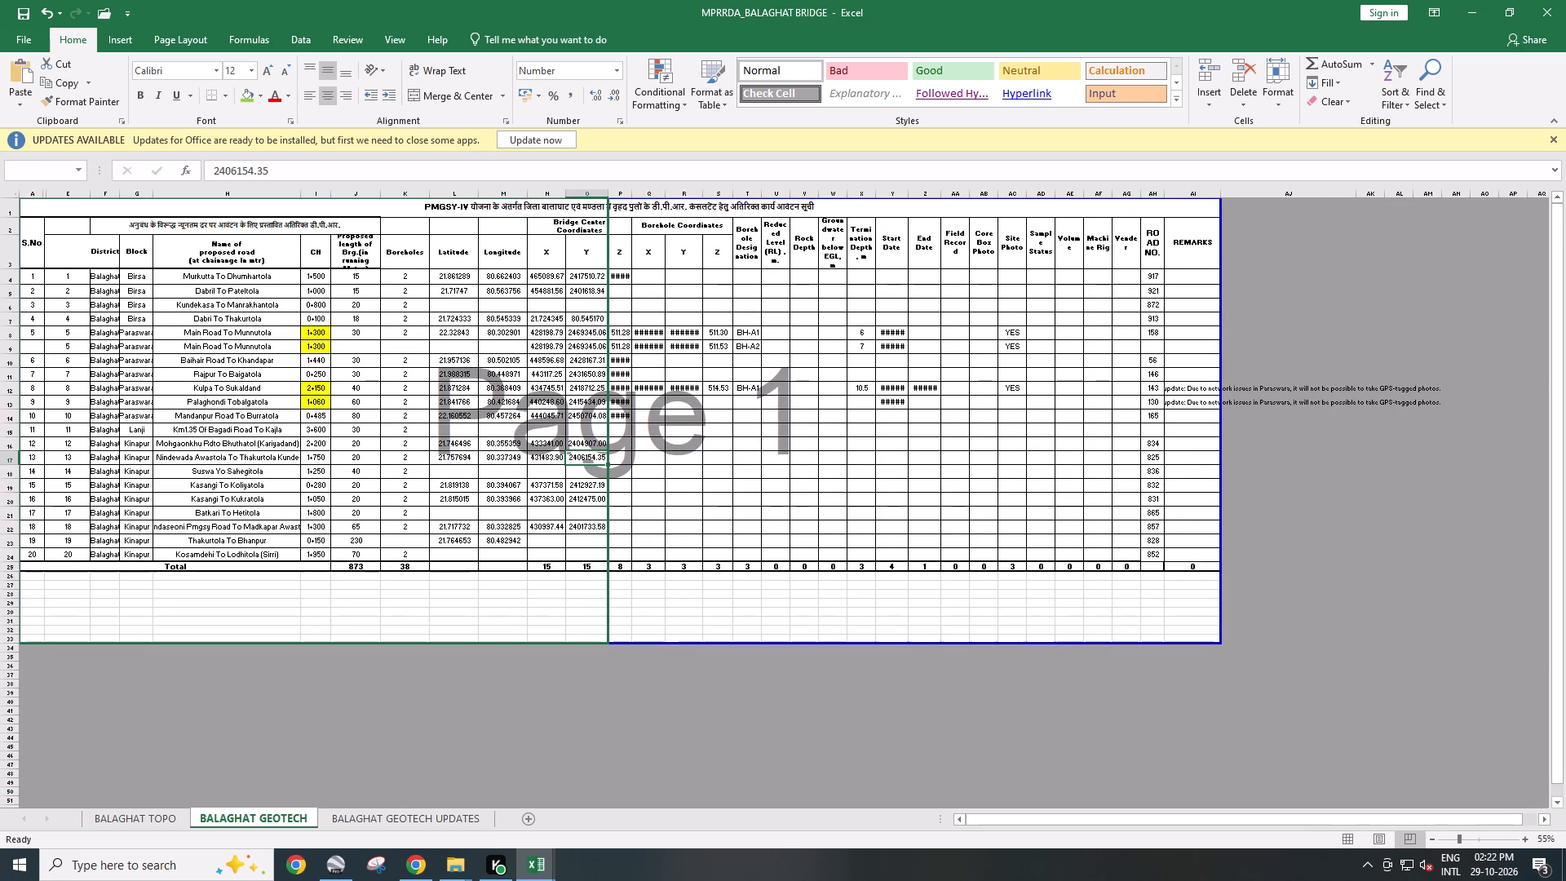
{"action": "left_click_drag", "start_coordinate": [597, 494], "coordinate": [537, 497]}
{"action": "scroll", "coordinate": [272, 384], "scroll_direction": "up", "scroll_amount": 2, "text": "ctrl"}
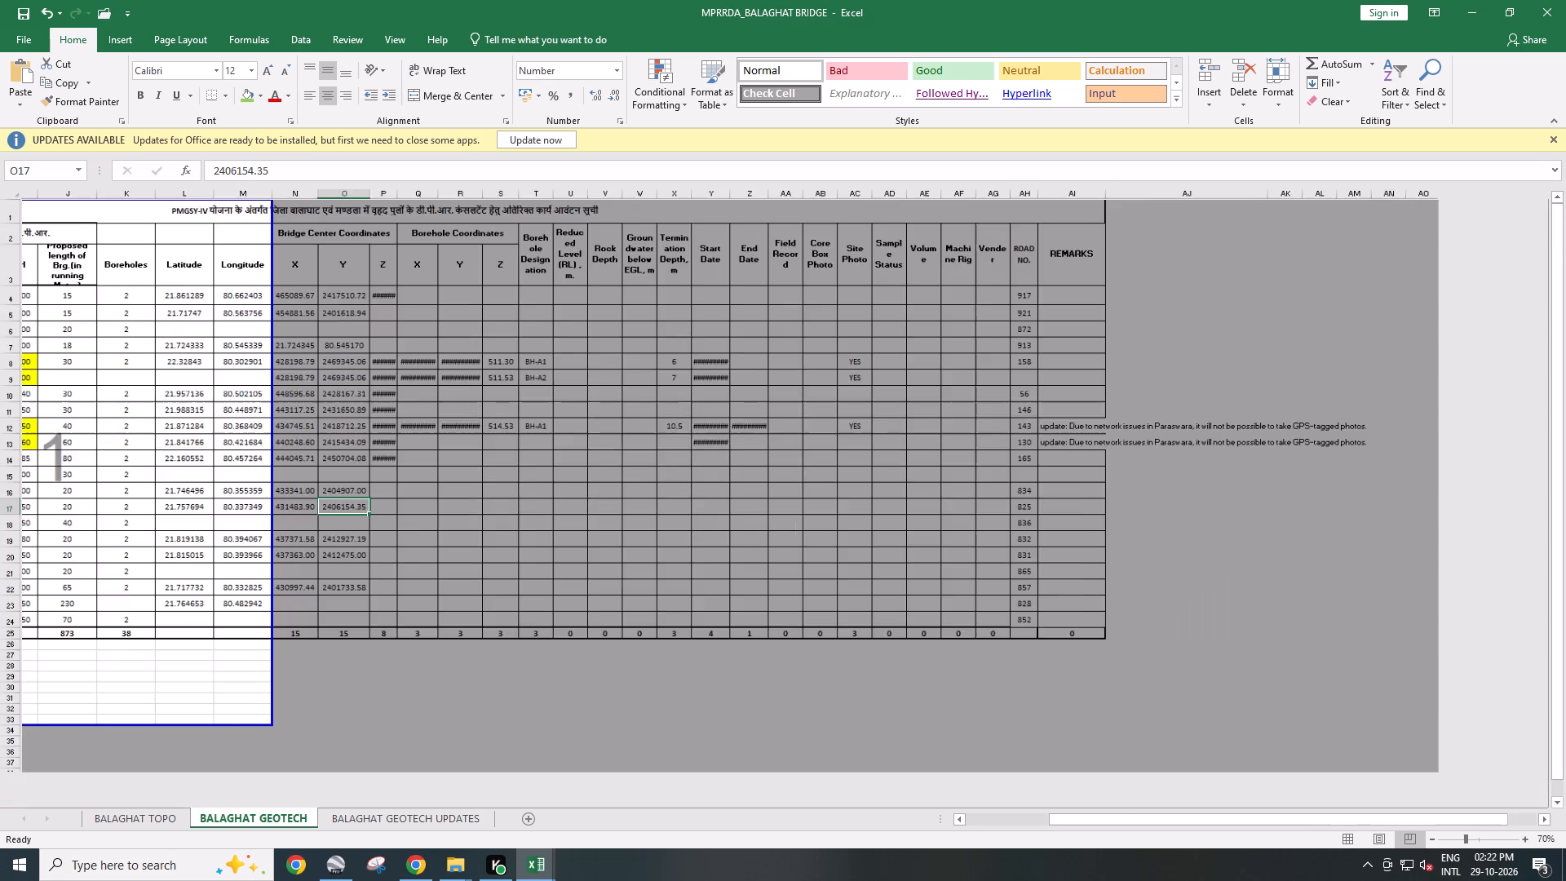
{"action": "left_click_drag", "start_coordinate": [1260, 825], "coordinate": [1196, 828]}
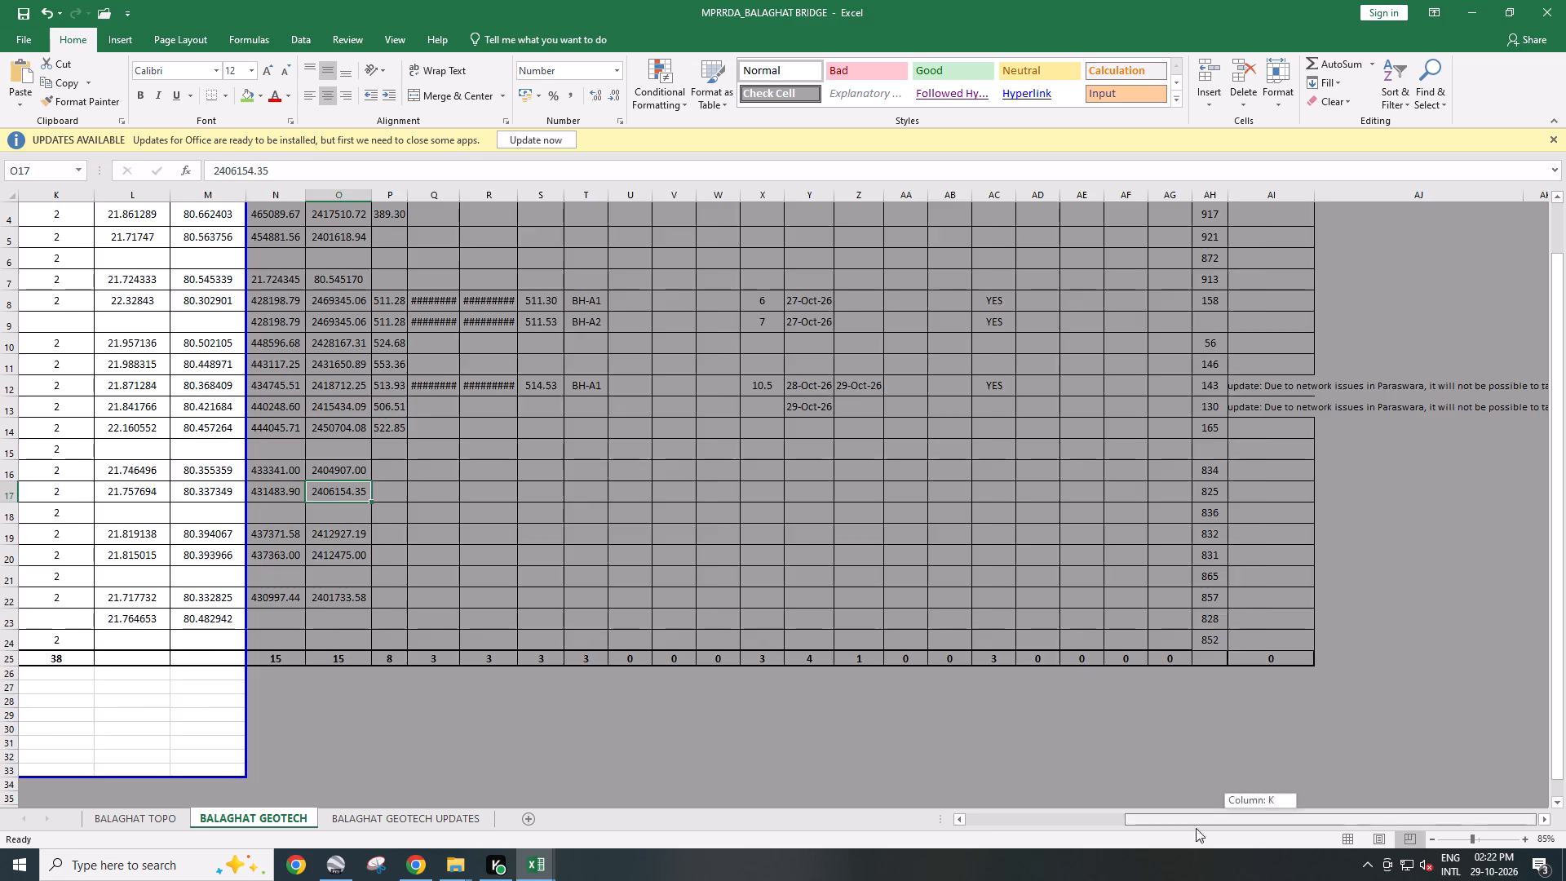
Remove the yellow fill from the chainage cells I7 to I13 in the CH column.
{"action": "left_click_drag", "start_coordinate": [1196, 828], "coordinate": [522, 795]}
{"action": "scroll", "coordinate": [447, 611], "scroll_direction": "up", "scroll_amount": 2, "text": "ctrl"}
{"action": "scroll", "coordinate": [546, 549], "scroll_direction": "up", "scroll_amount": 8}
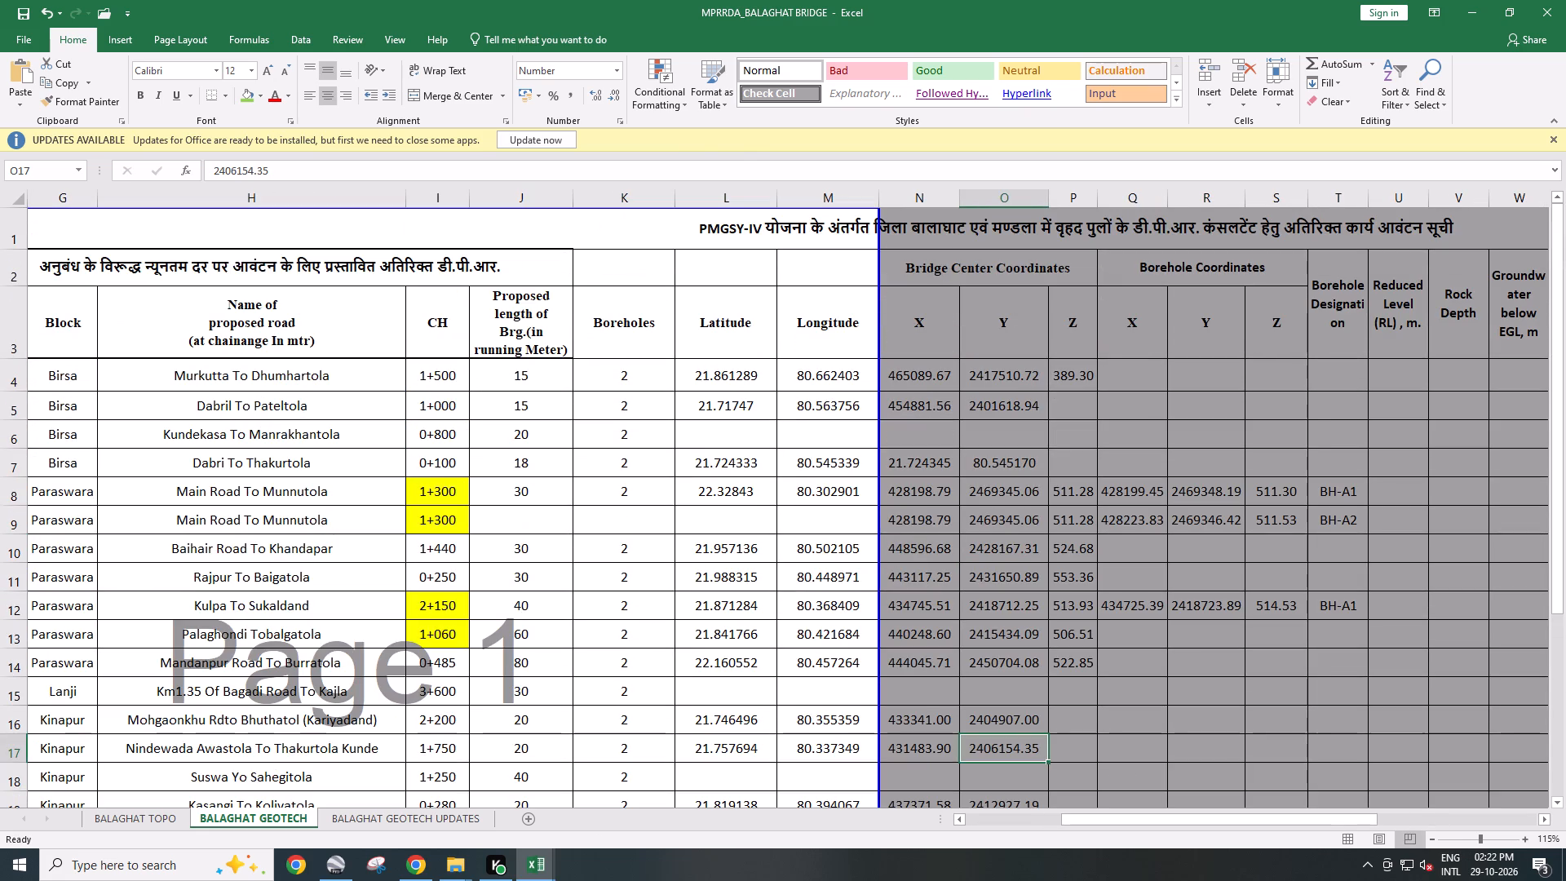
{"action": "left_click_drag", "start_coordinate": [443, 471], "coordinate": [446, 648]}
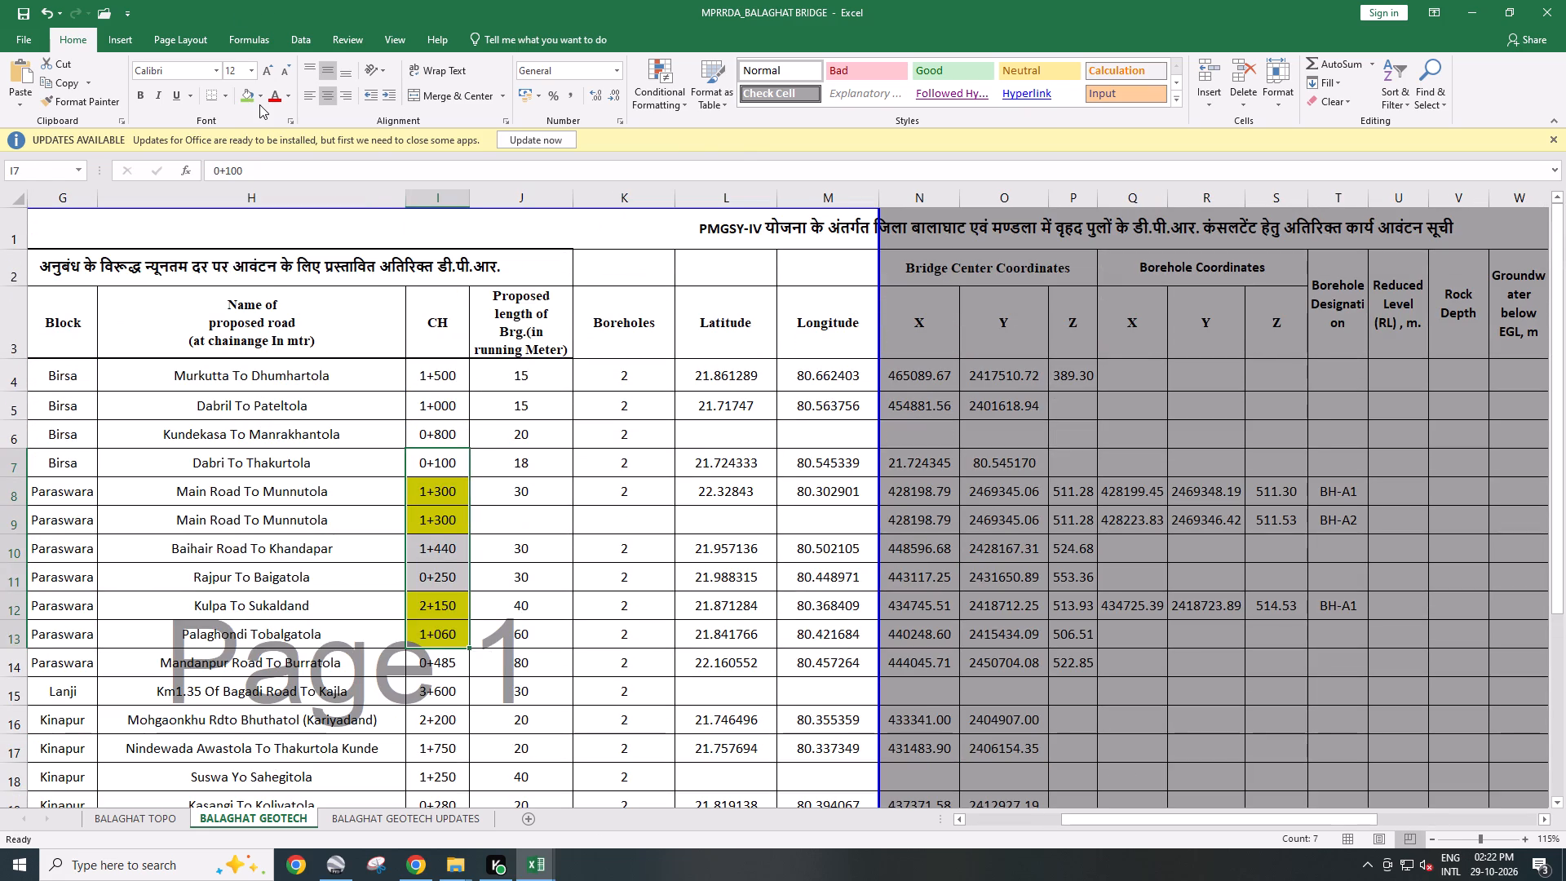
{"action": "left_click", "coordinate": [261, 100]}
{"action": "left_click", "coordinate": [290, 276]}
{"action": "left_click", "coordinate": [581, 525]}
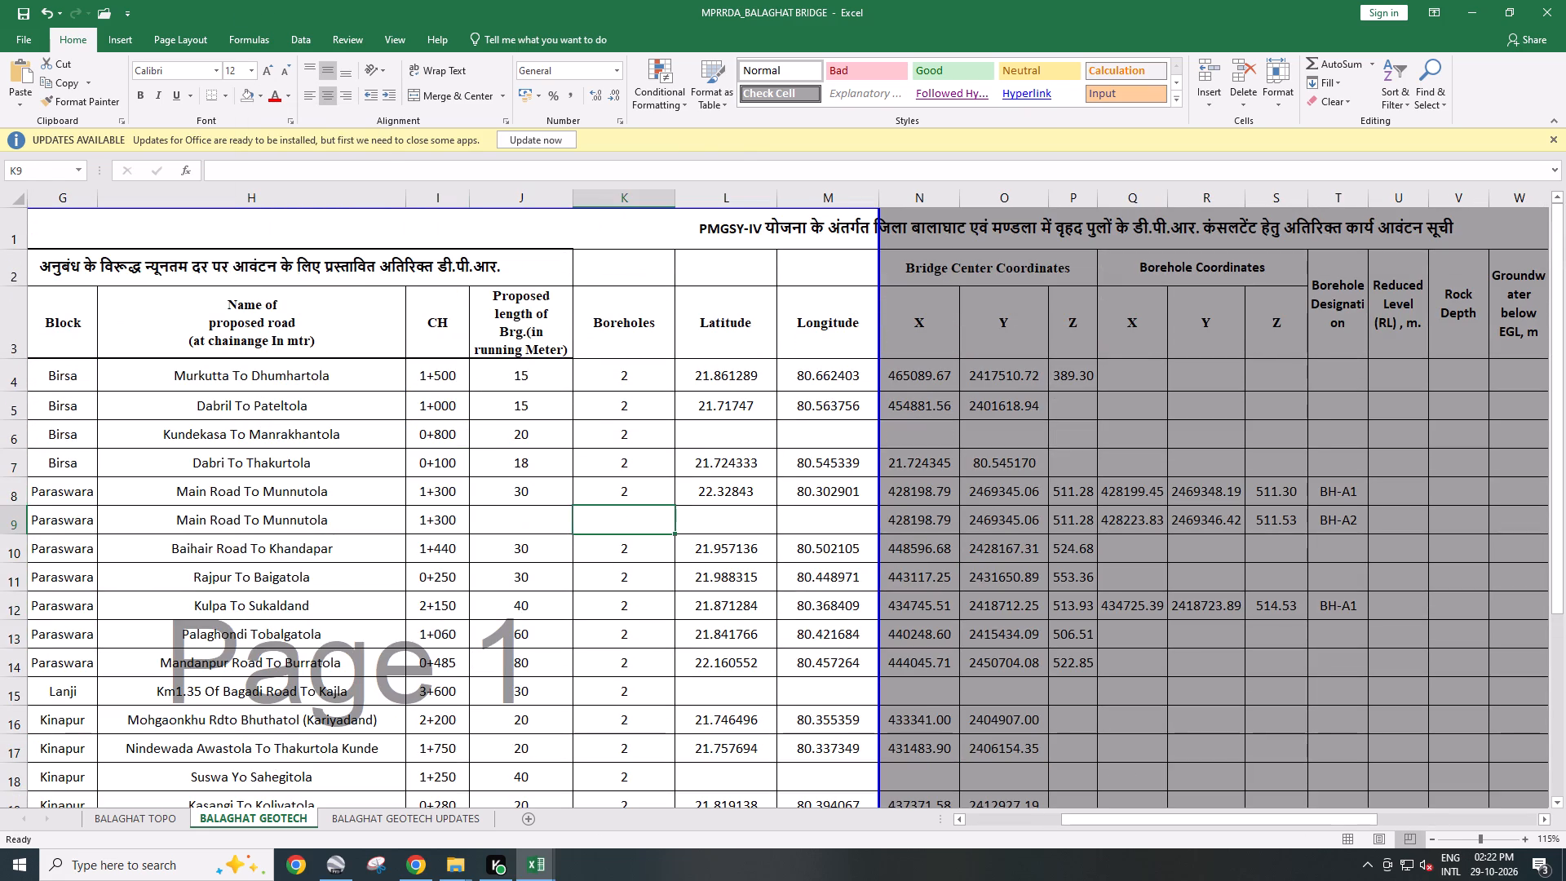
Copy the heading "Bridge Center Coordinates" from N2 into L2, and merge and center it across L2:M2 above Latitude and Longitude.
{"action": "scroll", "coordinate": [634, 513], "scroll_direction": "up", "scroll_amount": 1}
{"action": "scroll", "coordinate": [730, 465], "scroll_direction": "up", "scroll_amount": 3}
{"action": "double_click", "coordinate": [907, 272]}
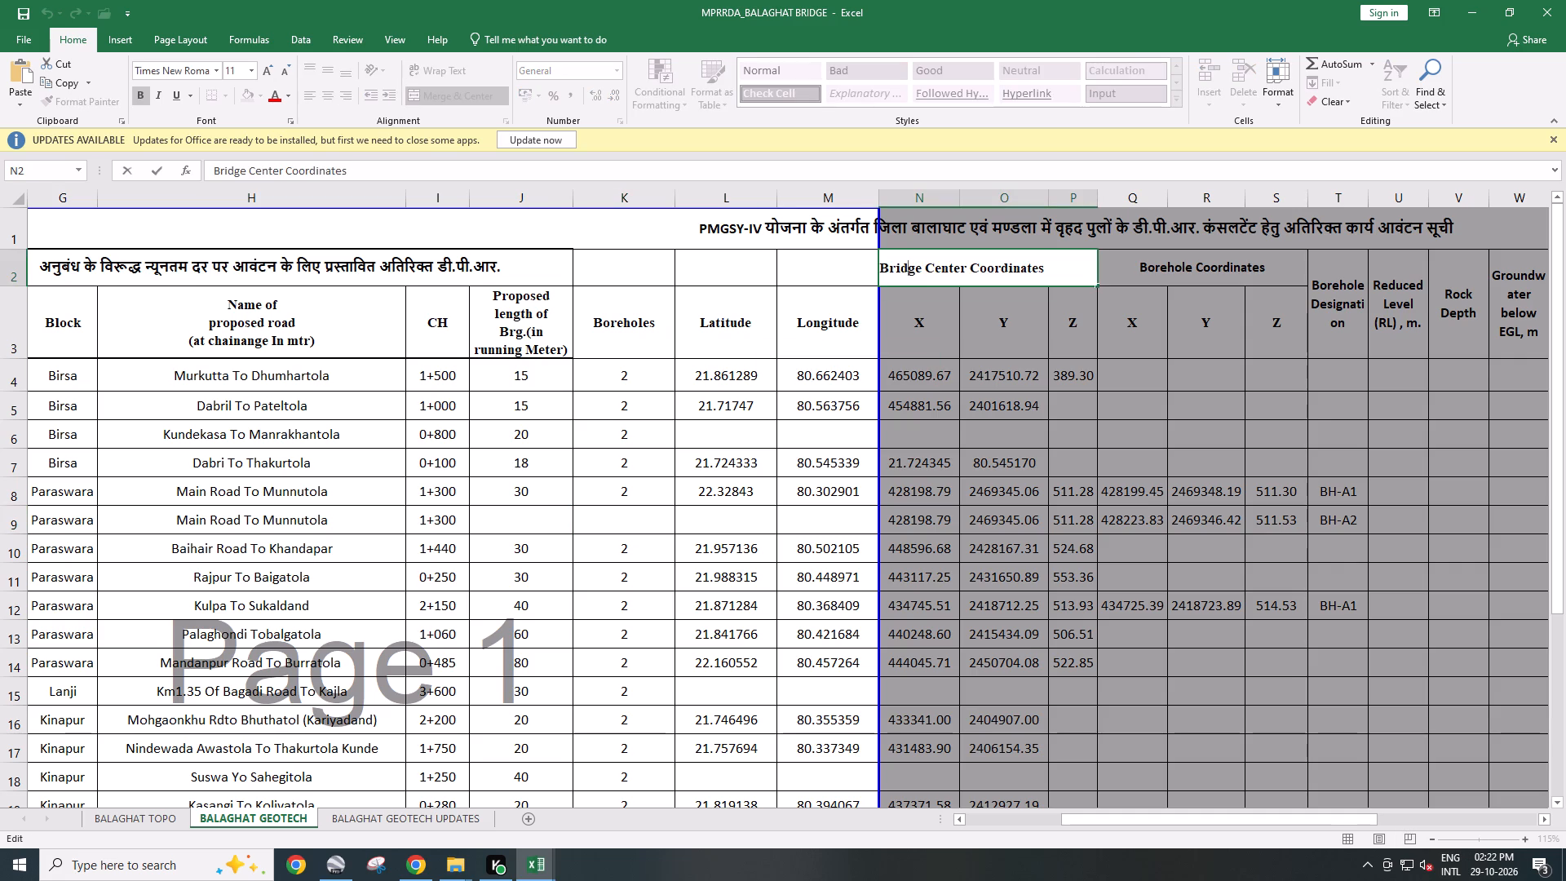
{"action": "left_click_drag", "start_coordinate": [879, 268], "coordinate": [1108, 273]}
{"action": "key", "text": "ctrl+c"}
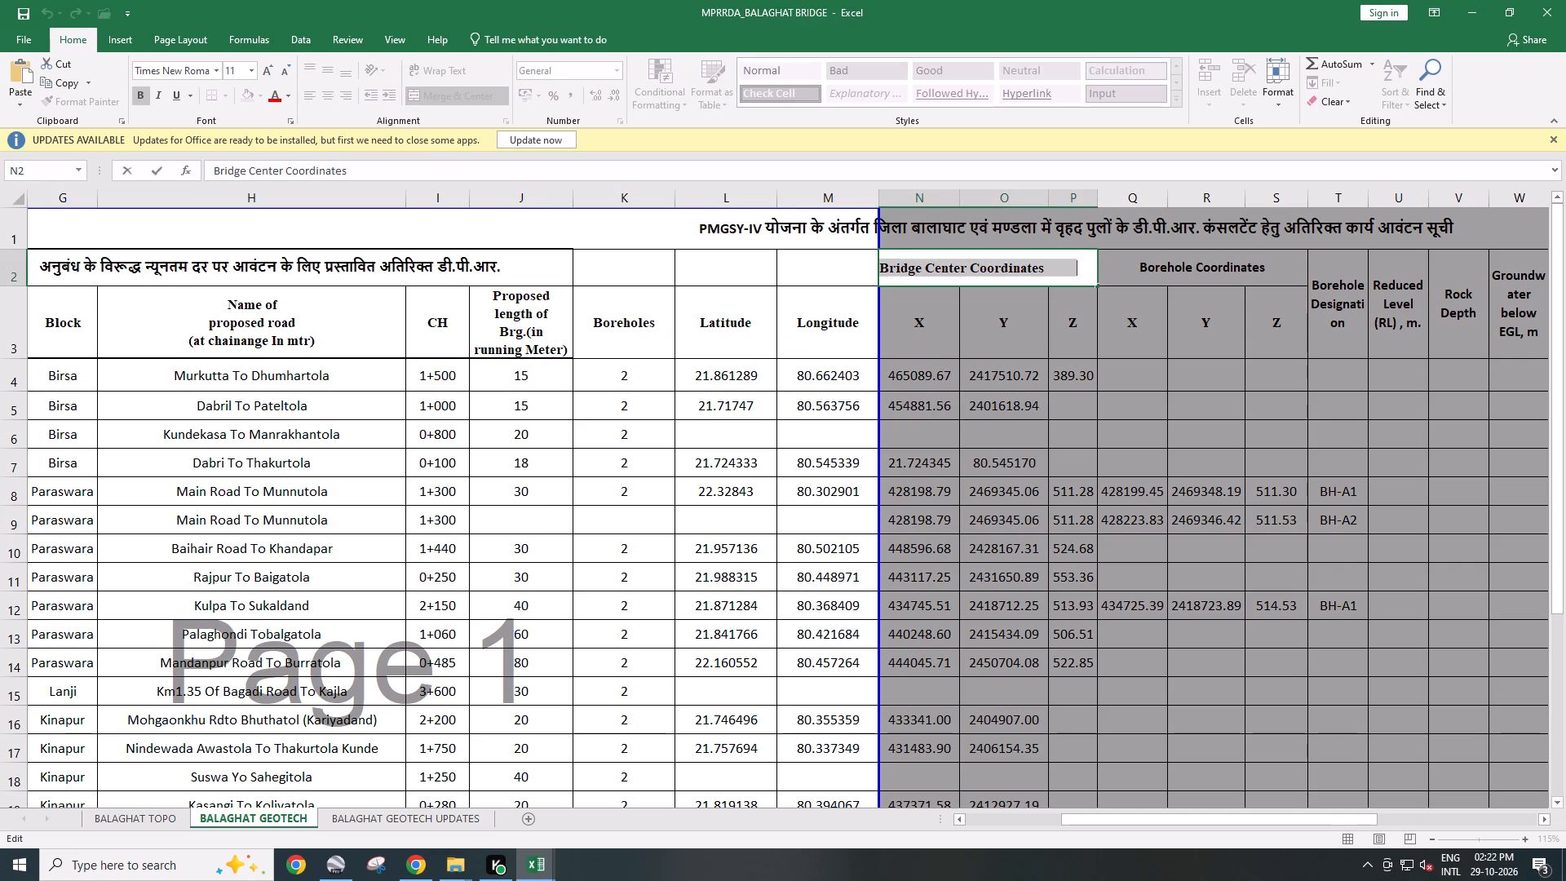
{"action": "left_click", "coordinate": [702, 273]}
{"action": "double_click", "coordinate": [739, 265]}
{"action": "key", "text": "ctrl+v"}
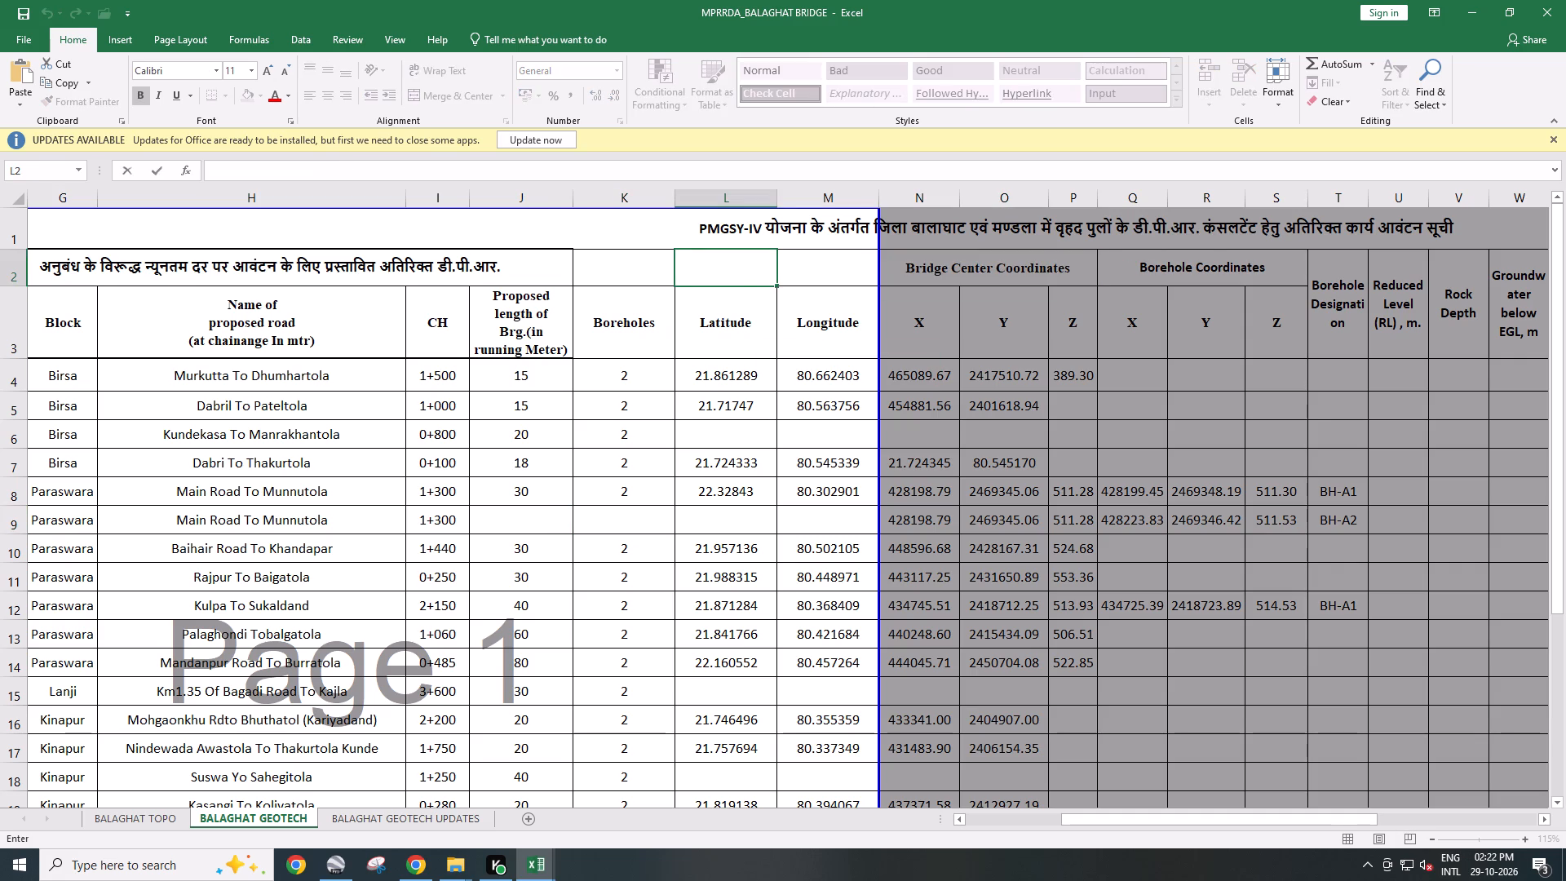
{"action": "left_click", "coordinate": [719, 335]}
{"action": "left_click_drag", "start_coordinate": [728, 273], "coordinate": [825, 270]}
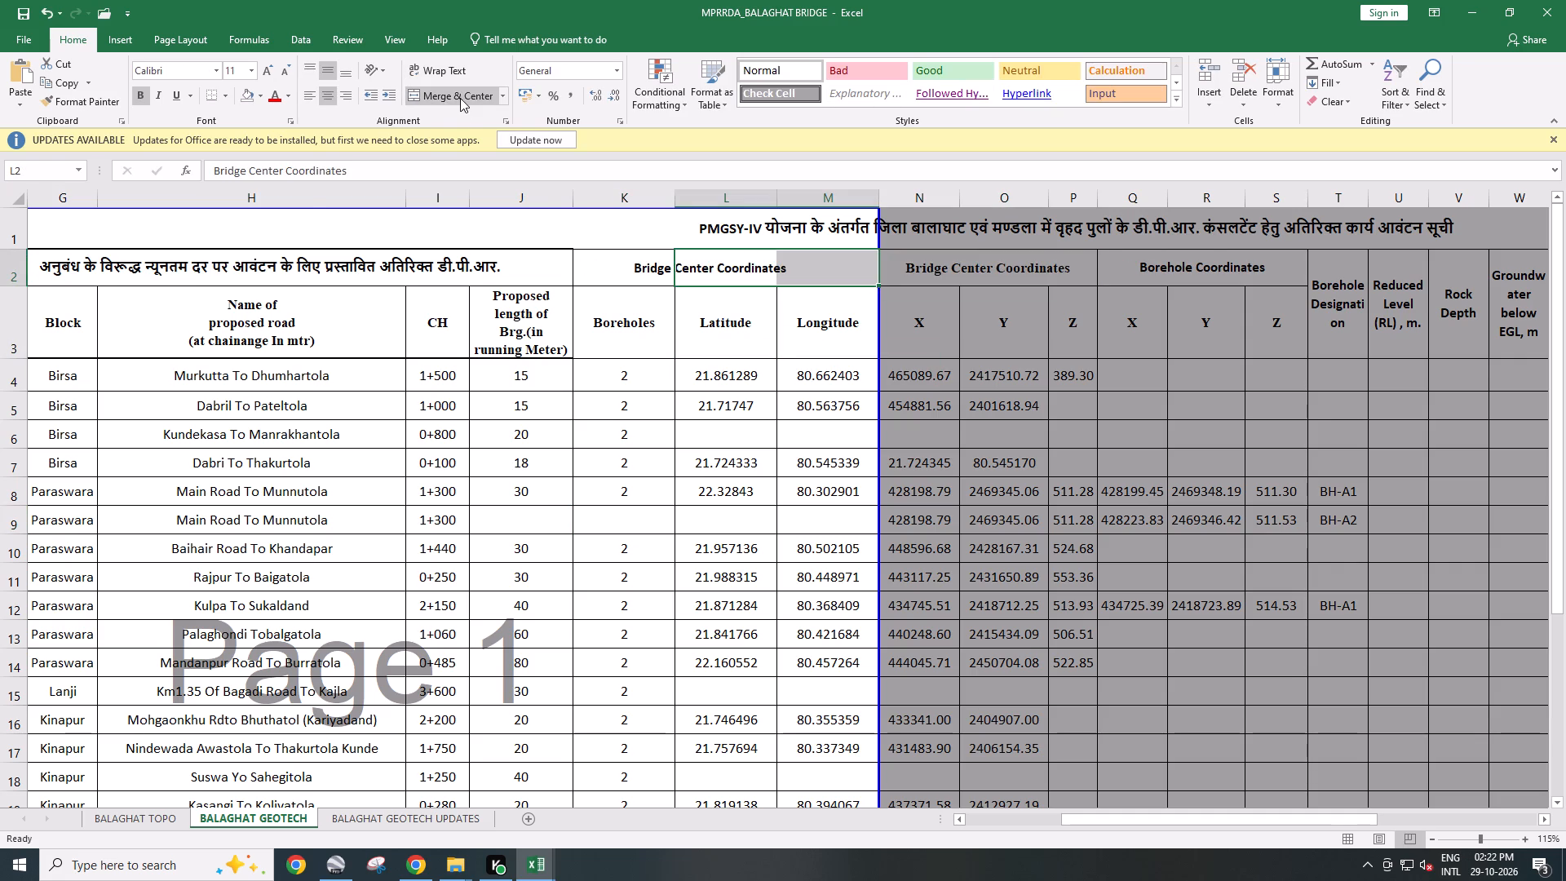
{"action": "left_click", "coordinate": [460, 98]}
{"action": "left_click", "coordinate": [711, 336]}
{"action": "left_click", "coordinate": [622, 427]}
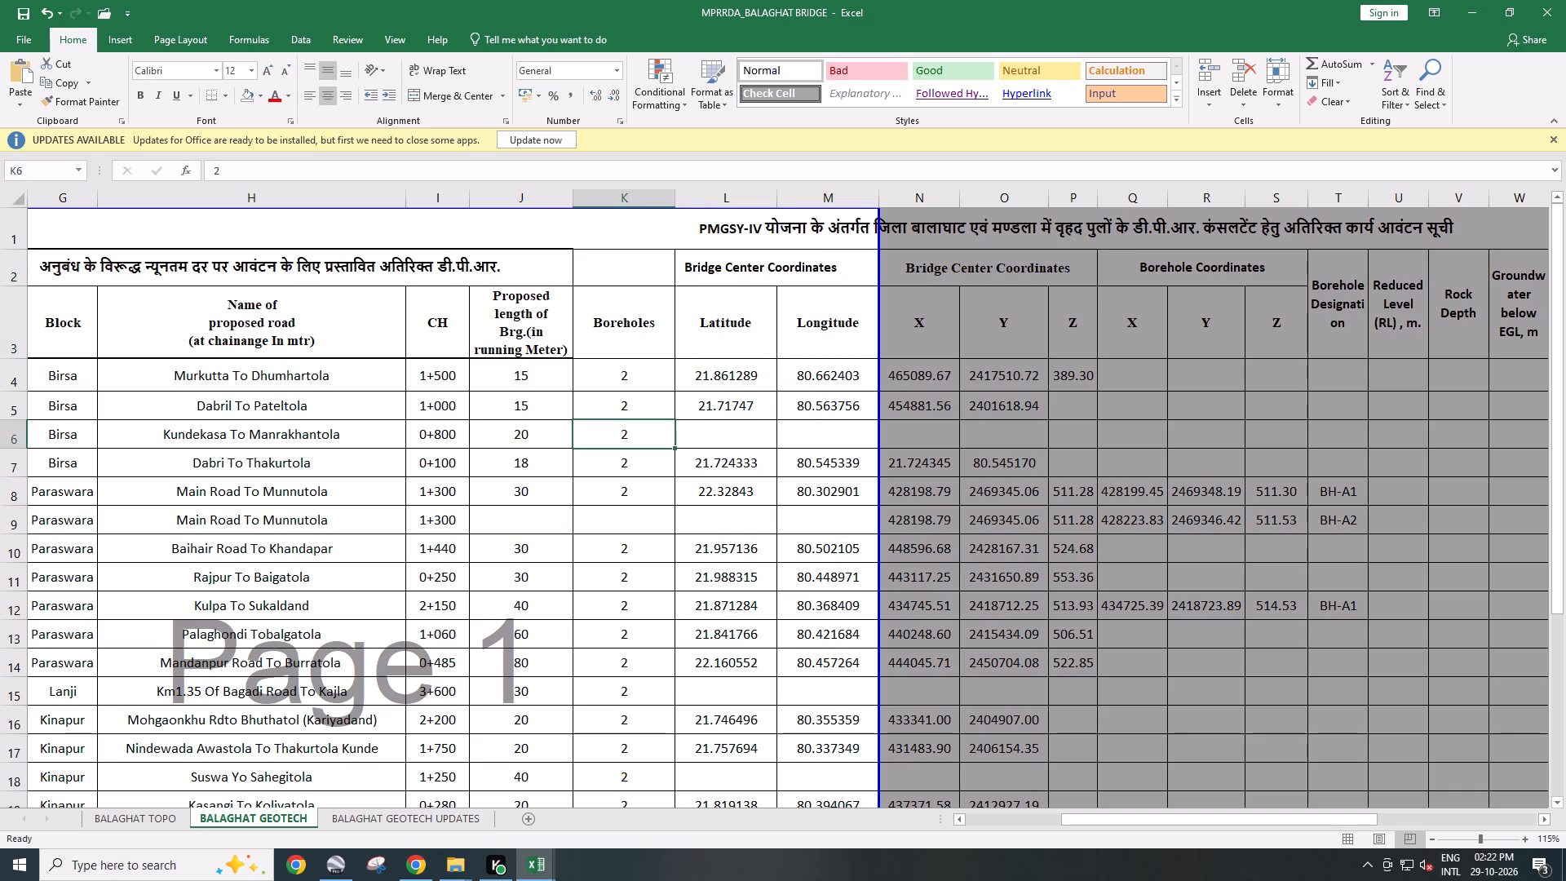
Merge and center the Boreholes header with the empty cell above it, K2:K3.
{"action": "left_click_drag", "start_coordinate": [604, 277], "coordinate": [610, 306]}
{"action": "left_click", "coordinate": [427, 95]}
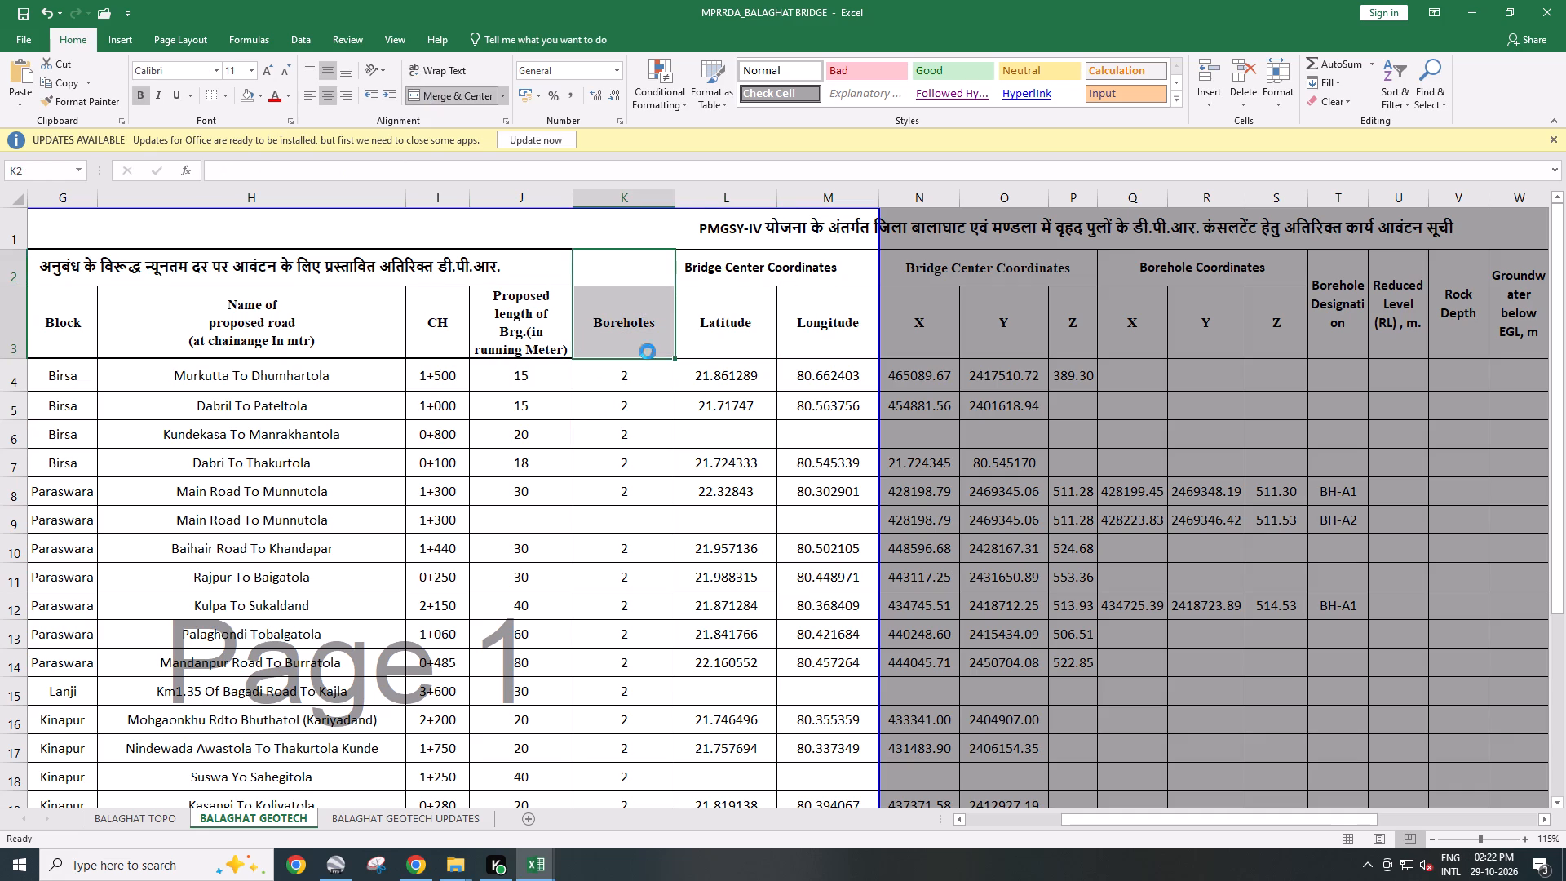
{"action": "left_click", "coordinate": [631, 434]}
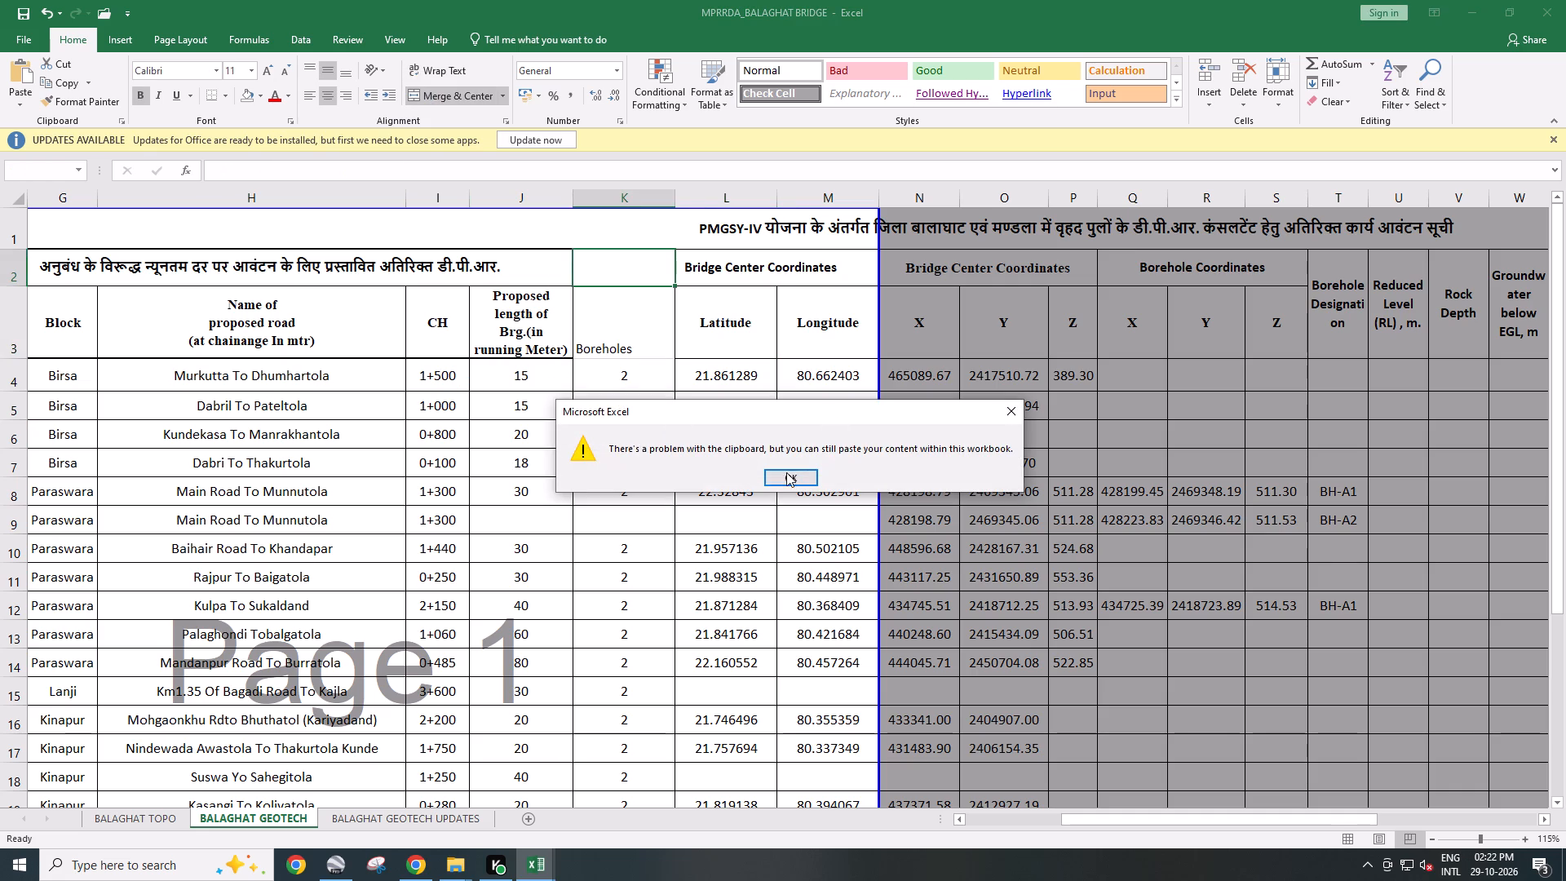
{"action": "left_click", "coordinate": [776, 479]}
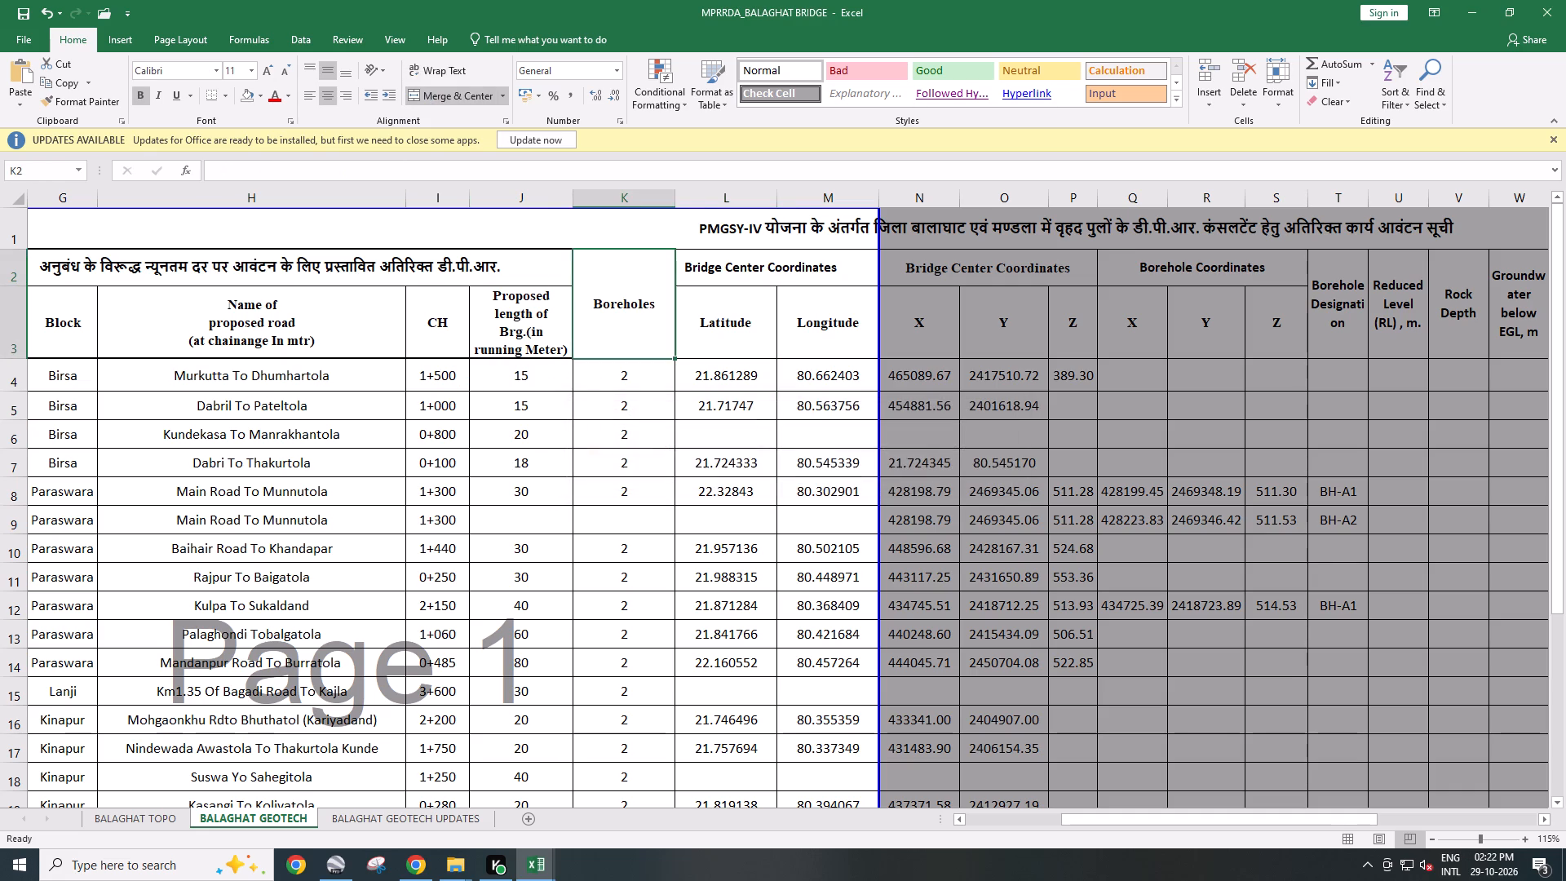
{"action": "left_click", "coordinate": [821, 427]}
Unmerge the sheet title in row 1 and merge and center it across only columns A to M.
{"action": "left_click", "coordinate": [763, 244]}
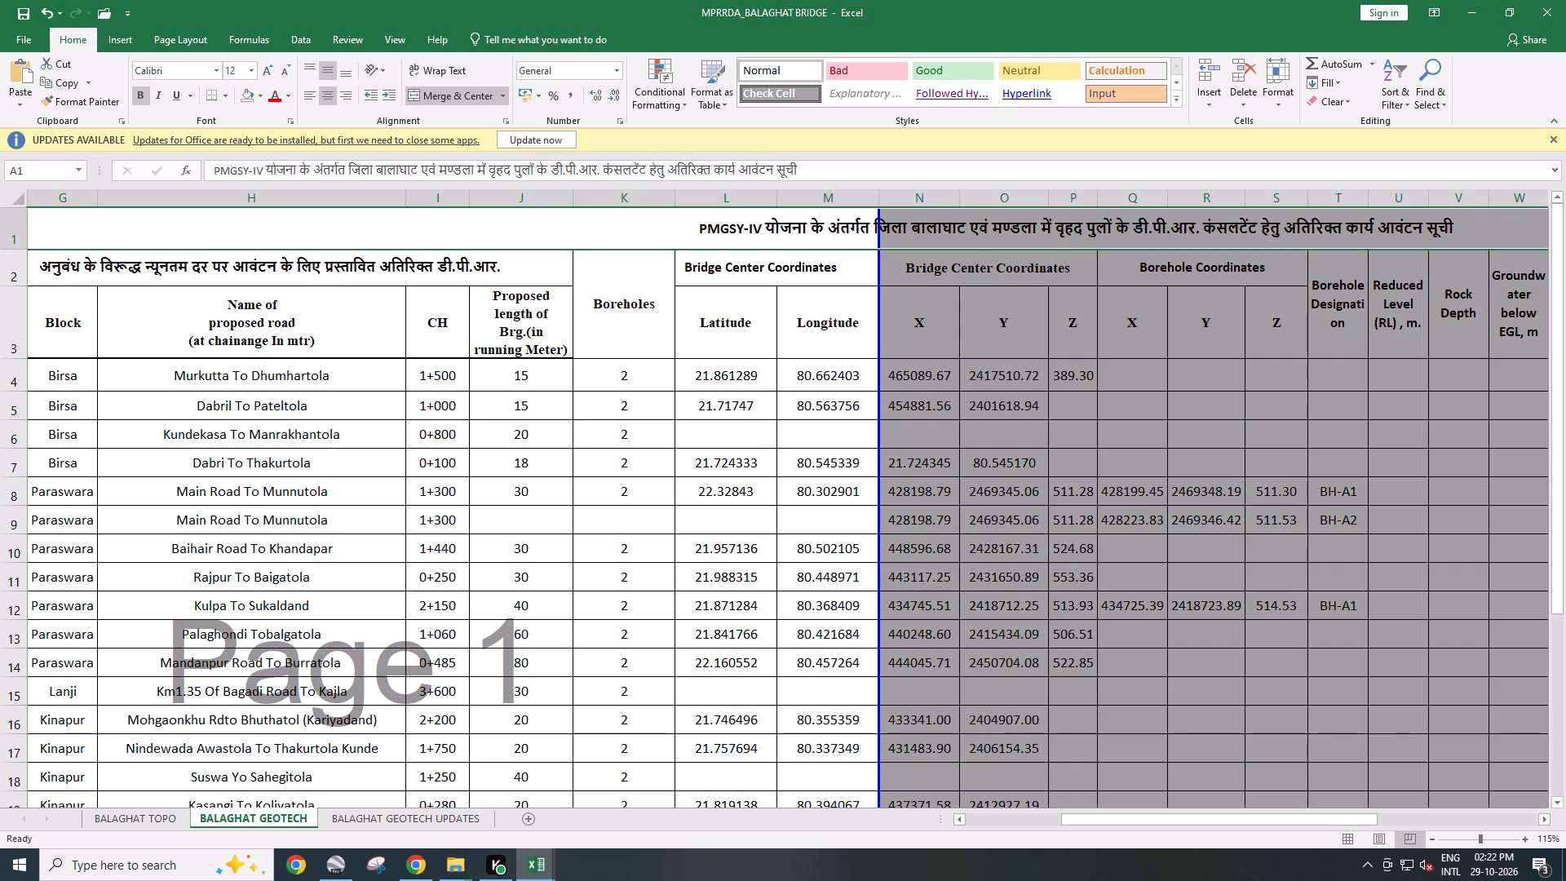
{"action": "left_click", "coordinate": [476, 99]}
{"action": "left_click", "coordinate": [280, 311]}
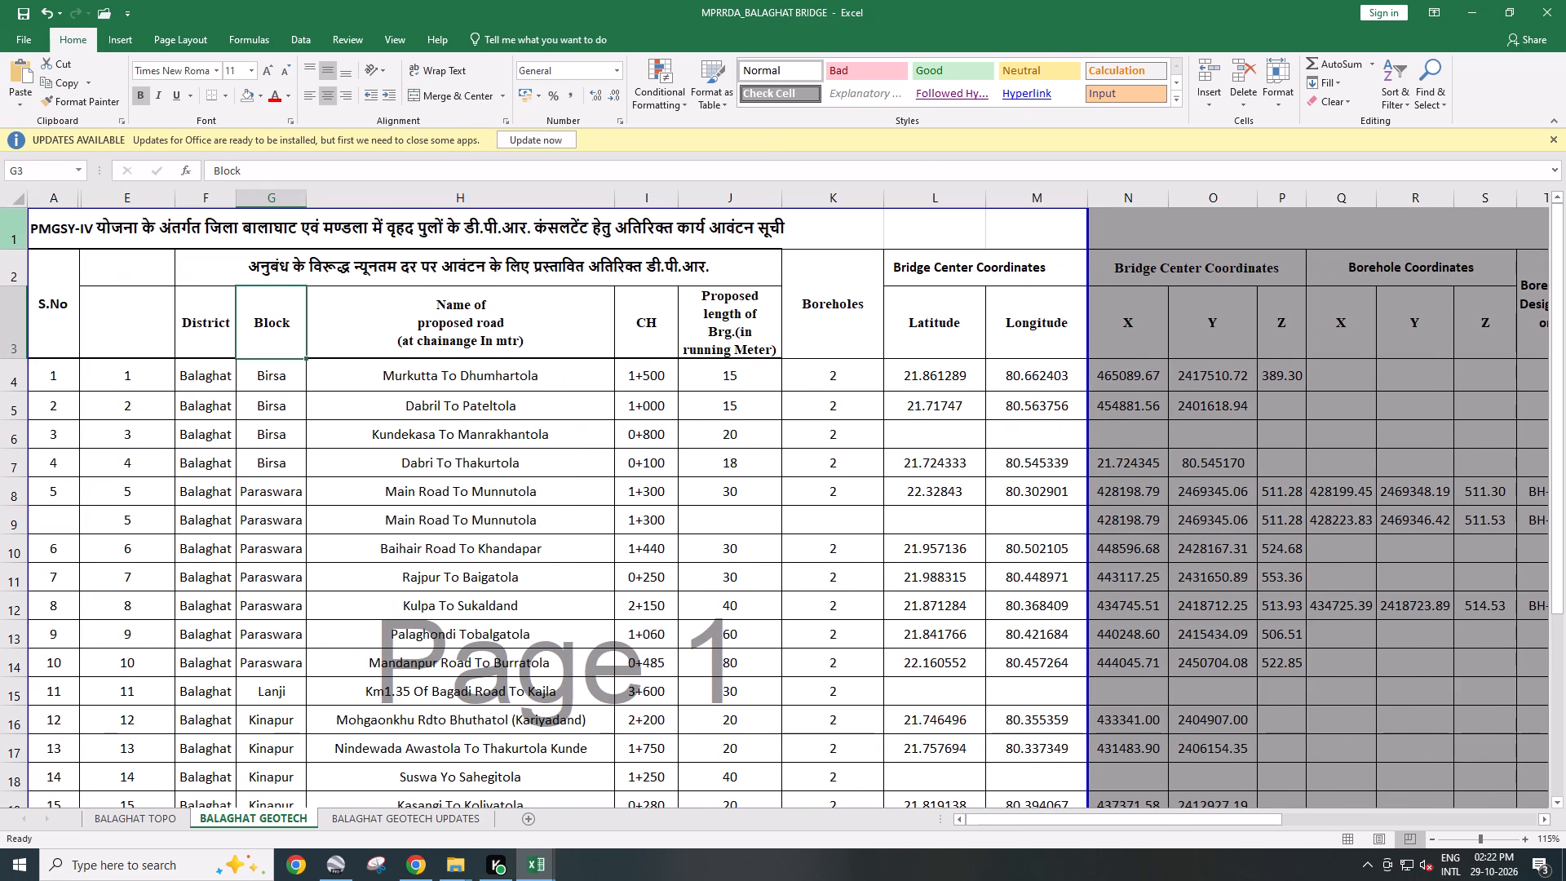
{"action": "left_click_drag", "start_coordinate": [75, 226], "coordinate": [1035, 231]}
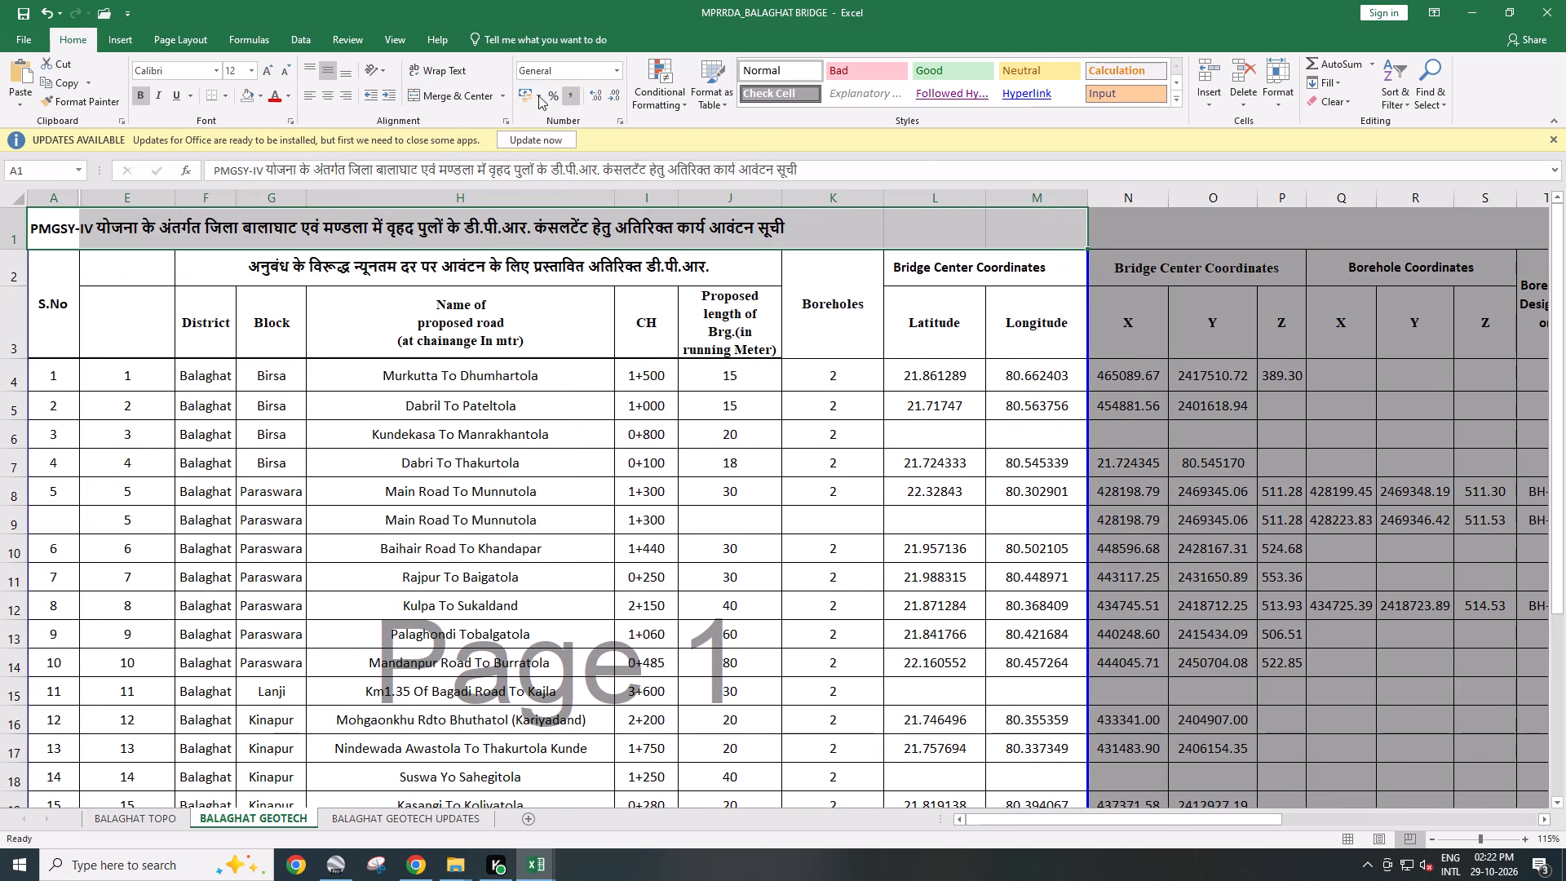
{"action": "left_click", "coordinate": [458, 95]}
{"action": "left_click", "coordinate": [926, 471]}
Set the sheet's print setup to portrait orientation with scaling at 50% of normal size.
{"action": "key", "text": "ctrl+p"}
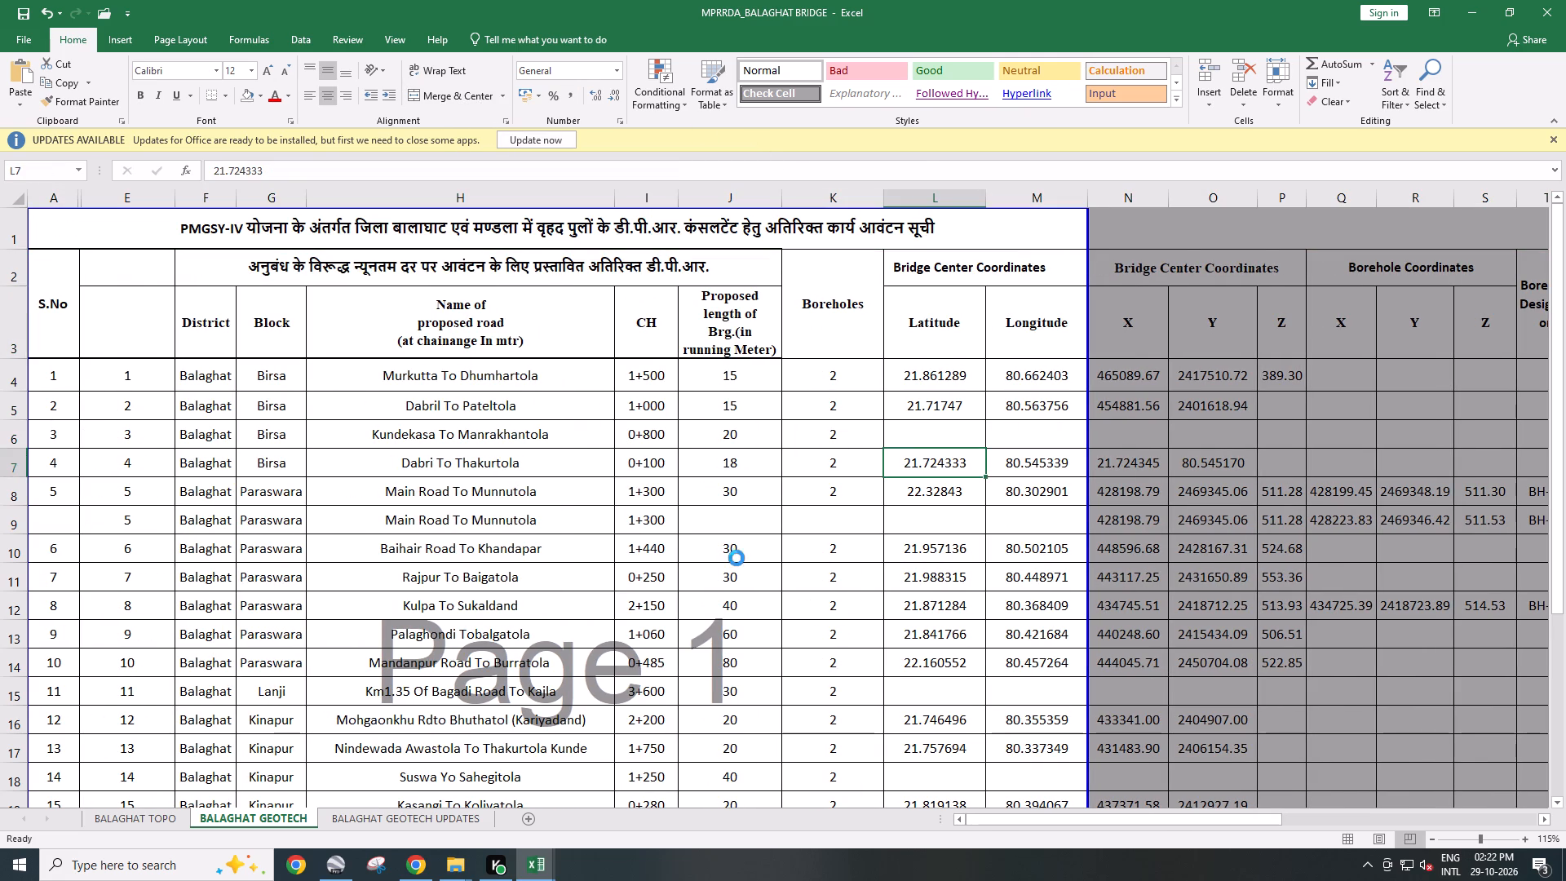
{"action": "scroll", "coordinate": [976, 436], "scroll_direction": "down", "scroll_amount": 3}
{"action": "left_click", "coordinate": [316, 593]}
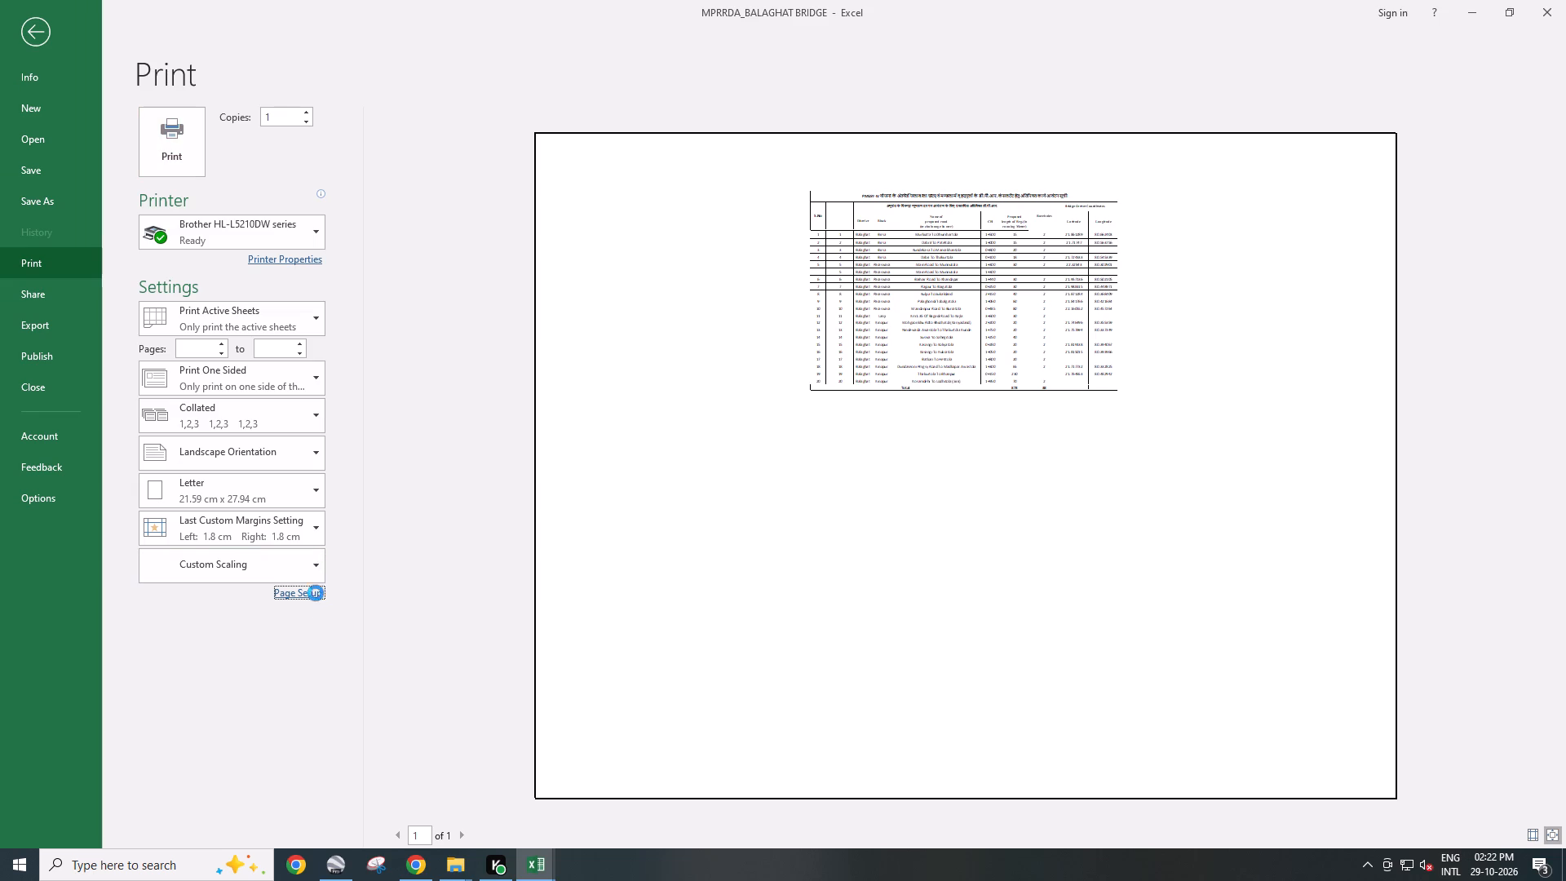
{"action": "left_click", "coordinate": [453, 544]}
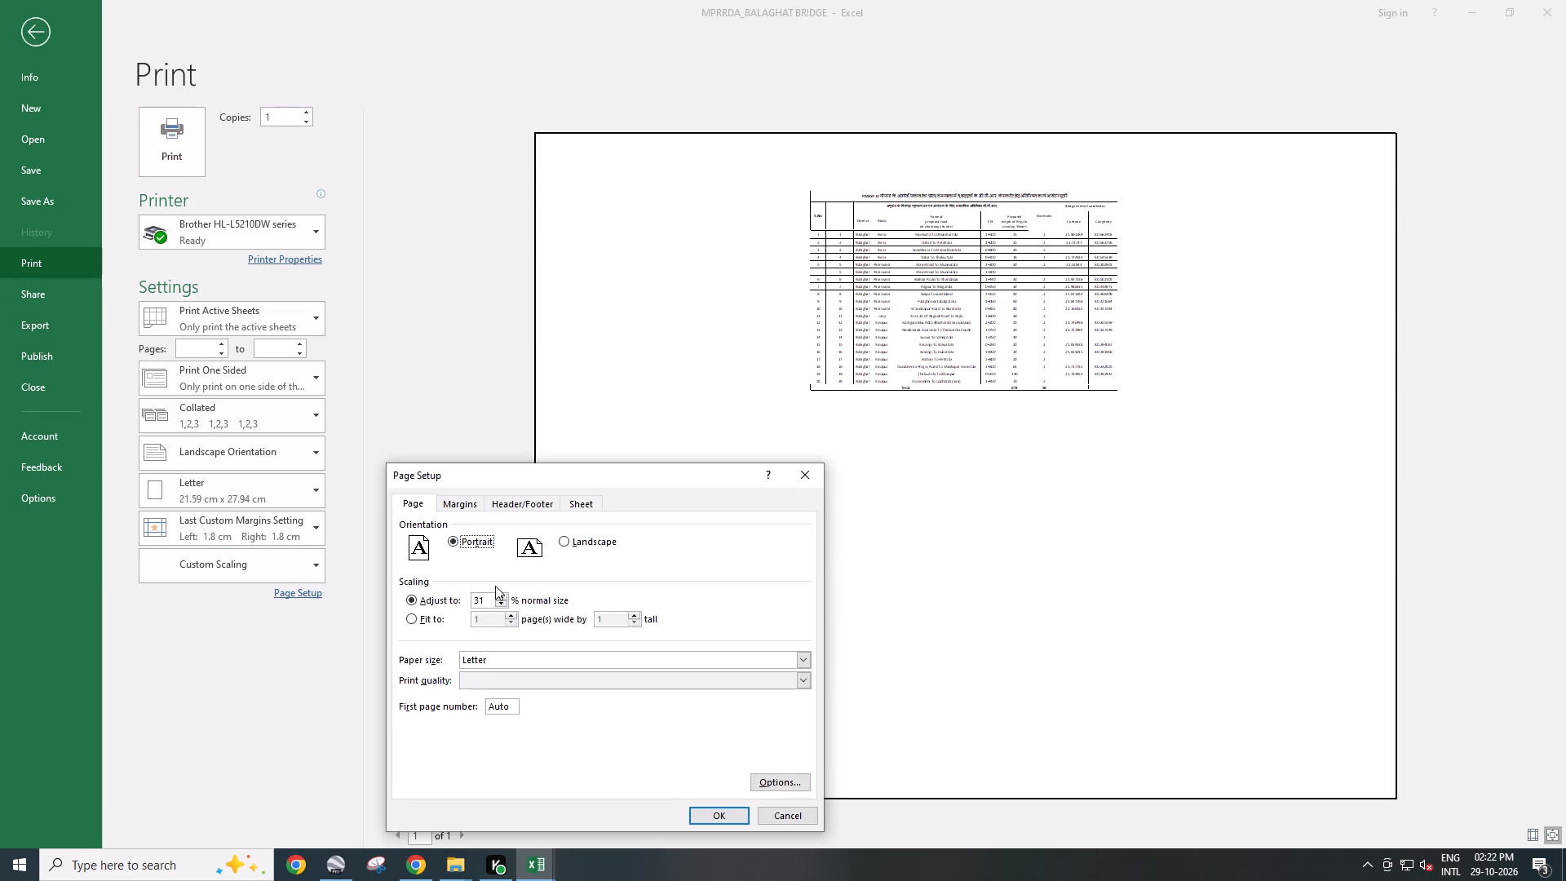
{"action": "triple_click", "coordinate": [500, 593]}
{"action": "left_click", "coordinate": [500, 593]}
{"action": "left_click", "coordinate": [710, 808]}
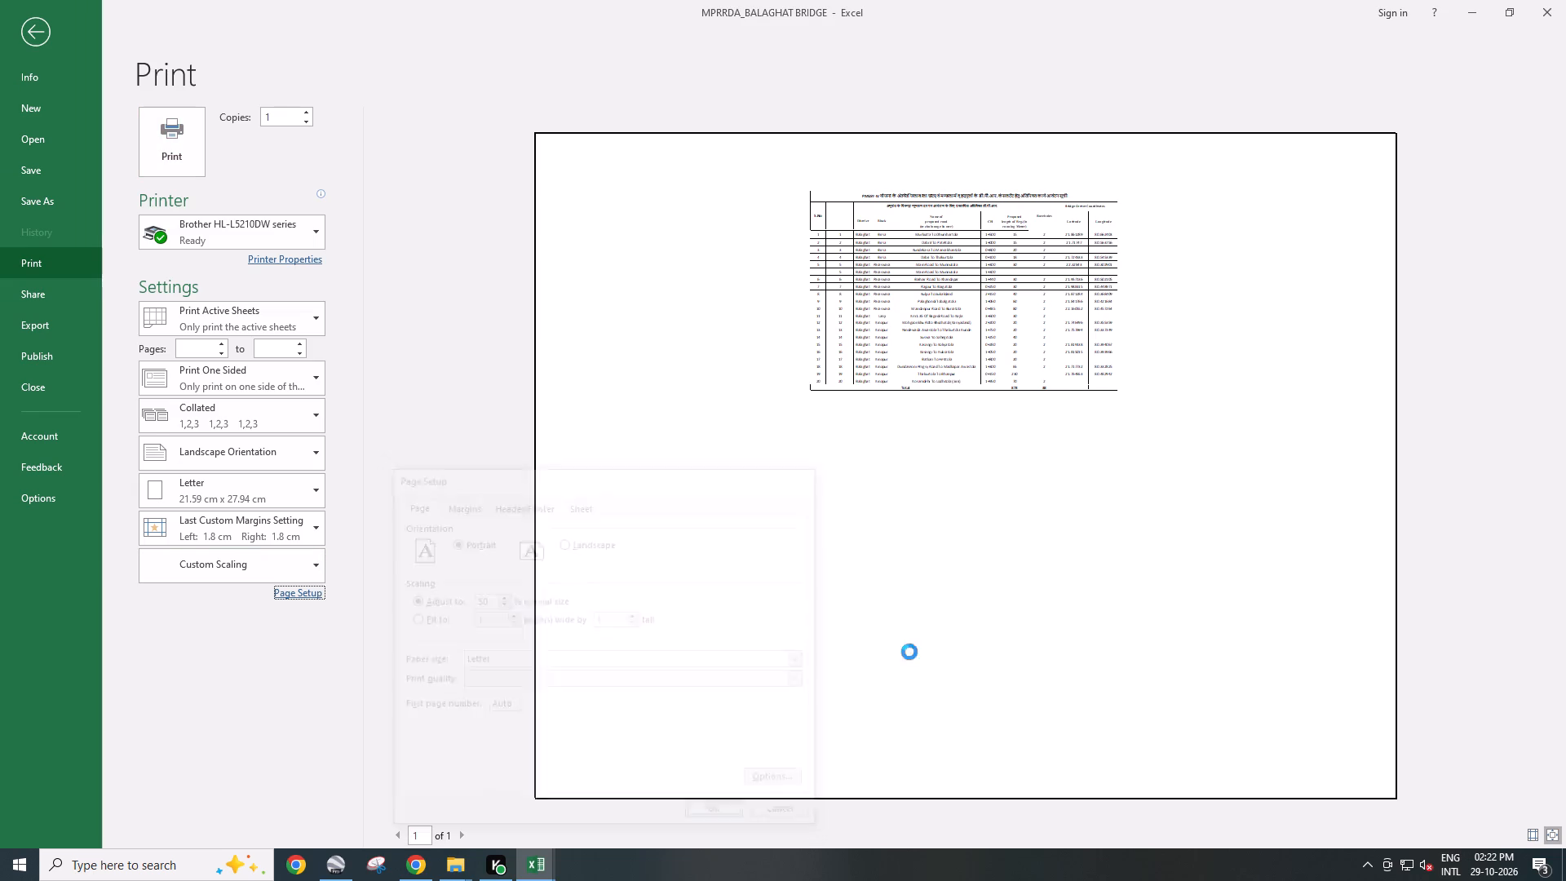
{"action": "scroll", "coordinate": [985, 462], "scroll_direction": "down", "scroll_amount": 3}
{"action": "scroll", "coordinate": [985, 443], "scroll_direction": "up", "scroll_amount": 8}
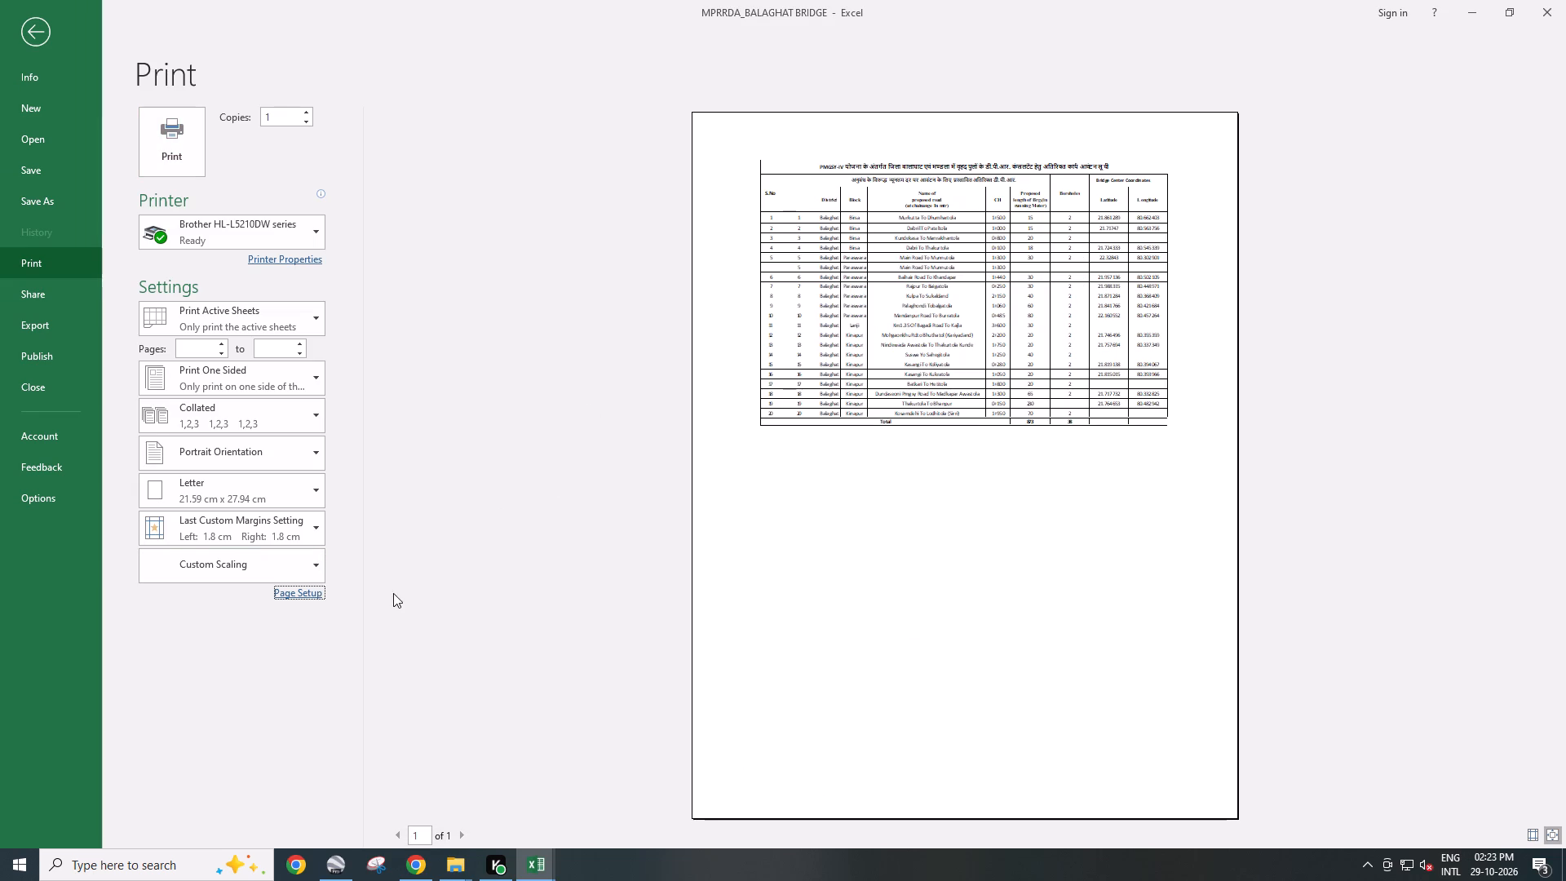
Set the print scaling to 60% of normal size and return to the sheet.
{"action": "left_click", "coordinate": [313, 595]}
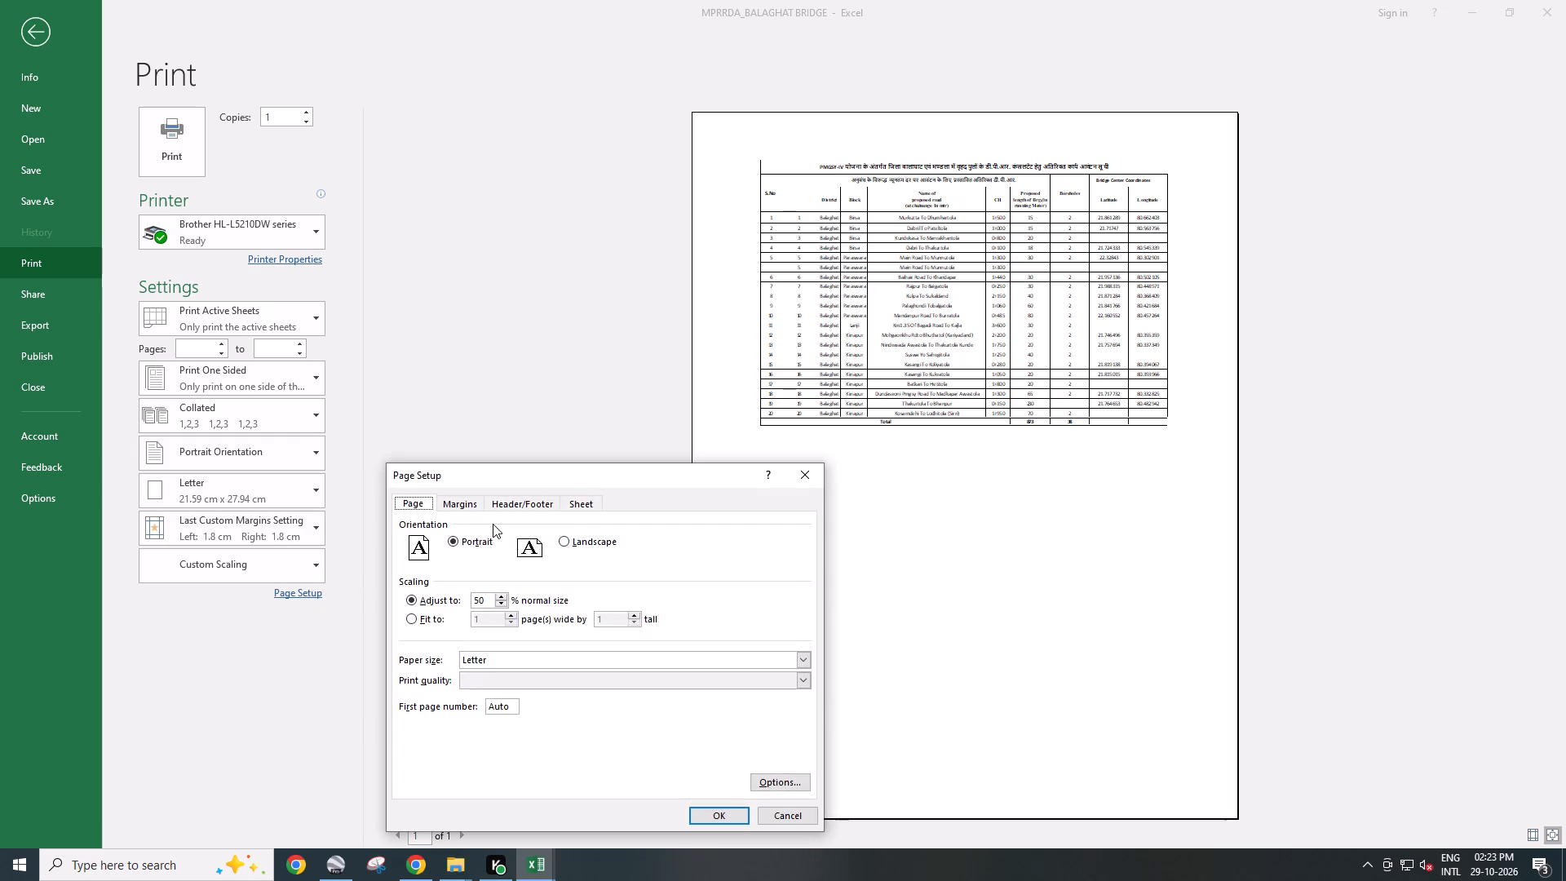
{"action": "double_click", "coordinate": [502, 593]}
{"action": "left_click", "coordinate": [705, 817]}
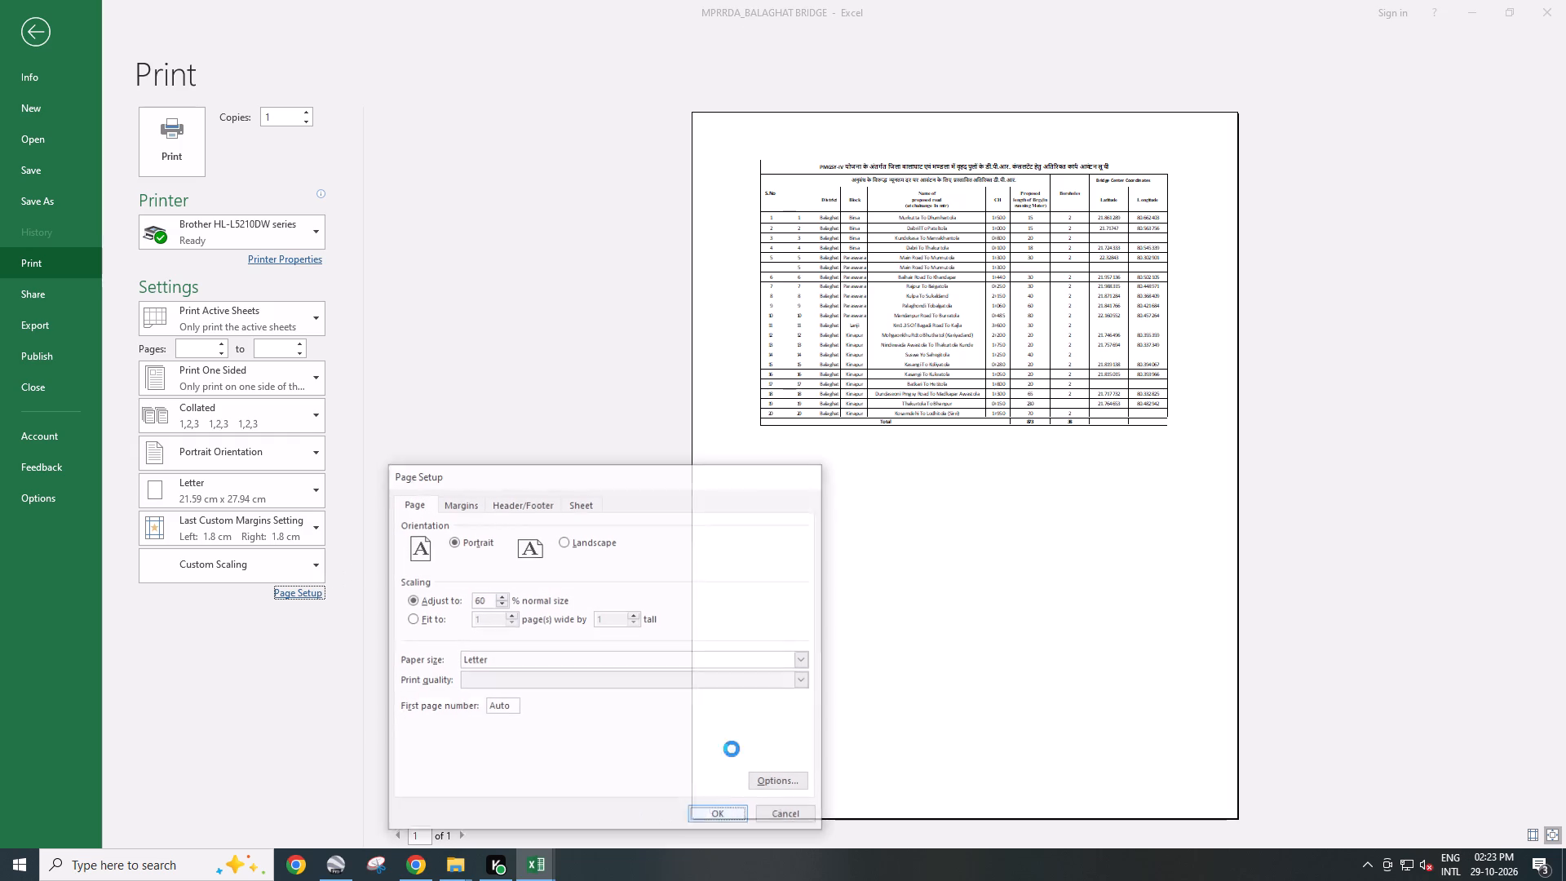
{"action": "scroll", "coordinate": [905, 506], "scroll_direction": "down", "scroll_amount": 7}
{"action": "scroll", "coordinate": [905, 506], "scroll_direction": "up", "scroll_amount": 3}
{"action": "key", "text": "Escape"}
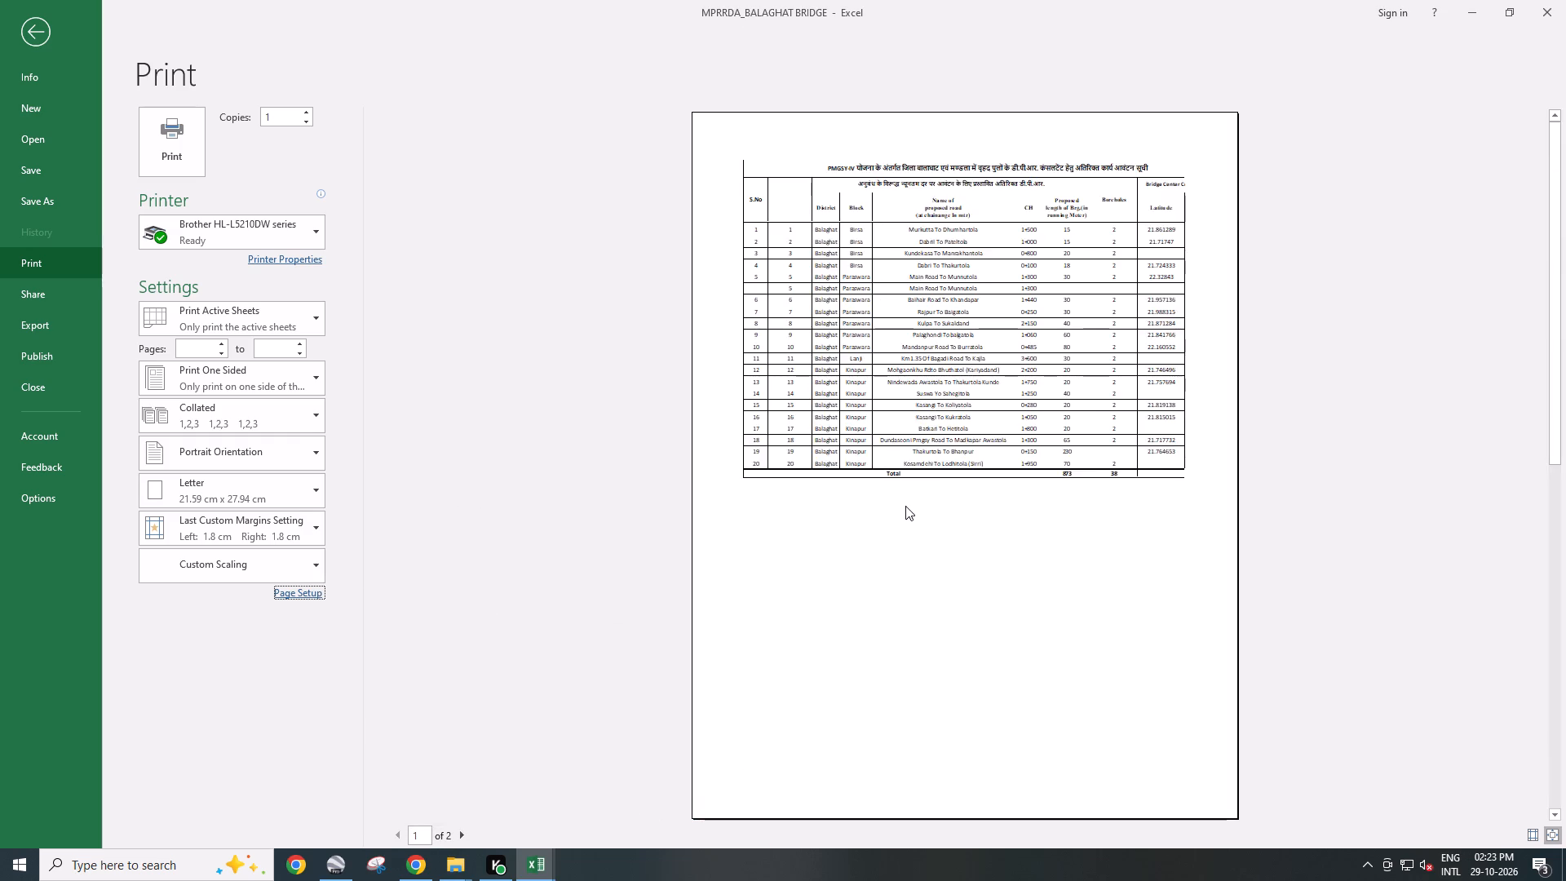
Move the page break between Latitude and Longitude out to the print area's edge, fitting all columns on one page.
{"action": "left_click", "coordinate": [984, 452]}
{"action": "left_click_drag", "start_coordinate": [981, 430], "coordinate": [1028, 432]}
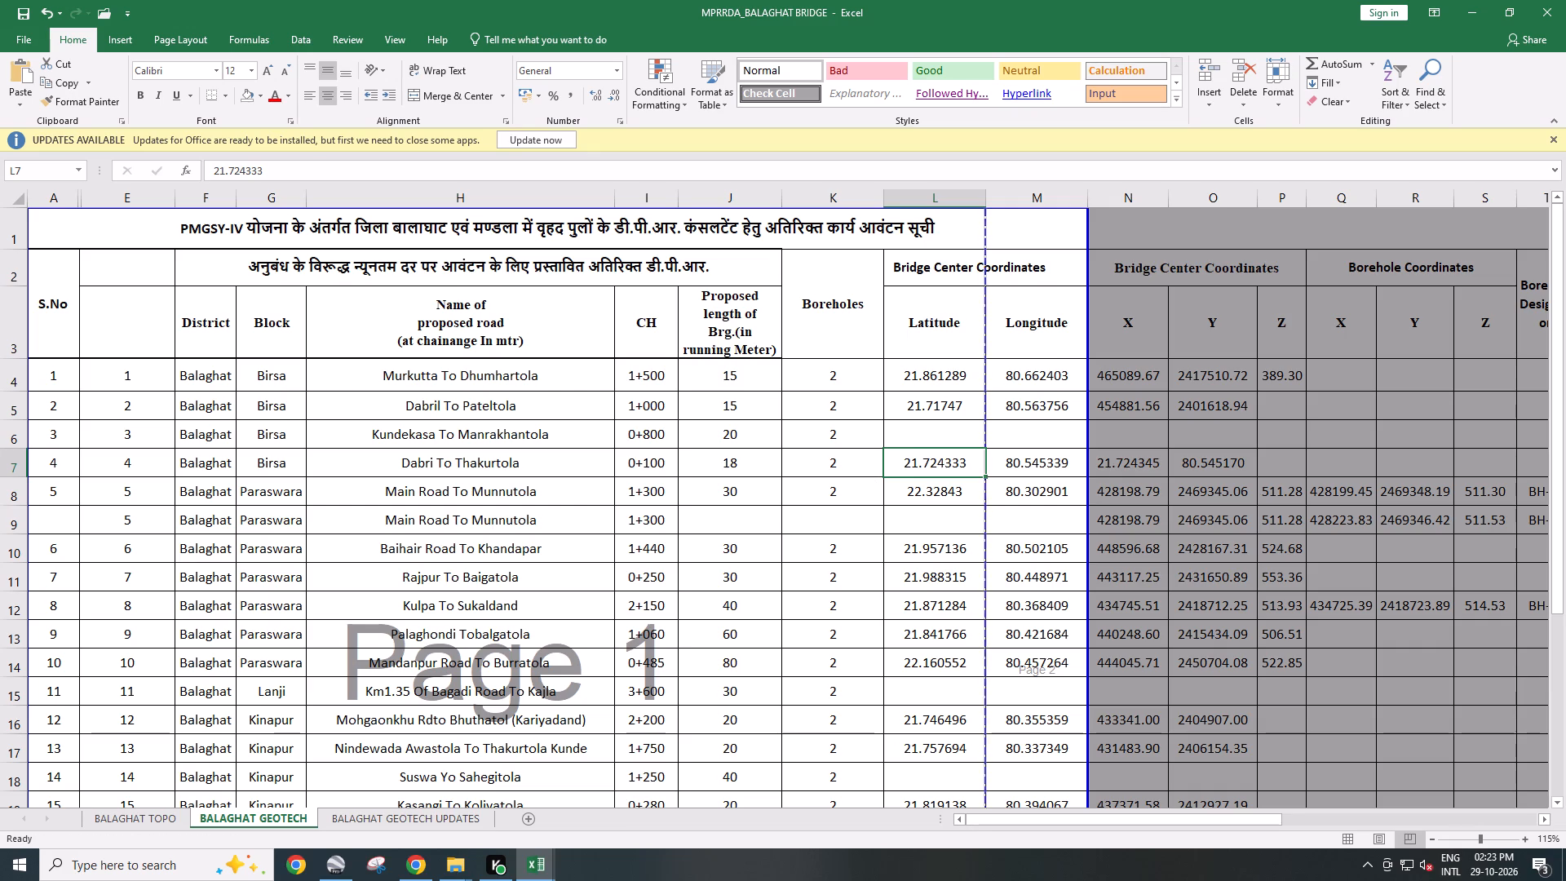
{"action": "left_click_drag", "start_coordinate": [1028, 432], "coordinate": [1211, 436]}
Left-align the proposed road names in column H, from H4 to H24.
{"action": "double_click", "coordinate": [616, 197]}
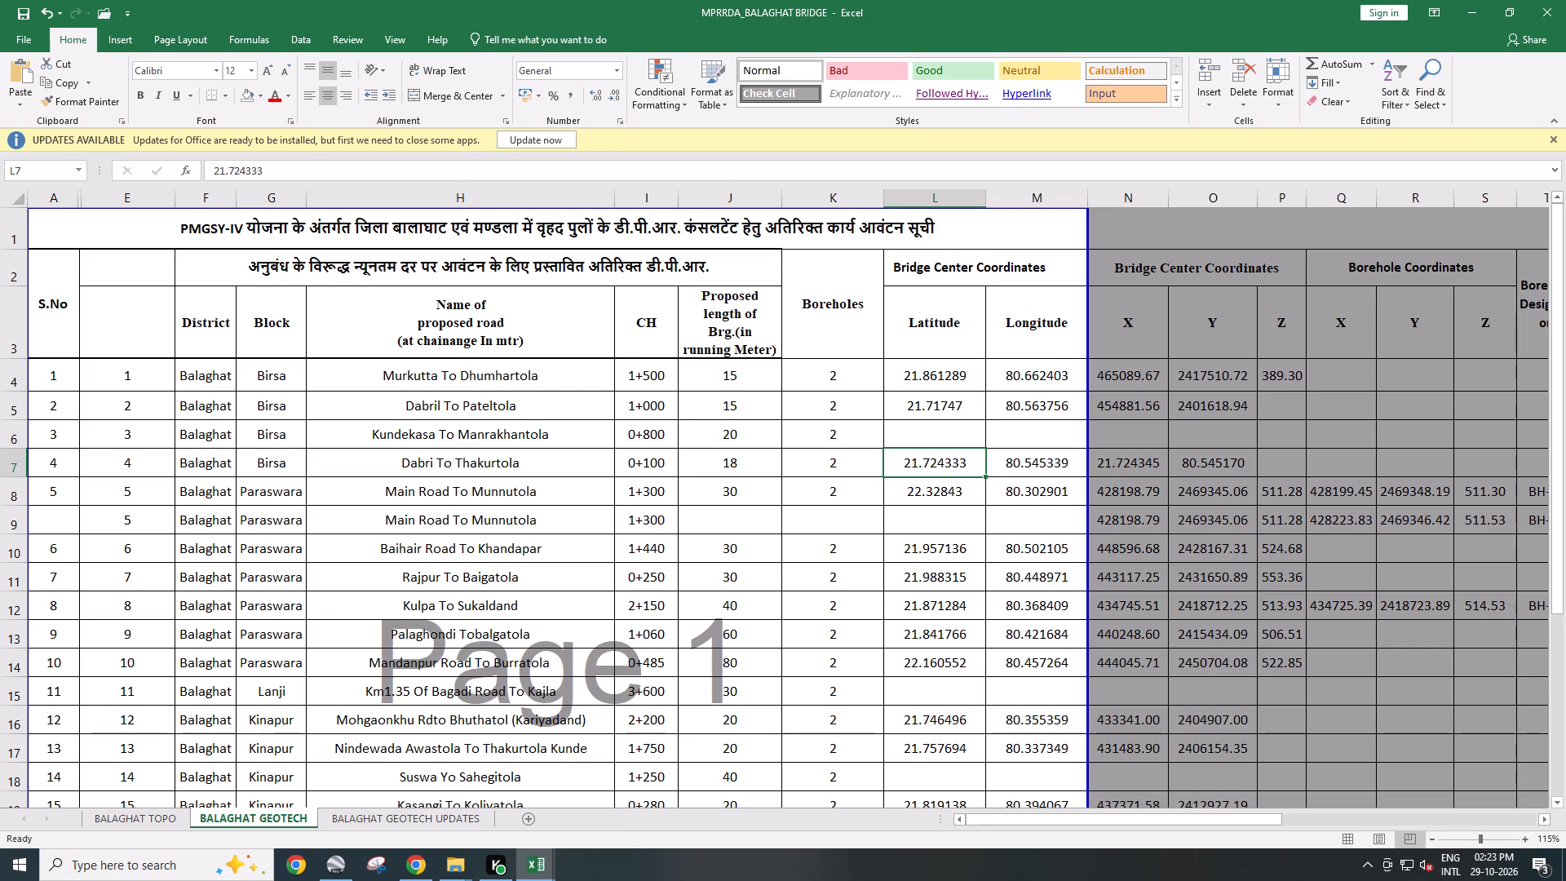
{"action": "left_click_drag", "start_coordinate": [471, 379], "coordinate": [436, 777]}
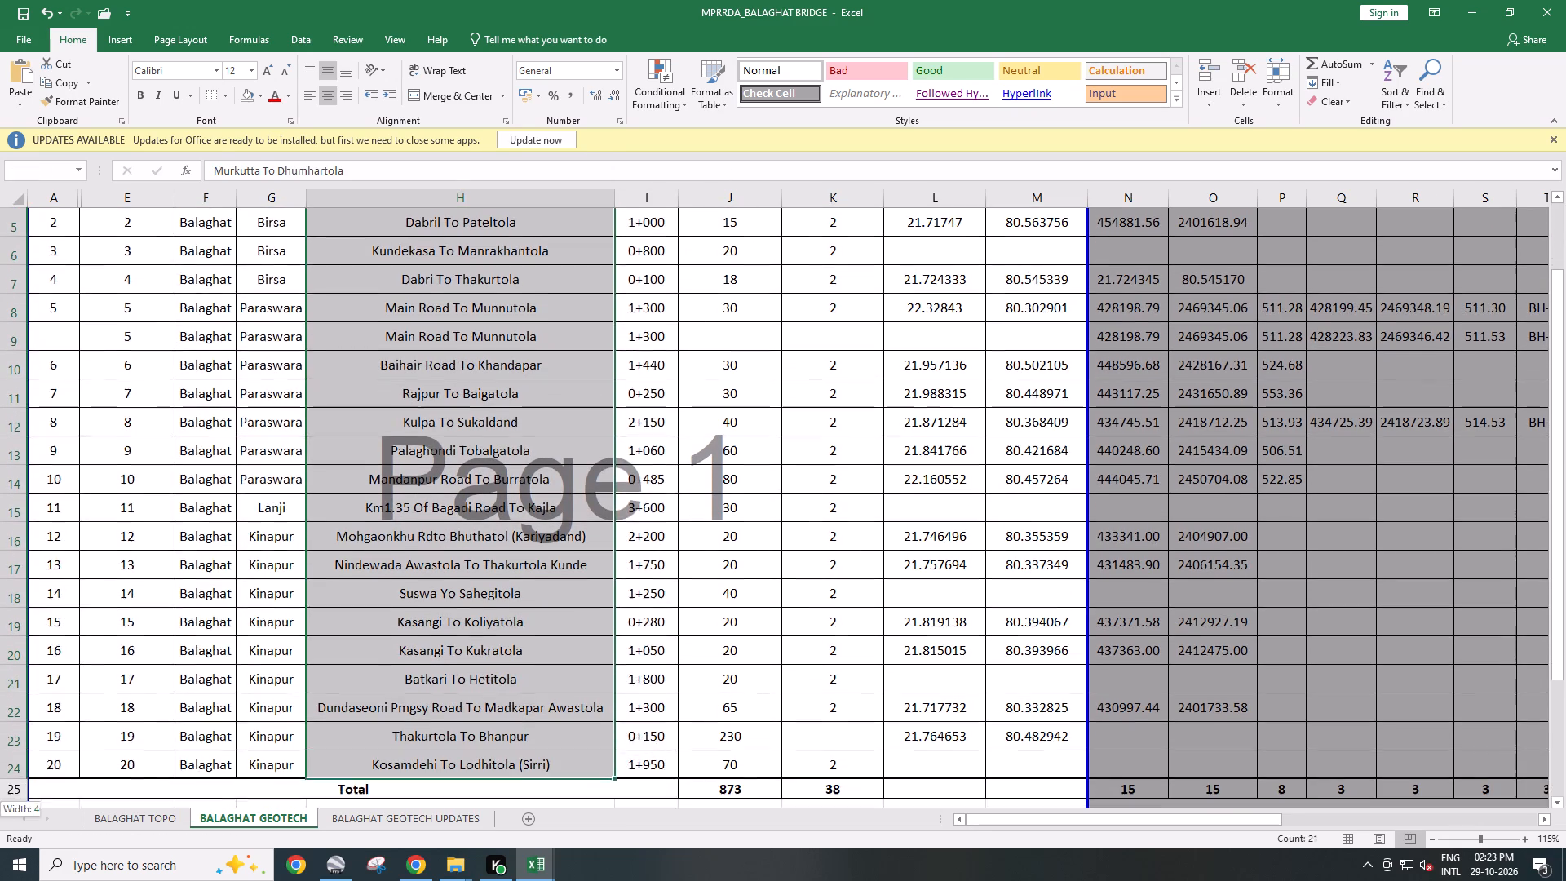
{"action": "left_click_drag", "start_coordinate": [436, 777], "coordinate": [438, 757]}
{"action": "left_click", "coordinate": [312, 99]}
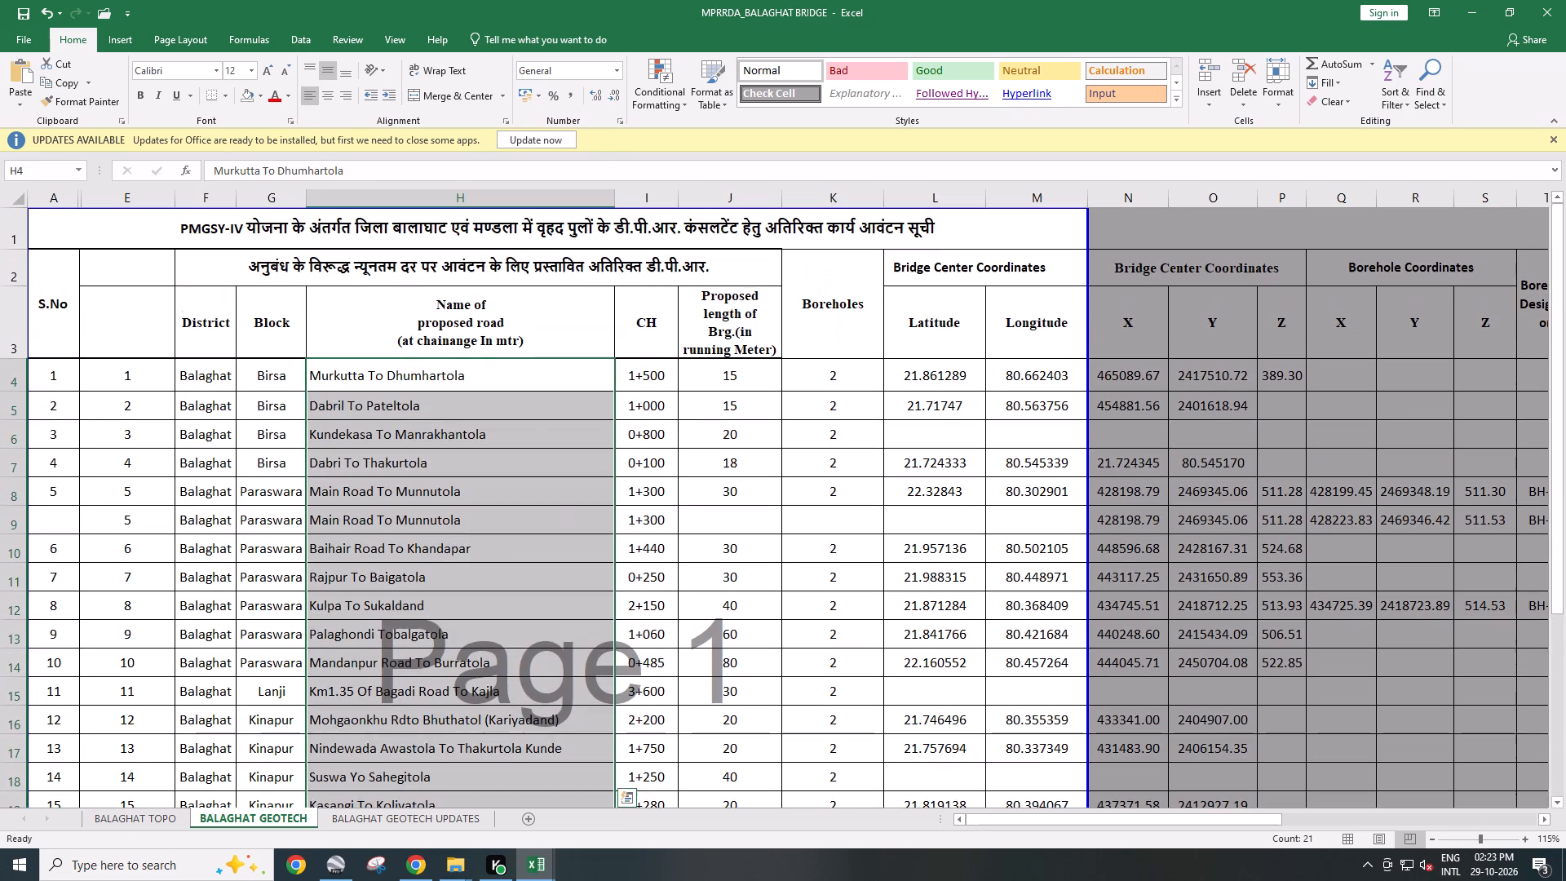
{"action": "left_click", "coordinate": [413, 443]}
Autofit the widths of the Block column G, the numbering column E and the S.No column A.
{"action": "double_click", "coordinate": [305, 202]}
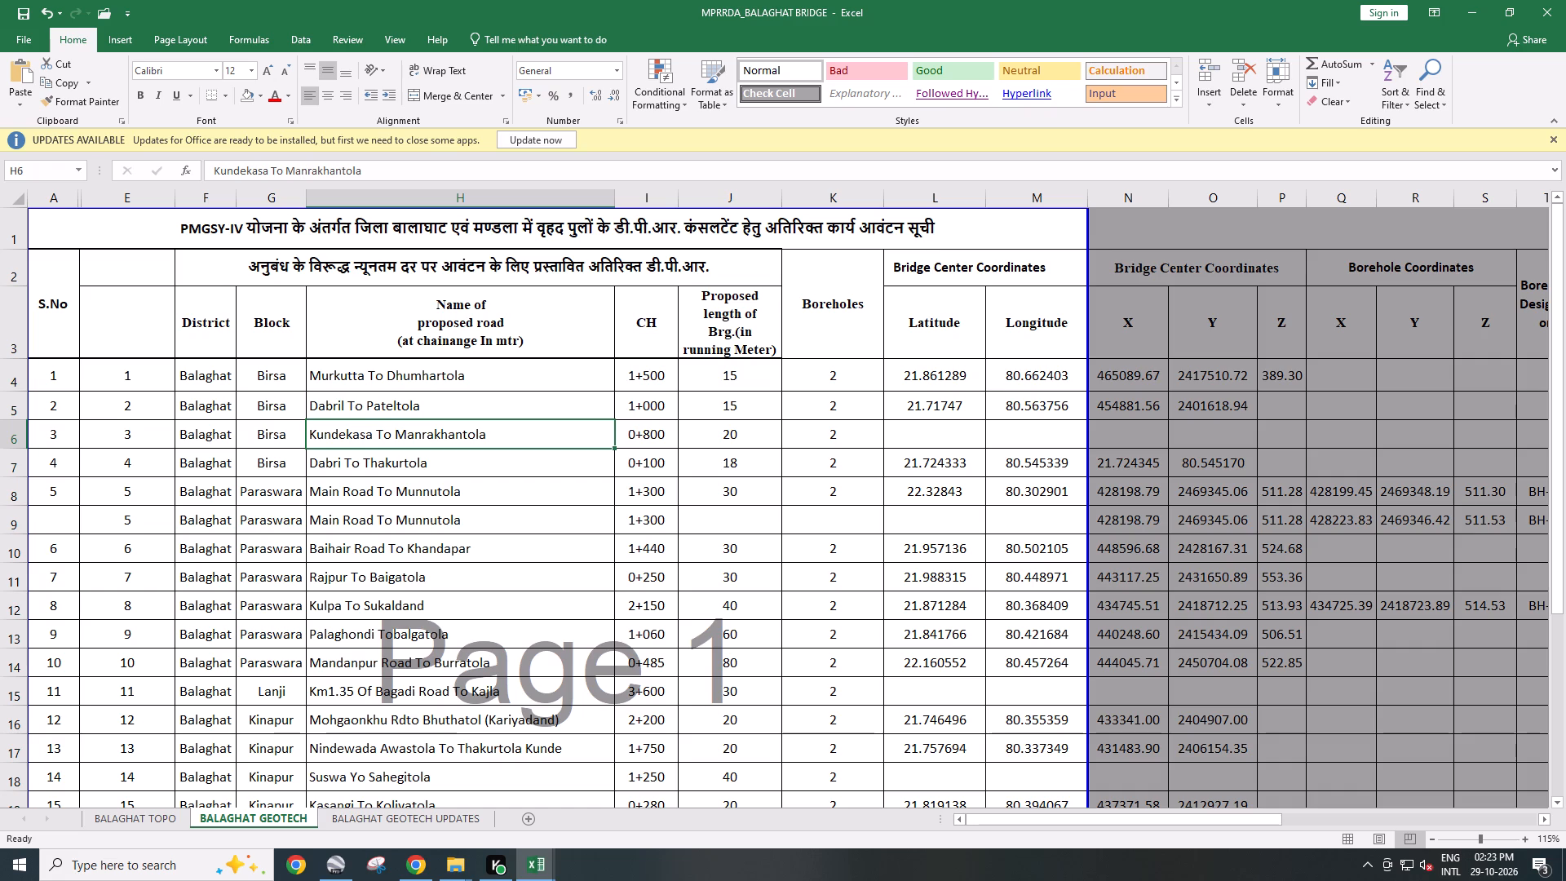
{"action": "double_click", "coordinate": [175, 199]}
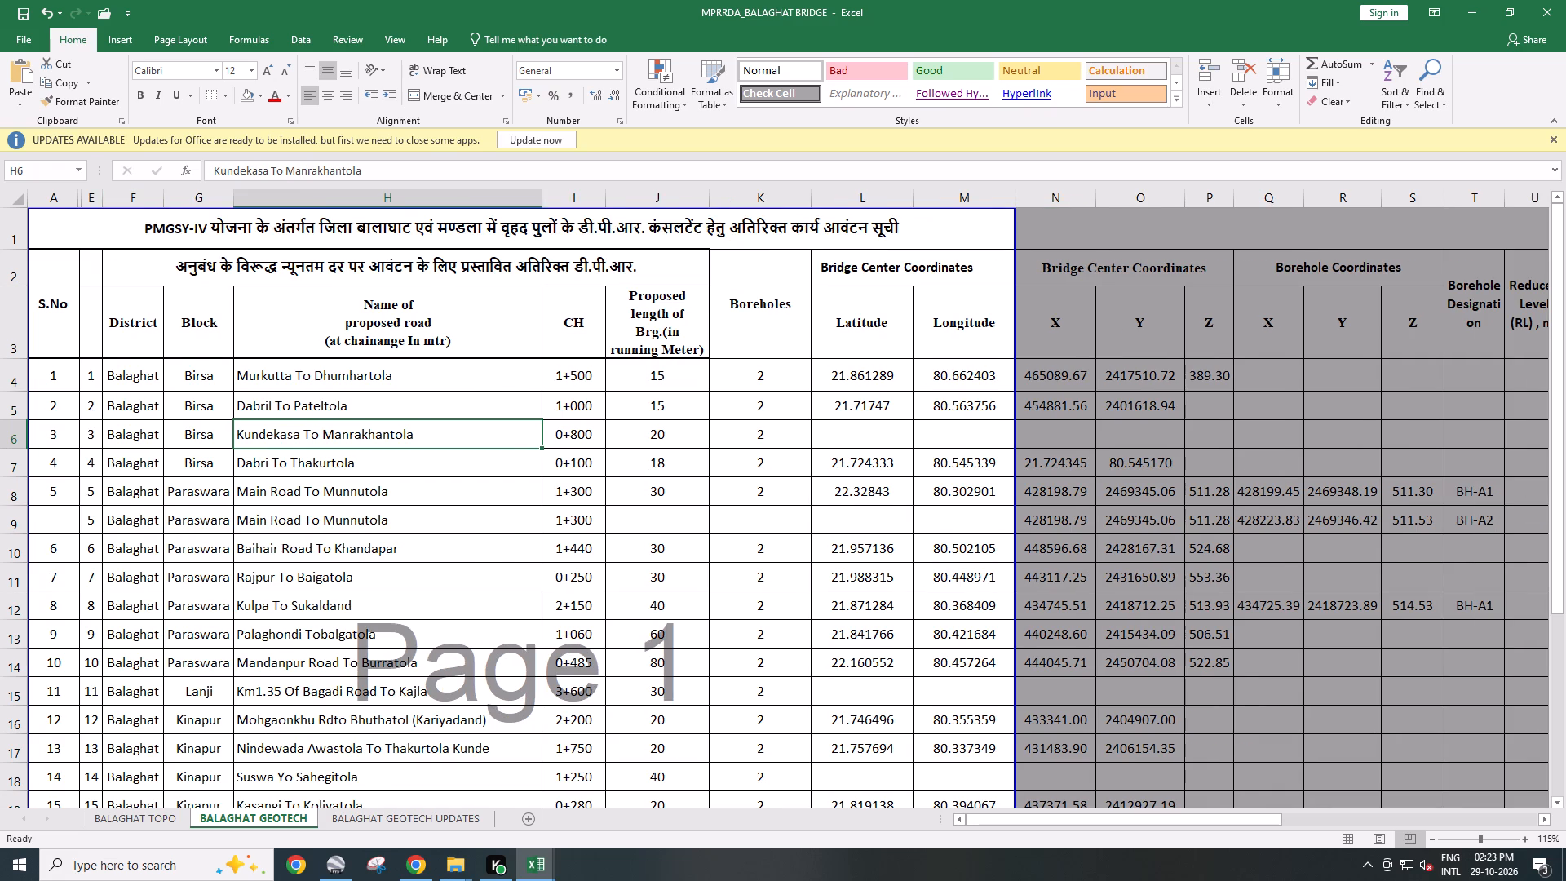
{"action": "double_click", "coordinate": [75, 199]}
{"action": "left_click", "coordinate": [144, 534]}
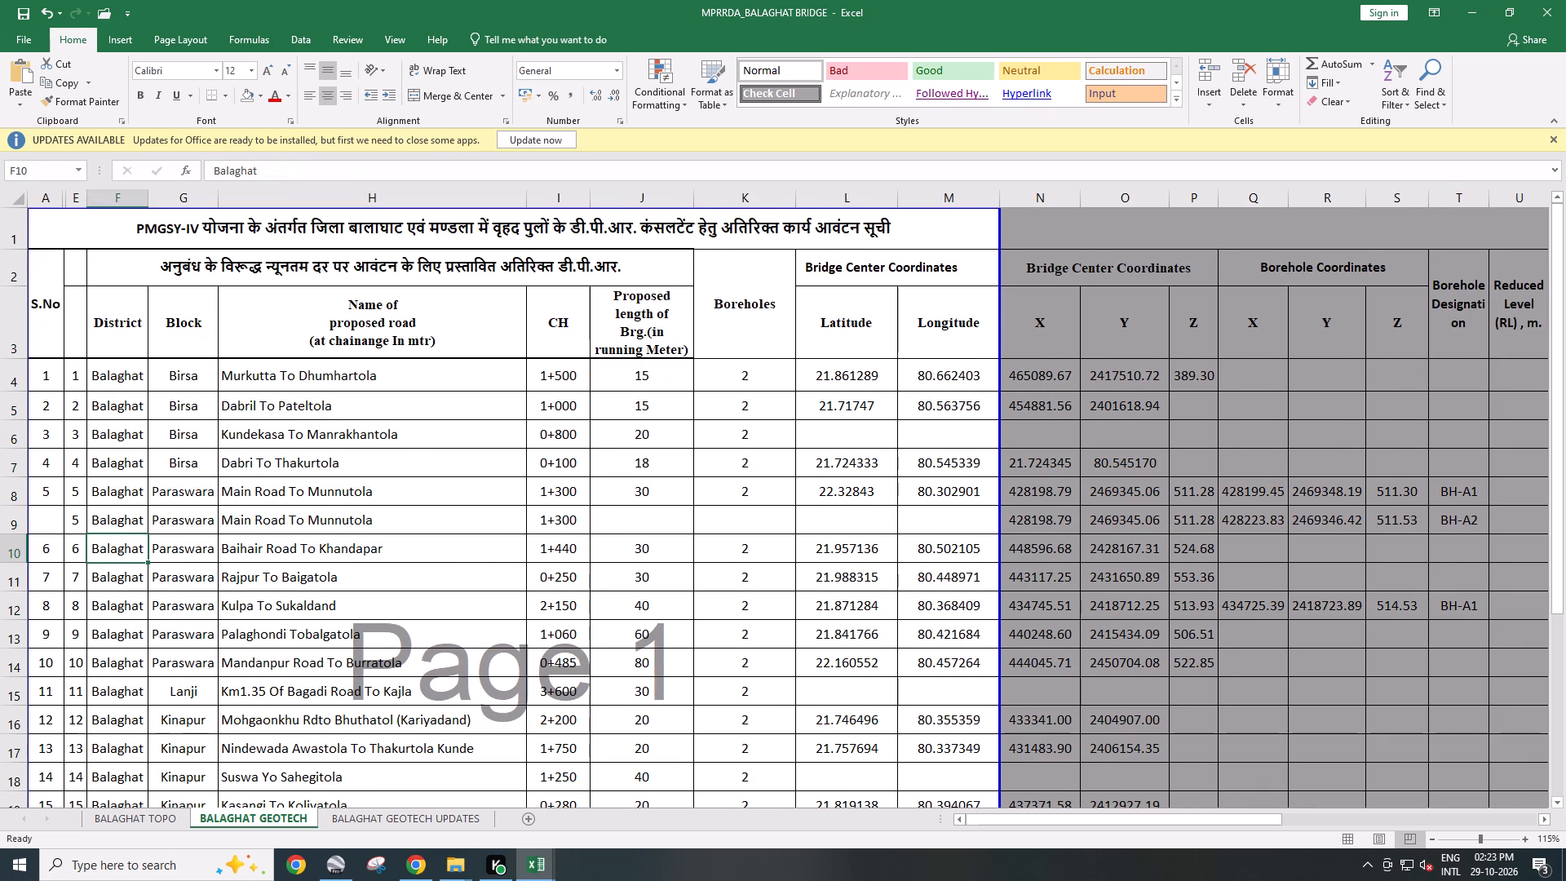
Enlarge the print scaling so the table fills the width of one portrait page, and return to the sheet.
{"action": "key", "text": "ctrl+p"}
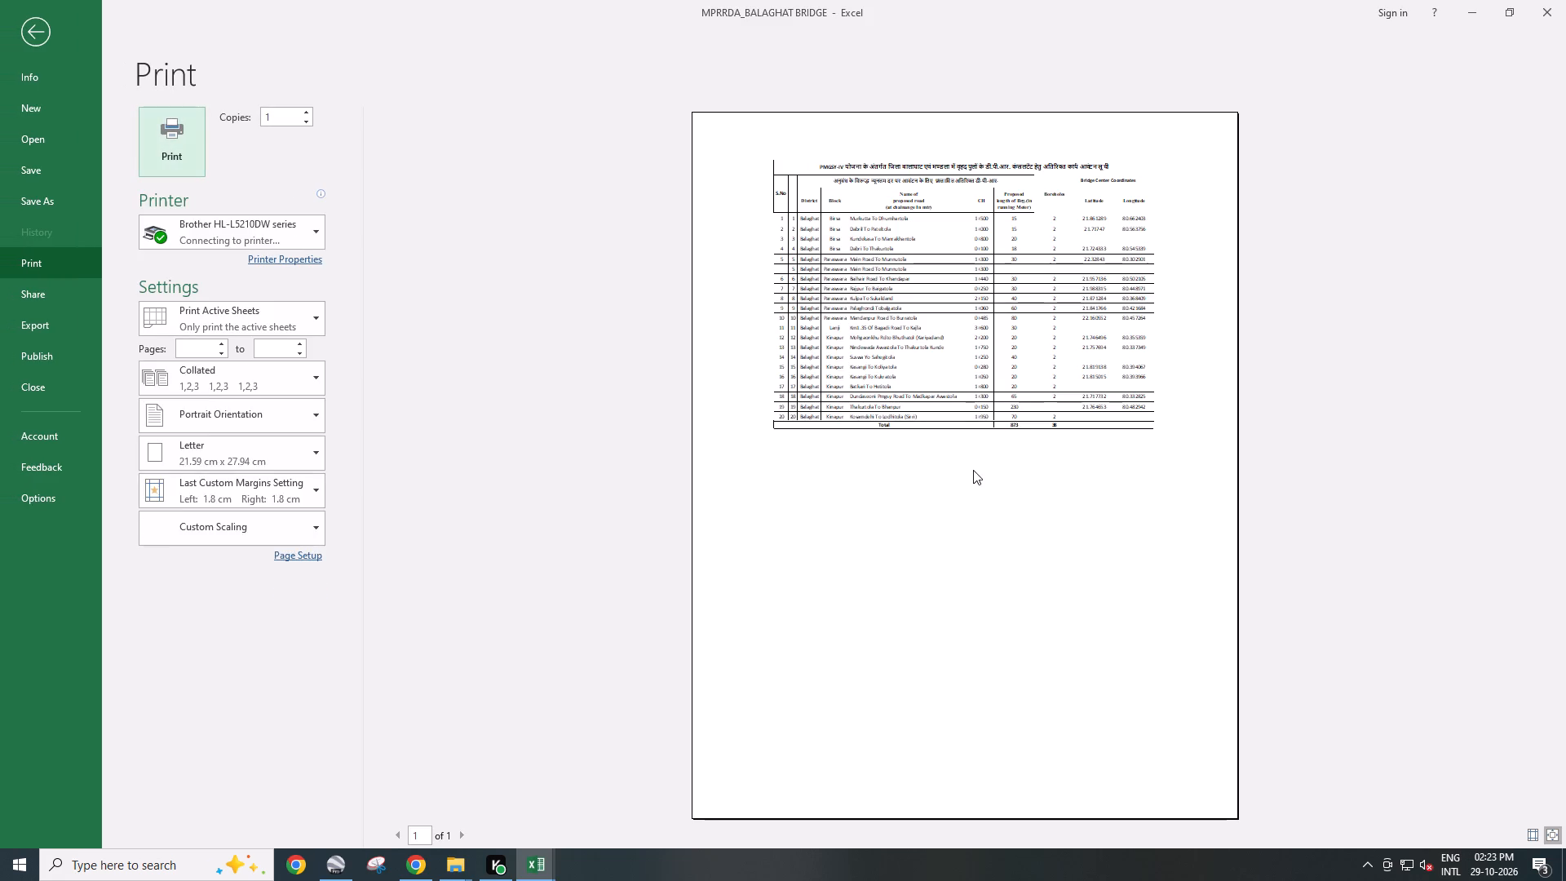
{"action": "scroll", "coordinate": [972, 466], "scroll_direction": "down", "scroll_amount": 3}
{"action": "left_click", "coordinate": [290, 598]}
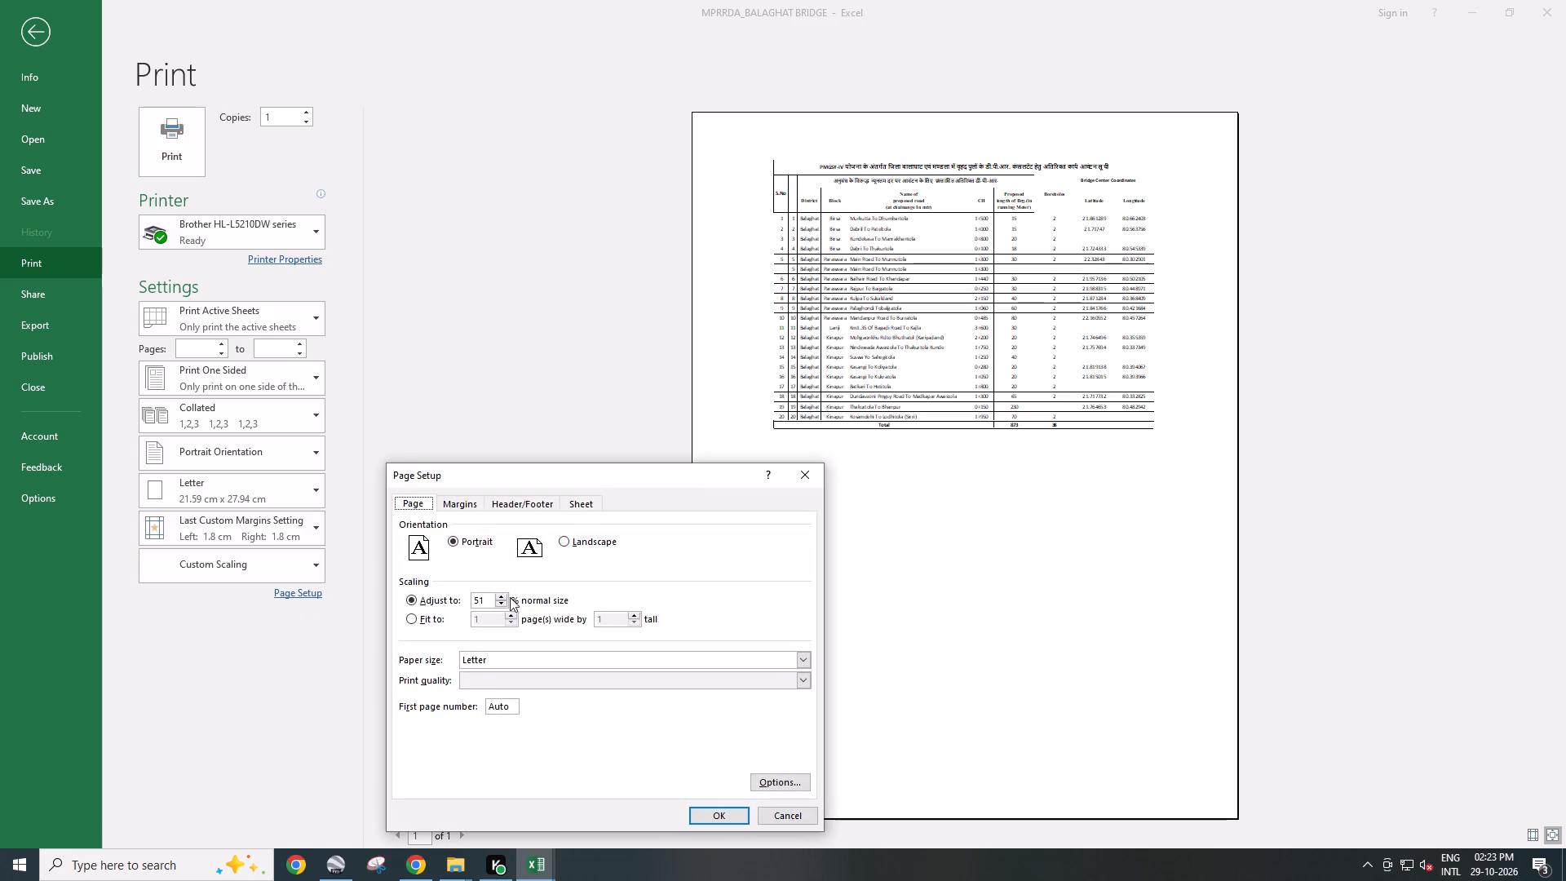
{"action": "double_click", "coordinate": [507, 597]}
{"action": "left_click", "coordinate": [737, 815]}
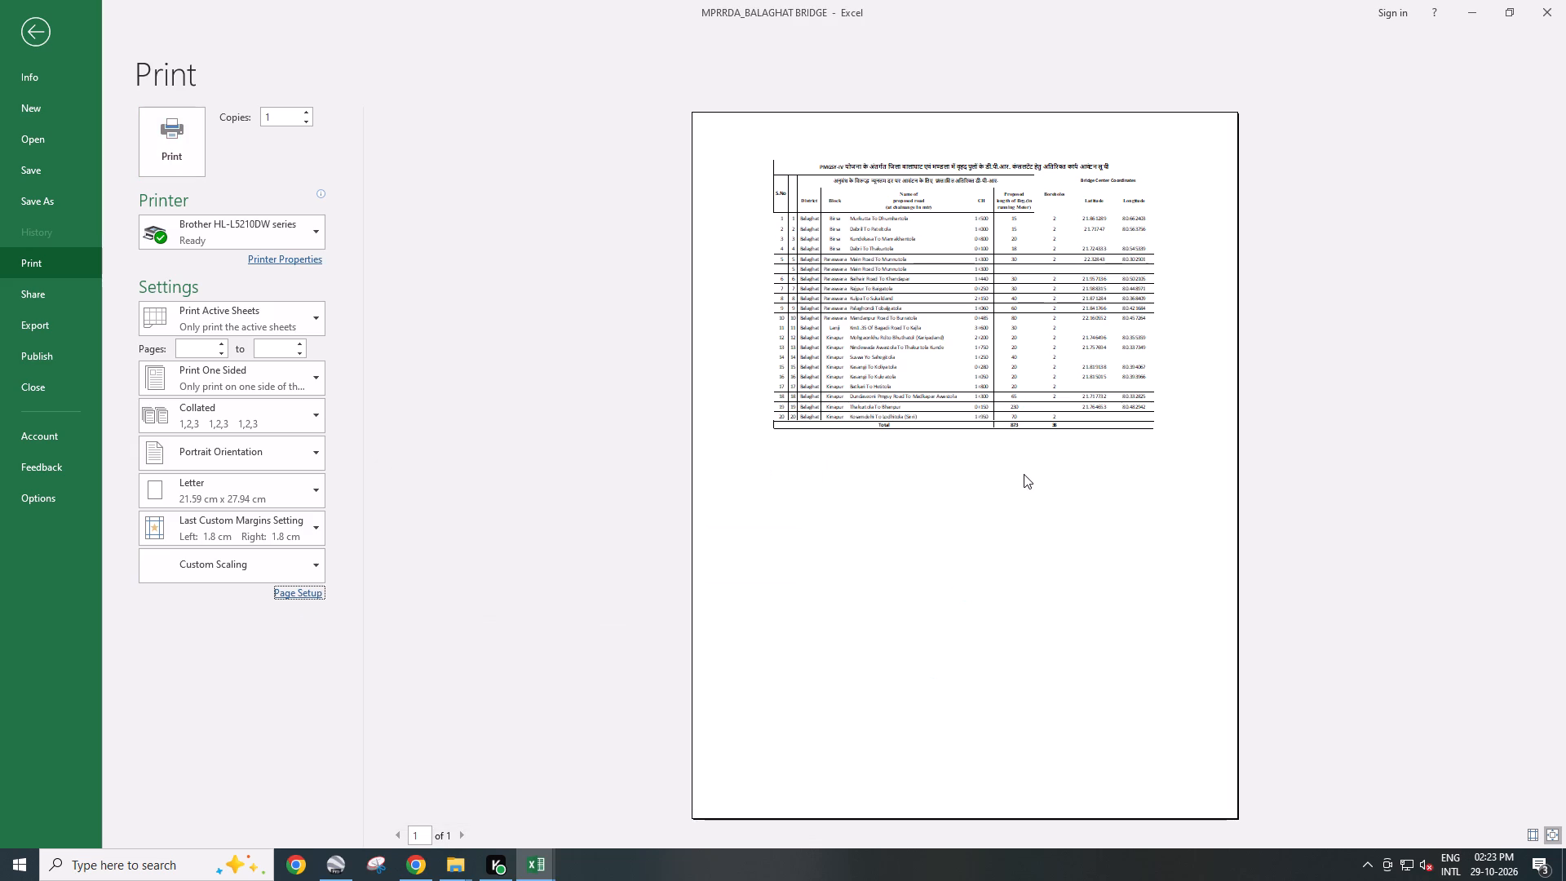
{"action": "scroll", "coordinate": [1024, 474], "scroll_direction": "down", "scroll_amount": 8}
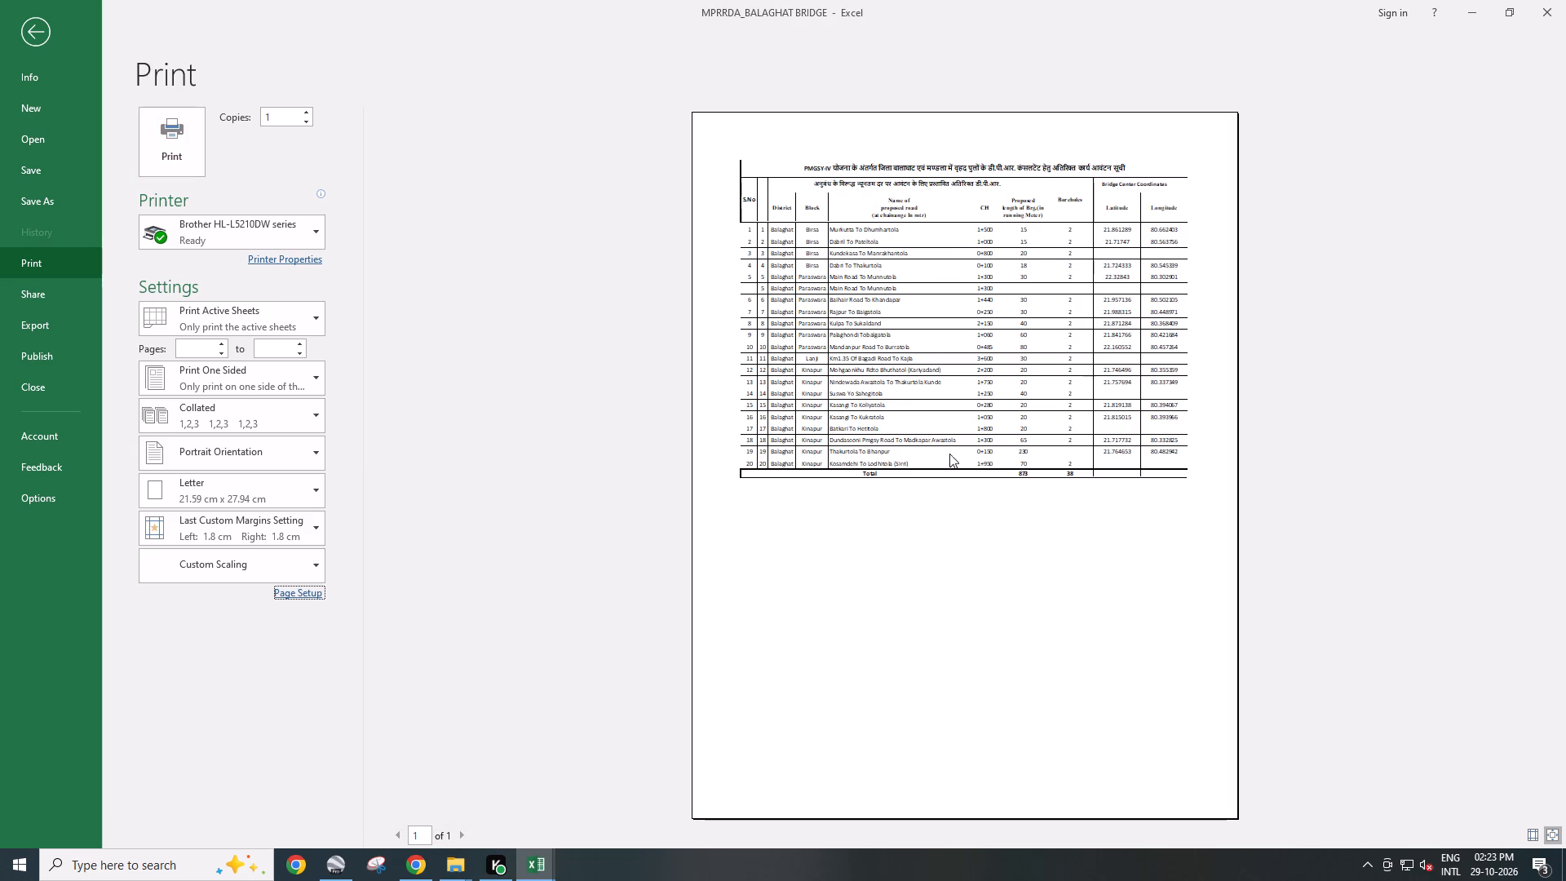
{"action": "key", "text": "Escape"}
Apply borders to all cells of the table in A1:M24 on the BALAGHAT GEOTECH sheet.
{"action": "left_click", "coordinate": [544, 379]}
{"action": "left_click_drag", "start_coordinate": [672, 233], "coordinate": [677, 880]}
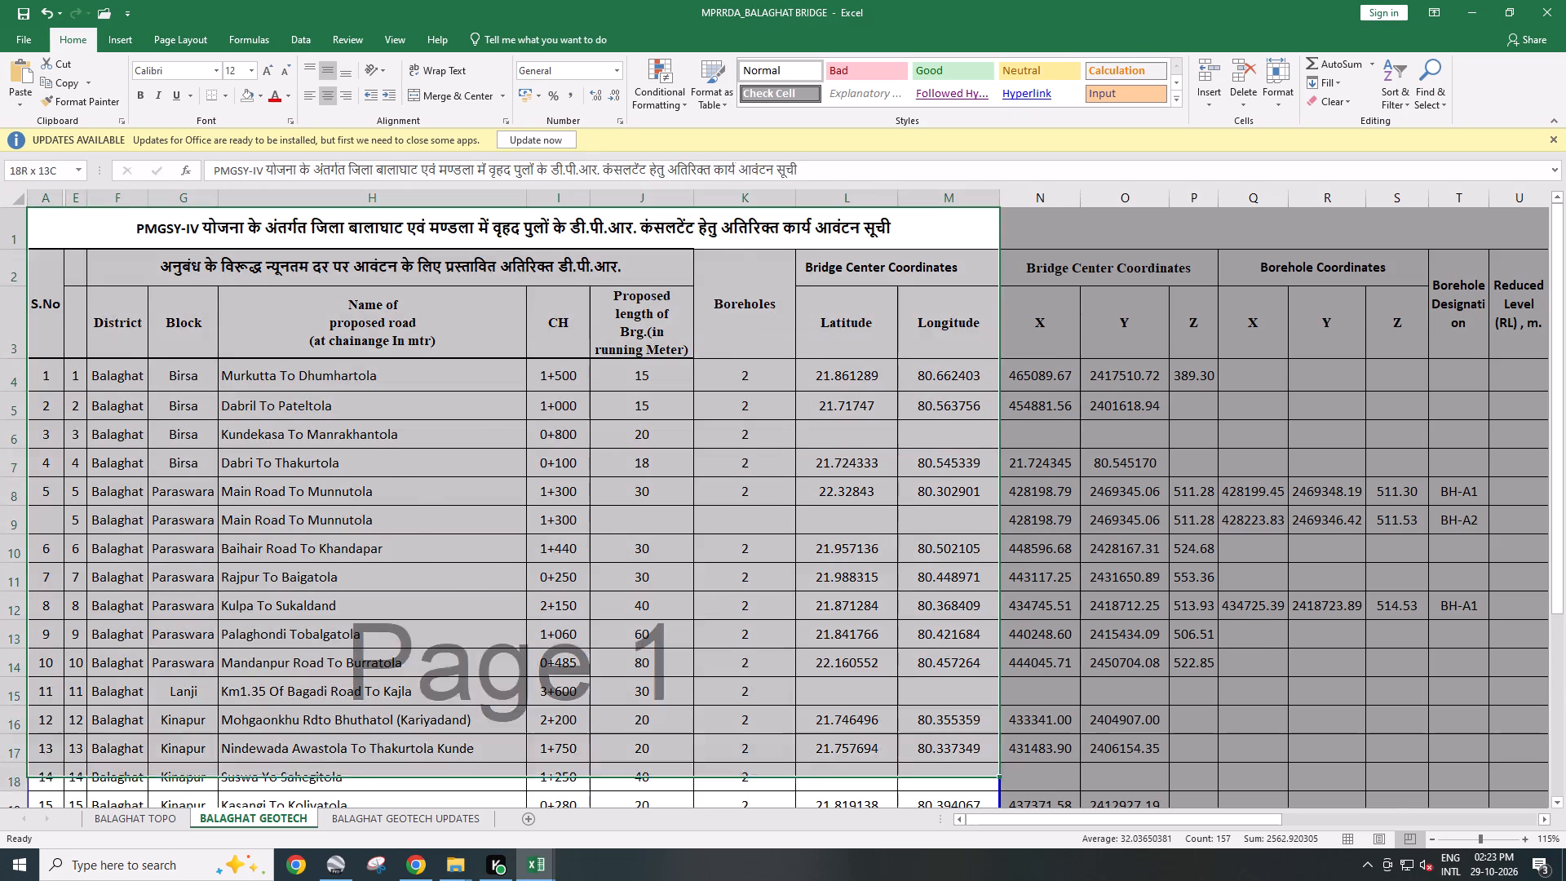
{"action": "left_click_drag", "start_coordinate": [677, 880], "coordinate": [674, 733]}
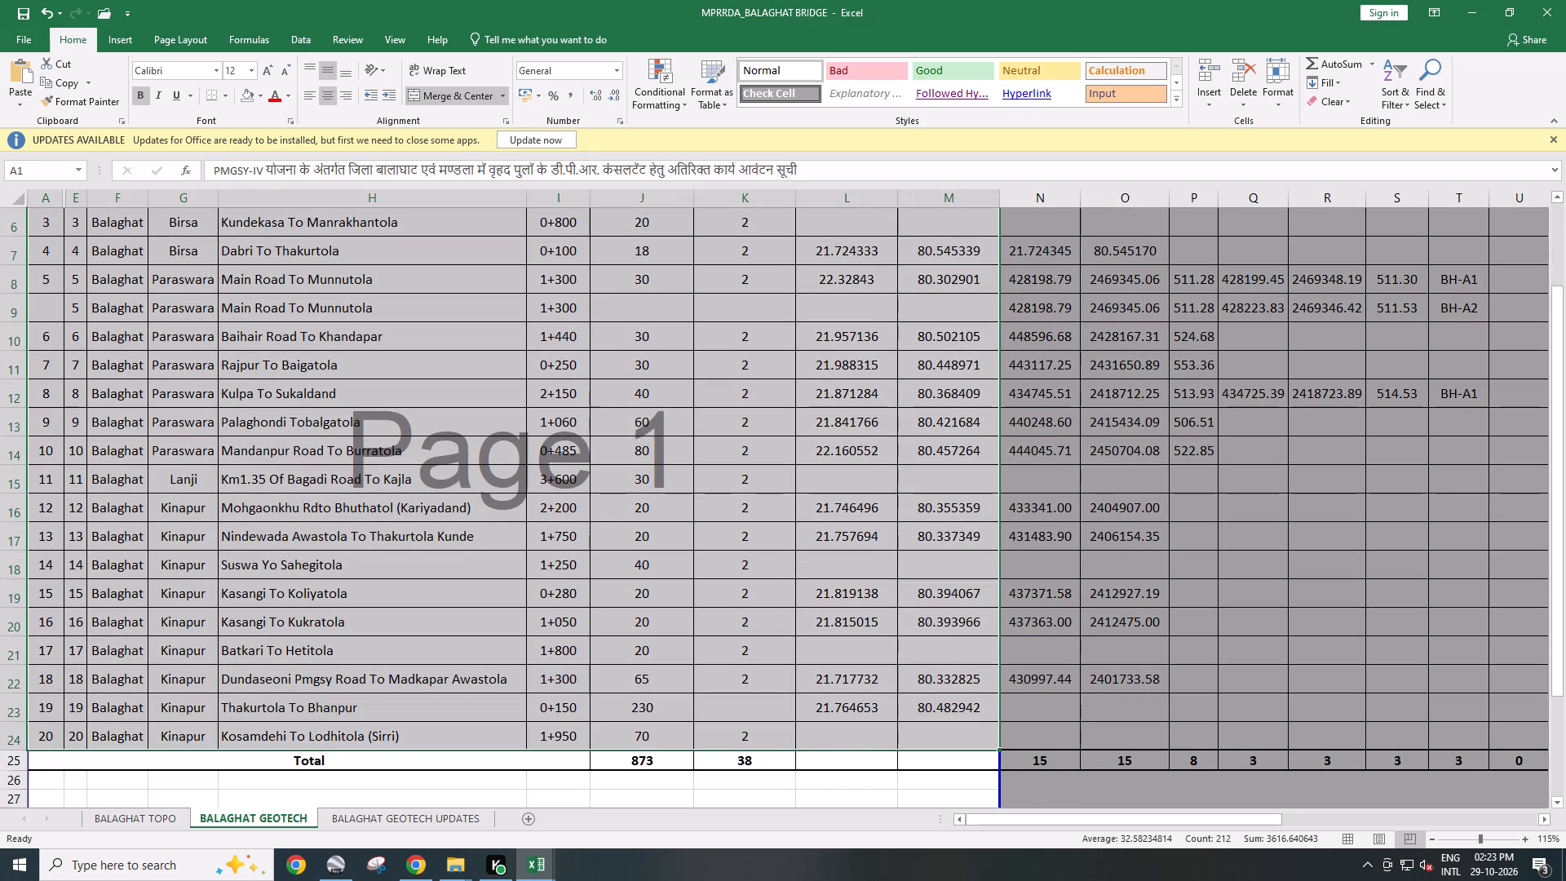
{"action": "type", "text": "HBA"}
{"action": "left_click", "coordinate": [653, 726]}
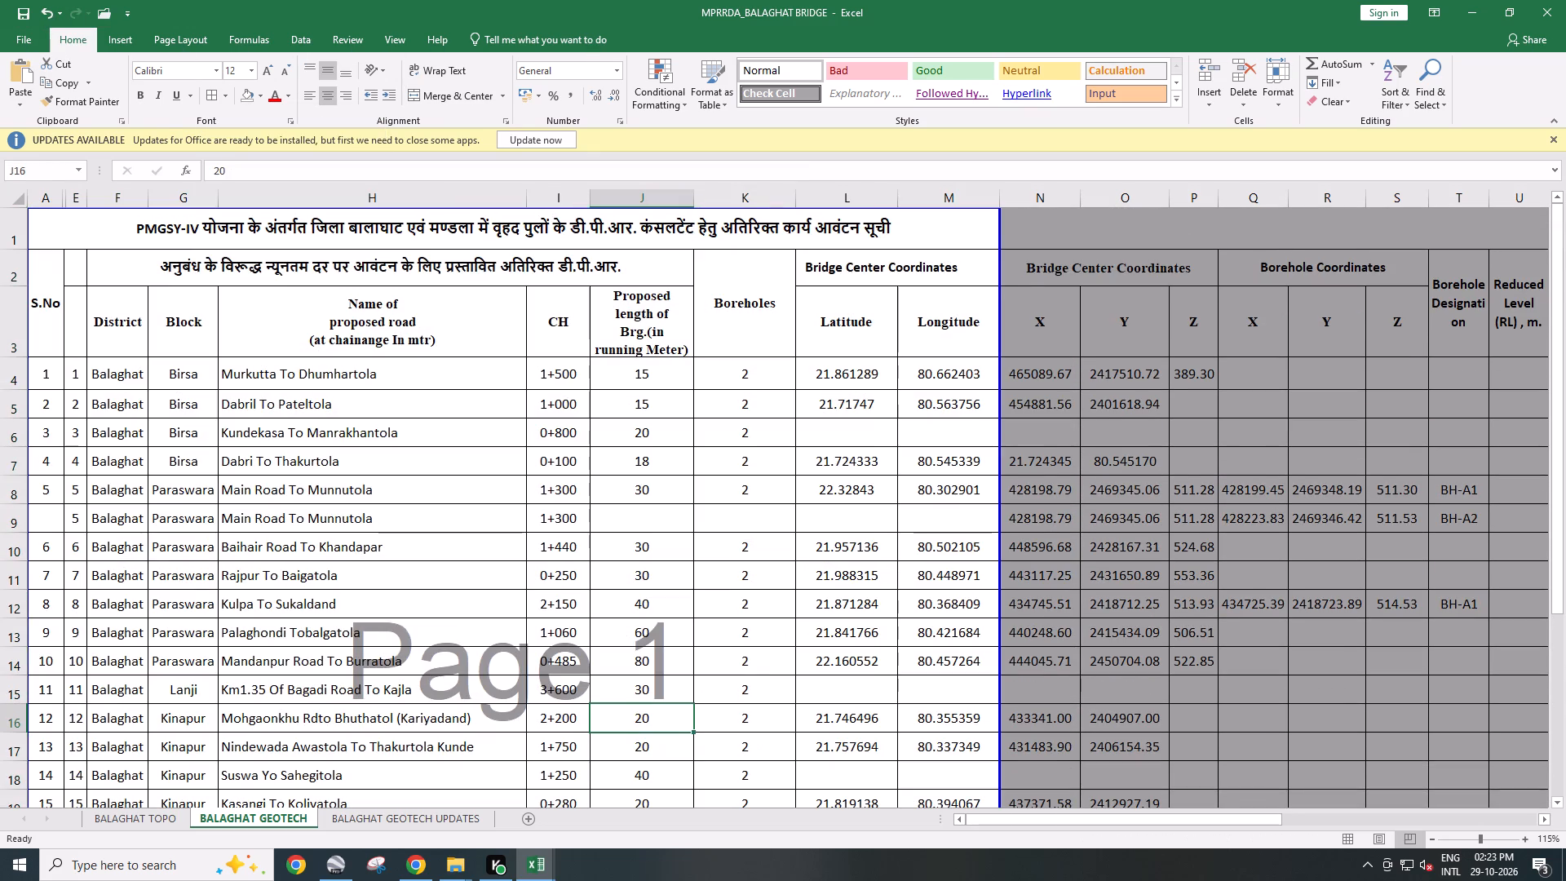
Check the bordered table in the print preview and save the workbook.
{"action": "key", "text": "ctrl+p"}
{"action": "scroll", "coordinate": [1110, 470], "scroll_direction": "down", "scroll_amount": 7}
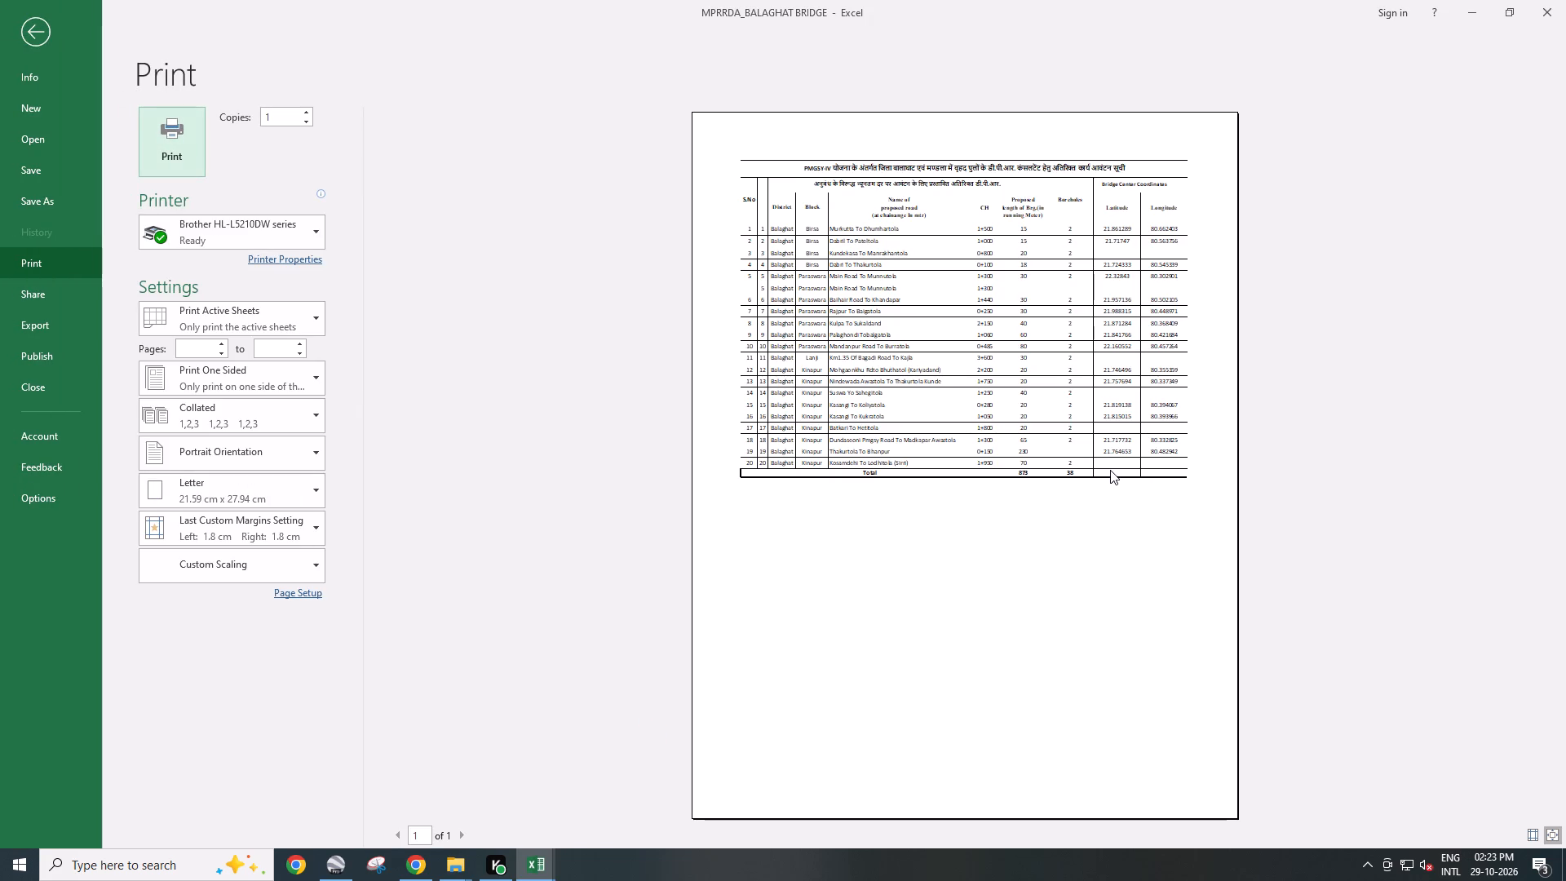
{"action": "scroll", "coordinate": [950, 374], "scroll_direction": "down", "scroll_amount": 1}
{"action": "key", "text": "Escape"}
{"action": "key", "text": "ctrl+s"}
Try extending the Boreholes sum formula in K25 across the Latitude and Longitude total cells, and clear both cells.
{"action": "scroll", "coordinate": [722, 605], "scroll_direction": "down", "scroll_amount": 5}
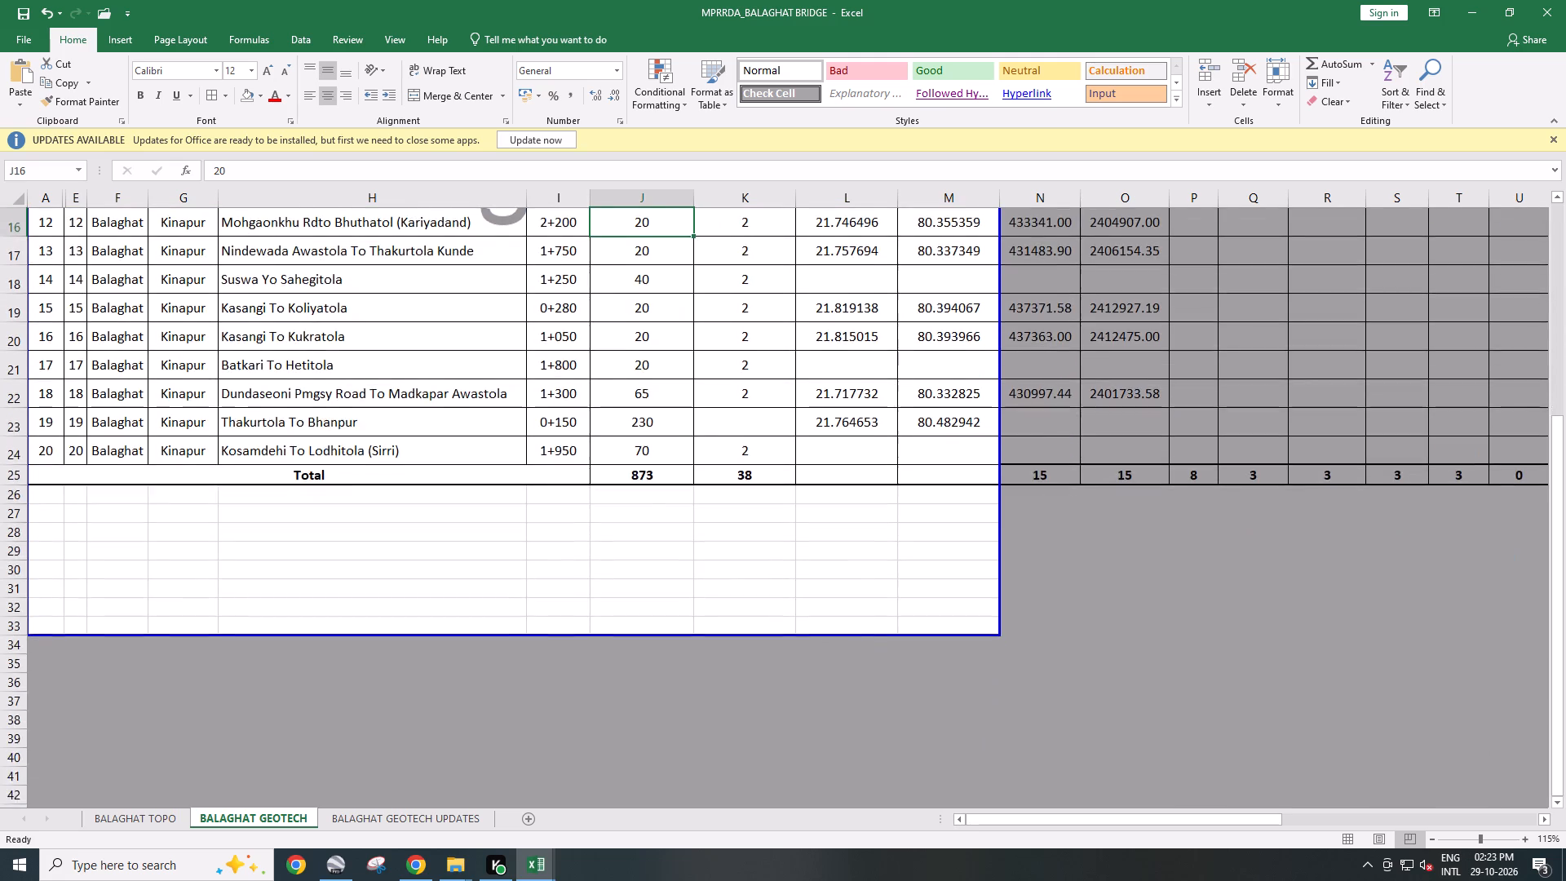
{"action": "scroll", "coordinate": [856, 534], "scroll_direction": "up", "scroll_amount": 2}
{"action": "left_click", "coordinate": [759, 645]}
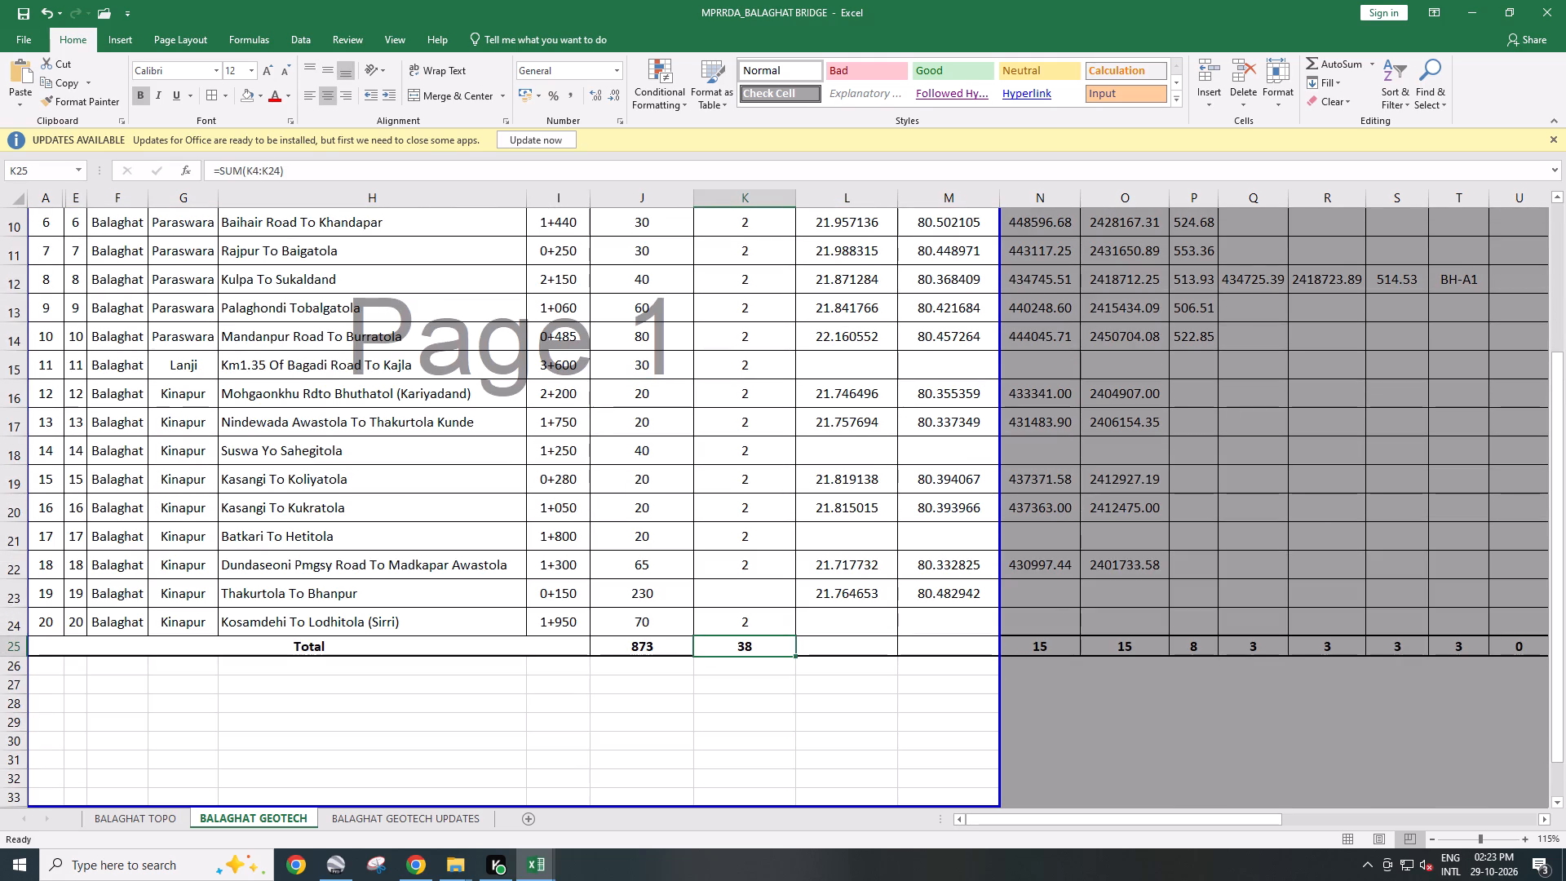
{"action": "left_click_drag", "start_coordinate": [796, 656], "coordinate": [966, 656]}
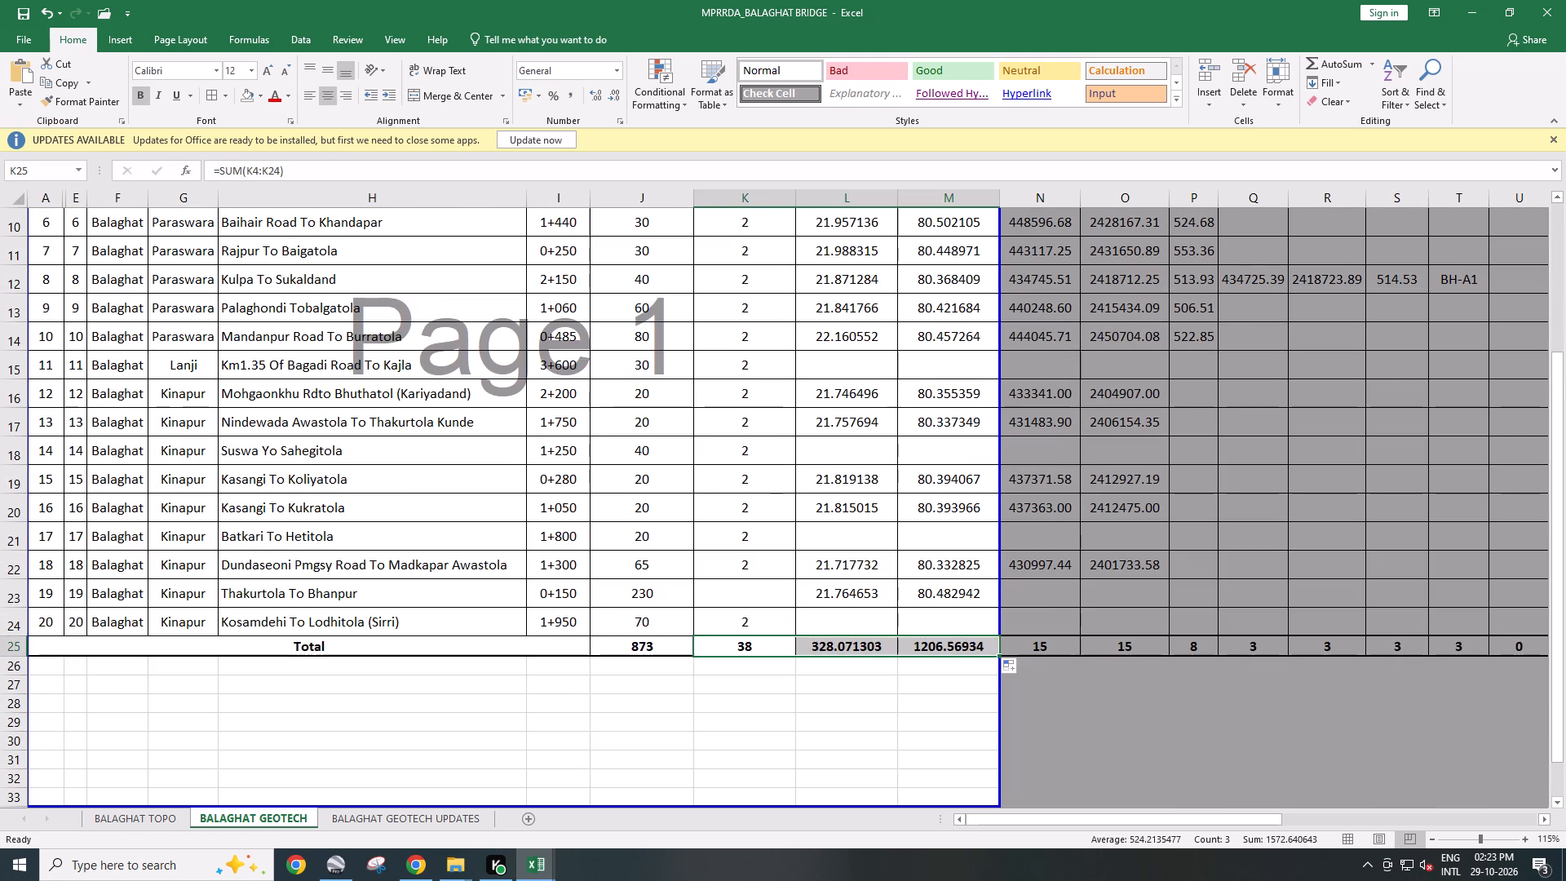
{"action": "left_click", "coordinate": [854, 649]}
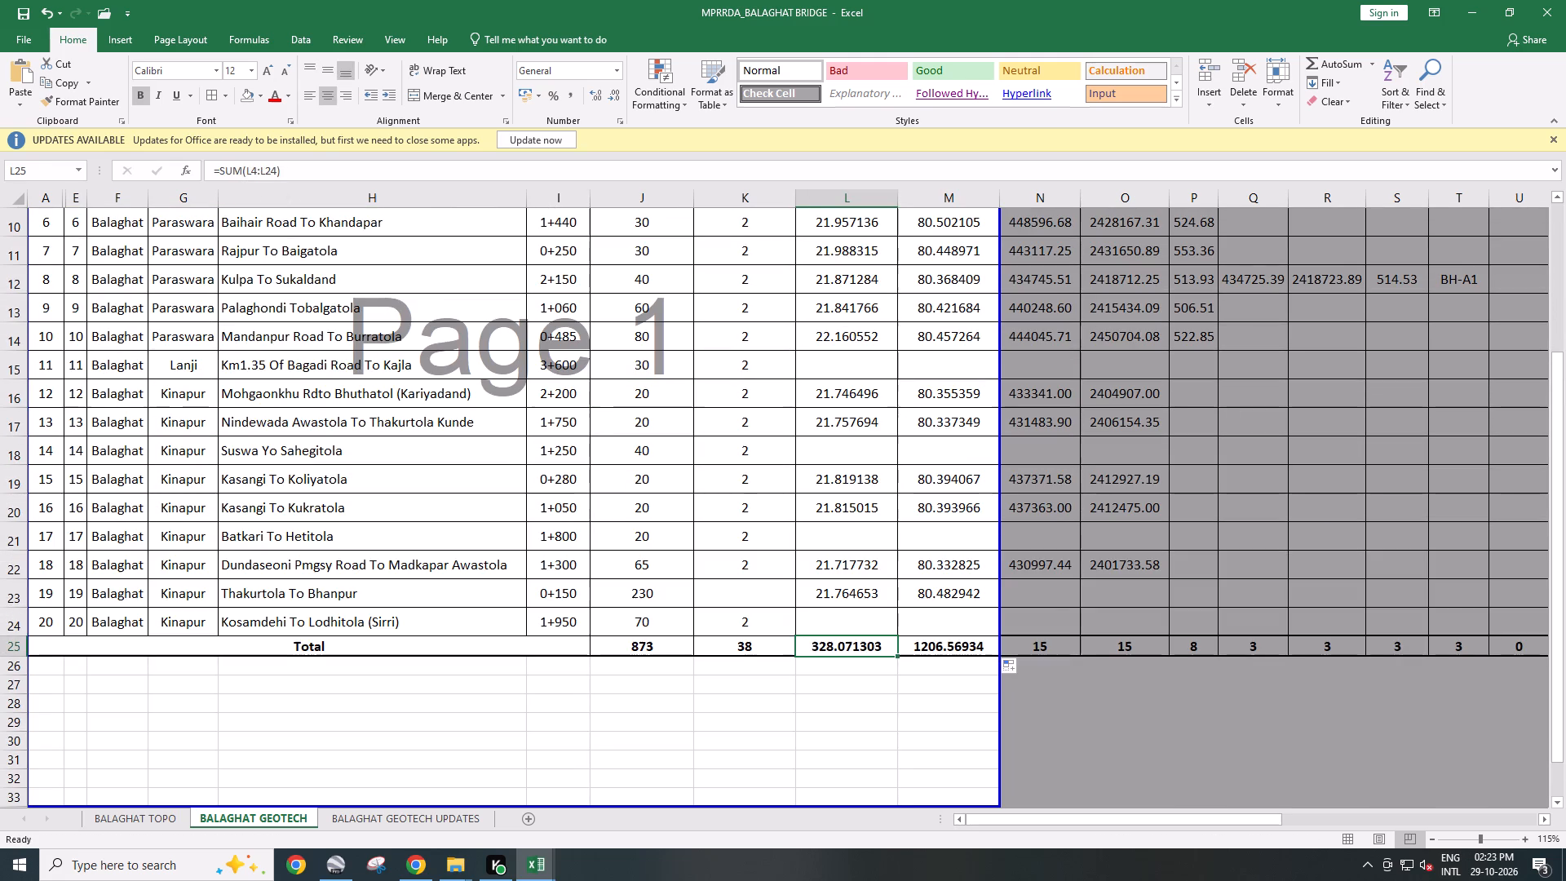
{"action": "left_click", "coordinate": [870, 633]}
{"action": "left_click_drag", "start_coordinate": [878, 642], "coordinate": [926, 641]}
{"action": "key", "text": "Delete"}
Copy the count formula from N25 into the Latitude and Longitude total cells L25:M25, and save the workbook.
{"action": "left_click", "coordinate": [1033, 644]}
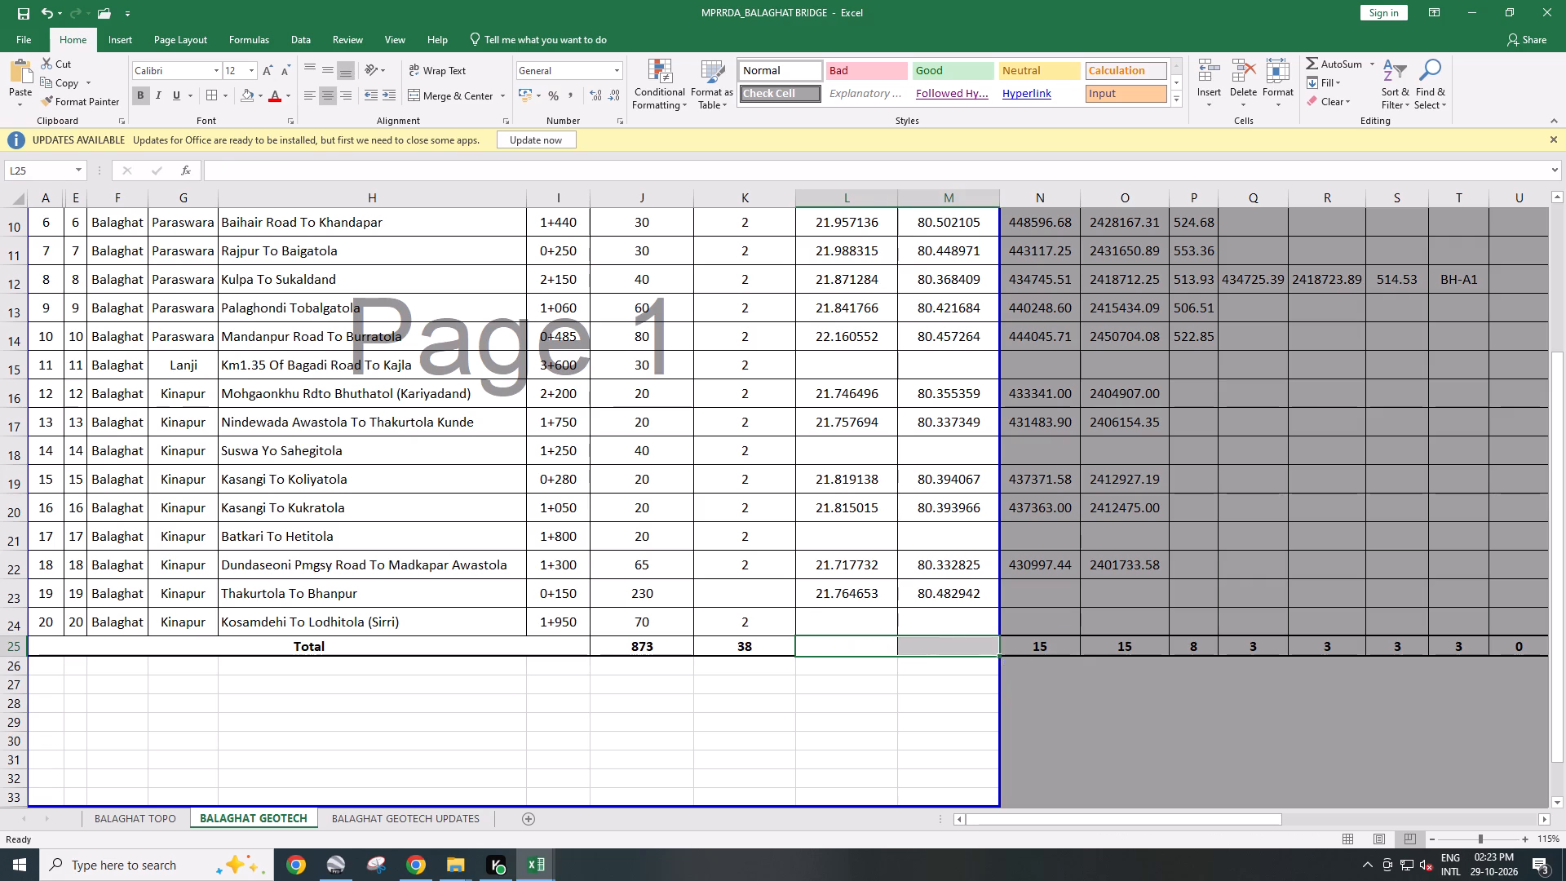
{"action": "key", "text": "ctrl+c"}
{"action": "left_click_drag", "start_coordinate": [878, 644], "coordinate": [950, 644]}
{"action": "key", "text": "ctrl+v"}
{"action": "left_click", "coordinate": [867, 699]}
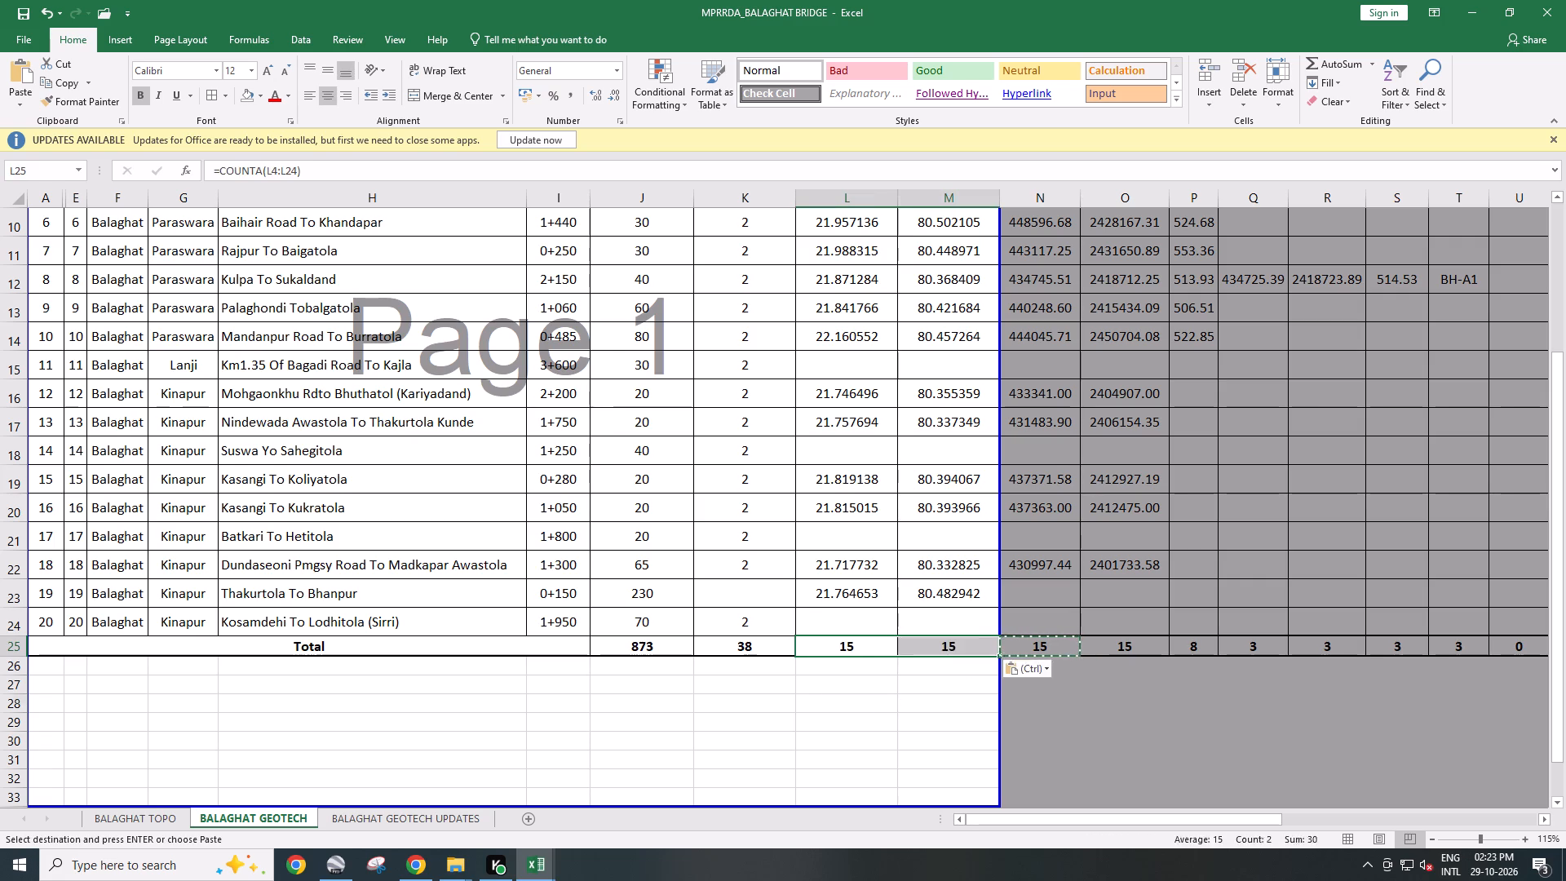
{"action": "key", "text": "ctrl+s"}
Check the print preview and save the sheet as a PDF named MPRRDA_BALAGHAT BRIDGE_COORDINATES LIST in the MPRRDA_BALAGHAT BRIDGE folder.
{"action": "key", "text": "ctrl+p"}
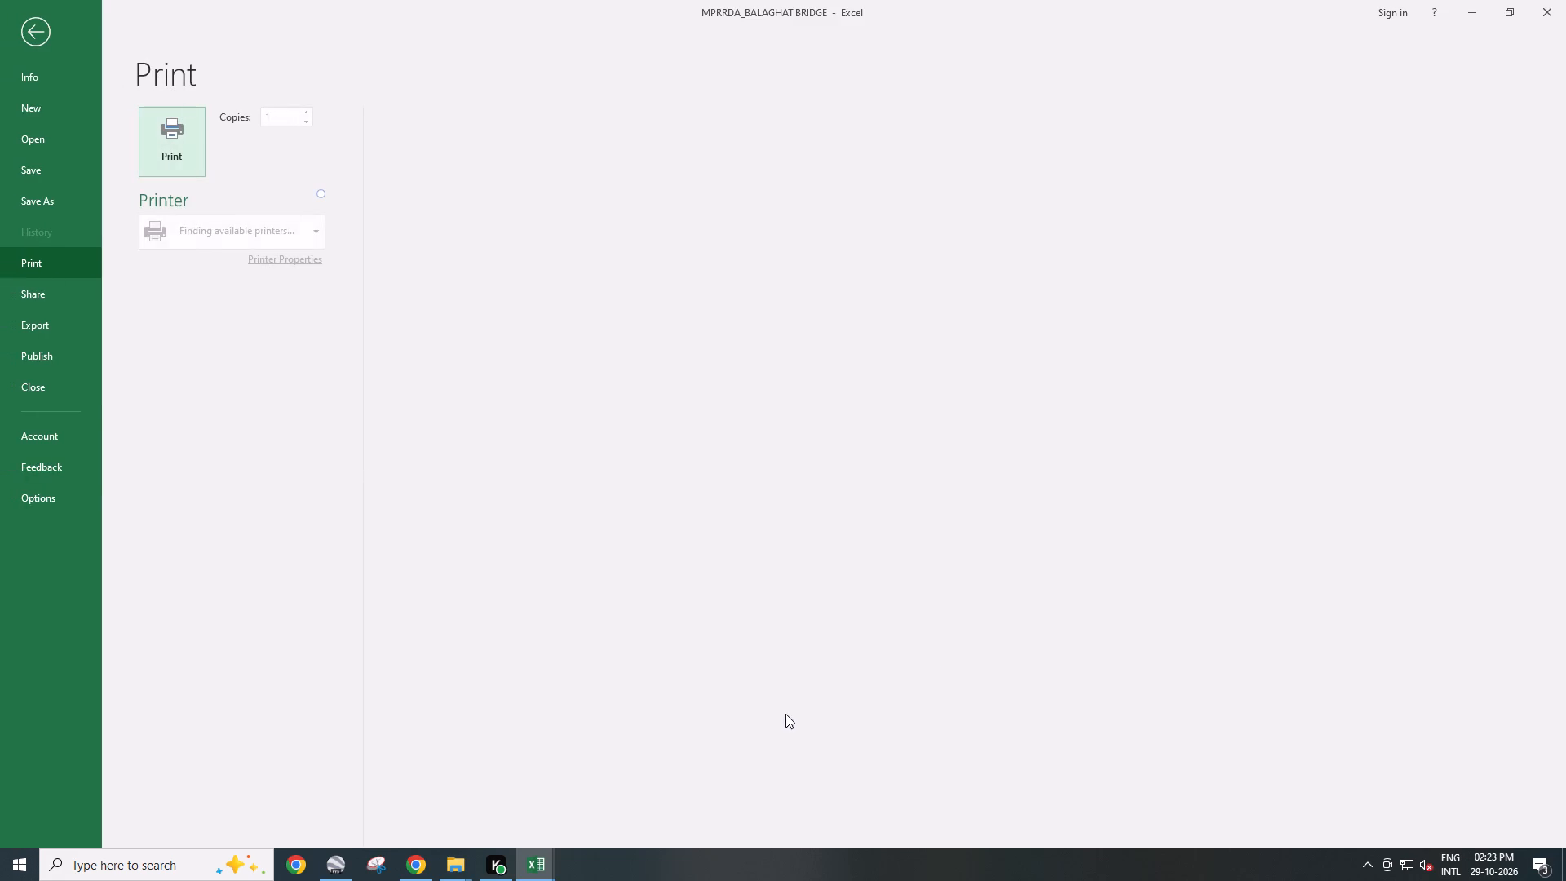
{"action": "scroll", "coordinate": [1054, 485], "scroll_direction": "down", "scroll_amount": 7}
{"action": "scroll", "coordinate": [938, 353], "scroll_direction": "down", "scroll_amount": 5}
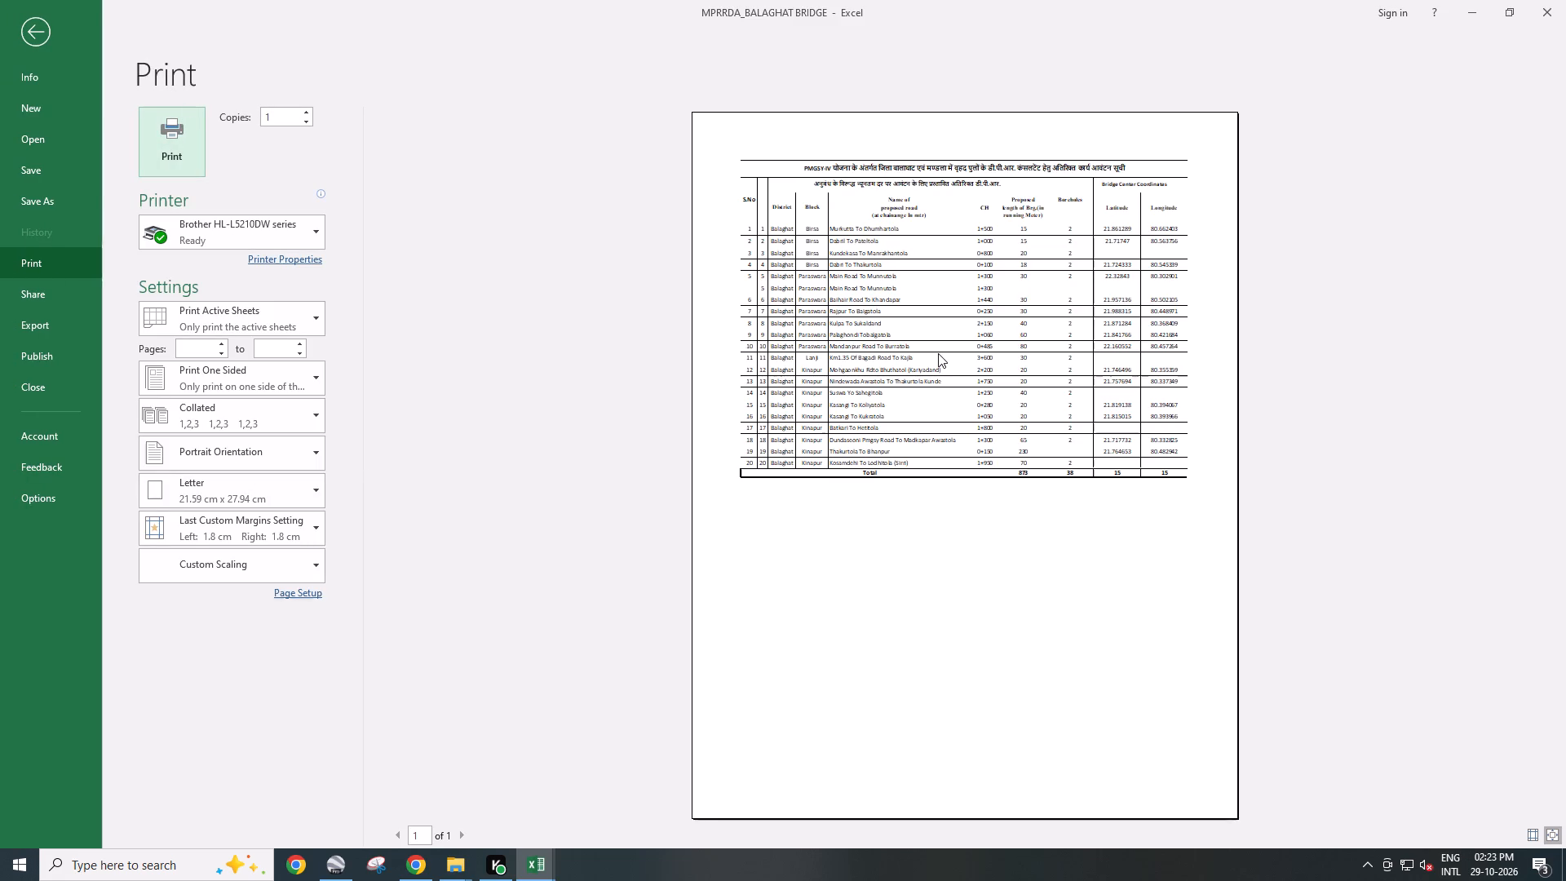
{"action": "left_click", "coordinate": [59, 193]}
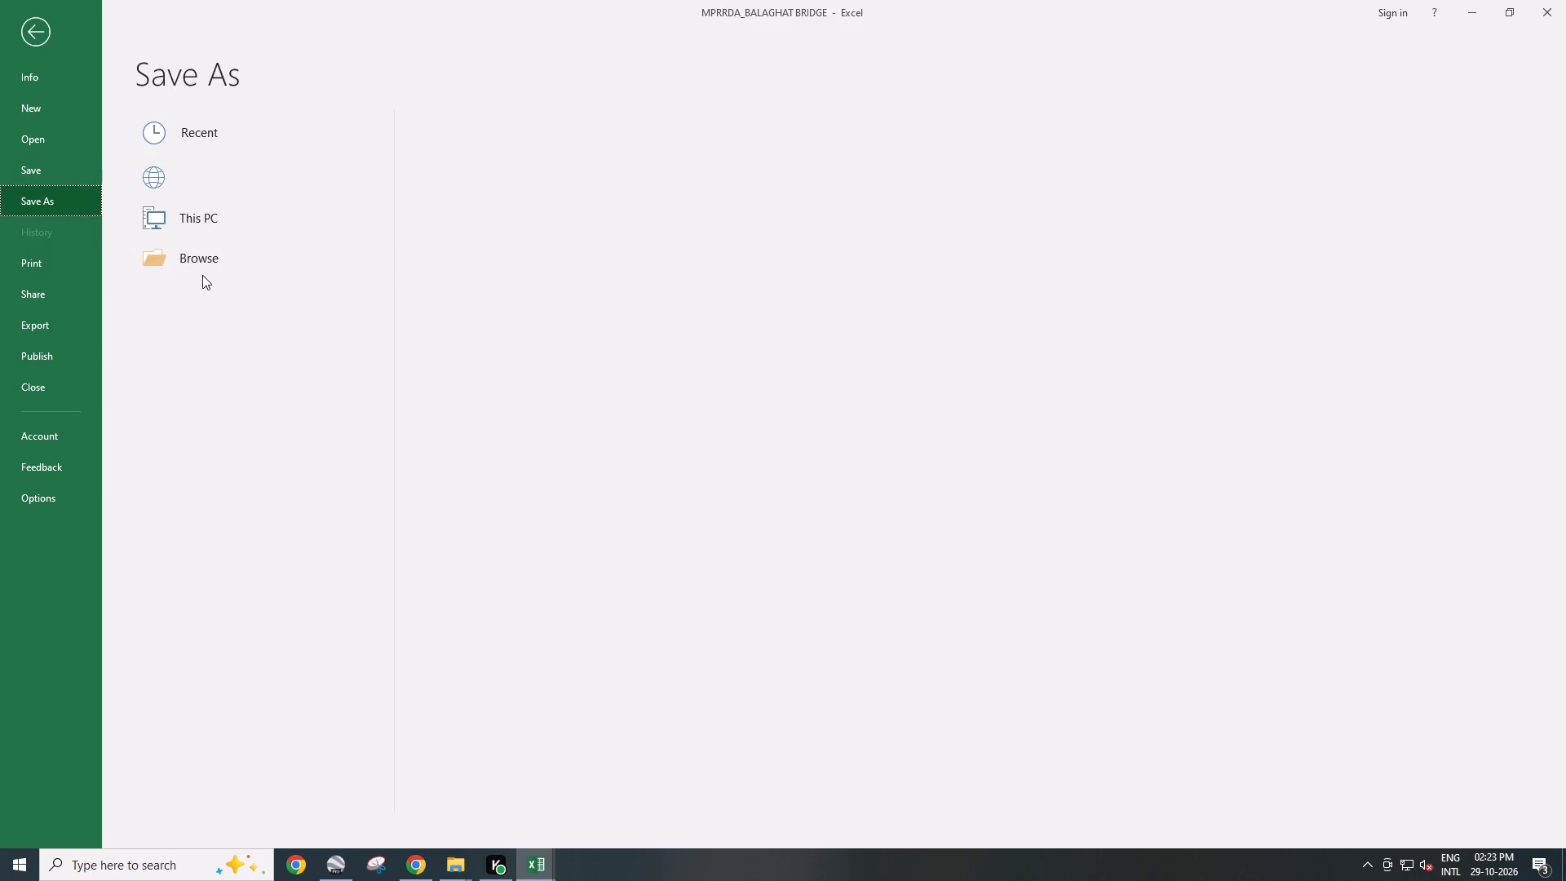
{"action": "left_click", "coordinate": [210, 260]}
{"action": "left_click", "coordinate": [206, 298]}
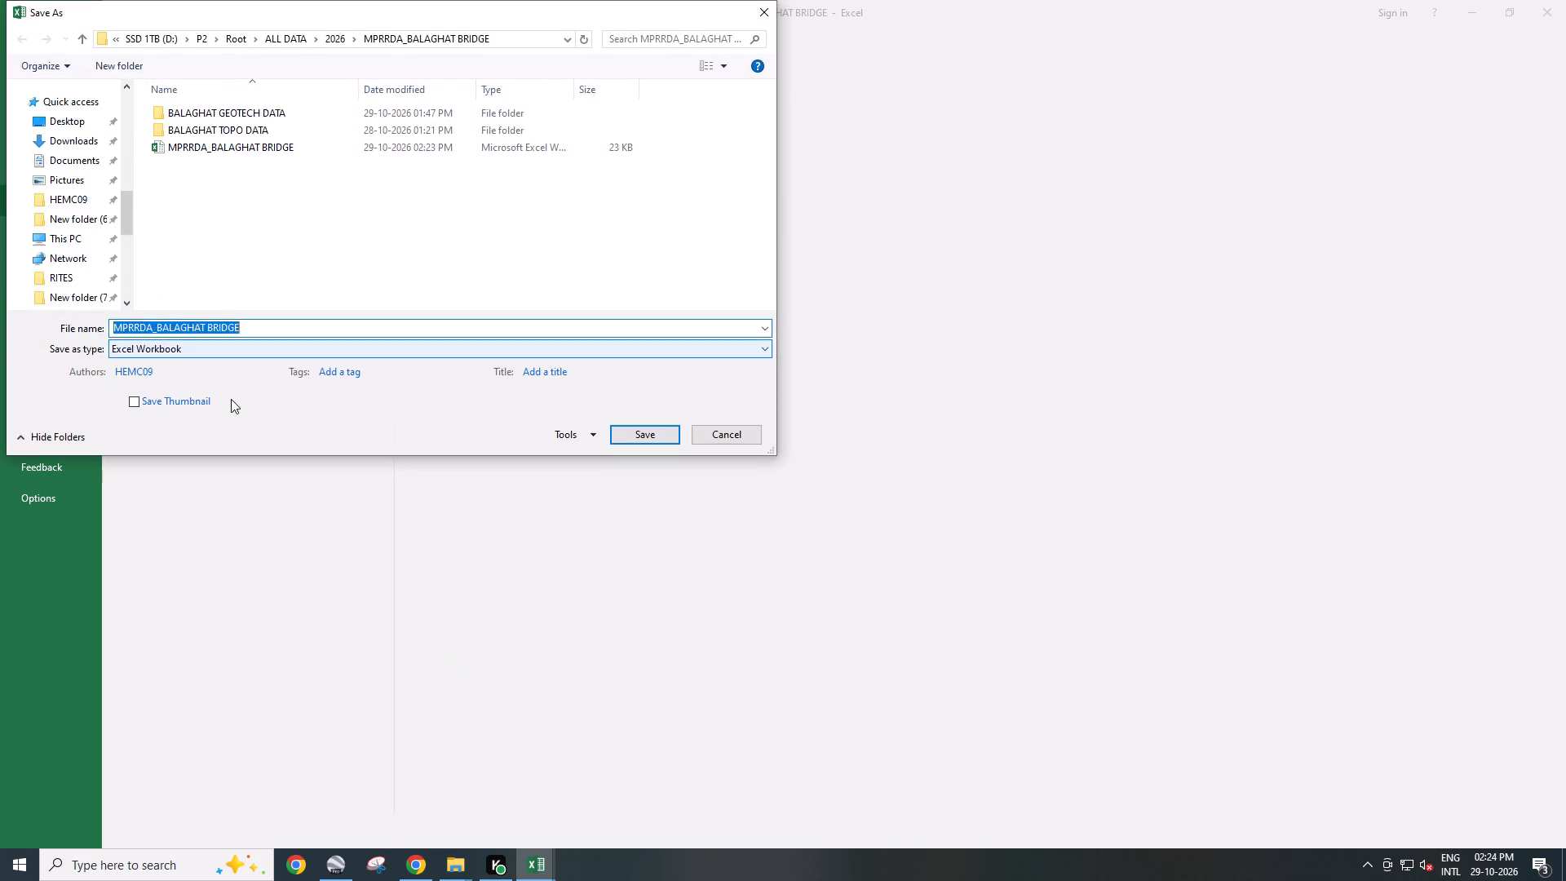
{"action": "left_click", "coordinate": [194, 356]}
{"action": "left_click", "coordinate": [167, 670]}
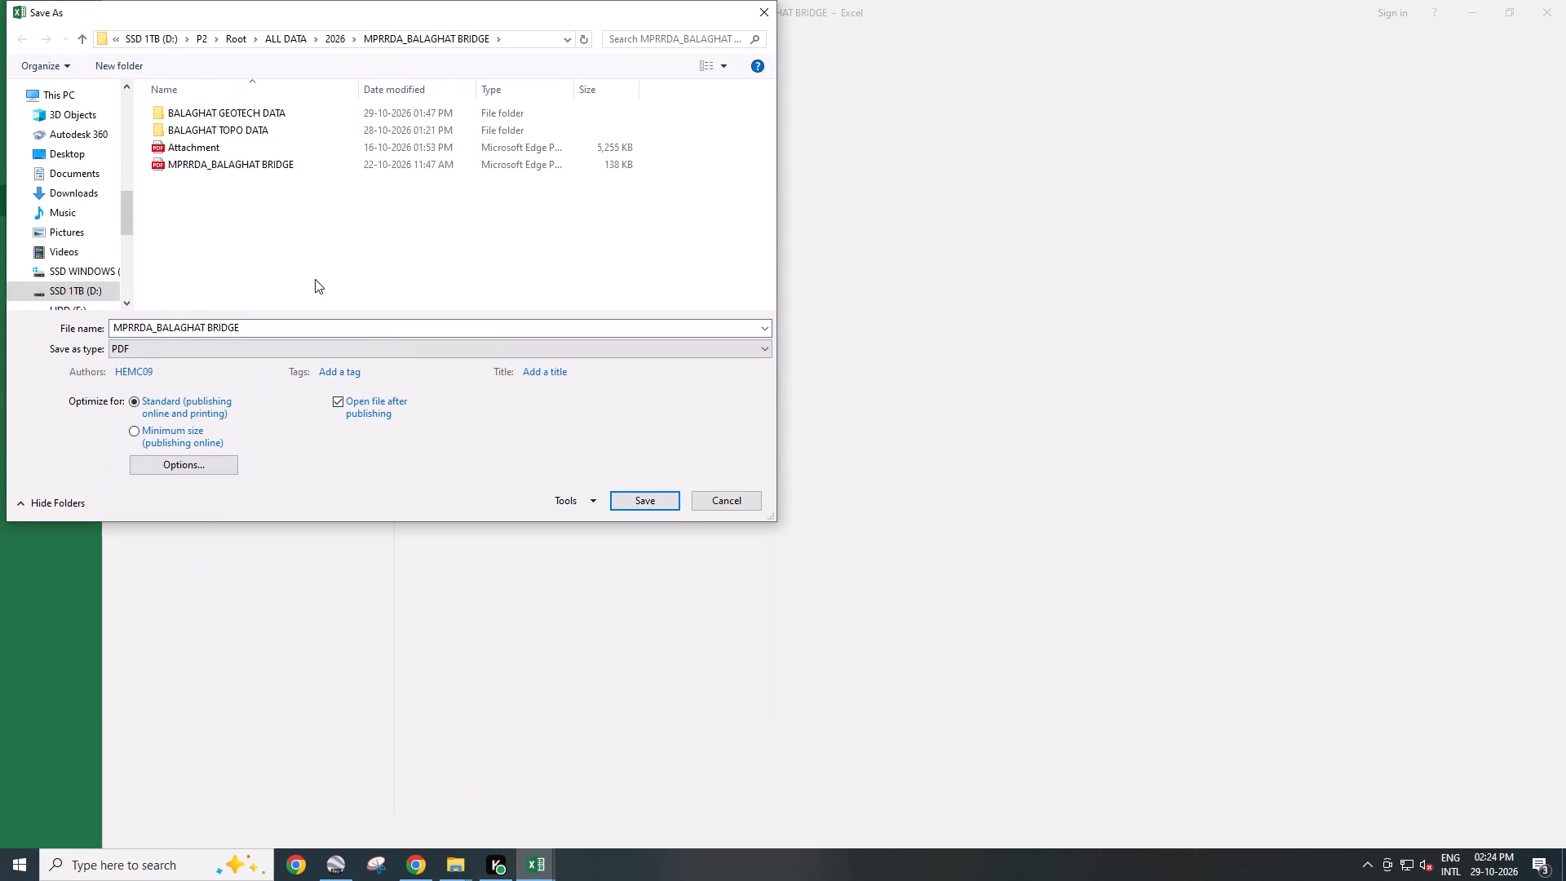
{"action": "double_click", "coordinate": [257, 325]}
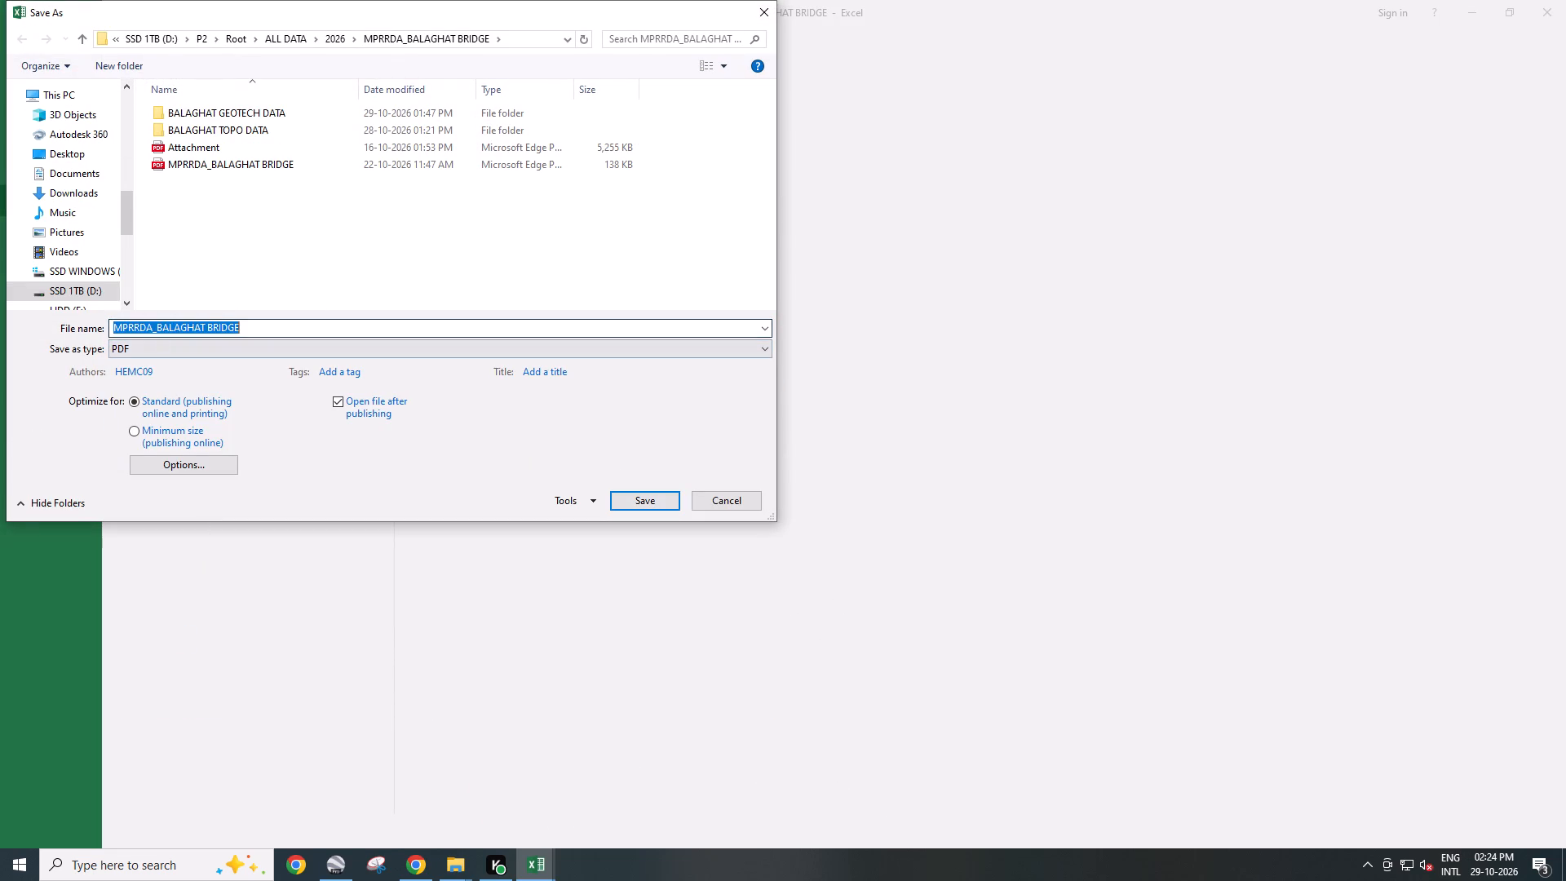
{"action": "left_click", "coordinate": [259, 325]}
{"action": "key", "text": "shift+underscore"}
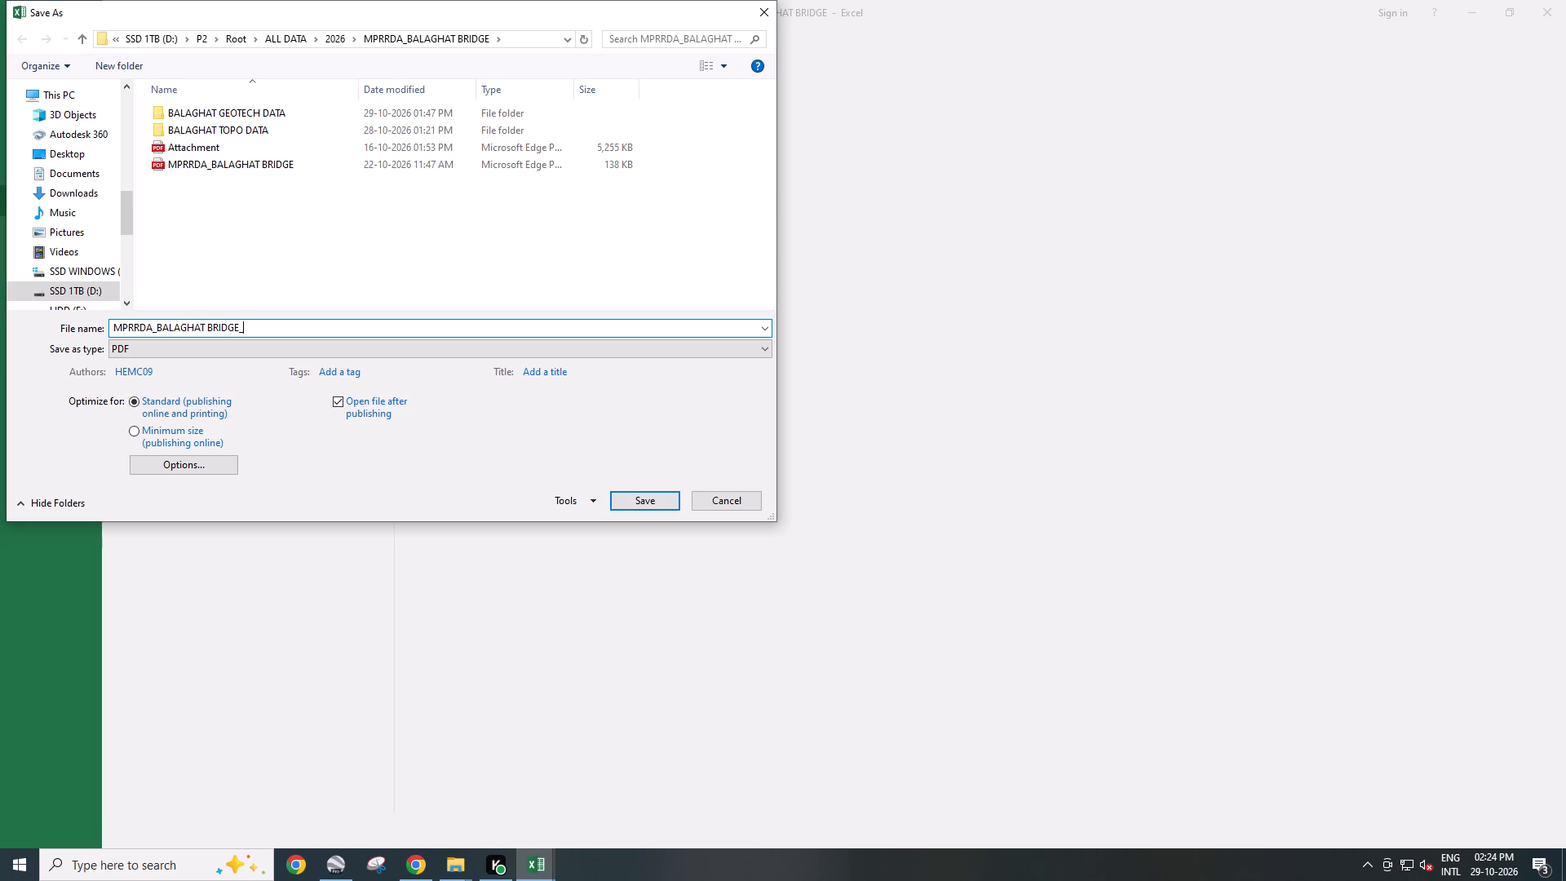
{"action": "type", "text": "COR"}
{"action": "key", "text": "r"}
{"action": "key", "text": "BackSpace"}
{"action": "key", "text": "BackSpace"}
{"action": "type", "text": "ORDINATES LIST"}
{"action": "key", "text": "Return"}
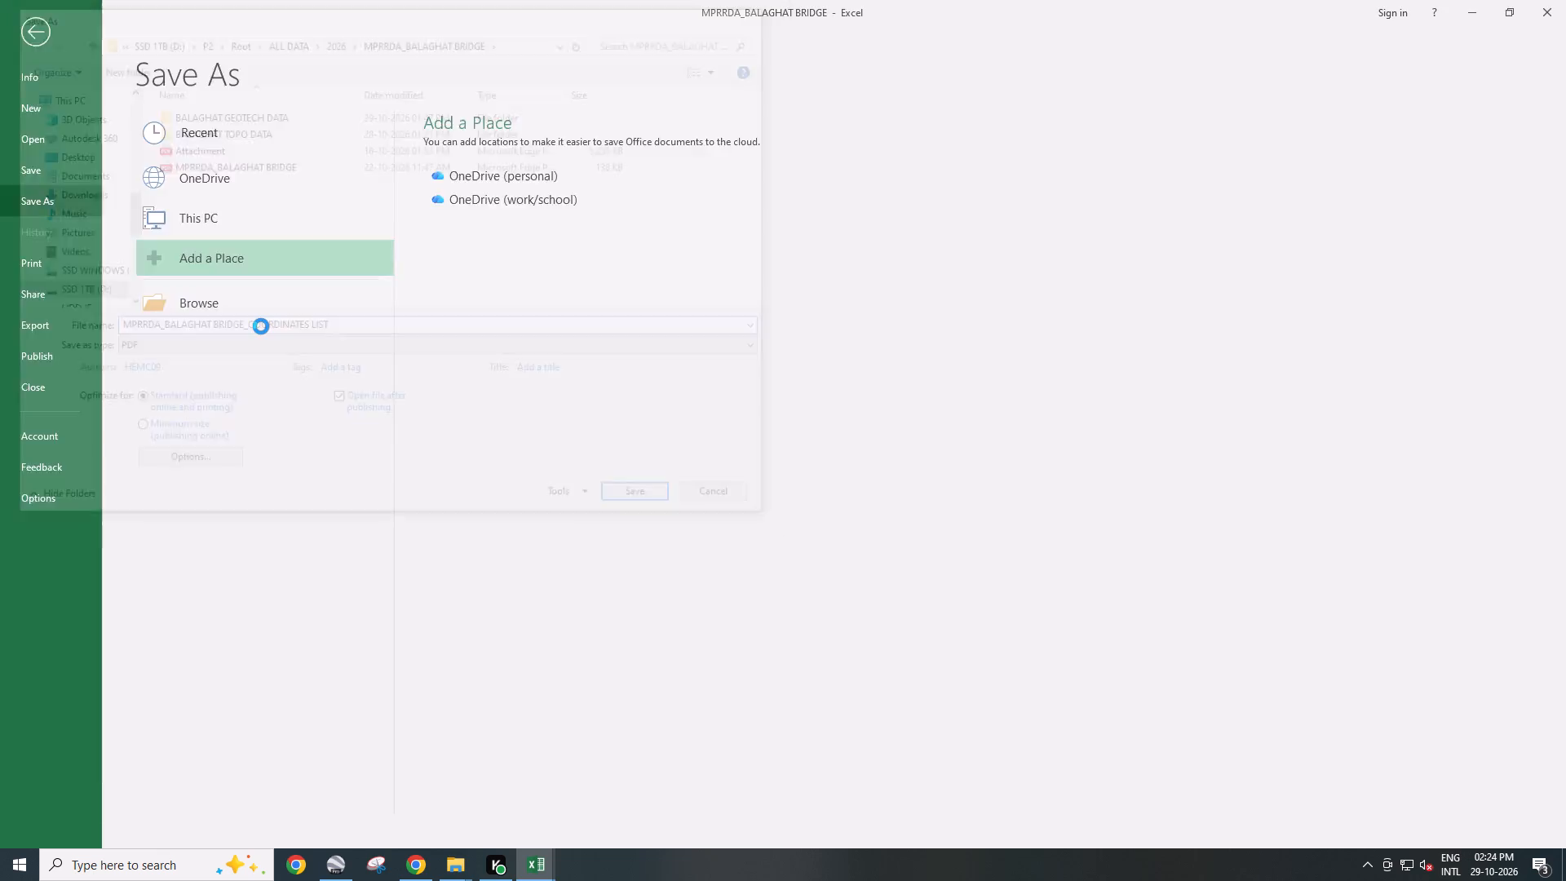
Review the exported coordinates list PDF in the browser and close it.
{"action": "scroll", "coordinate": [858, 515], "scroll_direction": "up", "scroll_amount": 6}
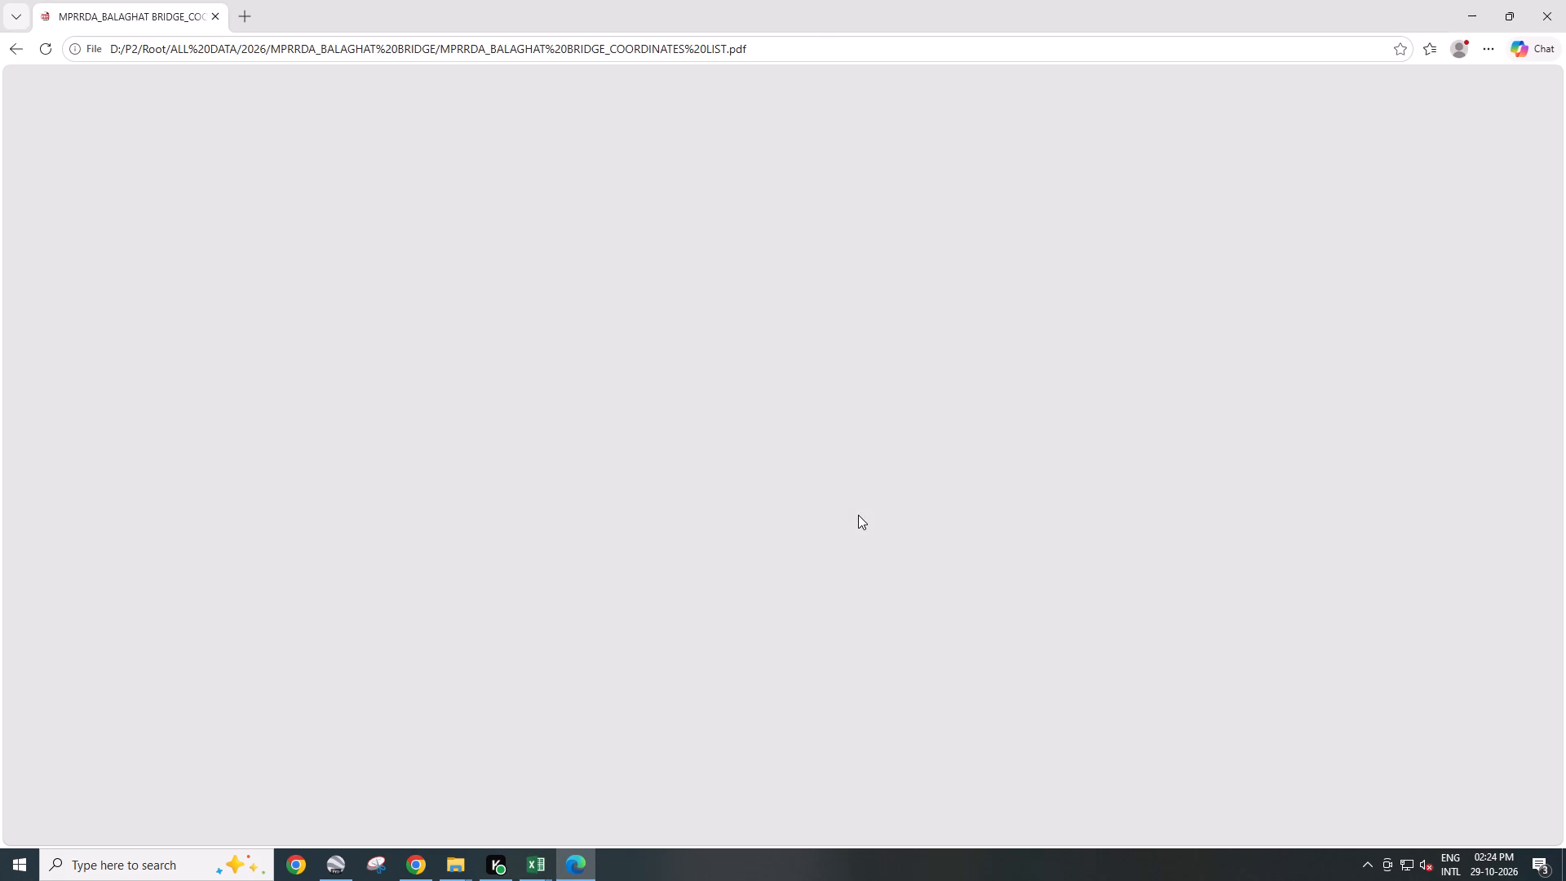
{"action": "scroll", "coordinate": [858, 515], "scroll_direction": "up", "scroll_amount": 6}
{"action": "left_click", "coordinate": [1499, 5]}
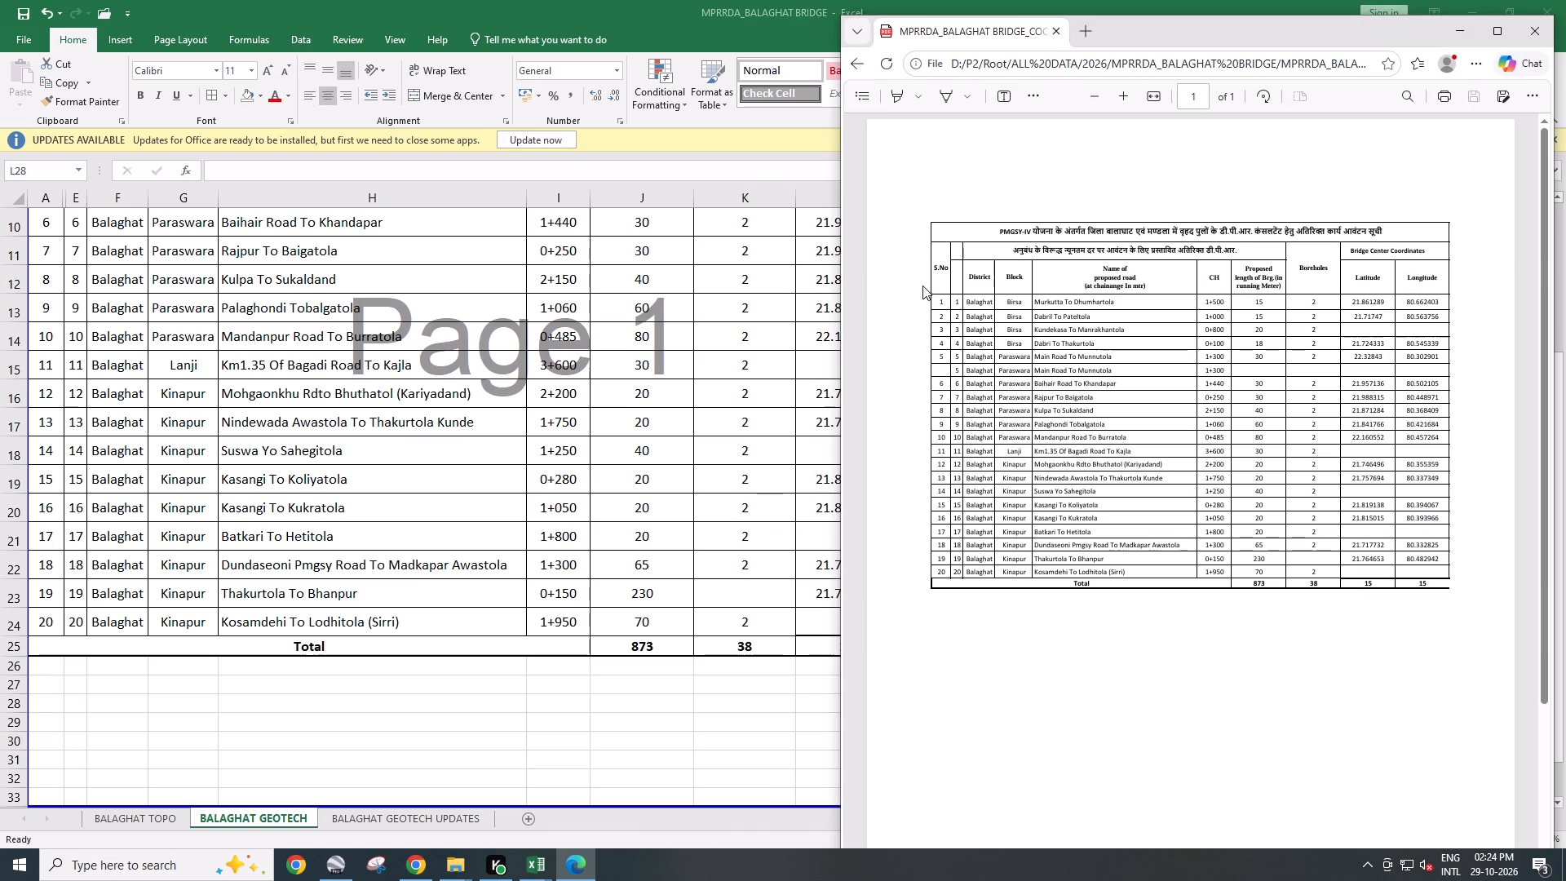
{"action": "left_click", "coordinate": [1533, 36]}
Close the MPRRDA_BALAGHAT BRIDGE workbook.
{"action": "scroll", "coordinate": [904, 489], "scroll_direction": "up", "scroll_amount": 2}
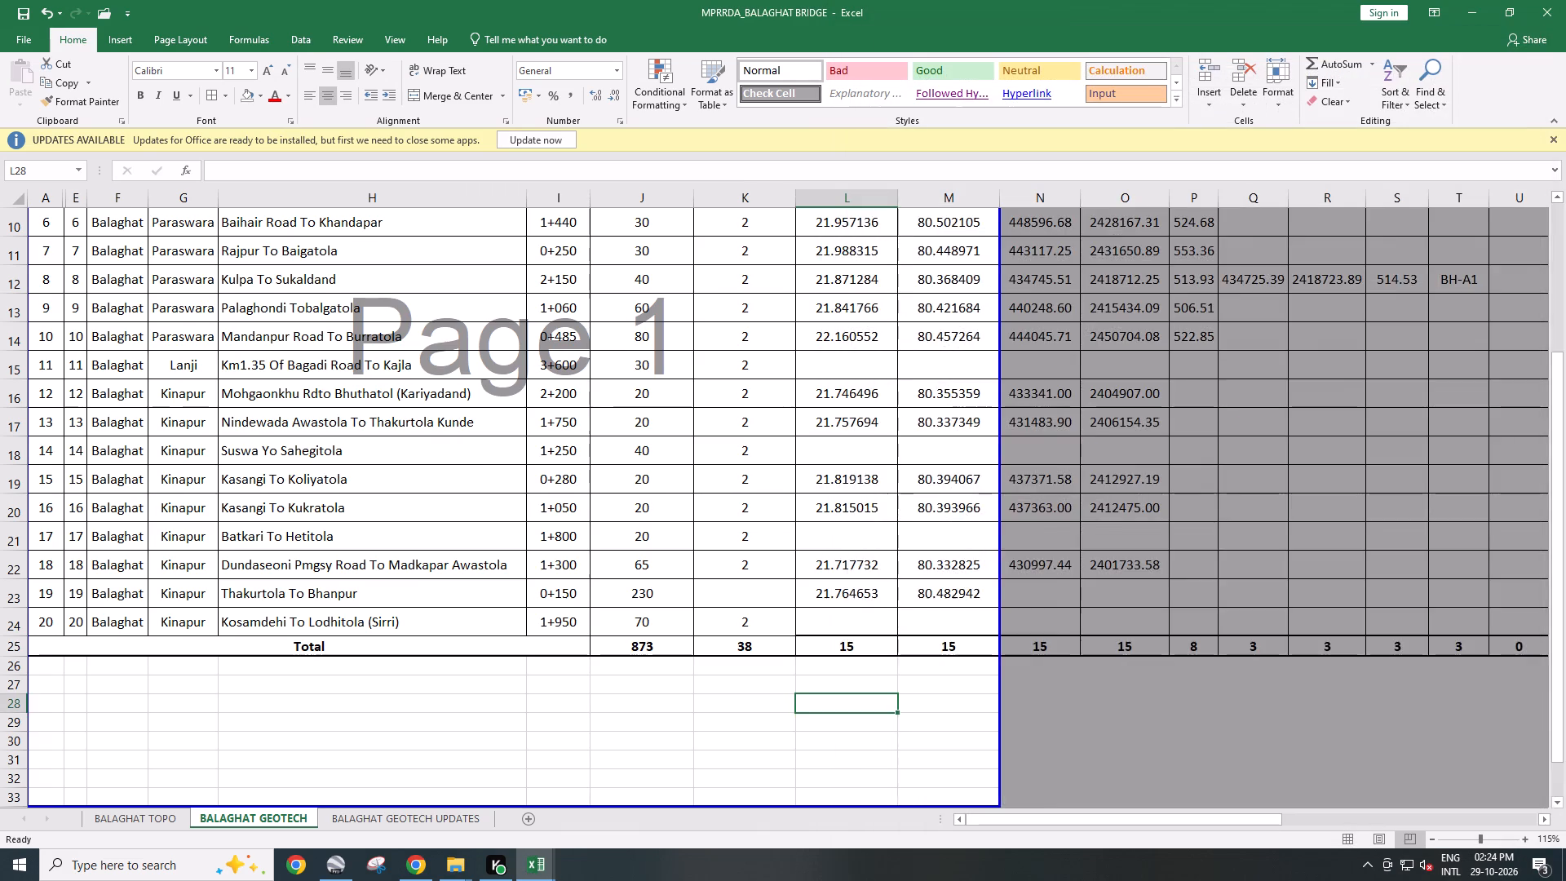
{"action": "scroll", "coordinate": [904, 487], "scroll_direction": "up", "scroll_amount": 12}
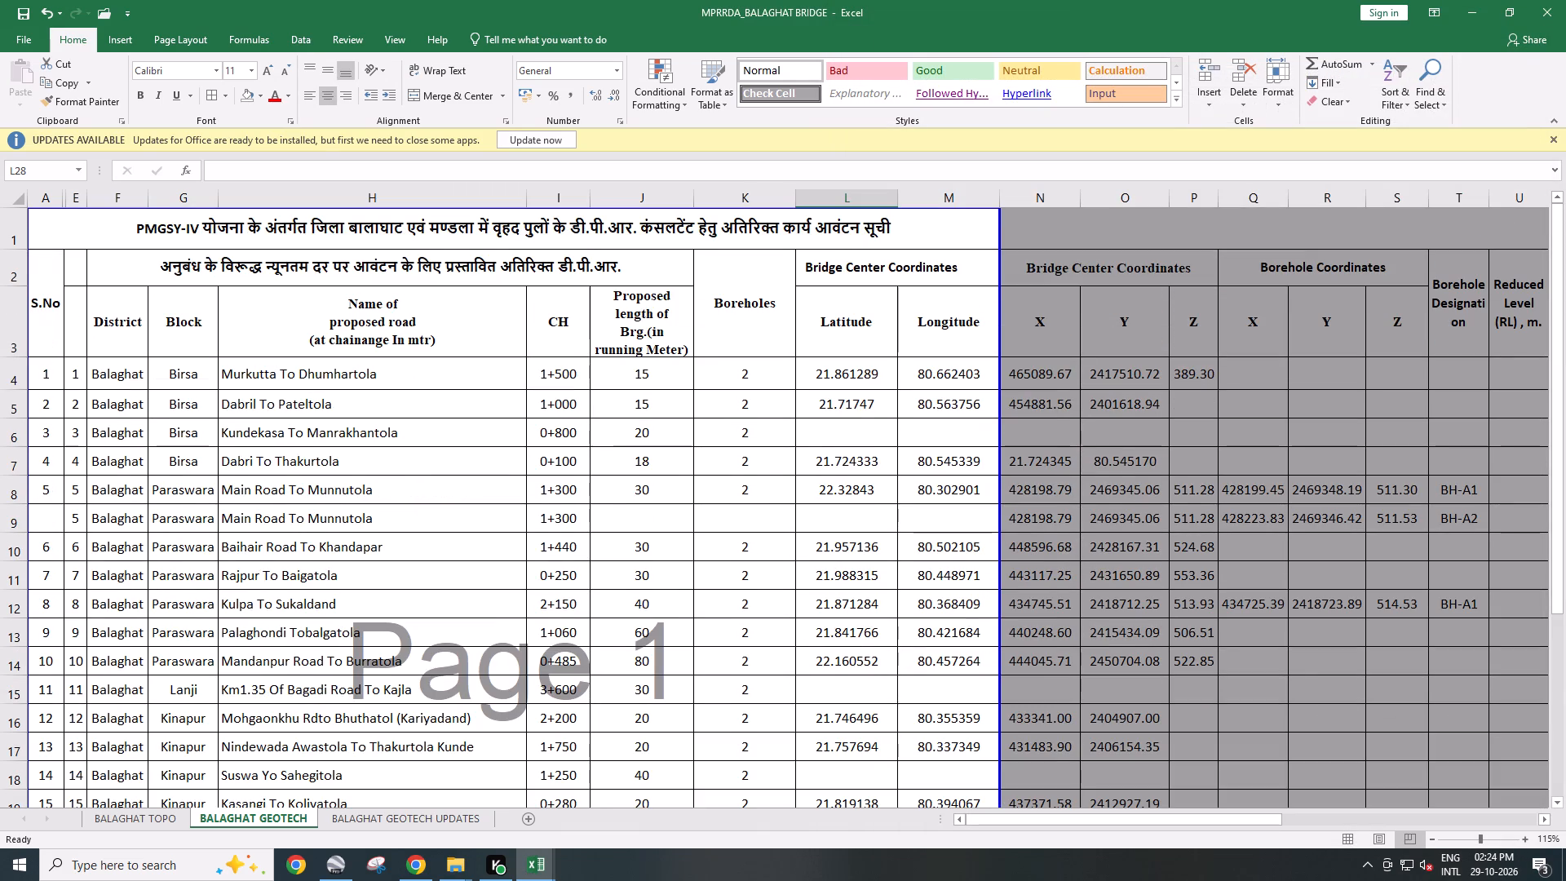
{"action": "left_click", "coordinate": [1565, 0]}
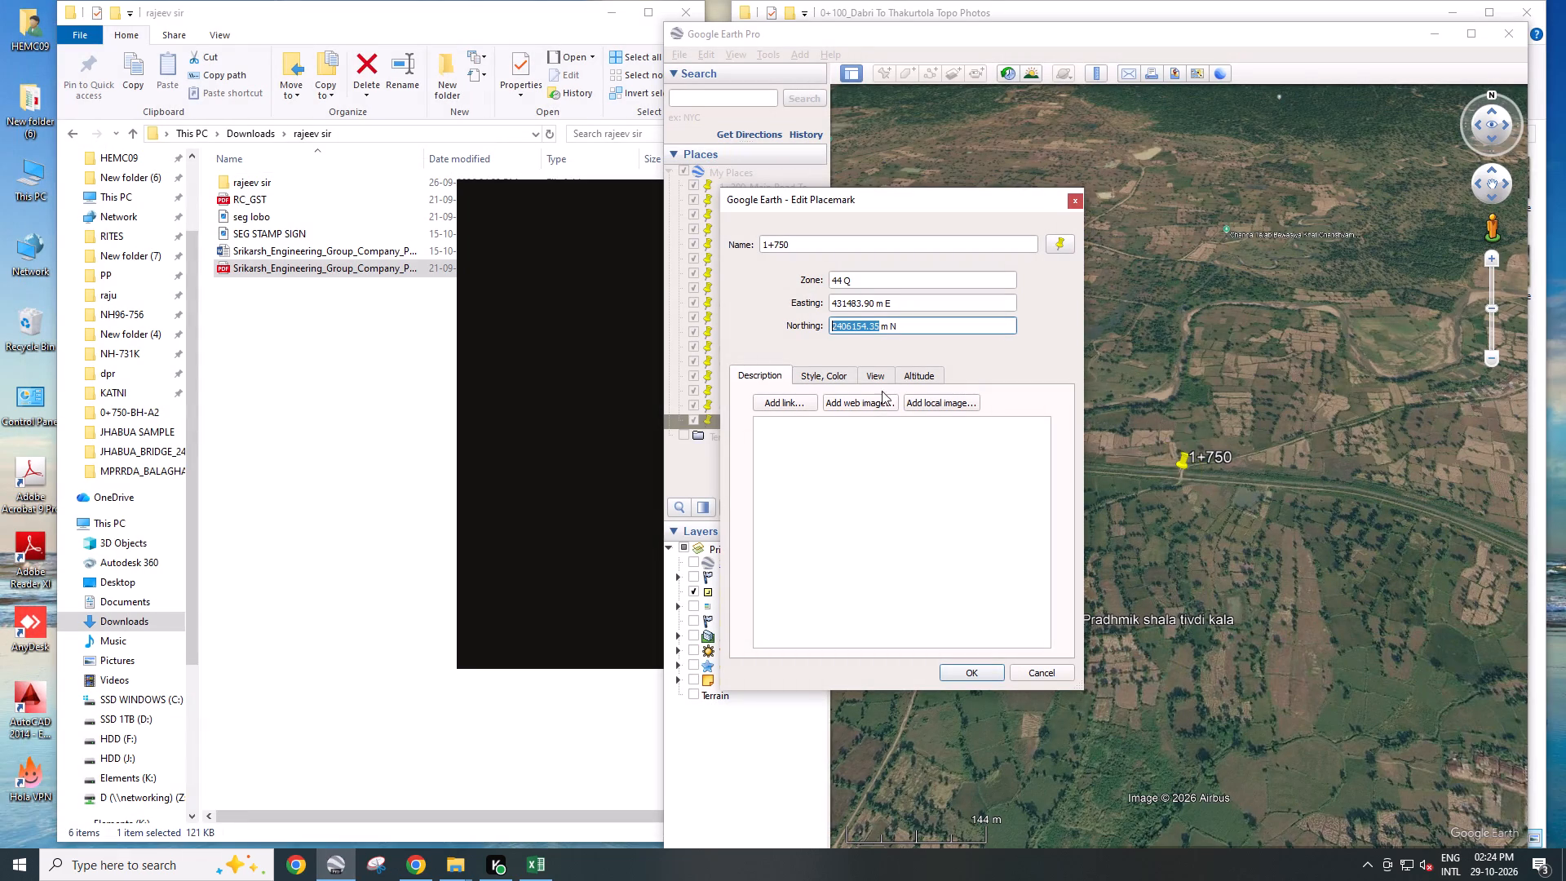
Dismiss the 1+750 placemark's properties and close Google Earth Pro.
{"action": "left_click", "coordinate": [1073, 206]}
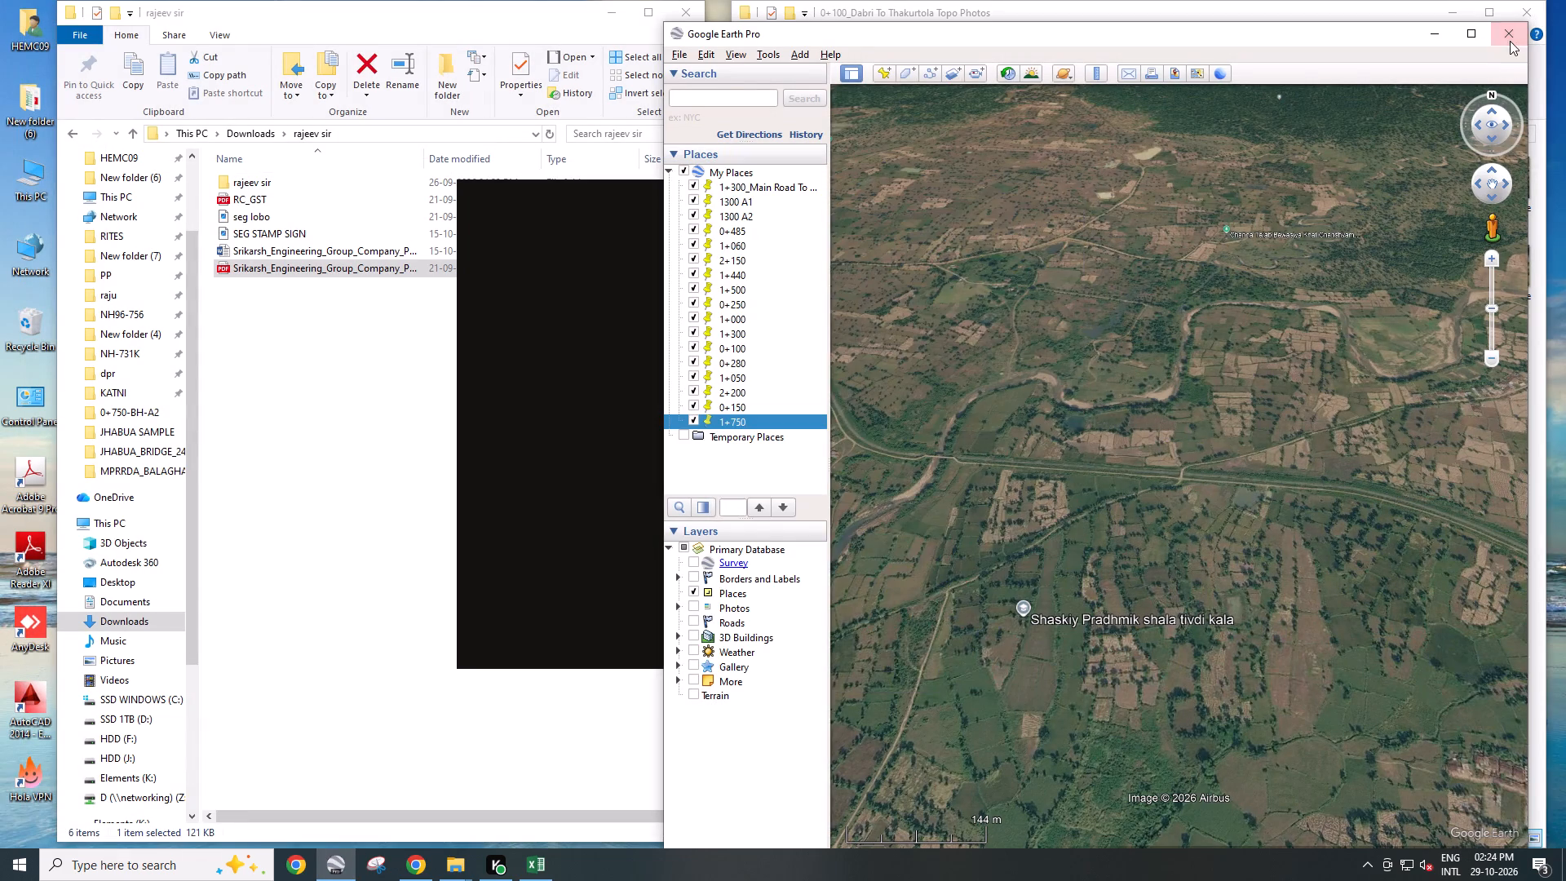
{"action": "left_click", "coordinate": [1510, 41]}
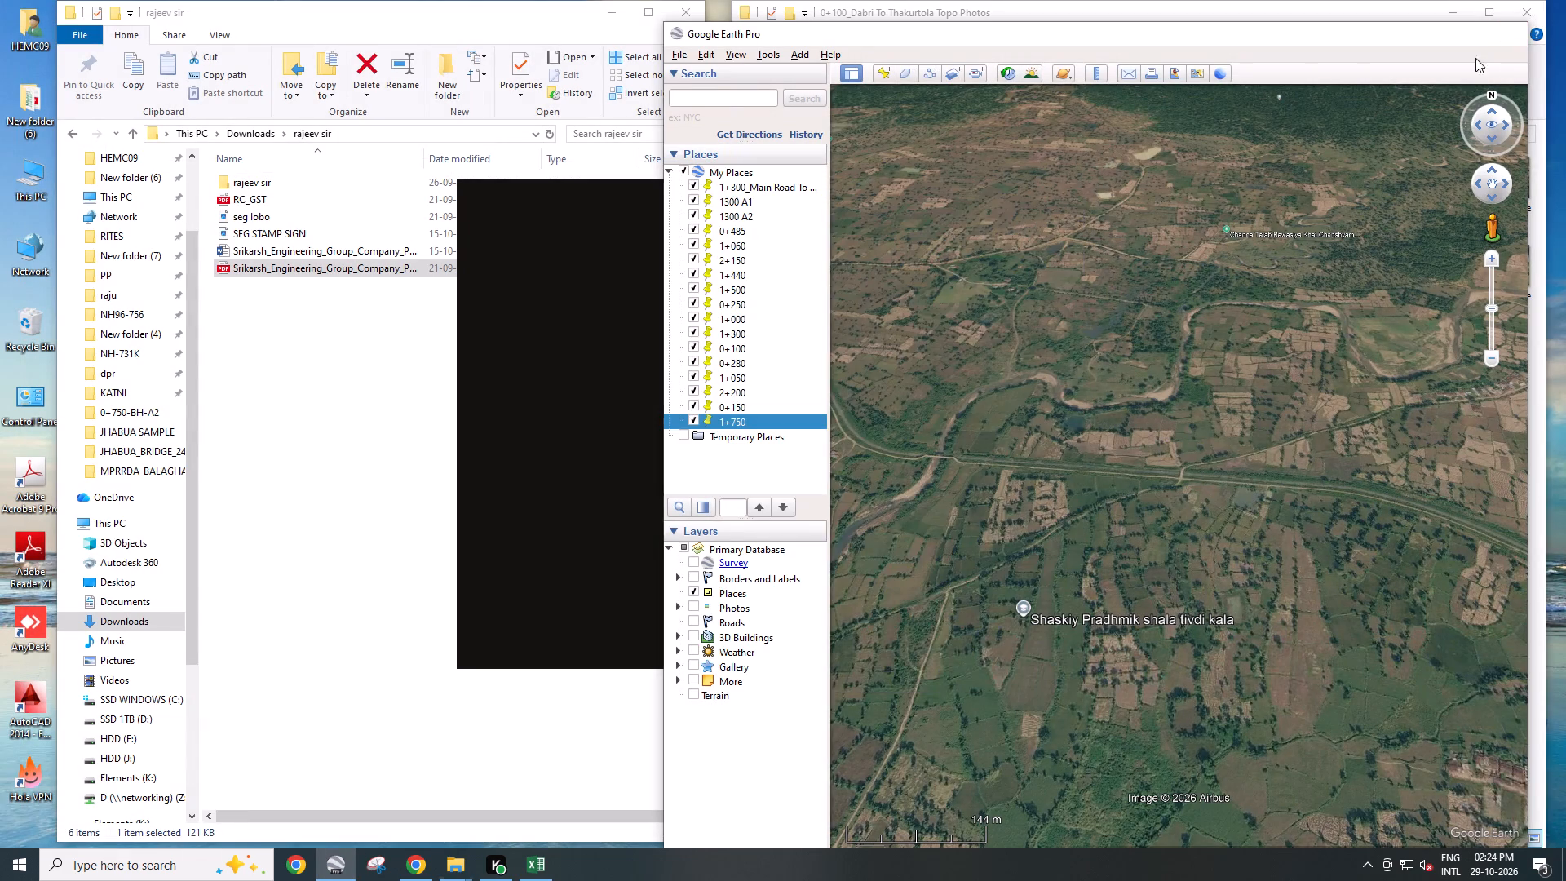
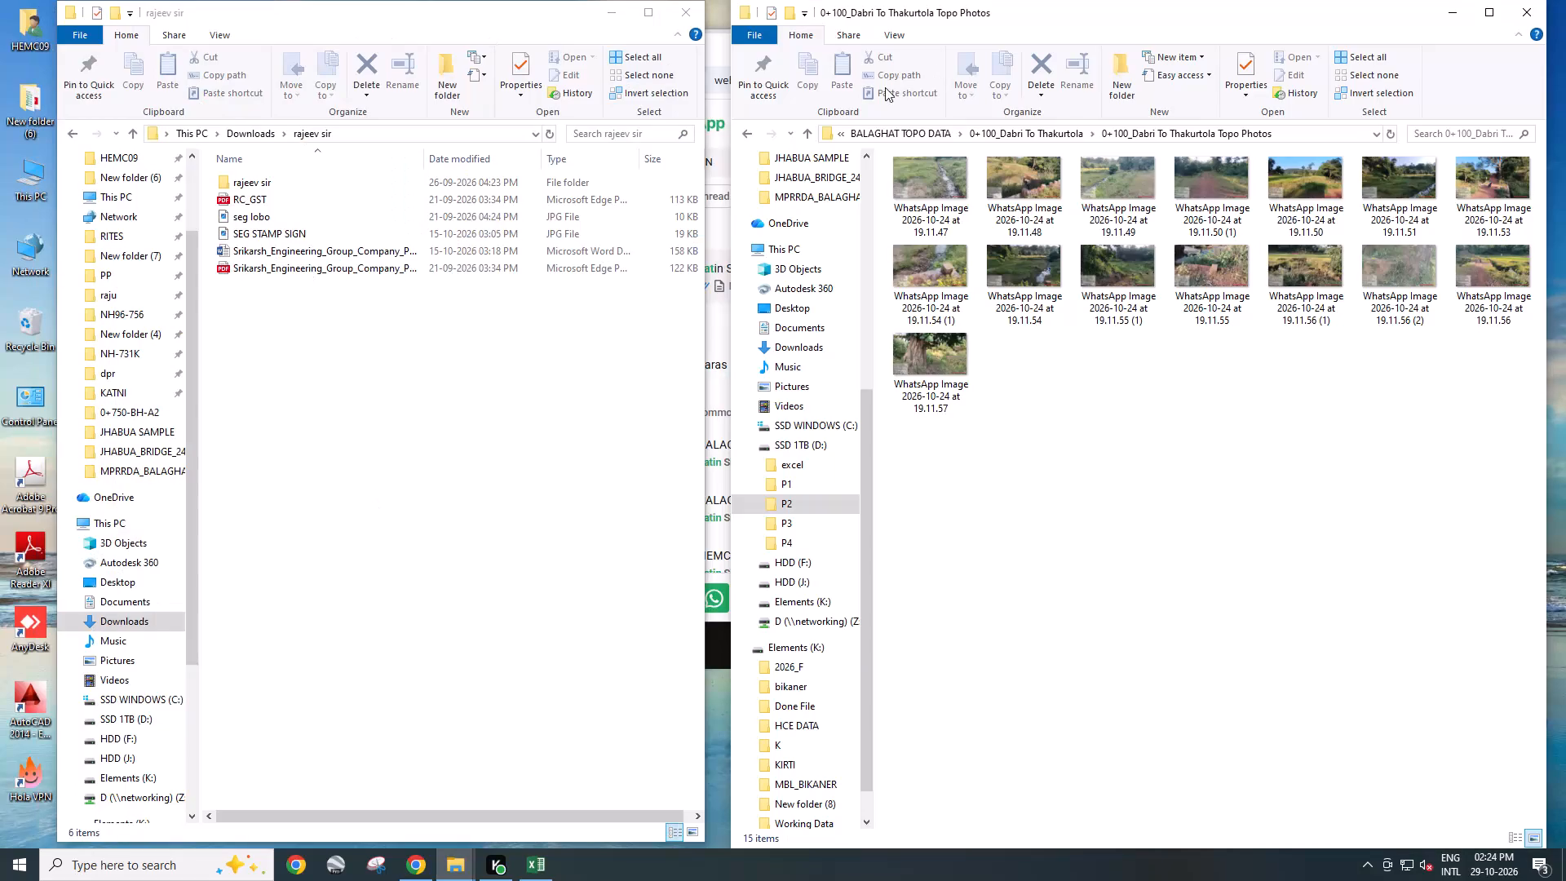
Go up to the MPRRDA_BALAGHAT BRIDGE folder and move its window aside to uncover the WhatsApp chat.
{"action": "left_click", "coordinate": [938, 133]}
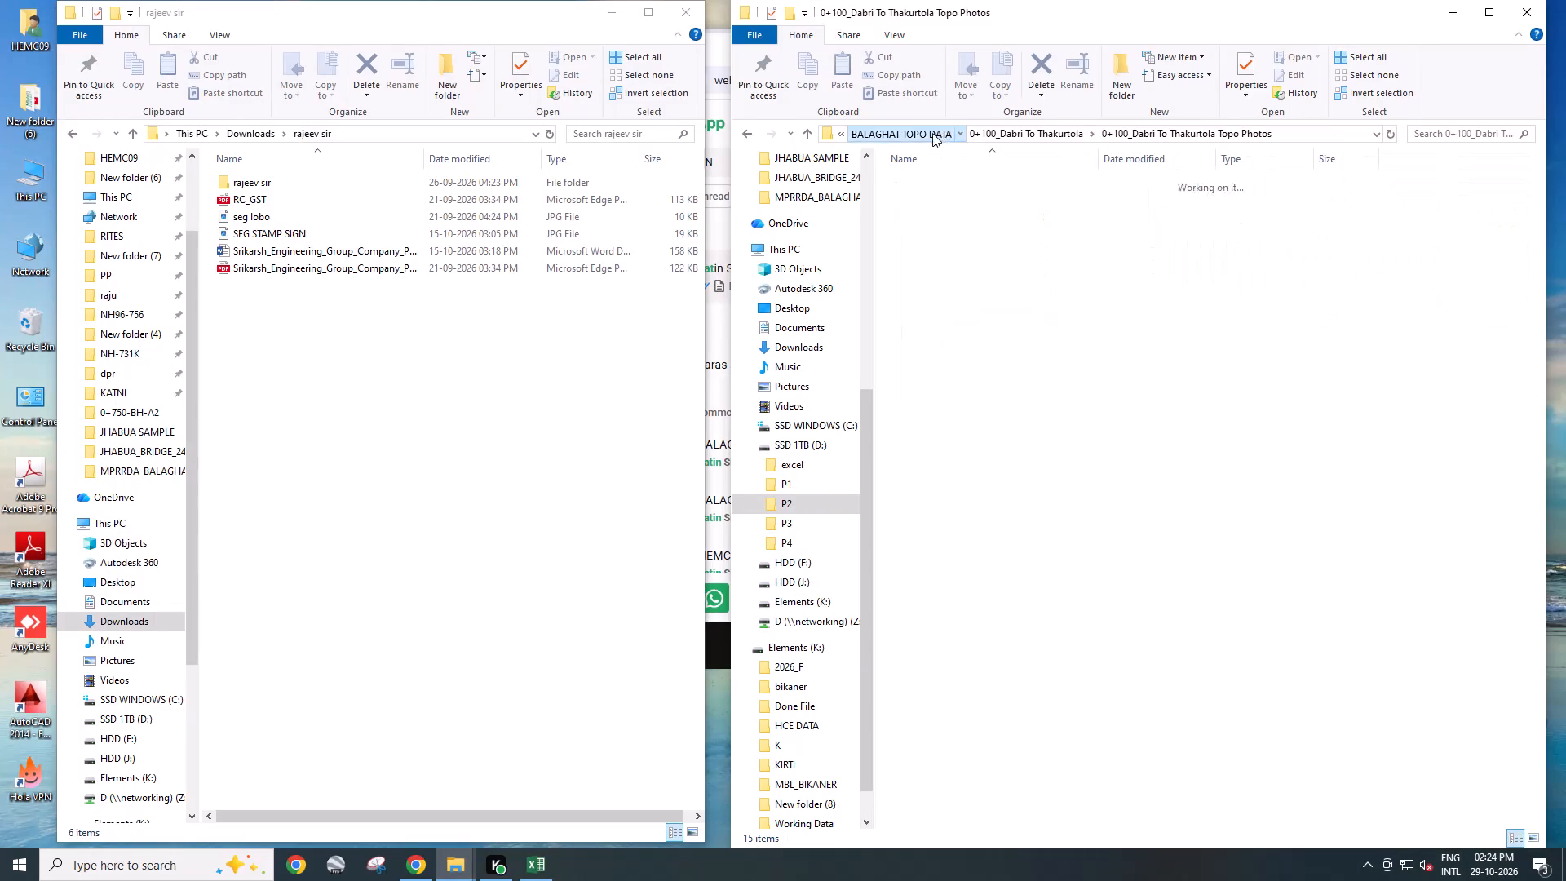
{"action": "left_click", "coordinate": [1051, 135]}
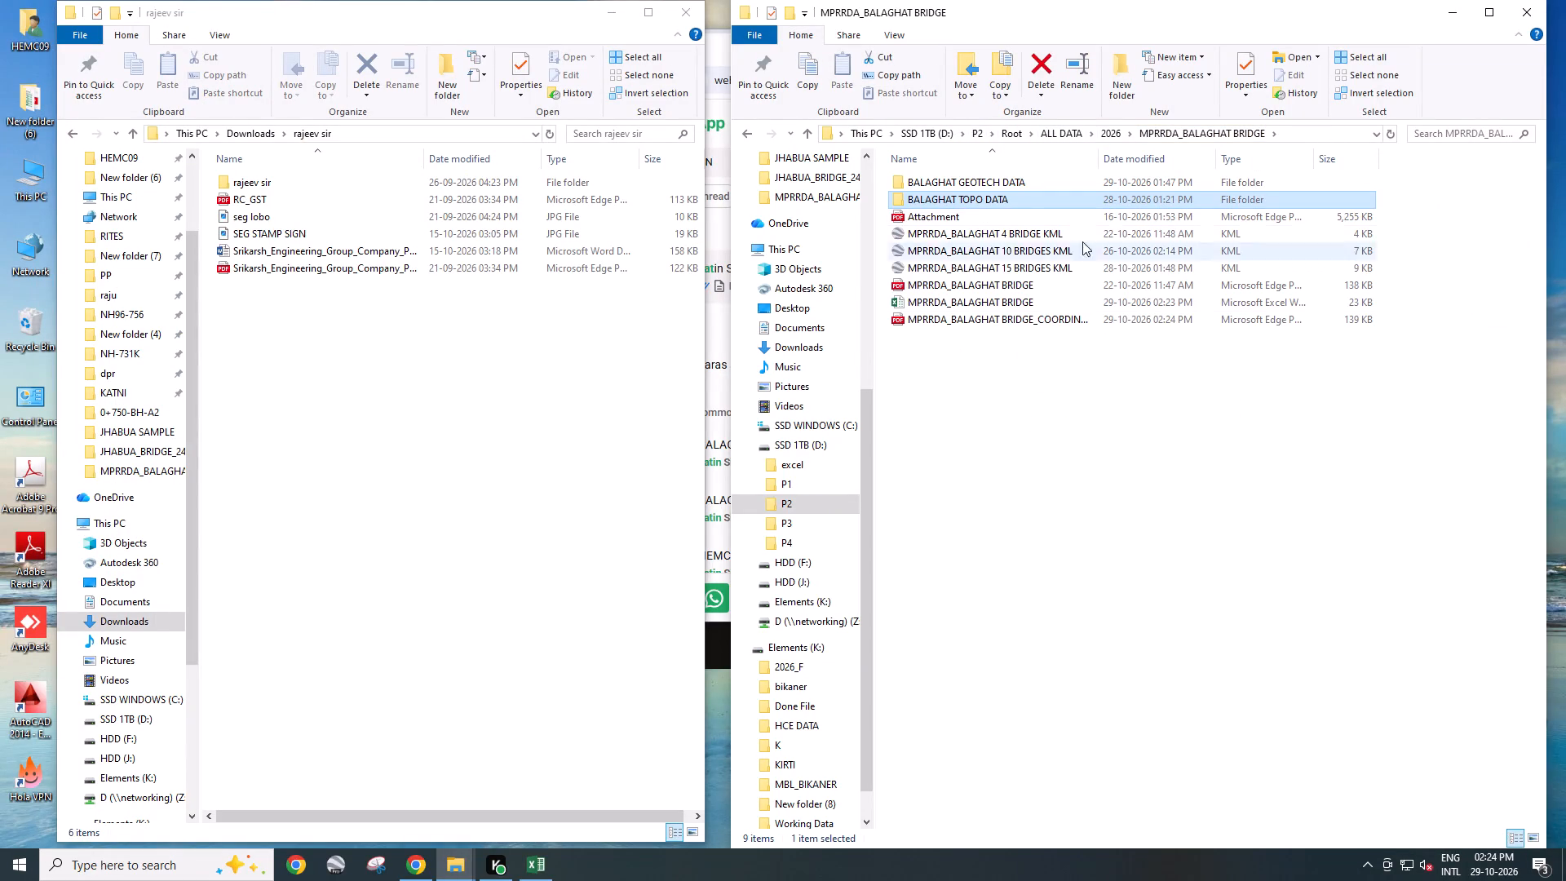
{"action": "left_click_drag", "start_coordinate": [1194, 25], "coordinate": [661, 79]}
{"action": "left_click_drag", "start_coordinate": [1206, 24], "coordinate": [397, 105]}
Open the MPRRDA_BALAGHAT BRIDGE_COORDINATES LIST PDF from the folder to check the coordinates table, and close it.
{"action": "double_click", "coordinate": [268, 402]}
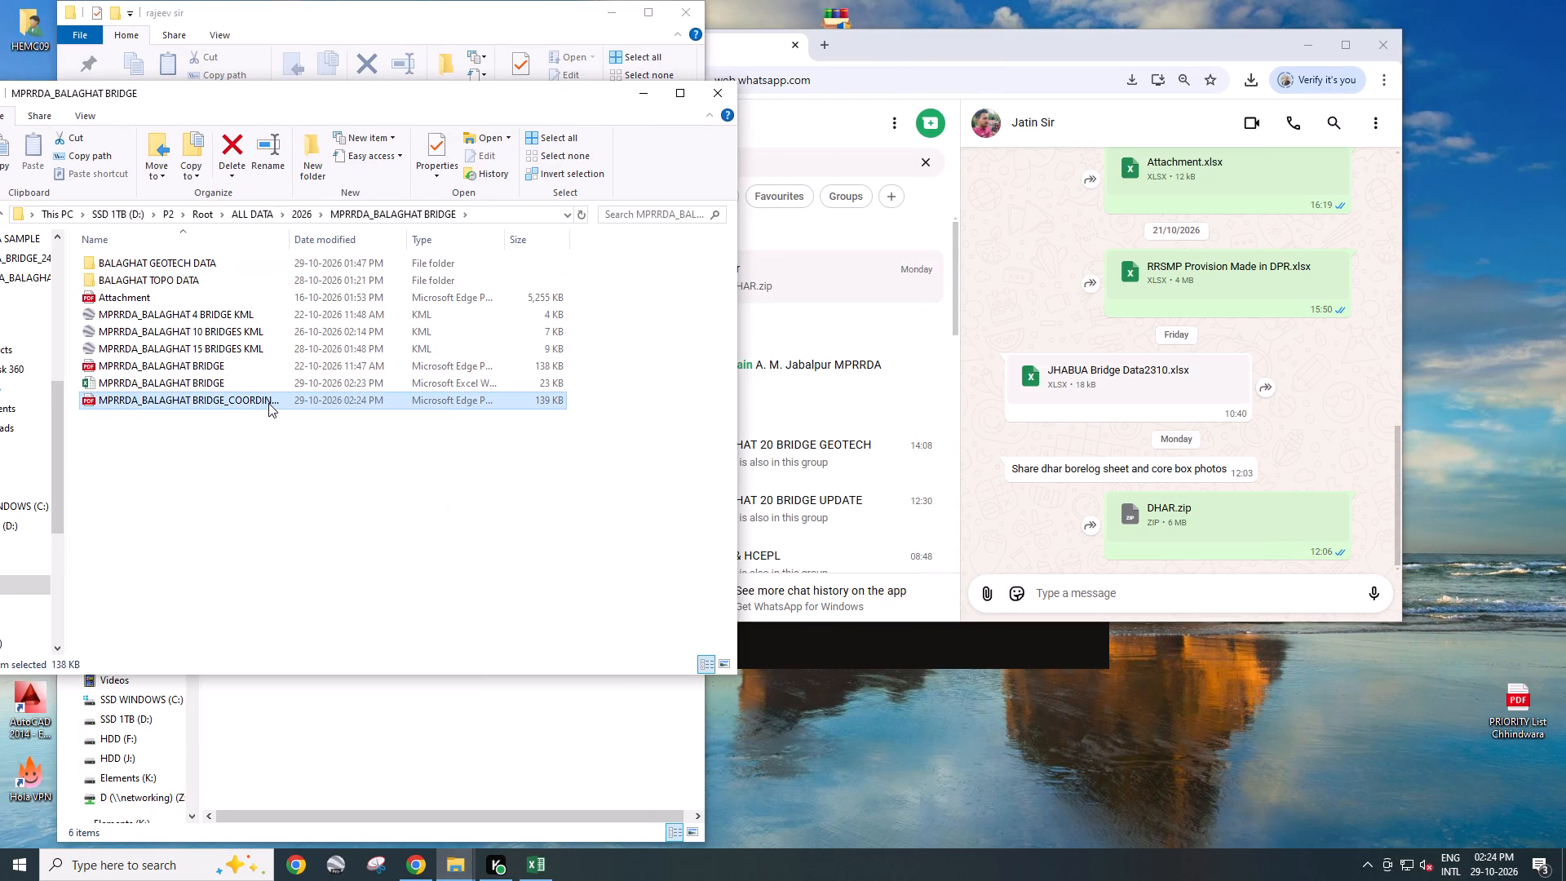
{"action": "left_click", "coordinate": [1538, 31]}
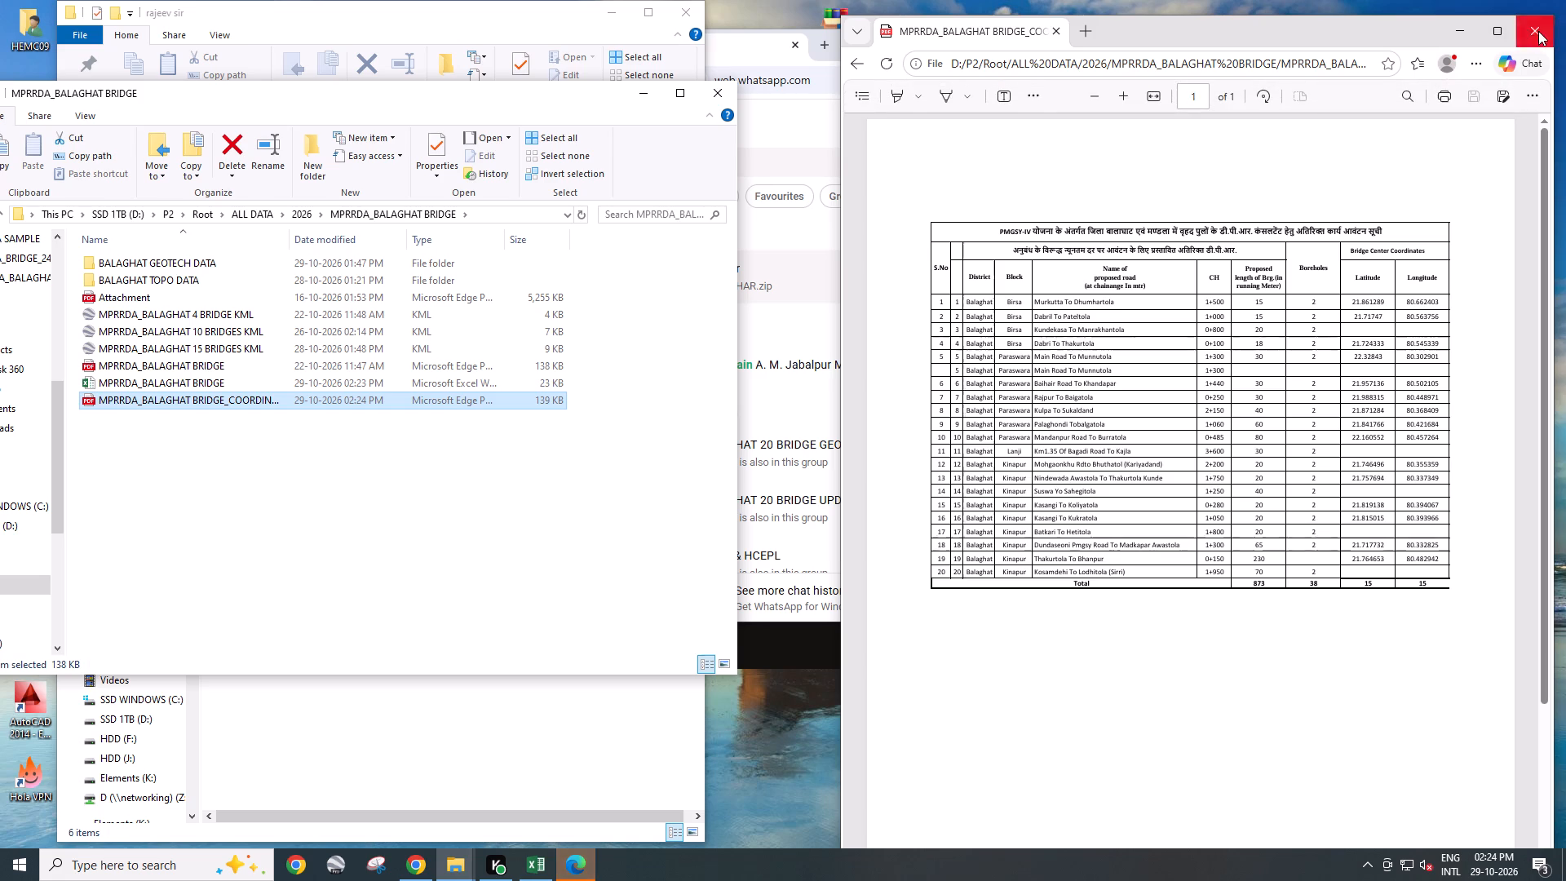
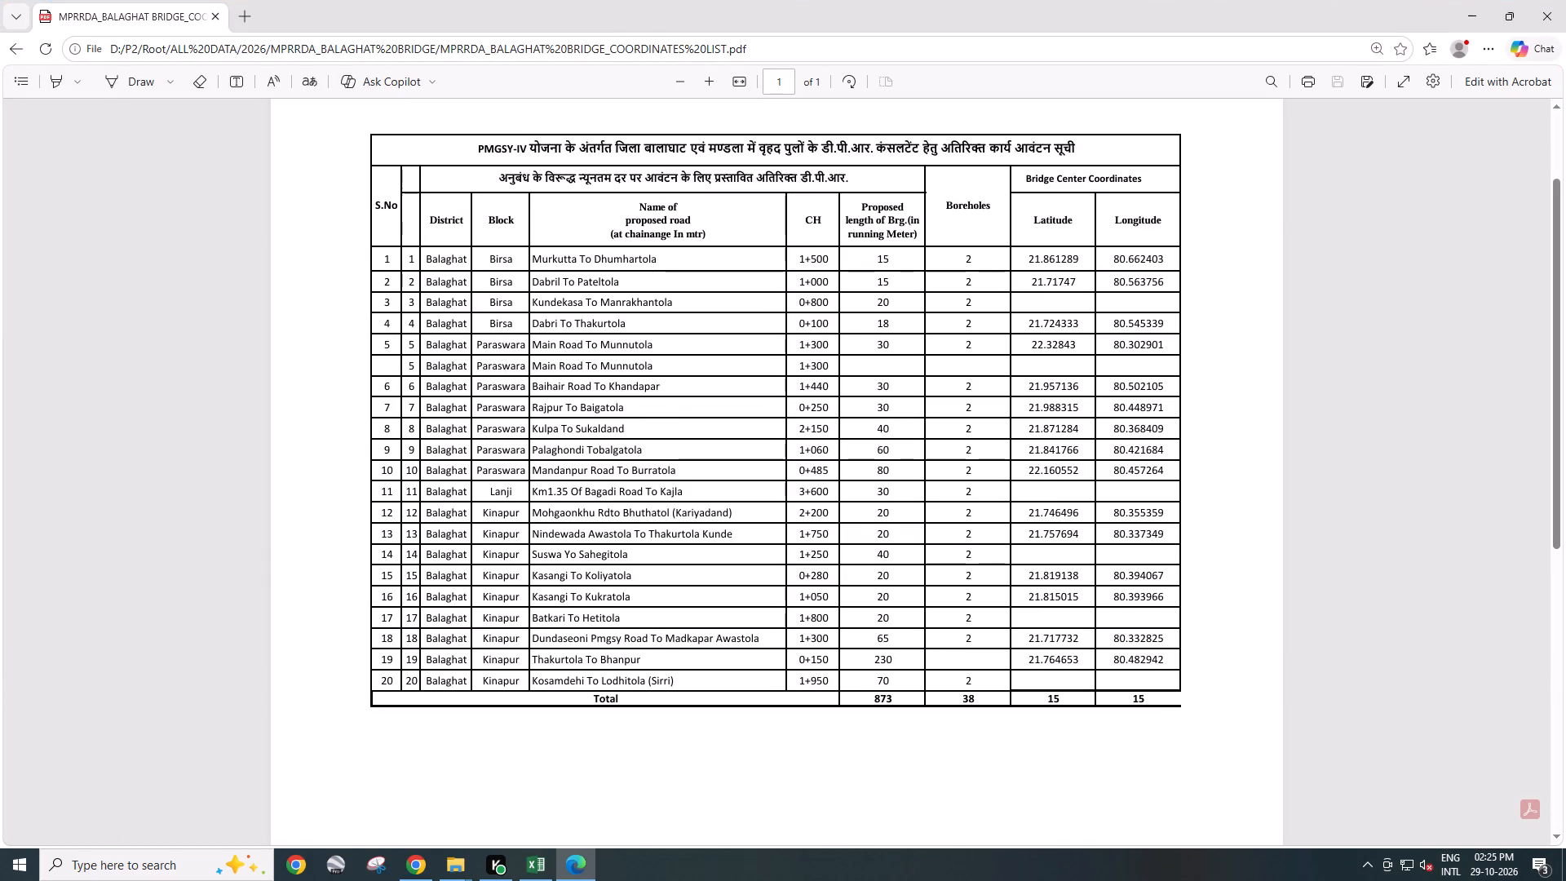
Review the bridge rows, centre coordinates and totals in the exported Balaghat coordinates list PDF.
{"action": "scroll", "coordinate": [785, 426], "scroll_direction": "down", "scroll_amount": 2}
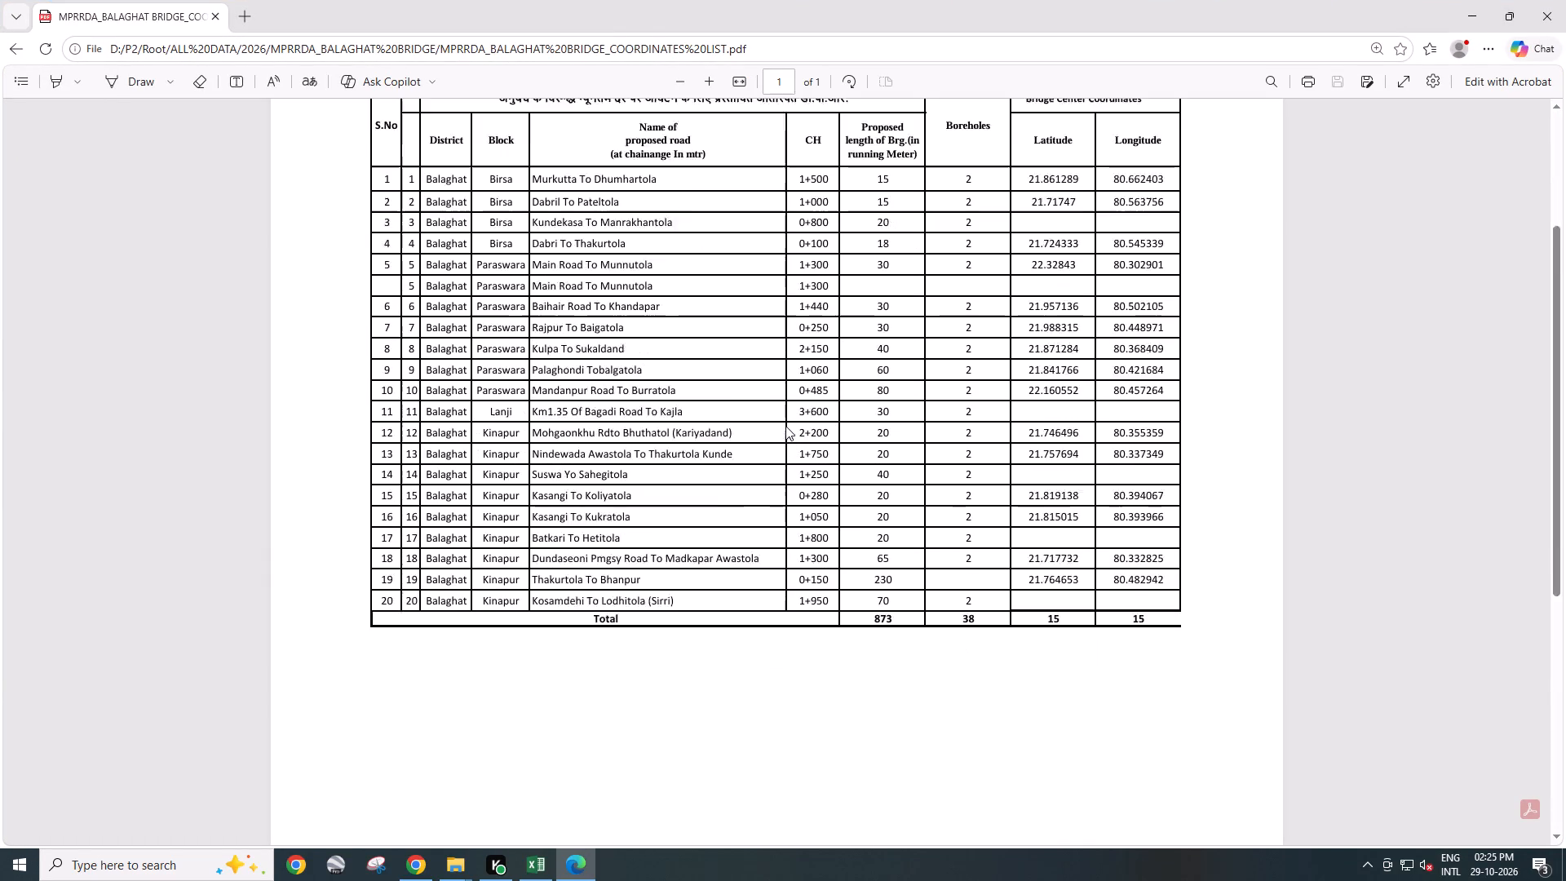
{"action": "scroll", "coordinate": [785, 426], "scroll_direction": "up", "scroll_amount": 3}
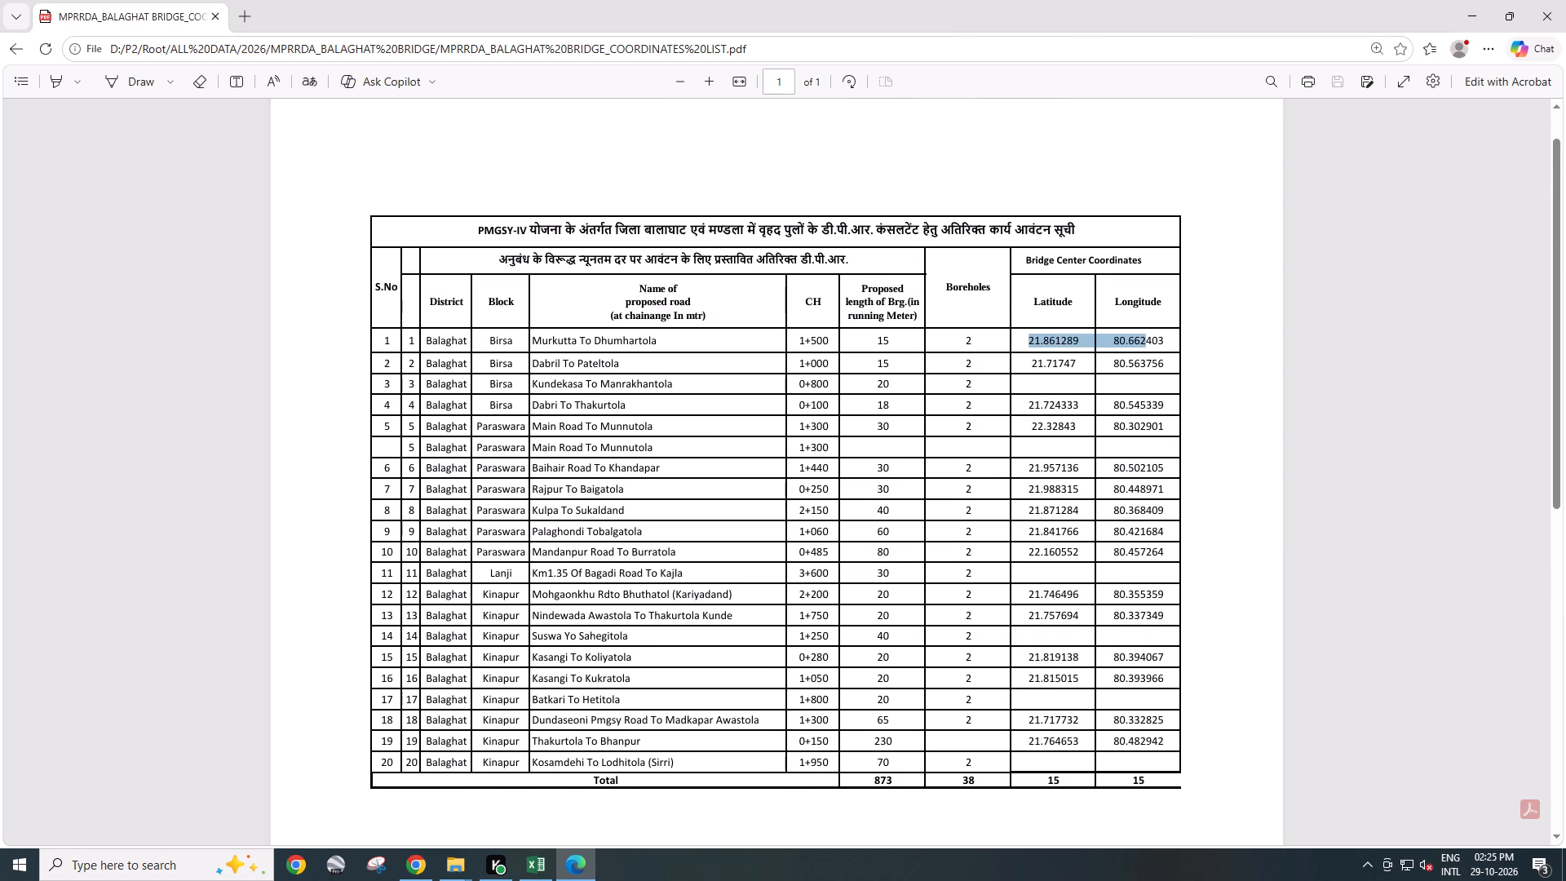
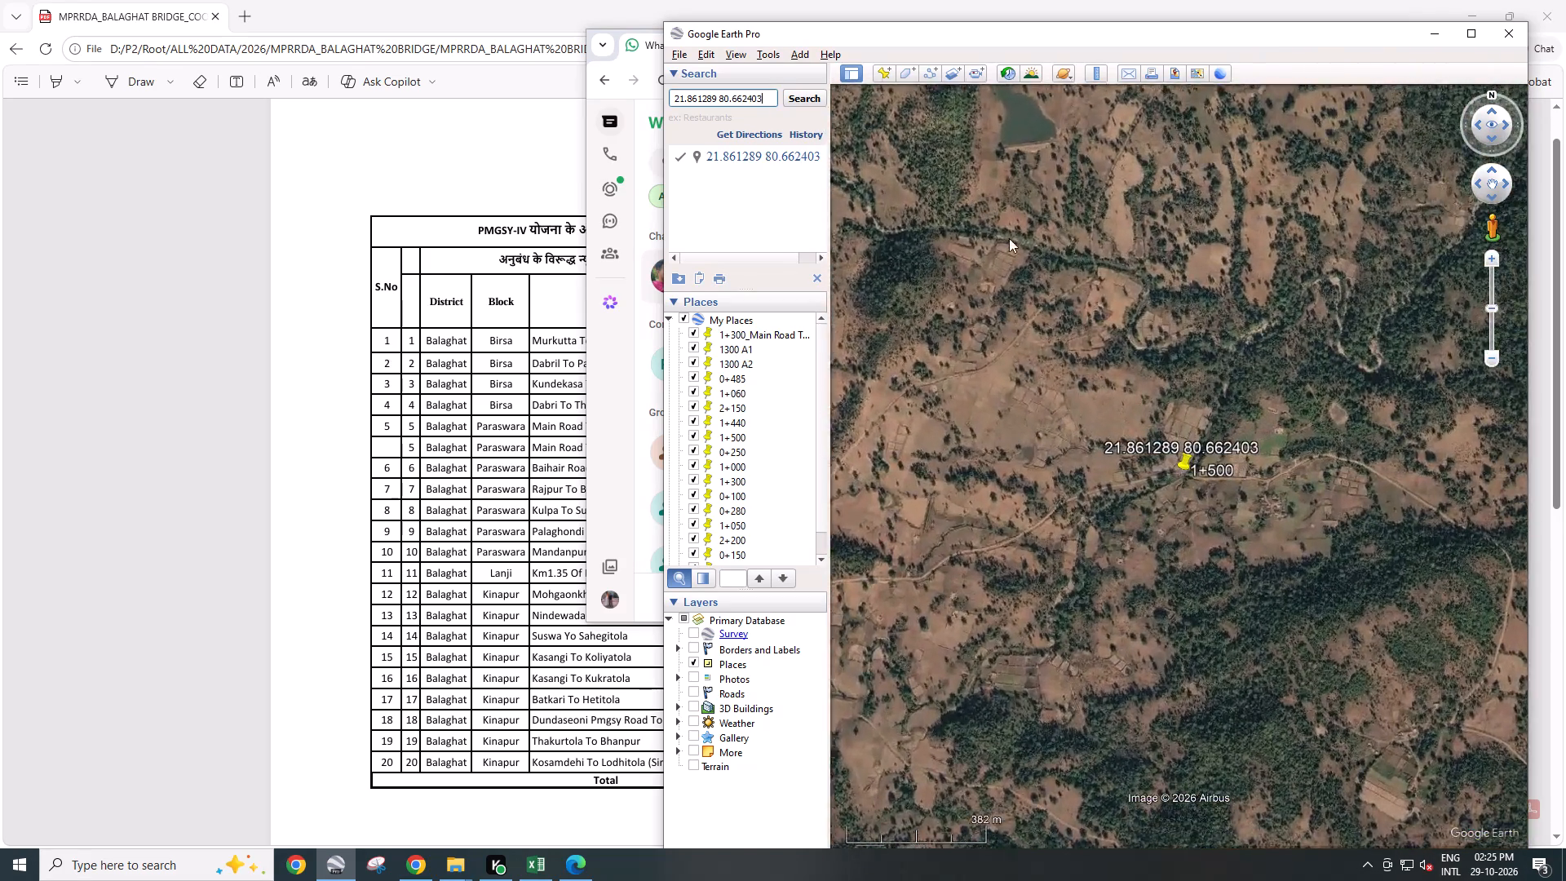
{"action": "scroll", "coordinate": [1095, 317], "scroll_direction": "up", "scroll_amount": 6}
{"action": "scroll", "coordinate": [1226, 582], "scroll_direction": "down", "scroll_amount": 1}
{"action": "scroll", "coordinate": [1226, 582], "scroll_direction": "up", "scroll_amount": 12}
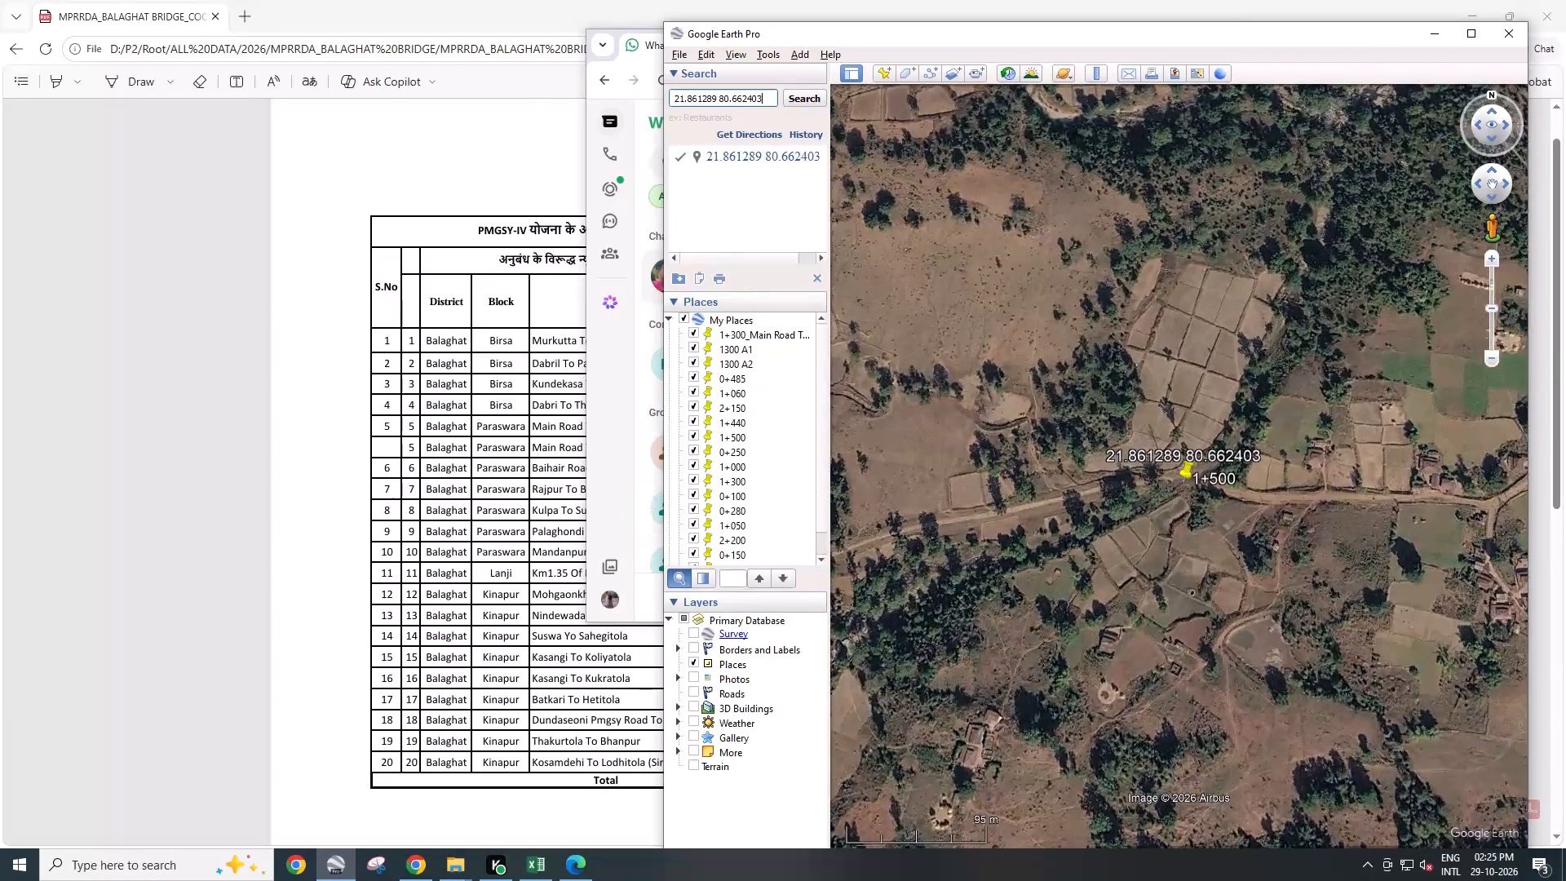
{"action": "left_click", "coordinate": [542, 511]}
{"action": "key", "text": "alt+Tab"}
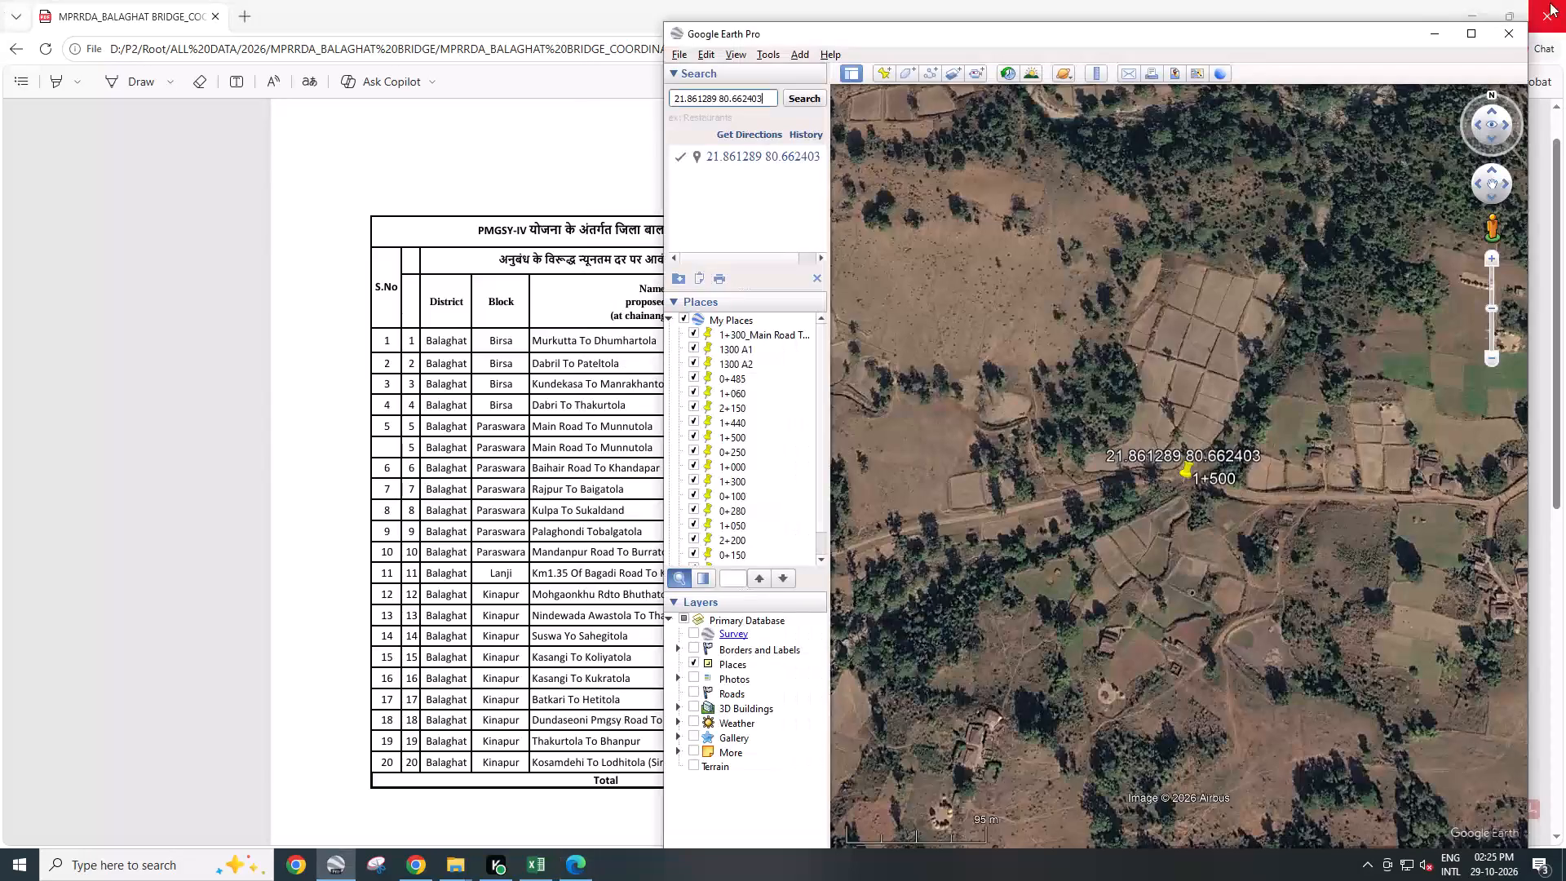